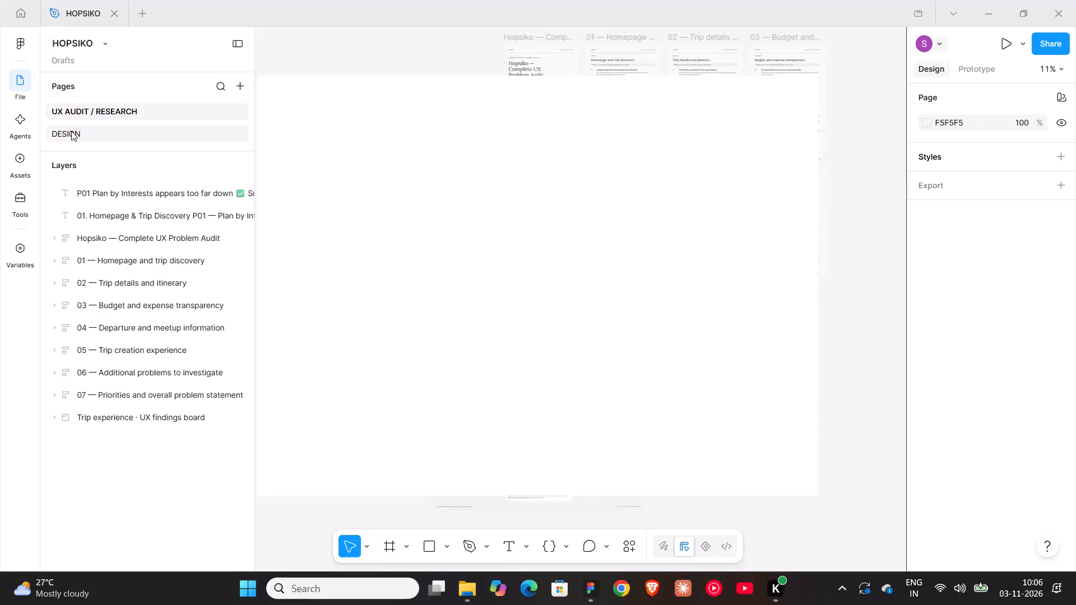
Open the DESIGN page and review the HOPSIKO case study frame, including its About and Problem & User Pain Points sections.
click(71, 131)
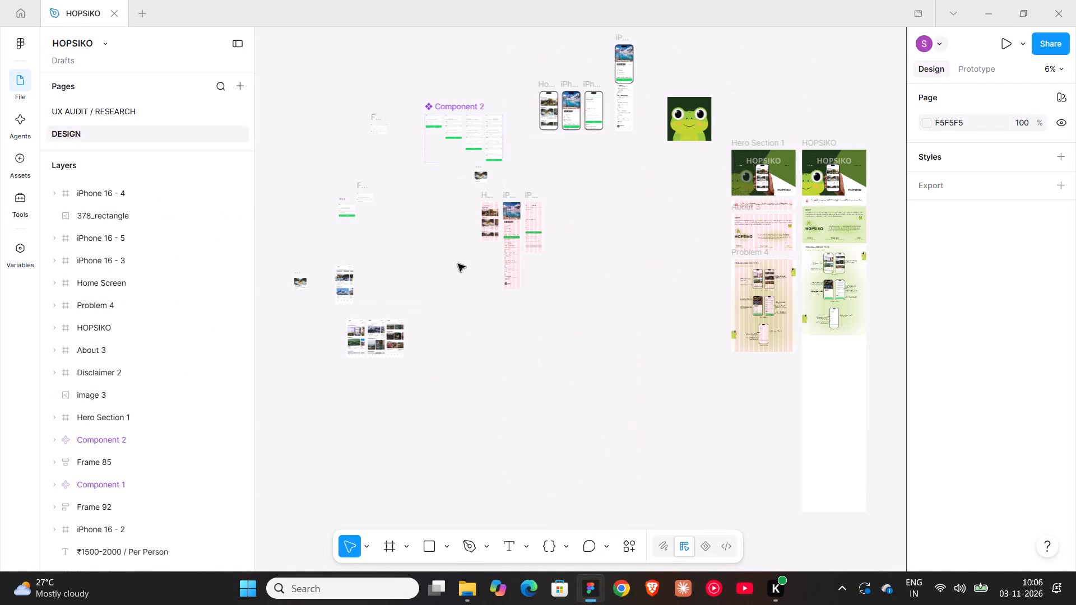
shift+scroll(689, 294, down, 10)
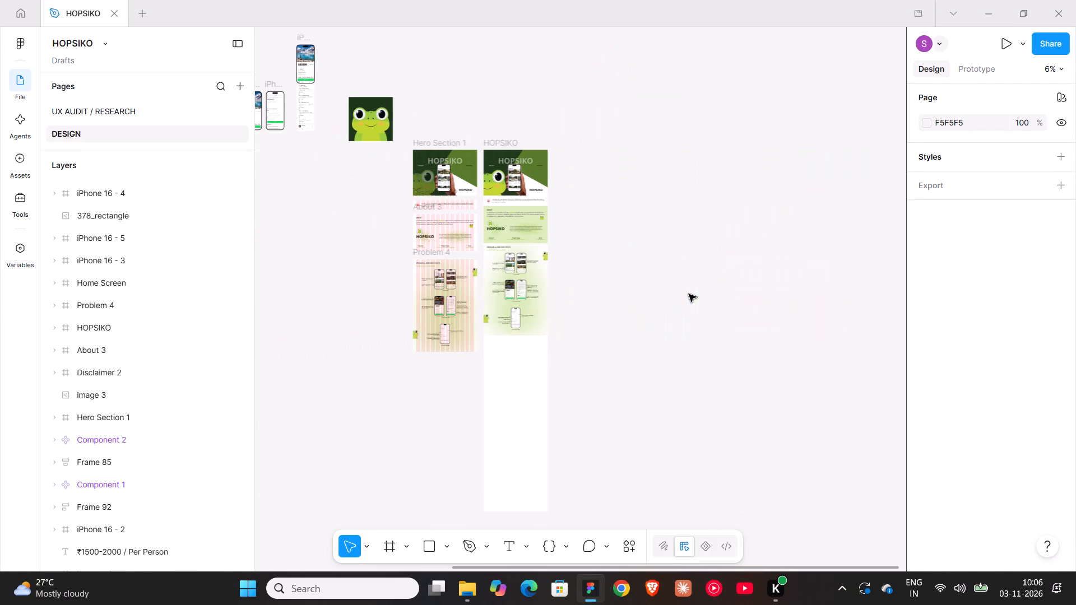
shift+scroll(490, 320, up, 4)
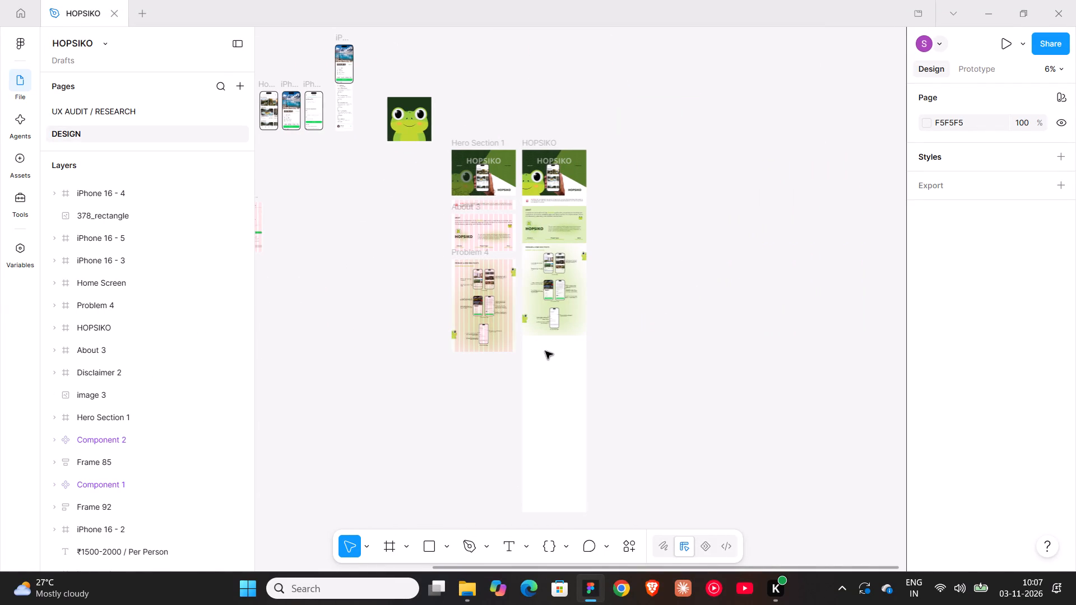
ctrl+scroll(545, 351, up, 10)
ctrl+scroll(552, 396, up, 5)
scroll(557, 408, up, 9)
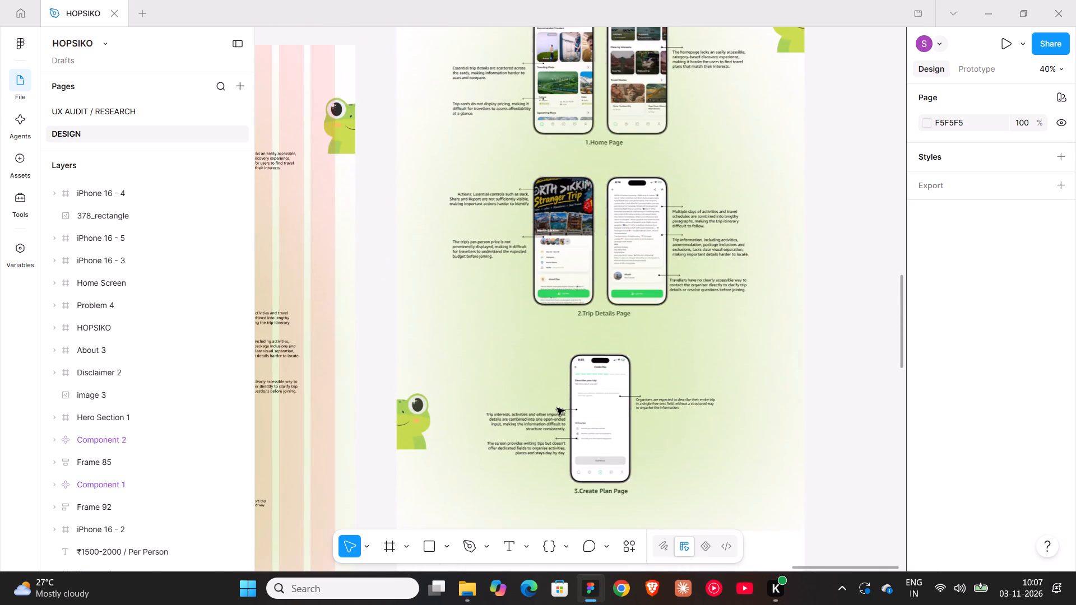
scroll(557, 408, up, 8)
scroll(557, 408, down, 8)
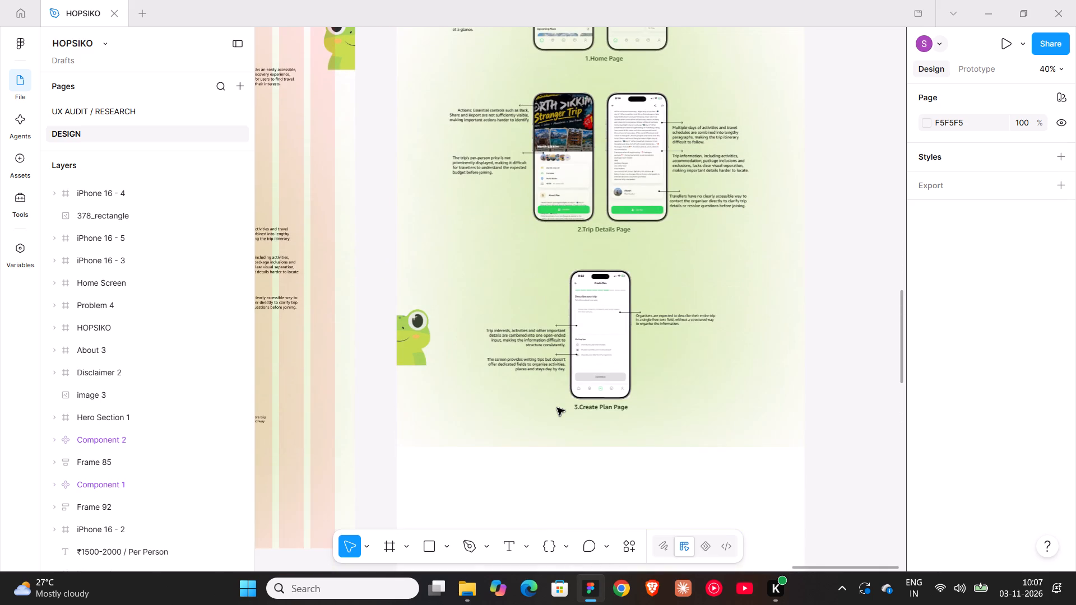
ctrl+scroll(557, 408, down, 14)
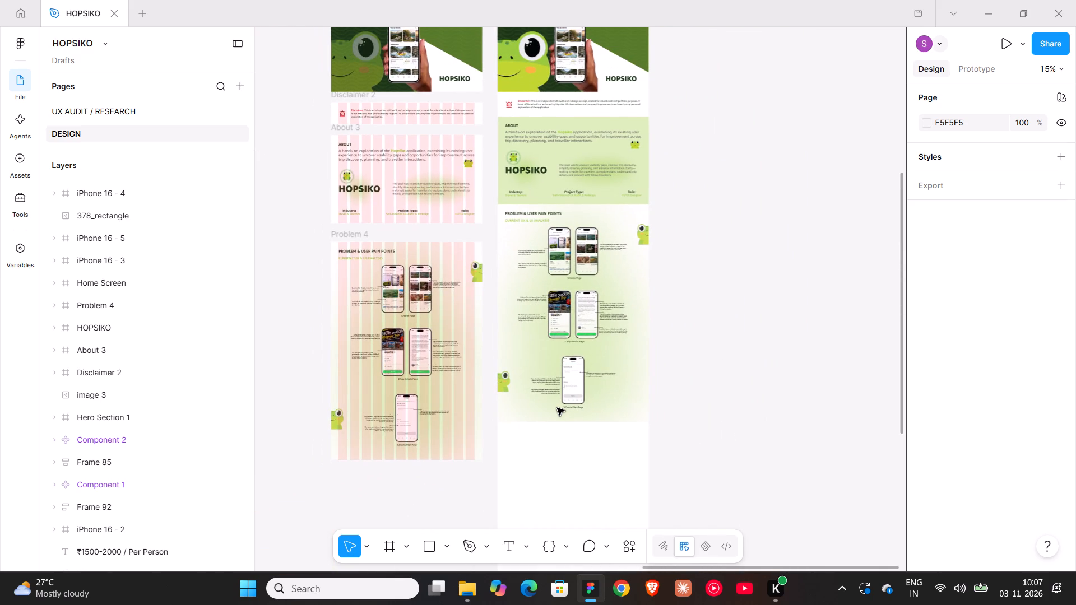
scroll(557, 408, down, 1)
ctrl+scroll(554, 212, up, 7)
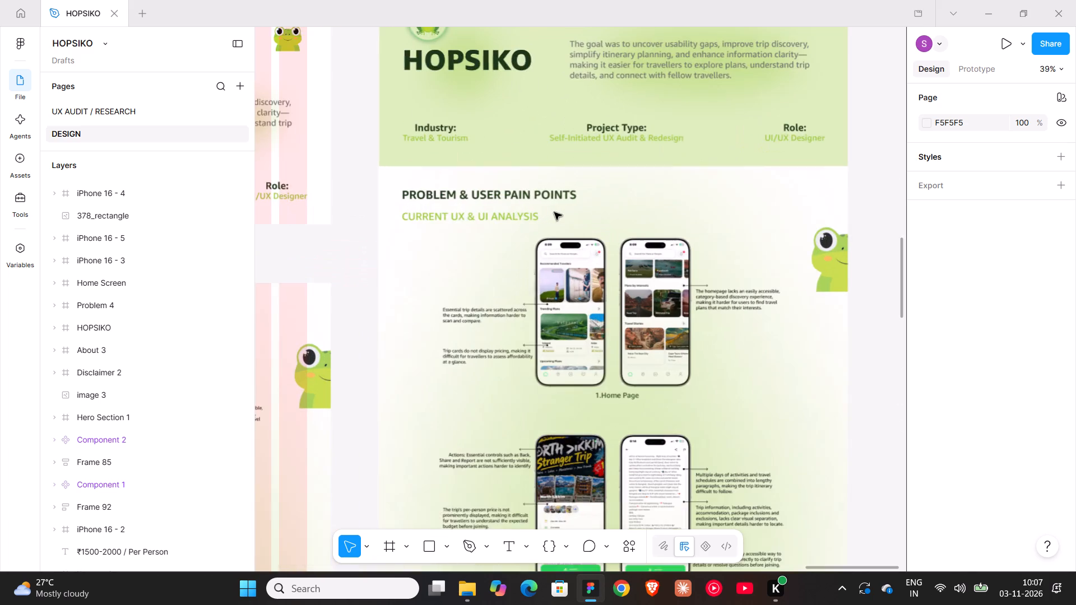
ctrl+scroll(554, 212, up, 2)
ctrl+scroll(554, 212, down, 11)
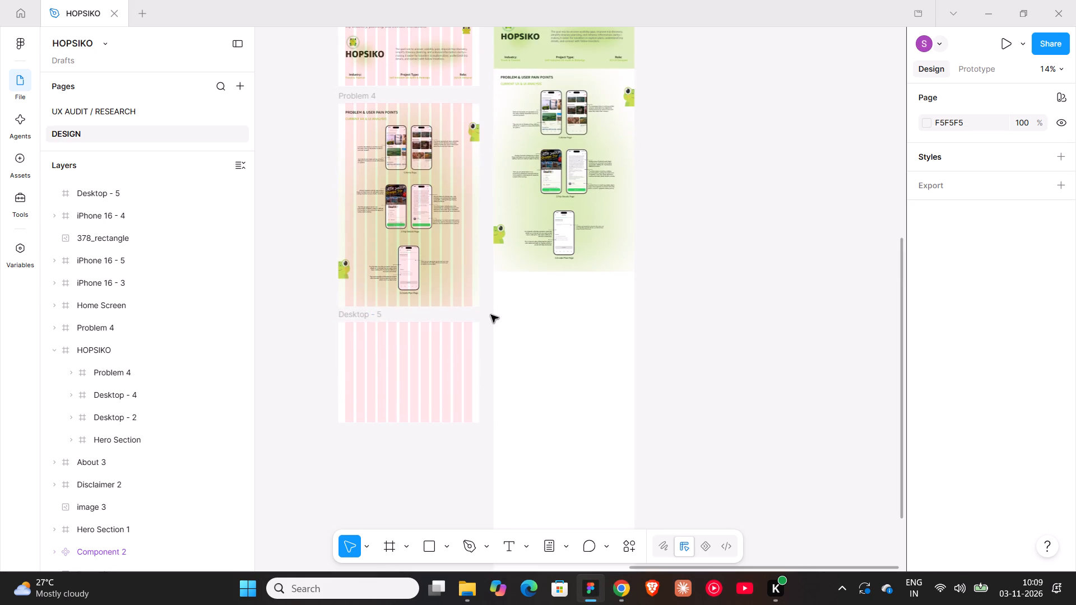
ctrl+scroll(372, 112, up, 9)
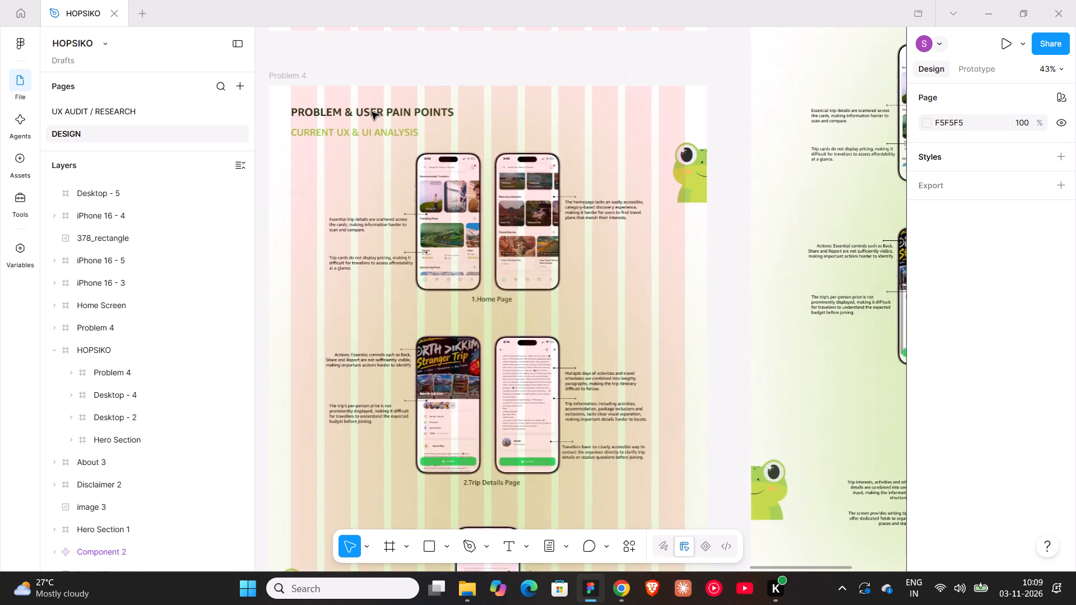
click(389, 115)
ctrl+scroll(389, 115, down, 8)
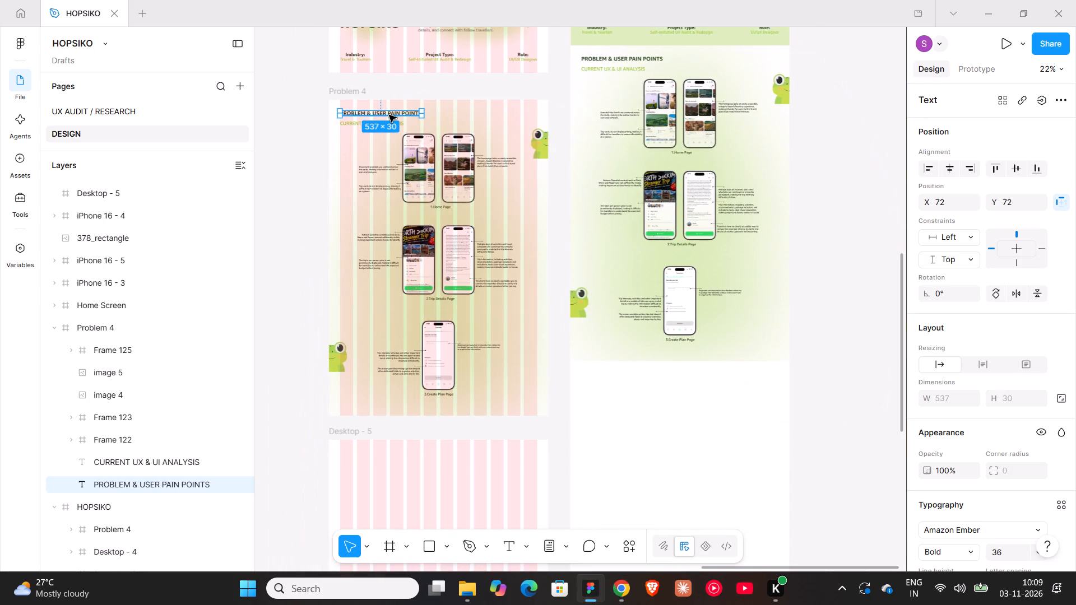
alt+drag(389, 115, 402, 468)
double_click(405, 465)
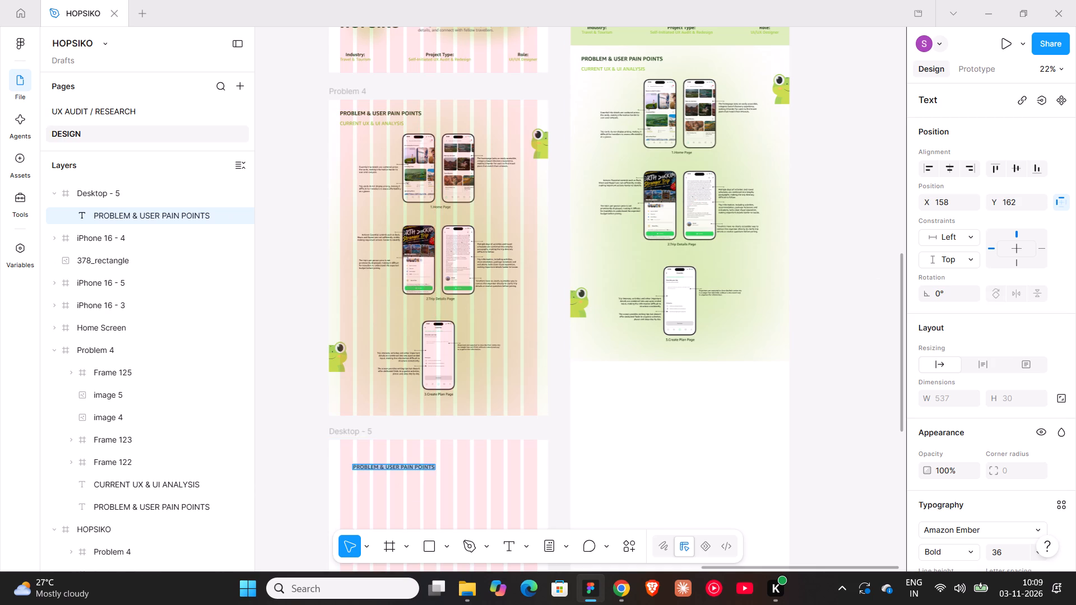
text(CREATE PLA)
key(shift+m)
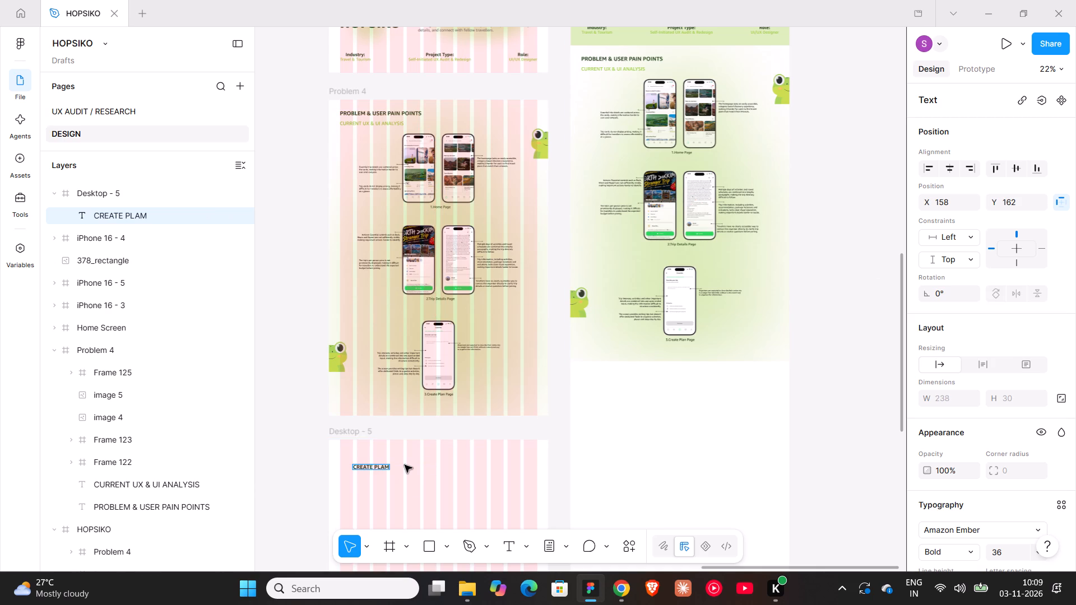
key(shift+BackSpace)
key(shift+n)
key(space)
text(-)
key(space)
text(FLOW IMPROVEMENT)
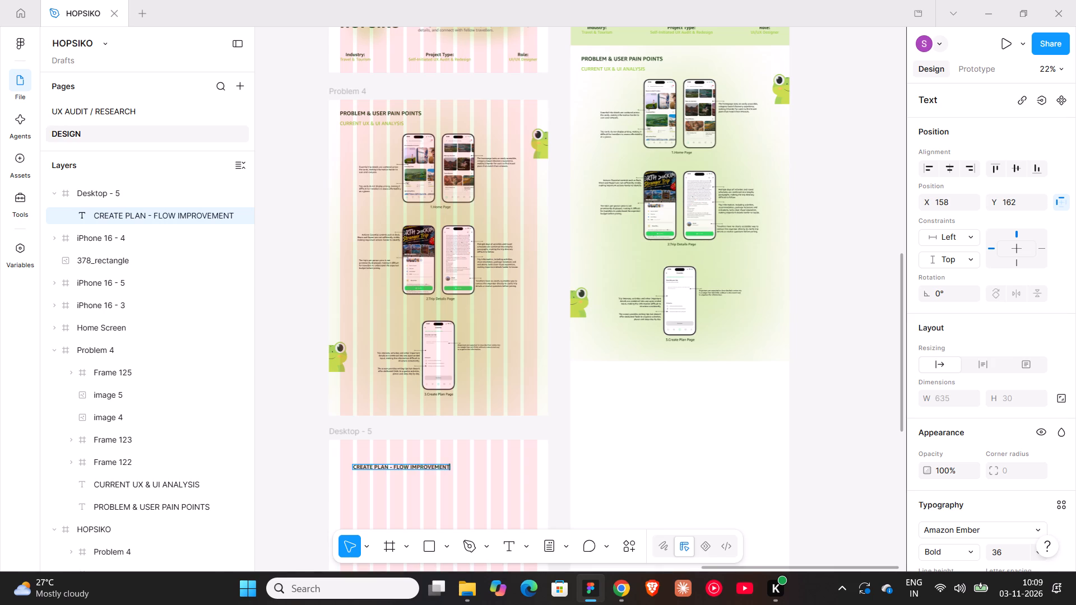
Position the "CREATE PLAN - FLOW IMPROVEMENT" heading at X 72, Y 72 within Desktop - 5.
click(948, 208)
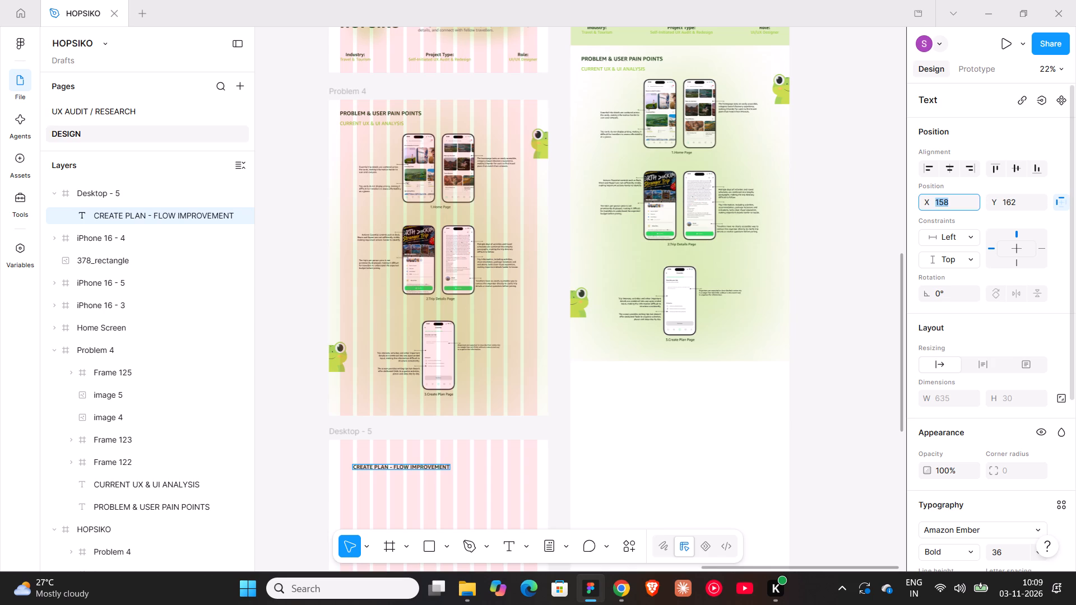
text(72)
click(1015, 206)
text(72)
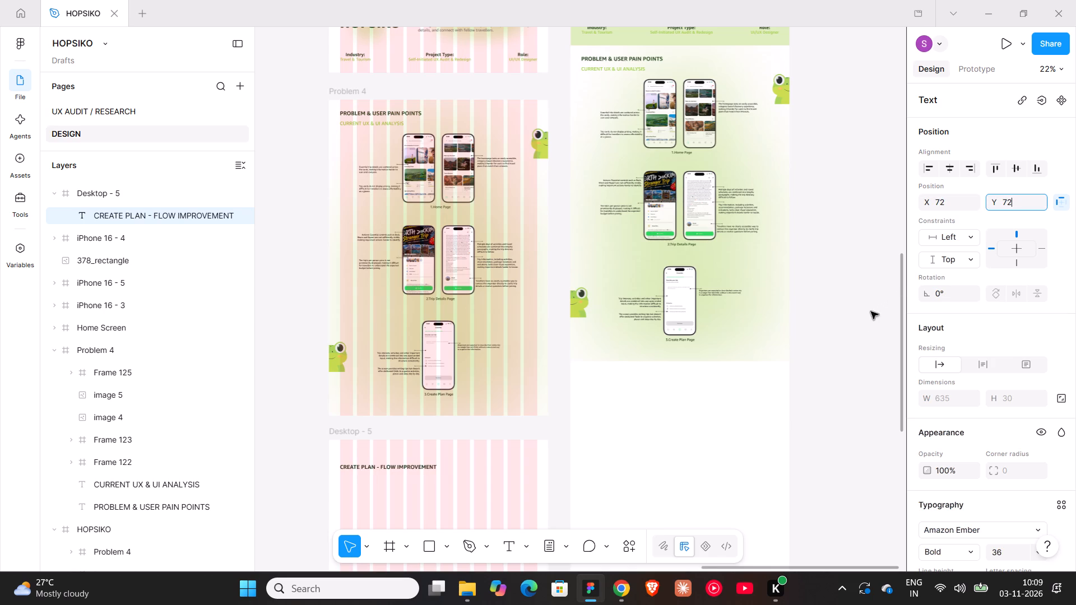
click(838, 320)
scroll(373, 326, down, 3)
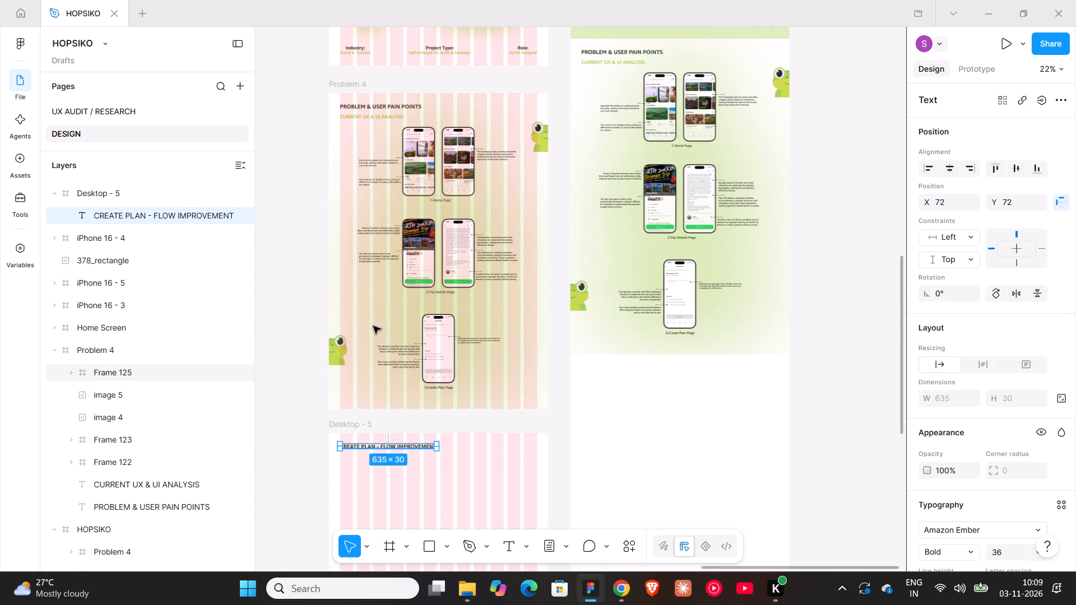
scroll(373, 326, down, 4)
scroll(373, 326, up, 5)
click(373, 326)
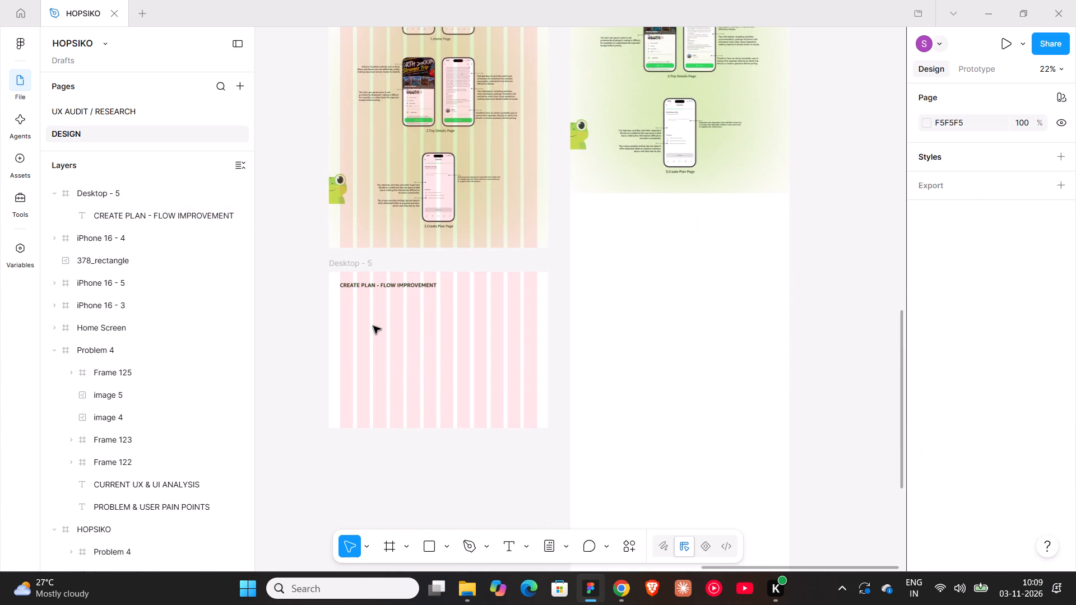
Glance at the ChatGPT flow outline, then duplicate Problem 4's "CURRENT UX & UI ANALYSIS" subtitle into Desktop - 5 at about X 178, Y 361.
click(615, 597)
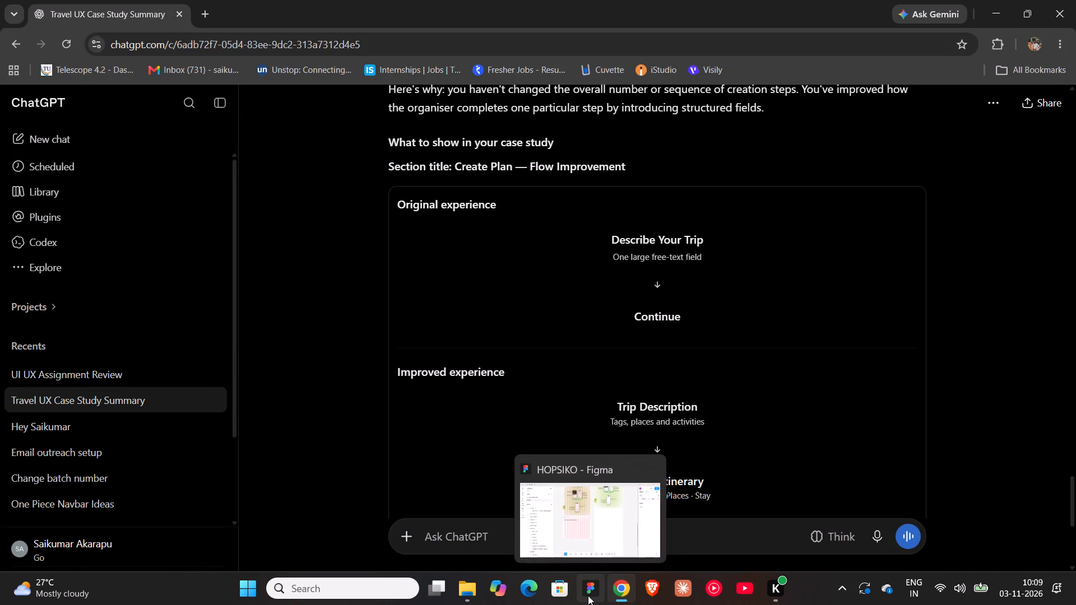
click(588, 595)
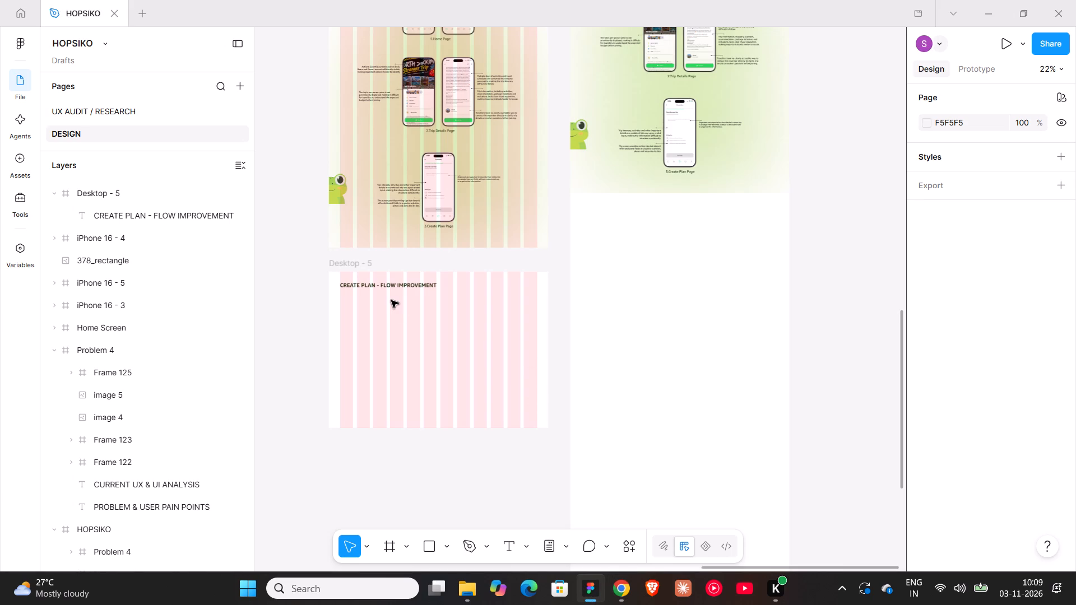
scroll(391, 300, up, 6)
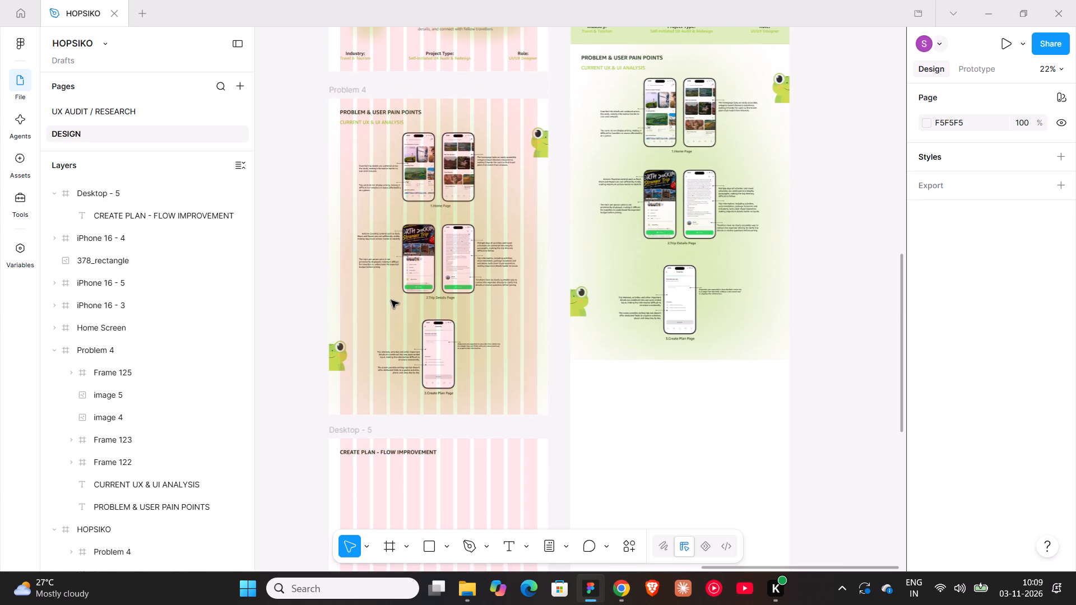
scroll(391, 300, down, 3)
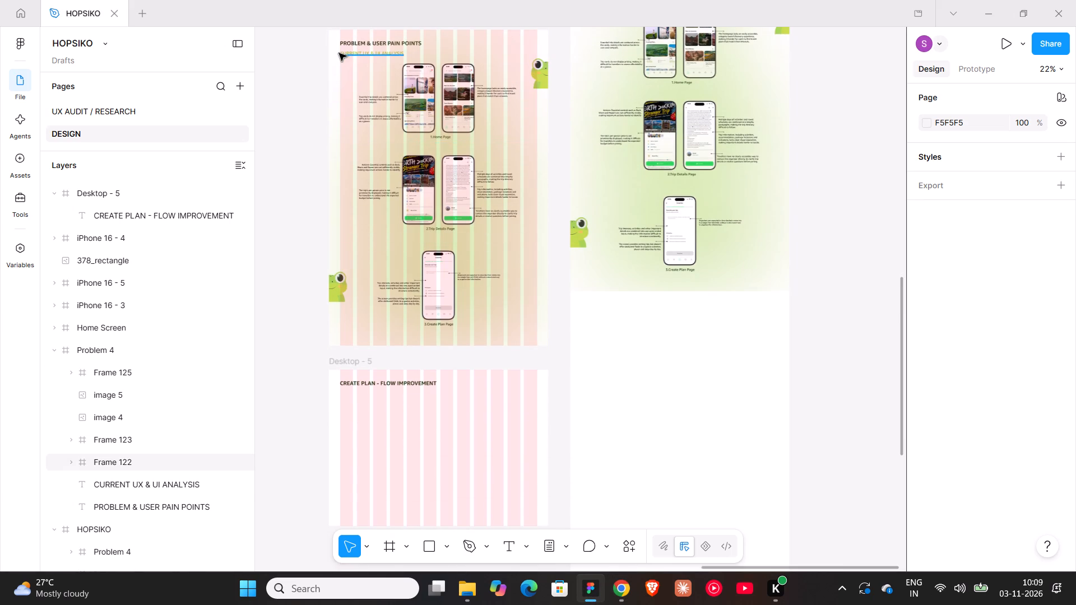
ctrl+scroll(339, 53, up, 8)
click(348, 58)
ctrl+scroll(348, 58, down, 7)
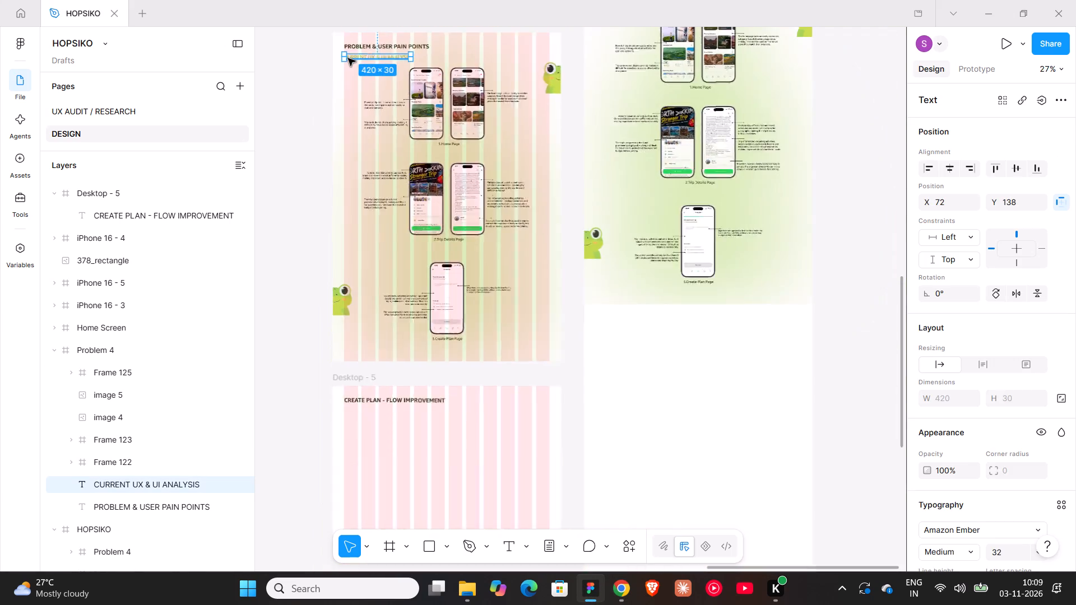
alt+drag(348, 58, 361, 388)
ctrl+scroll(361, 388, up, 15)
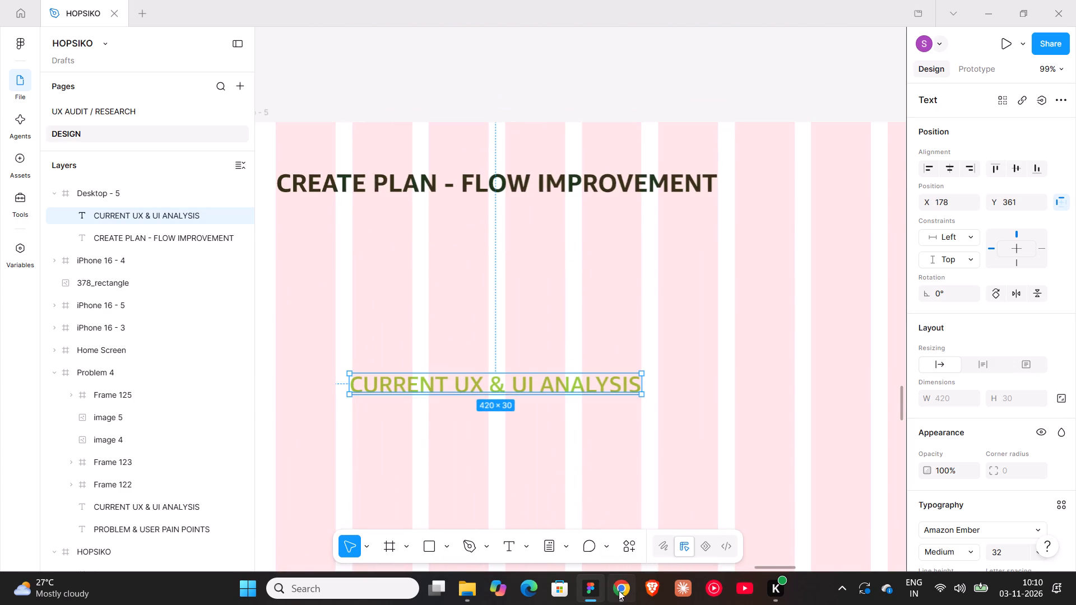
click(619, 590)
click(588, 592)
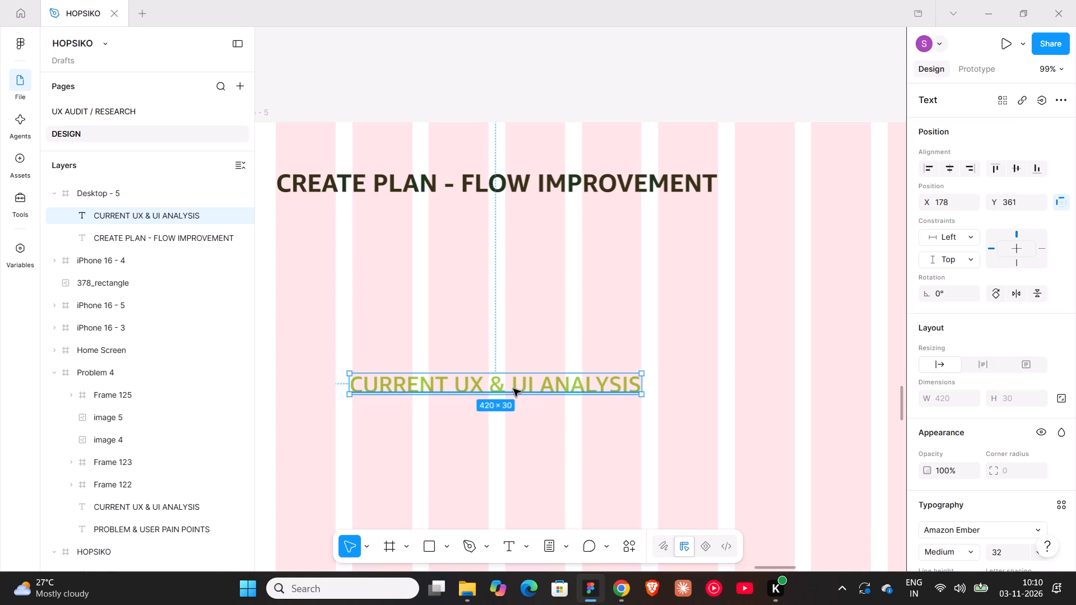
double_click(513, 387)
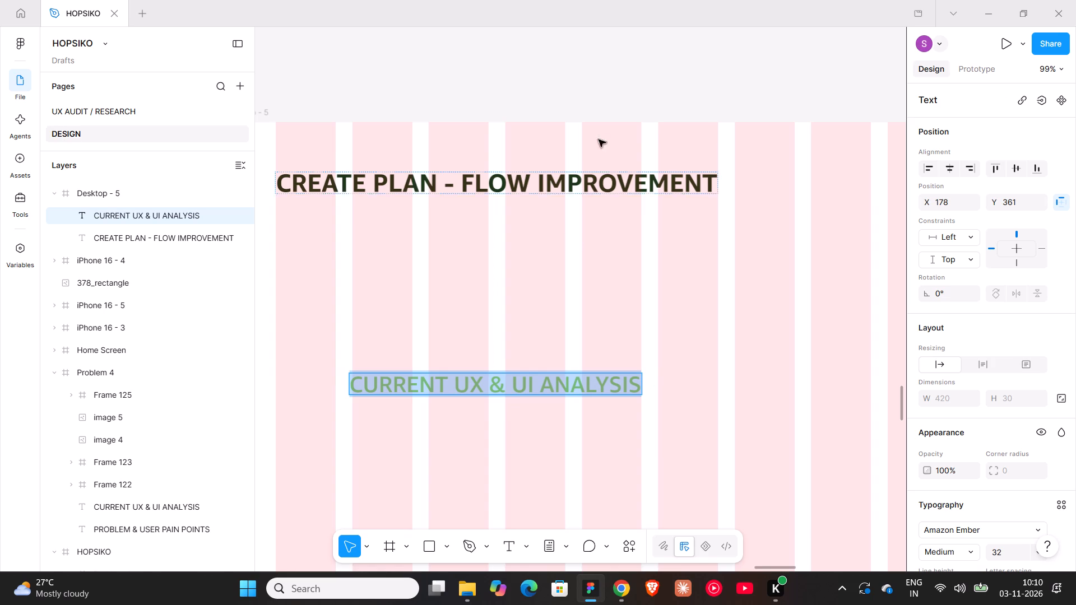
Append "(Step-6)" to the "CREATE PLAN - FLOW IMPROVEMENT" heading in Desktop - 5.
ctrl+scroll(601, 110, down, 1)
ctrl+scroll(586, 224, down, 5)
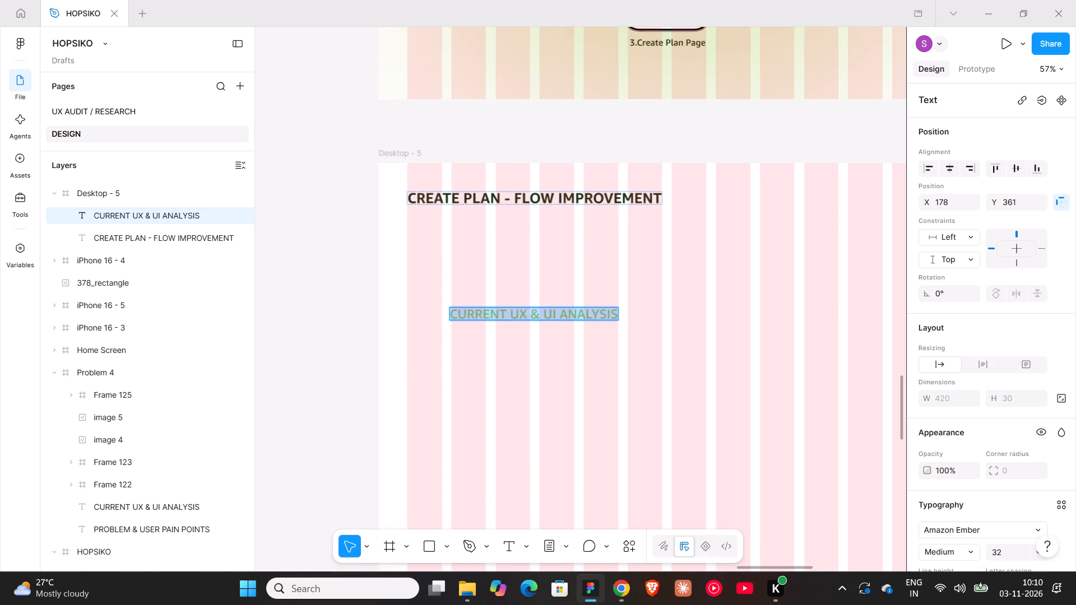
double_click(639, 194)
click(662, 196)
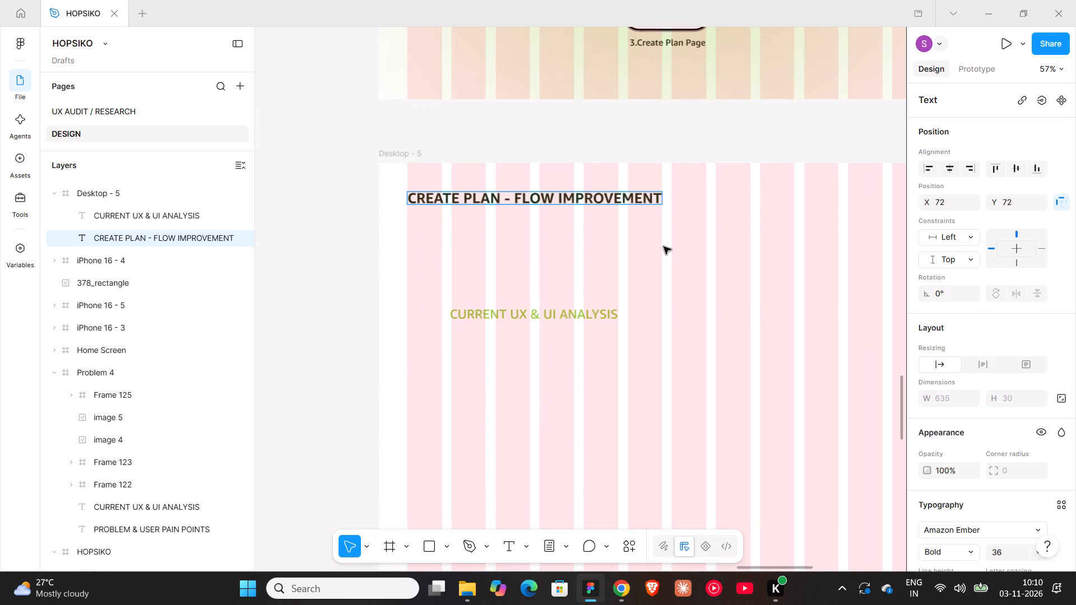
key(space)
key(shift+parenleft)
text(Step)
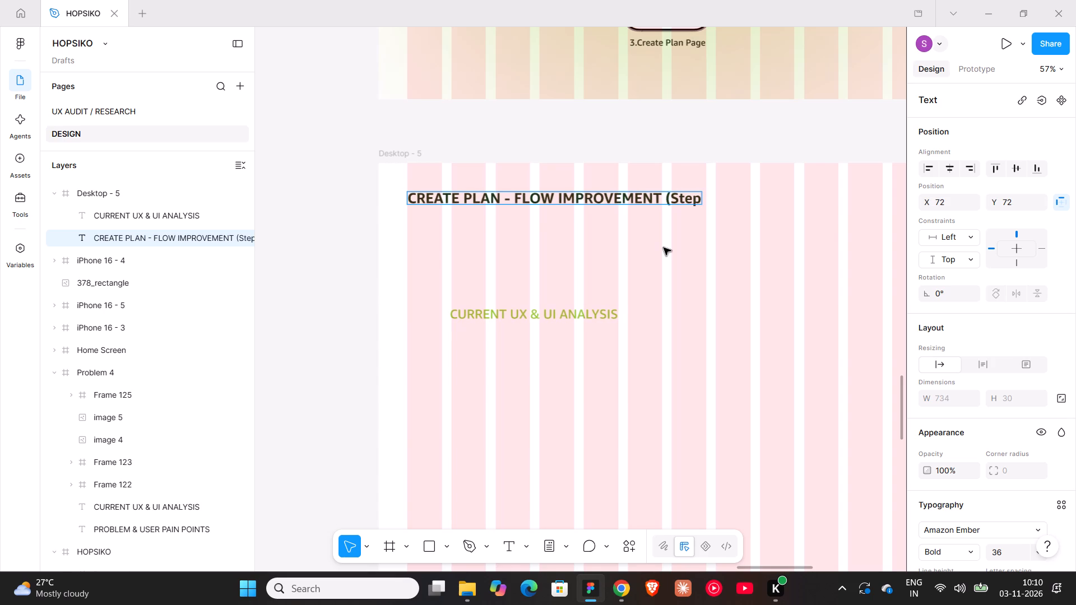
text(-66)
key(BackSpace)
key(shift+parenright)
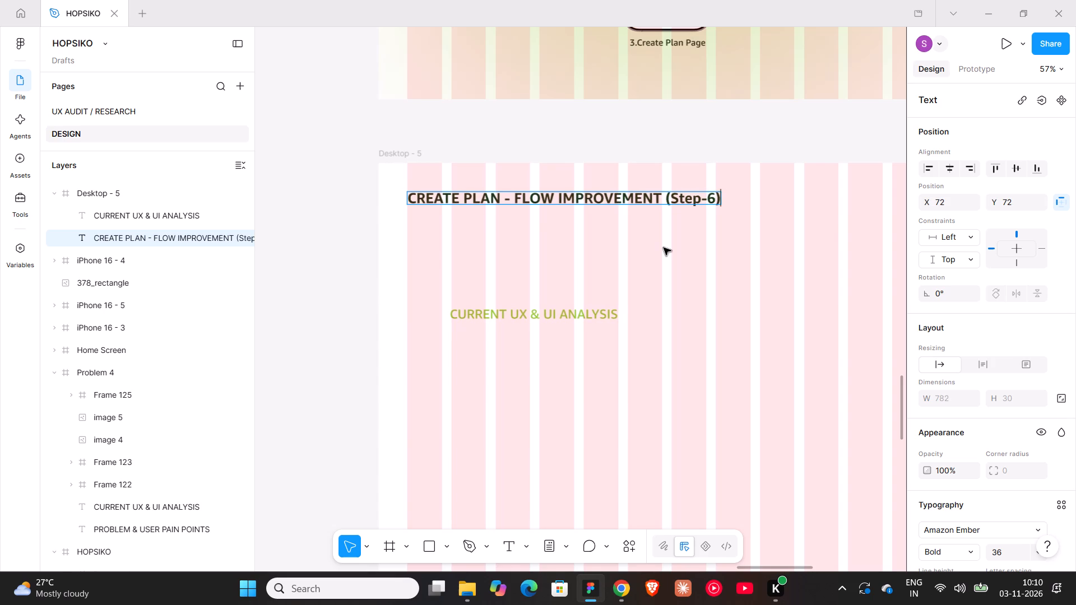
click(664, 248)
Recolour only the "(Step-6)" part of the heading with the light green swatch from this page's colours.
double_click(674, 202)
click(666, 195)
drag(666, 195, 723, 198)
scroll(952, 402, down, 3)
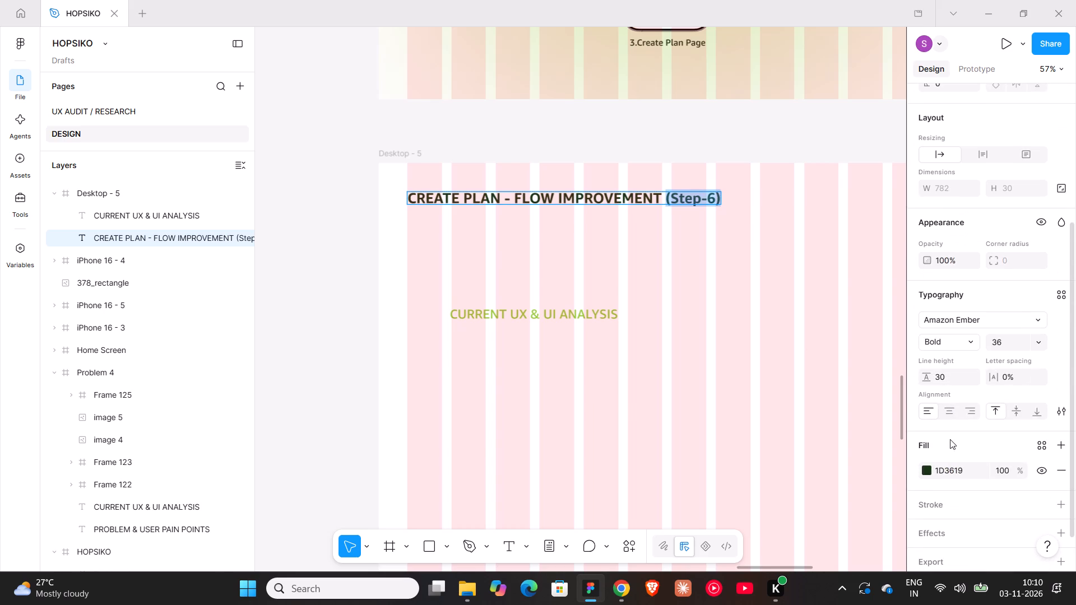
click(926, 471)
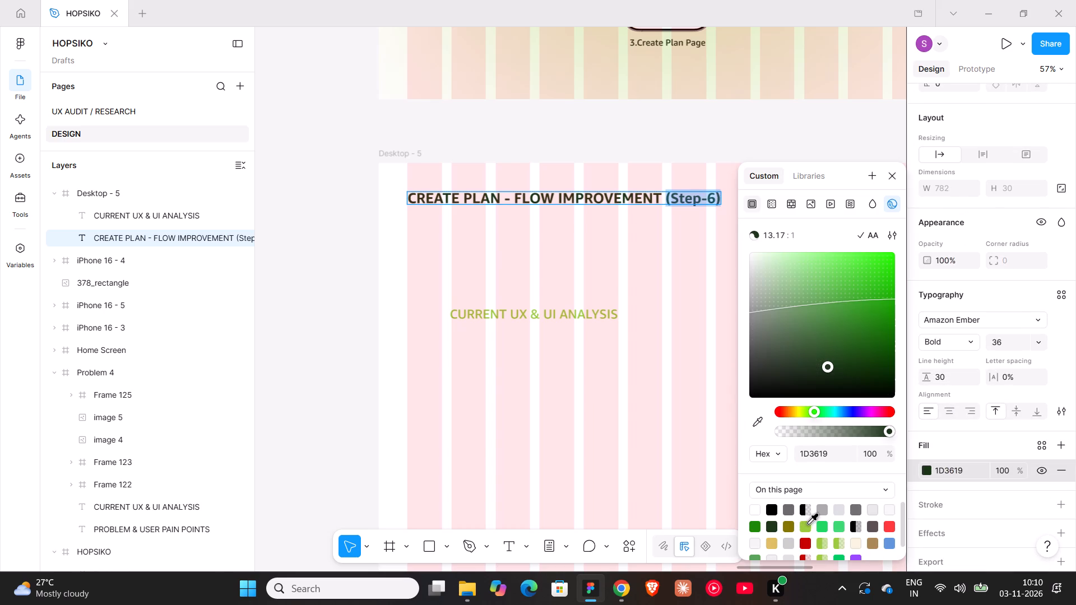
click(808, 524)
click(411, 339)
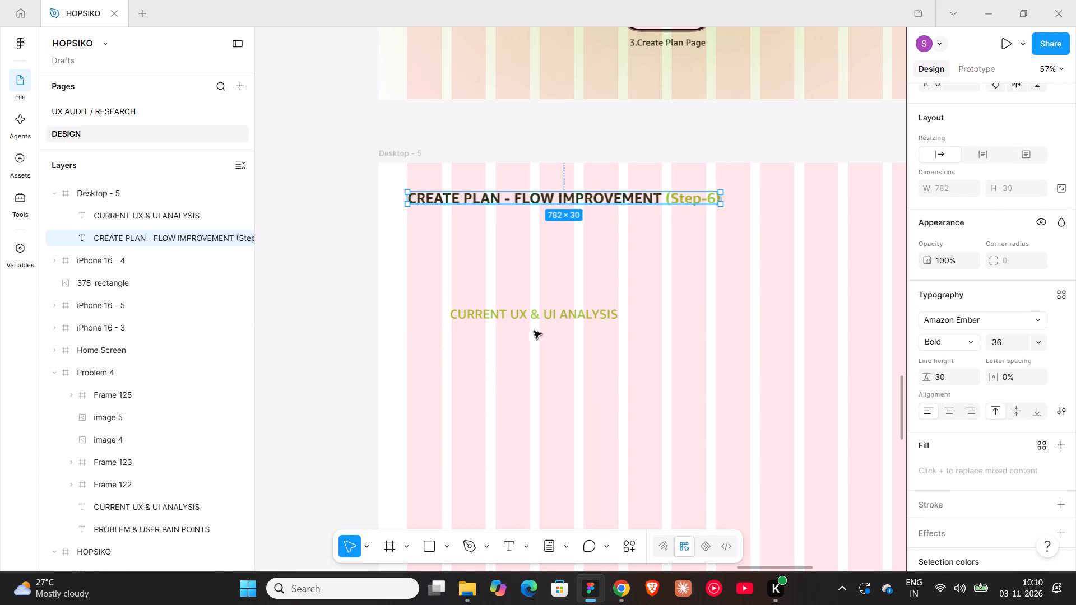
Replace the duplicated "CURRENT UX & UI ANALYSIS" subtitle text with "Describe your Trip", checking the wording in ChatGPT.
double_click(544, 318)
text(DE)
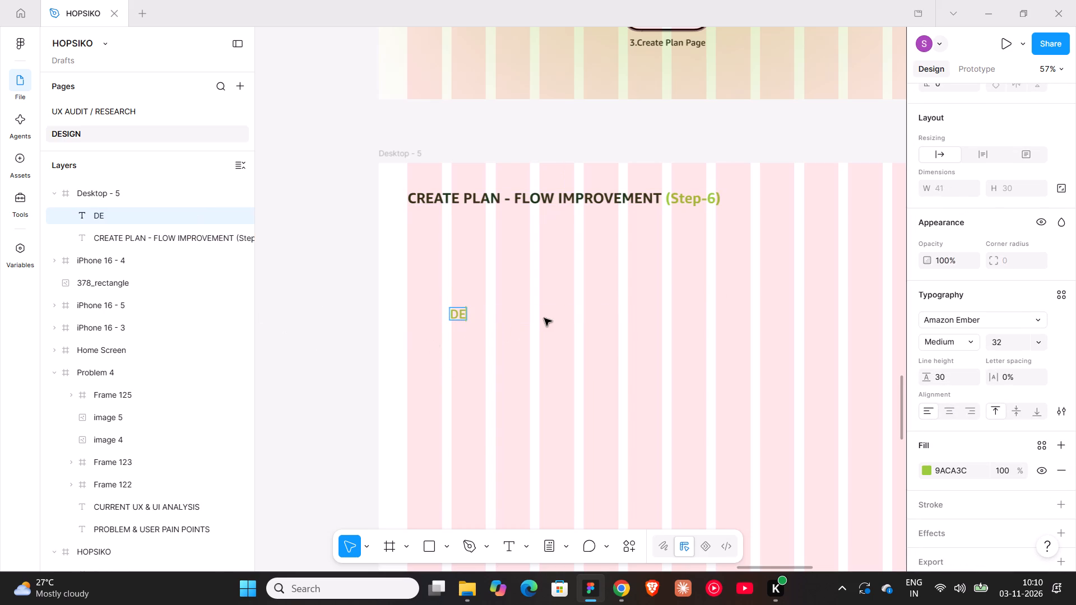
key(BackSpace)
text(escribe your)
key(space)
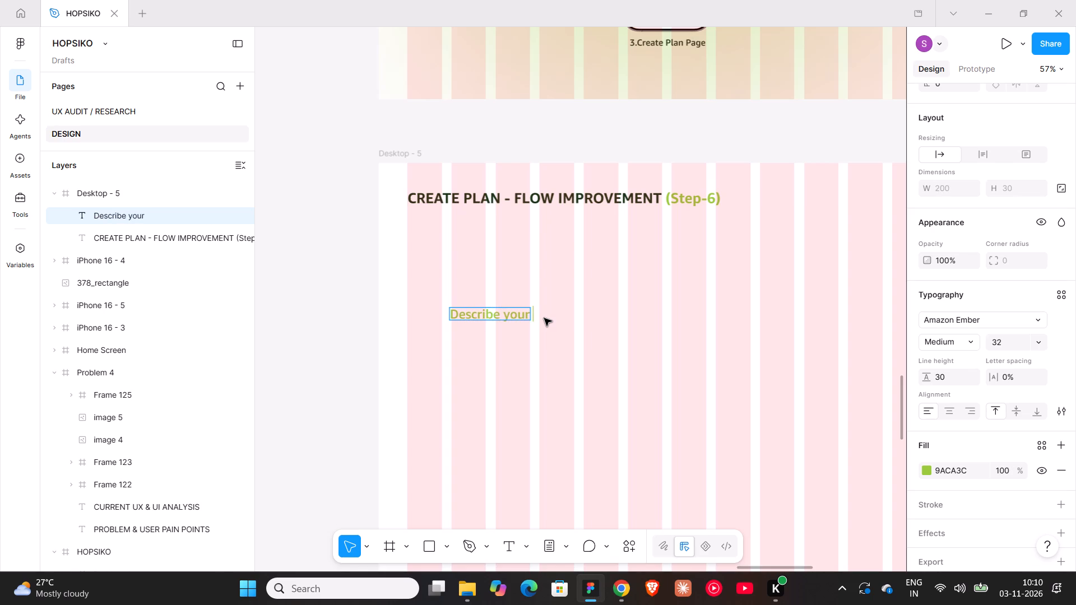
click(633, 583)
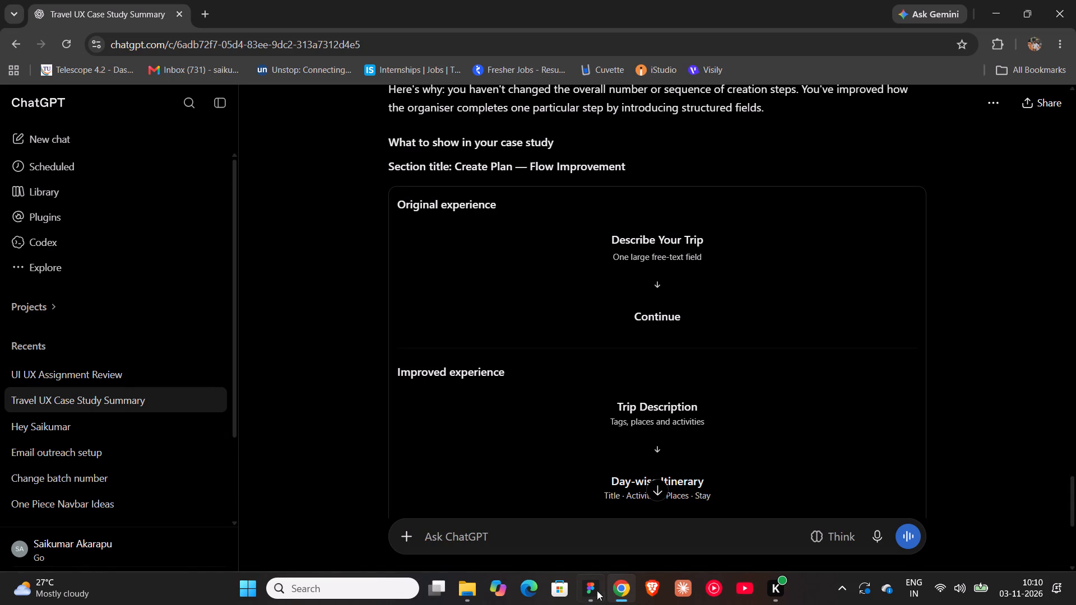
click(597, 587)
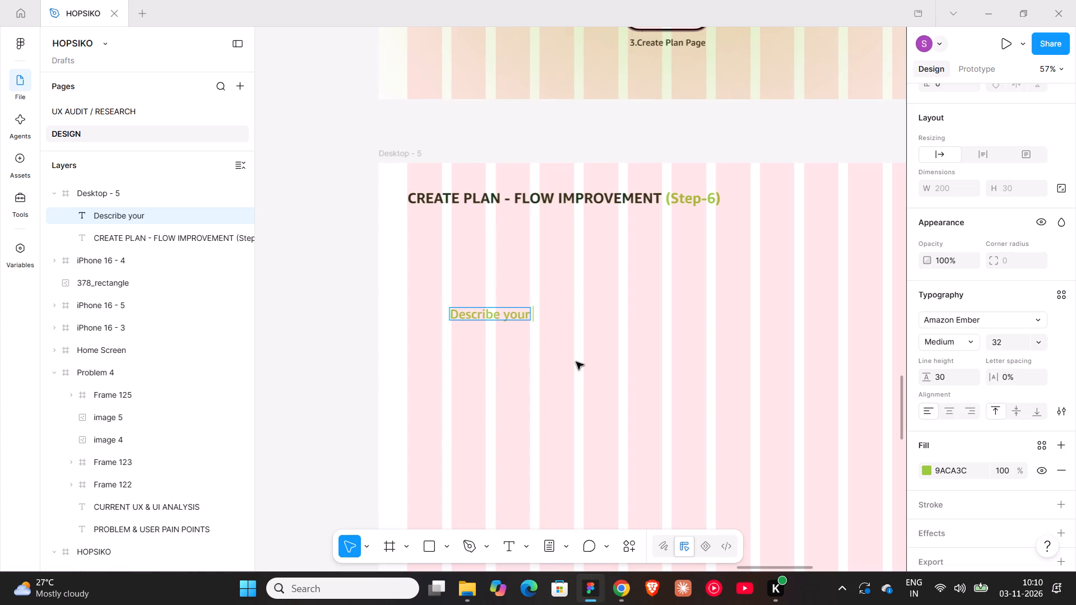
text(Tri;)
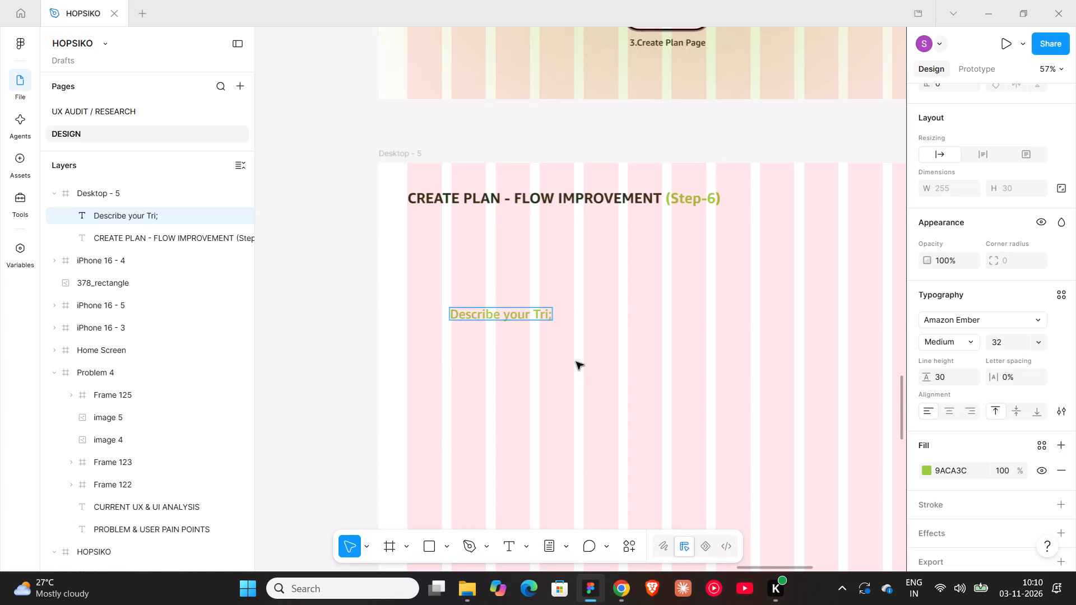
key(BackSpace)
key(p)
click(576, 362)
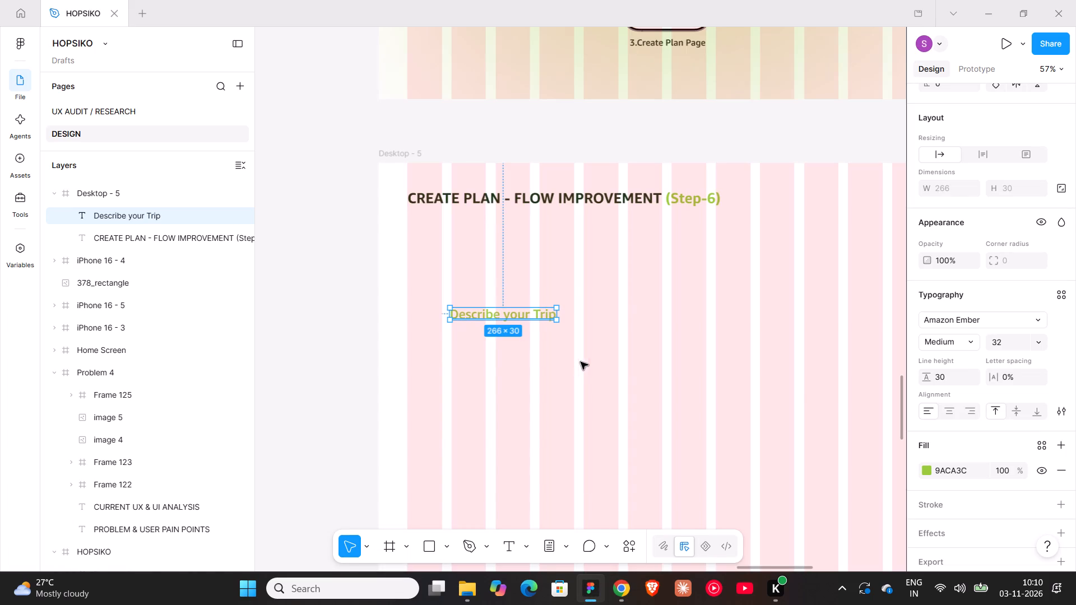
click(1004, 339)
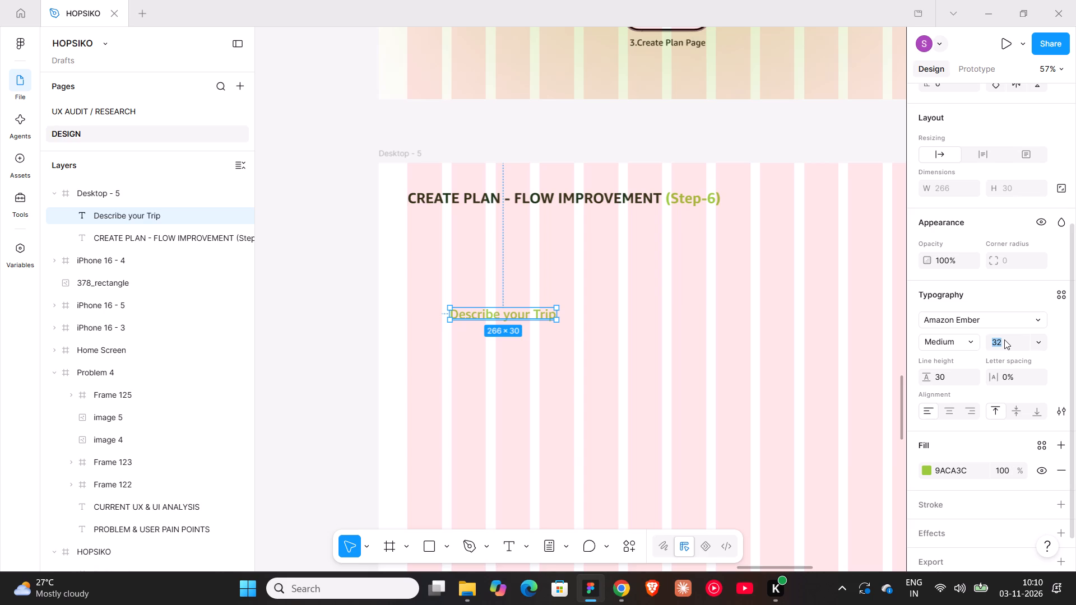
text(28)
key(Return)
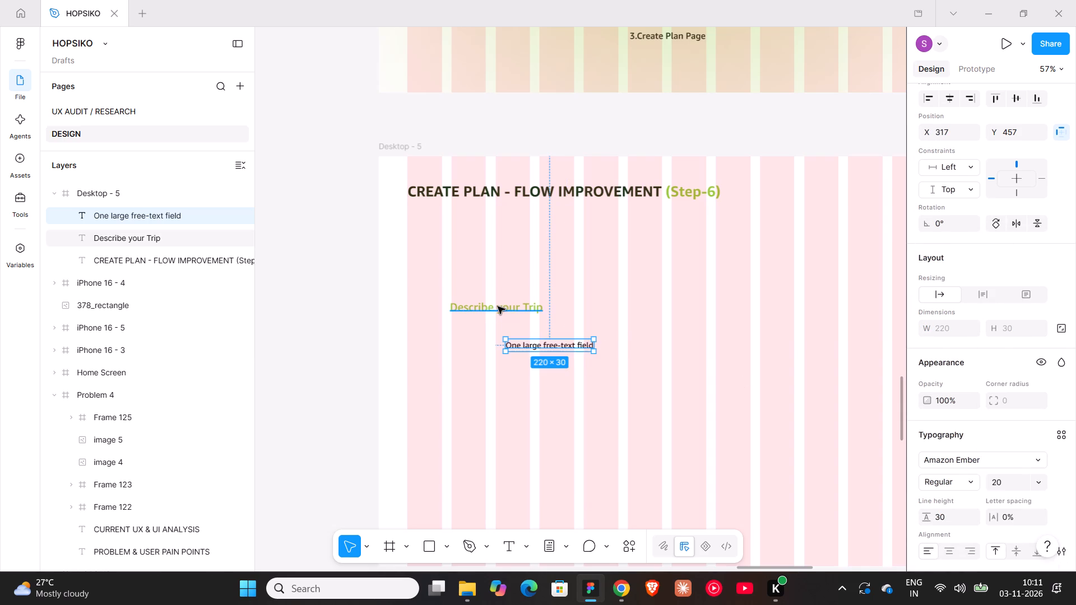
Move "Describe your Trip" directly above "One large free-text field", centred over it at about X 310, Y 427.
drag(503, 308, 560, 333)
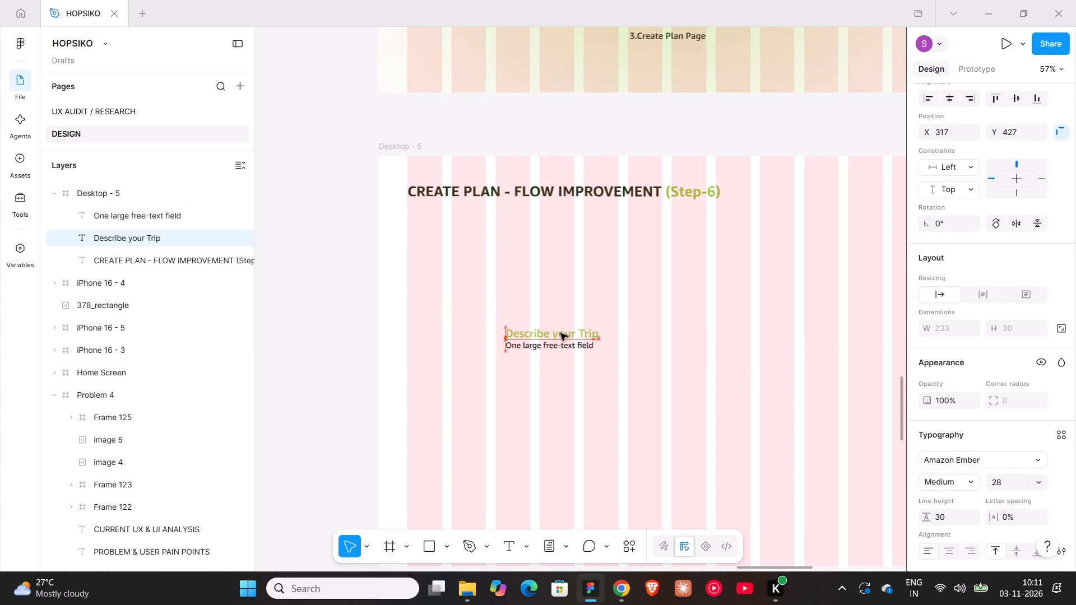
drag(560, 333, 555, 333)
click(541, 374)
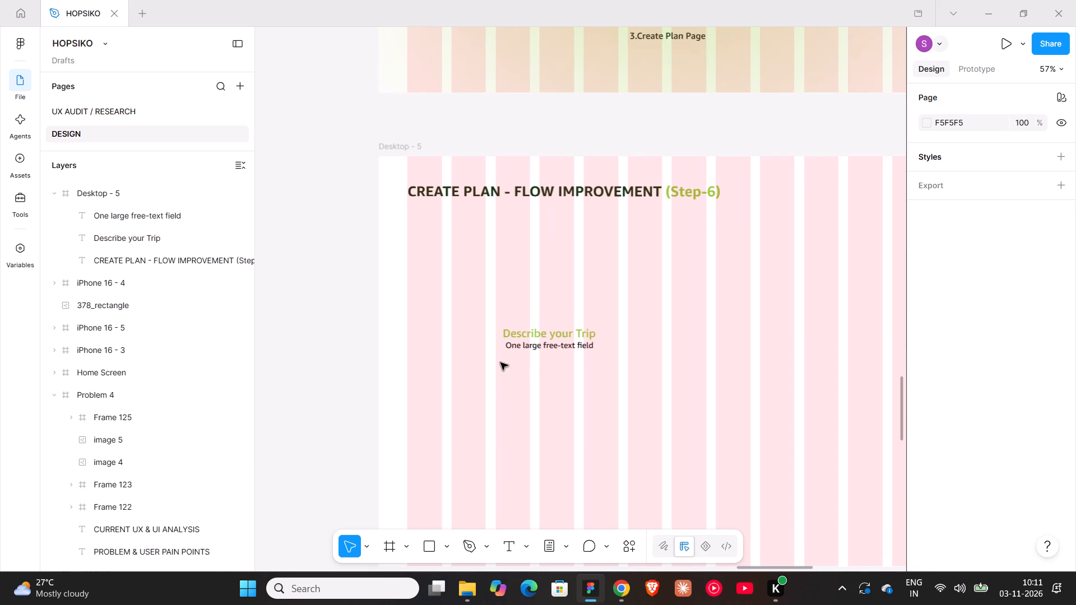
Wrap "Describe your Trip" and "One large free-text field" in a vertical auto layout frame with horizontal padding 6.
drag(500, 362, 567, 327)
key(shift+a)
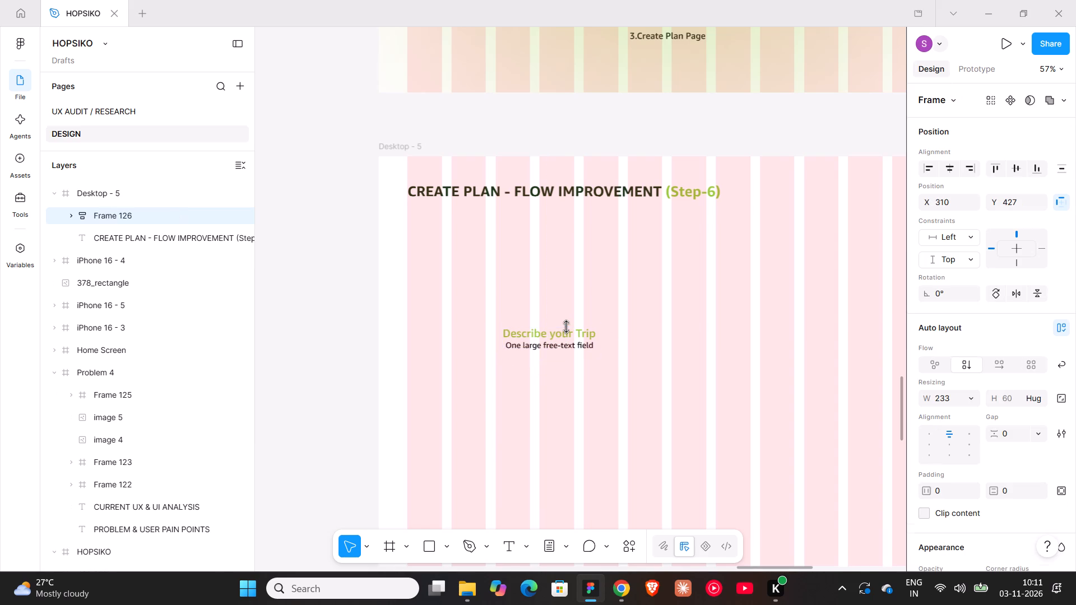
click(949, 489)
key(6)
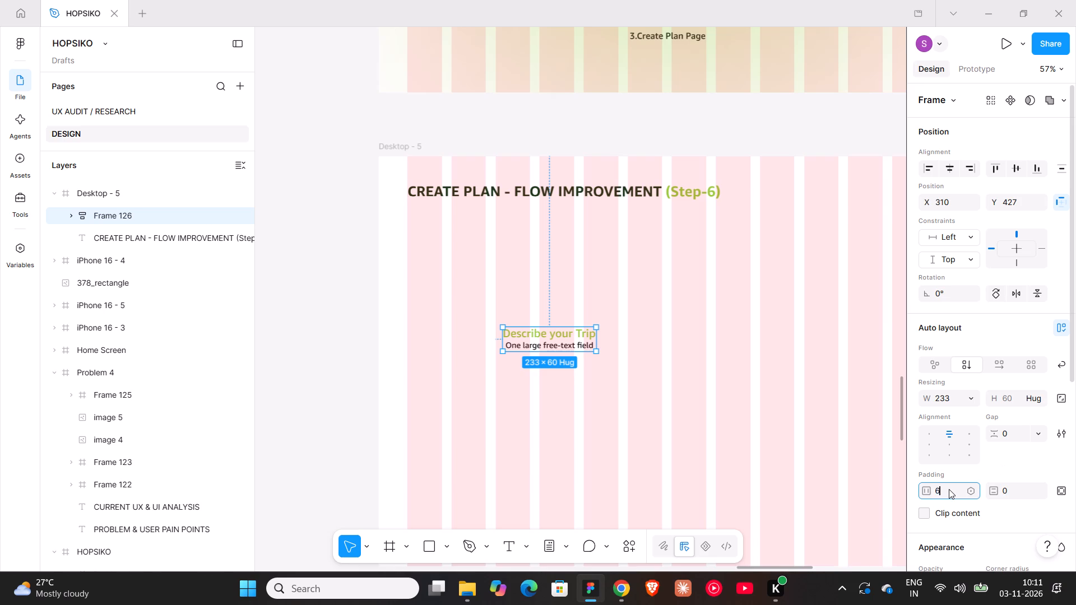
key(Return)
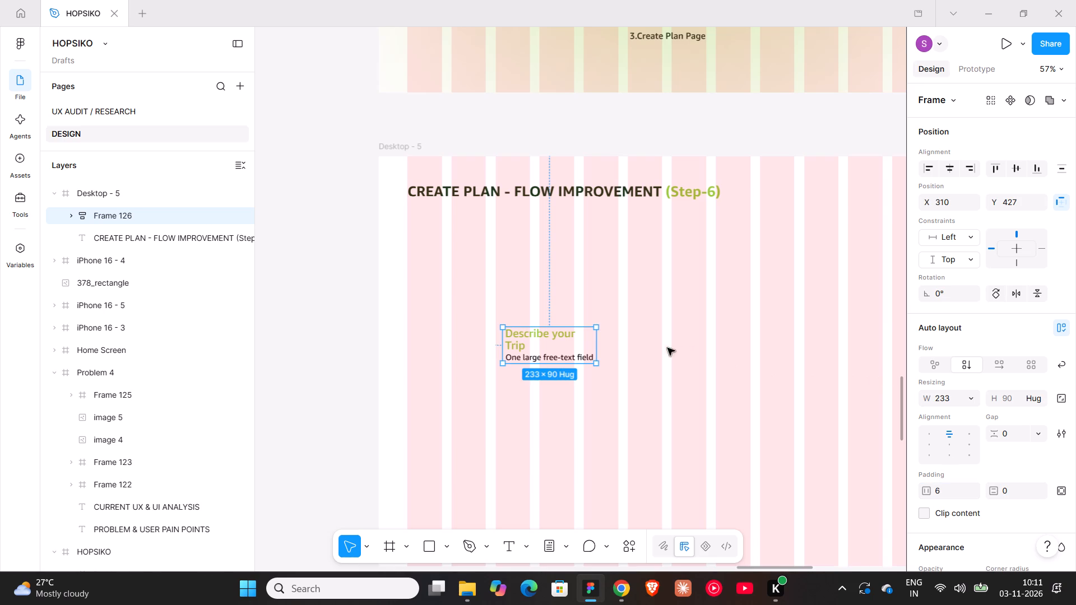
Set the "Describe your Trip" text to auto width and its auto layout frame's width to Hug contents.
double_click(546, 337)
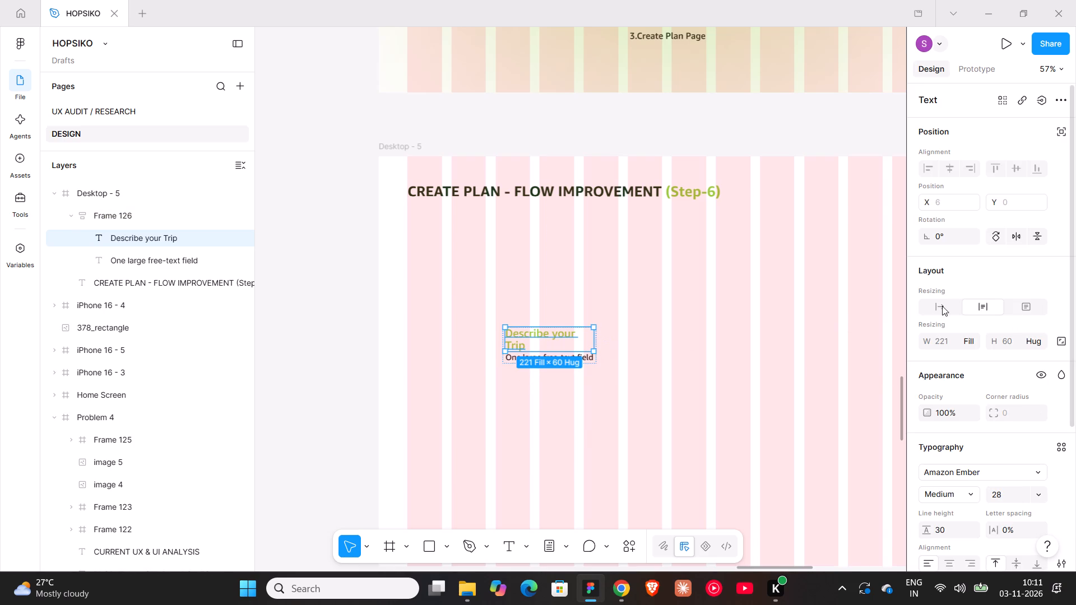
click(942, 306)
click(697, 339)
click(564, 341)
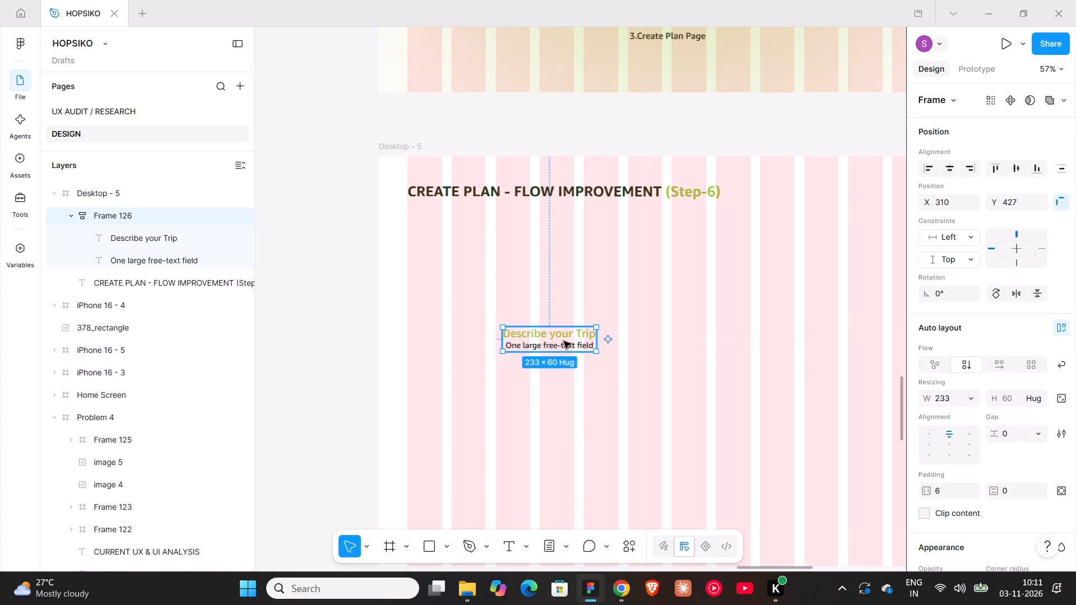
click(967, 395)
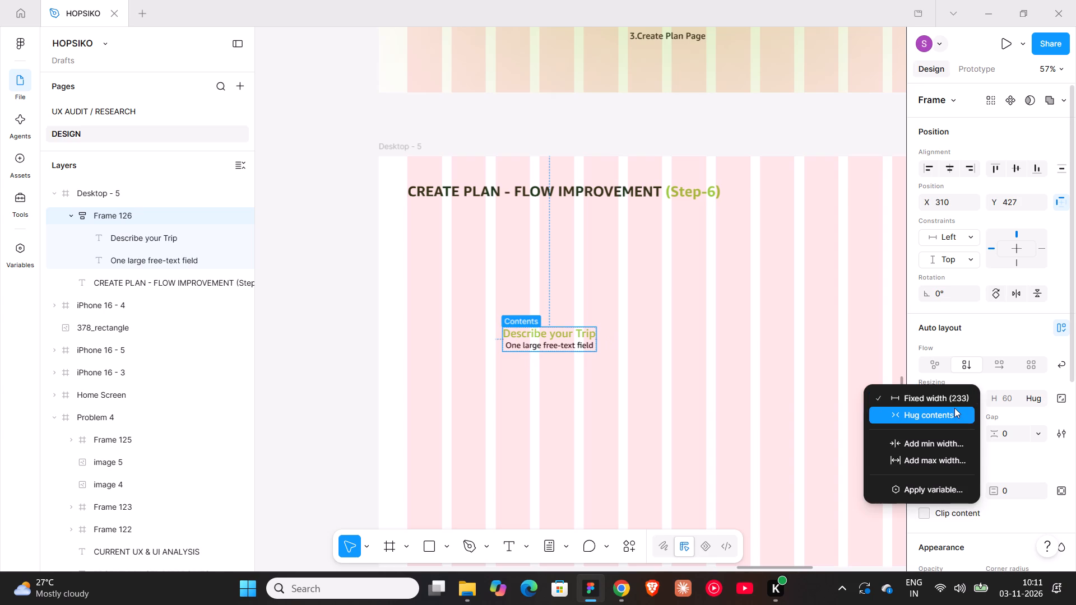
click(954, 408)
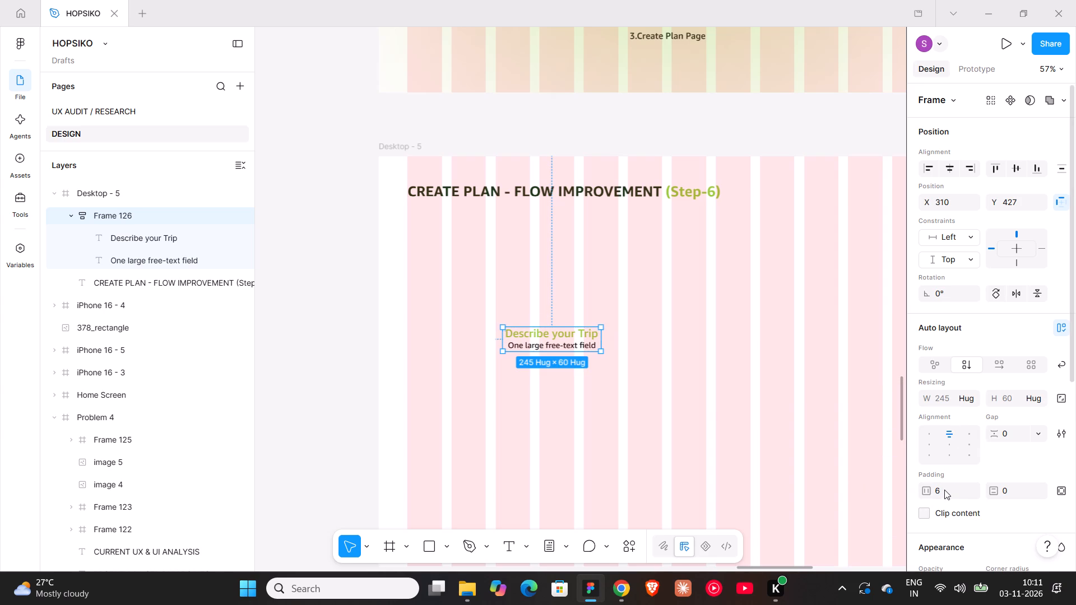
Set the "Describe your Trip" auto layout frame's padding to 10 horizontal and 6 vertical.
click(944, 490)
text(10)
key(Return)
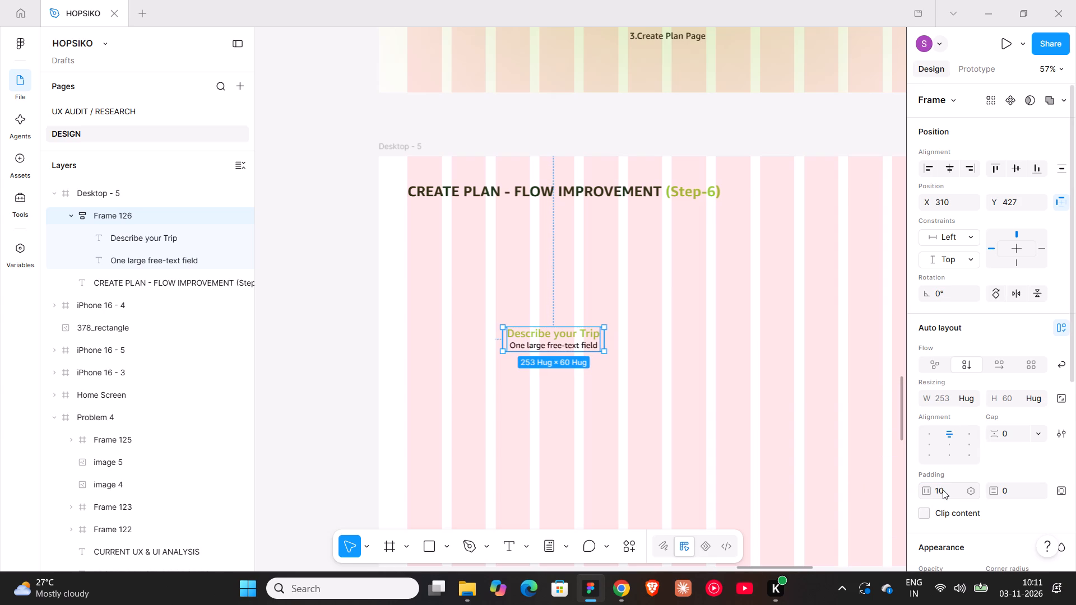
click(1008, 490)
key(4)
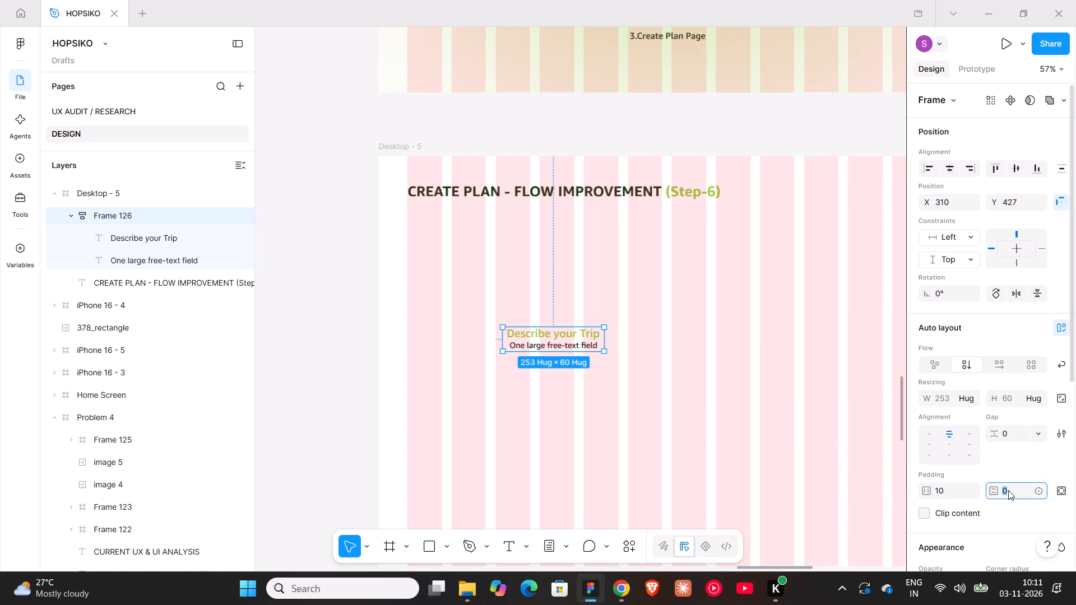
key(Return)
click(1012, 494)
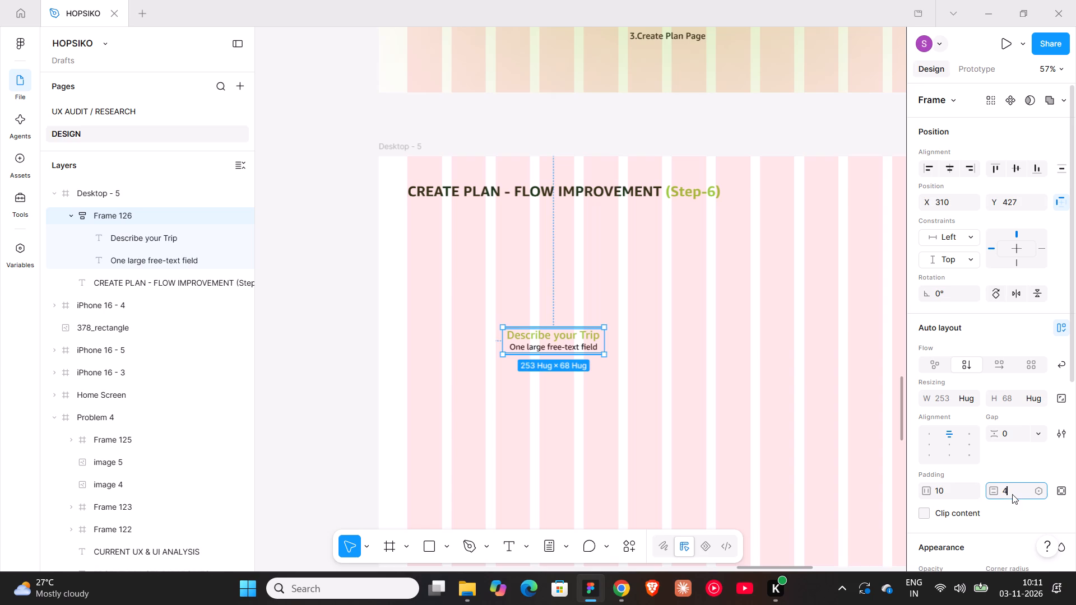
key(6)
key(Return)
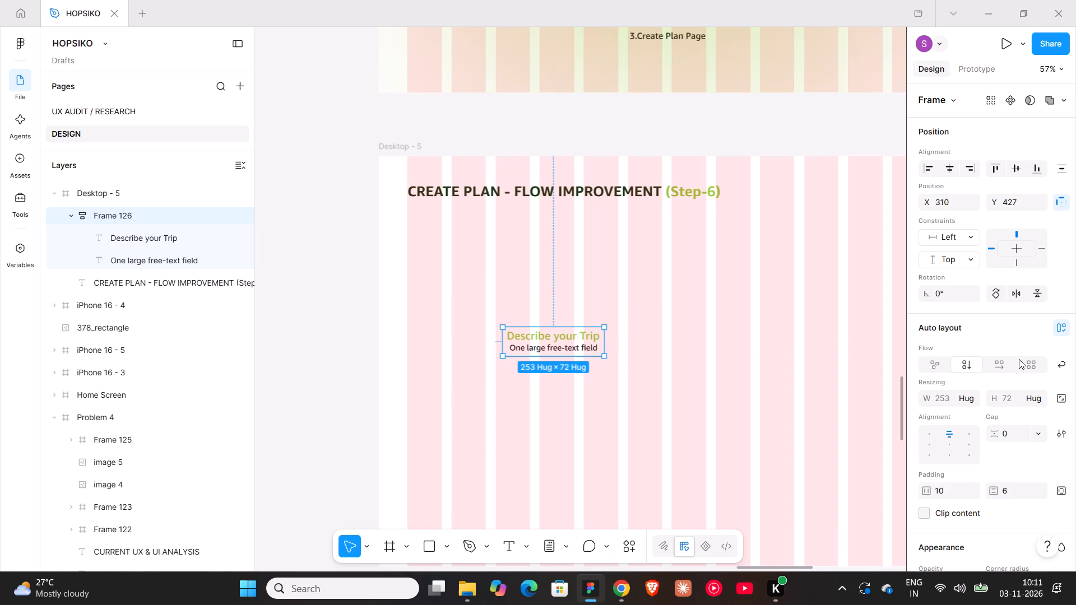
Set the "Describe your Trip" frame's padding to 12 horizontal and 8 vertical.
click(961, 489)
text(12)
key(Return)
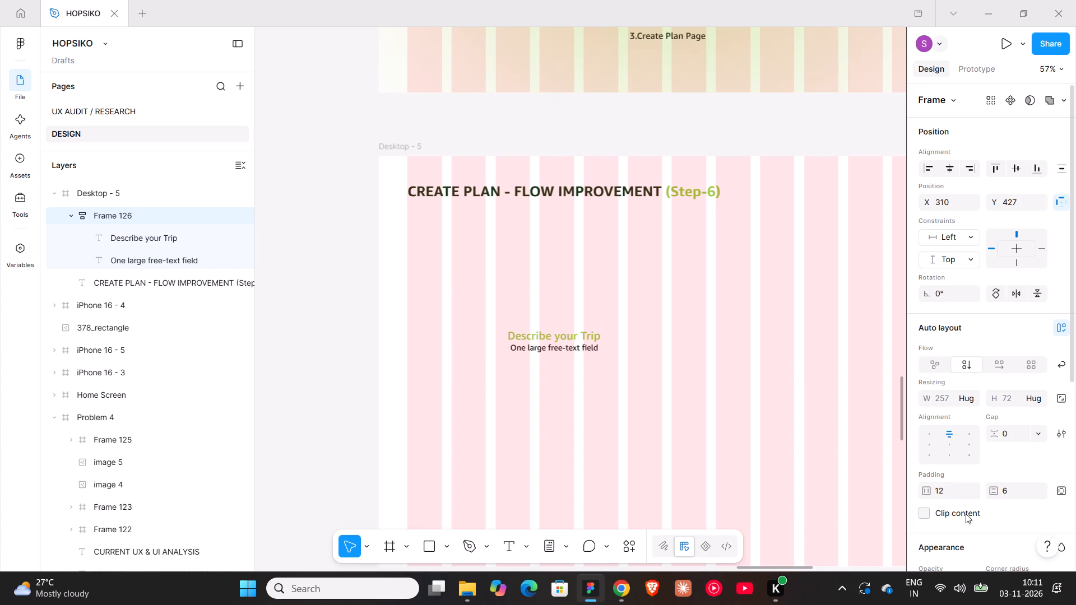
click(1010, 494)
key(8)
key(Return)
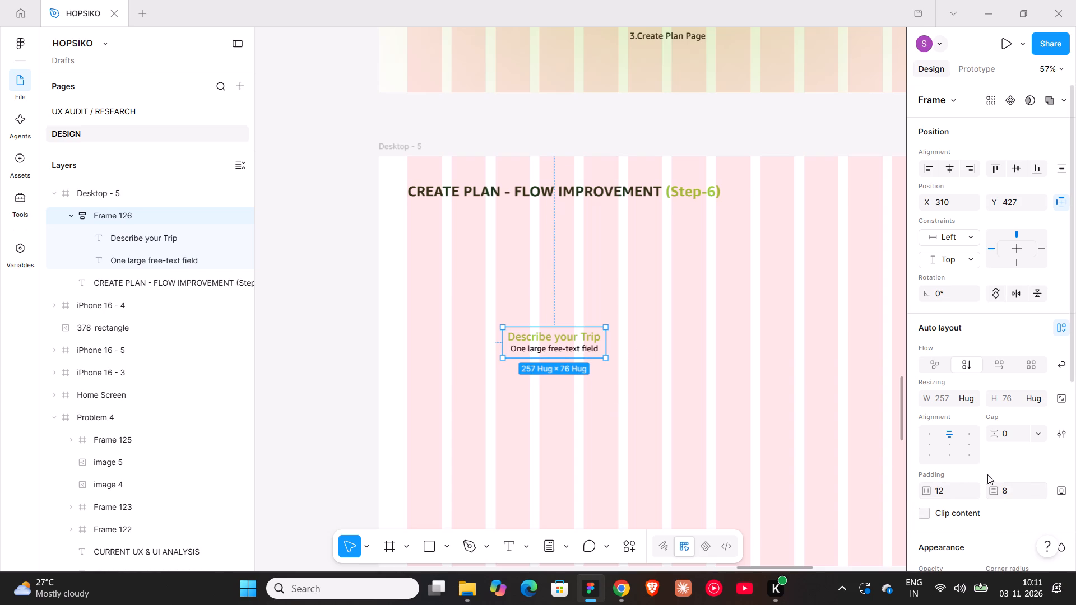
click(573, 259)
Add a very light grey fill from the page's colours to the "Describe your Trip" frame.
click(558, 344)
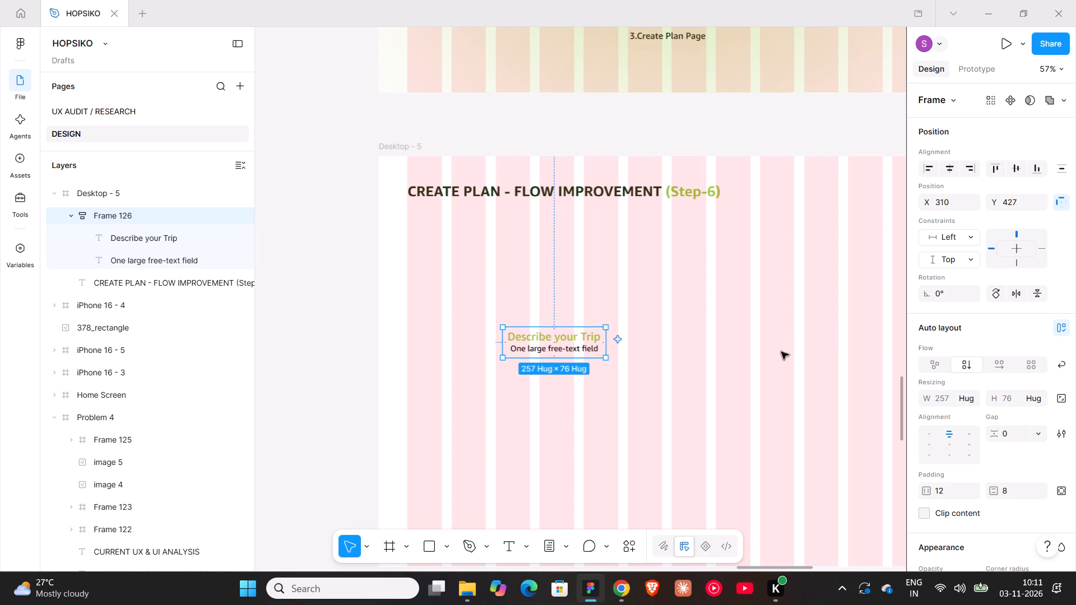
scroll(996, 381, down, 3)
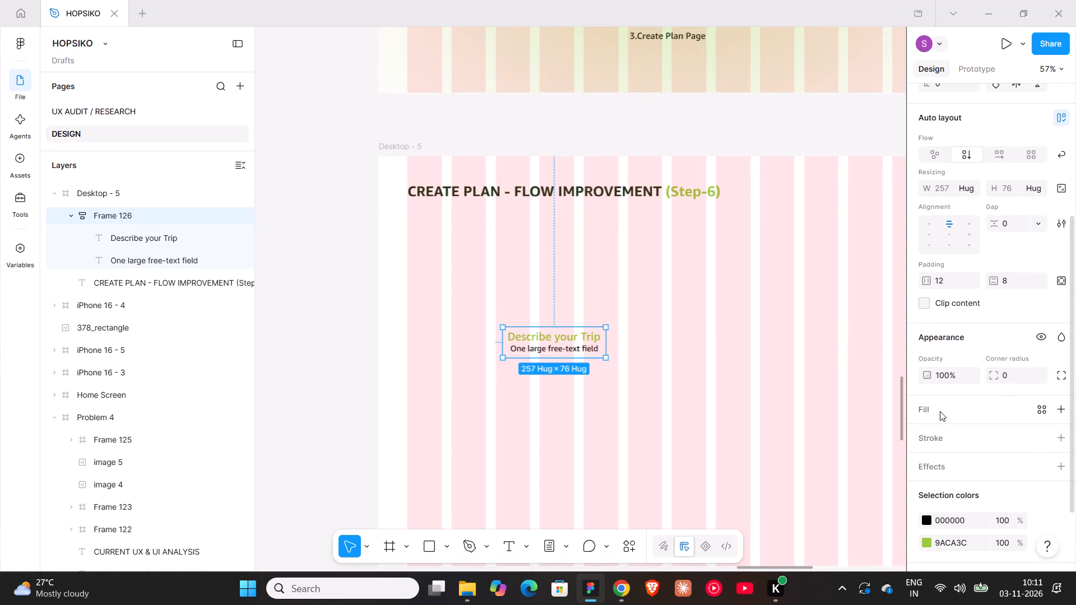
click(1059, 407)
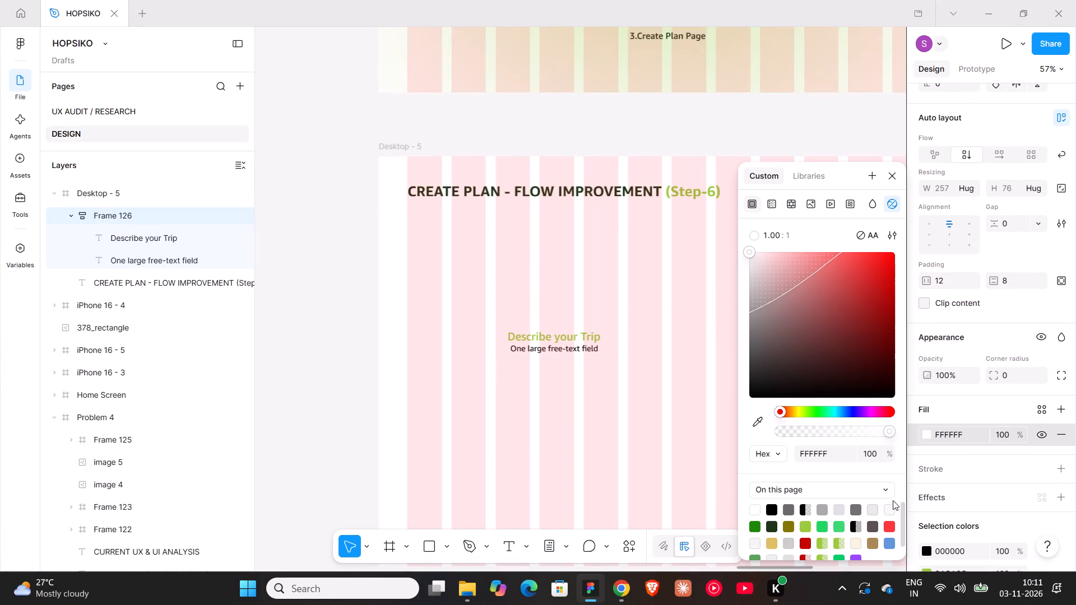
click(885, 510)
click(615, 424)
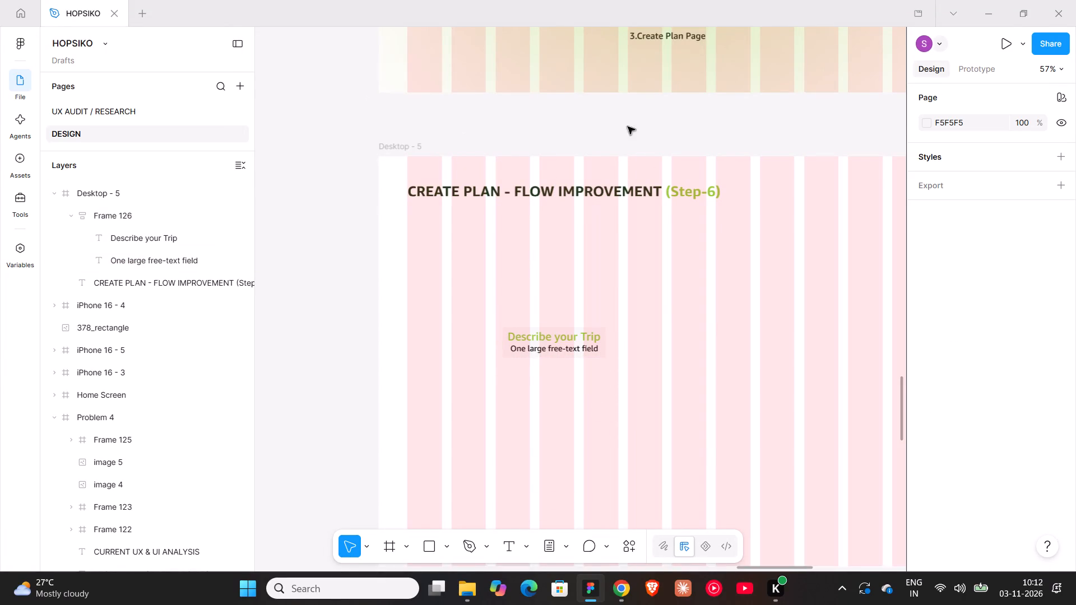
Preview the Desktop - 5 frame in presentation view, then return to the HOPSIKO design file.
click(417, 146)
click(1003, 46)
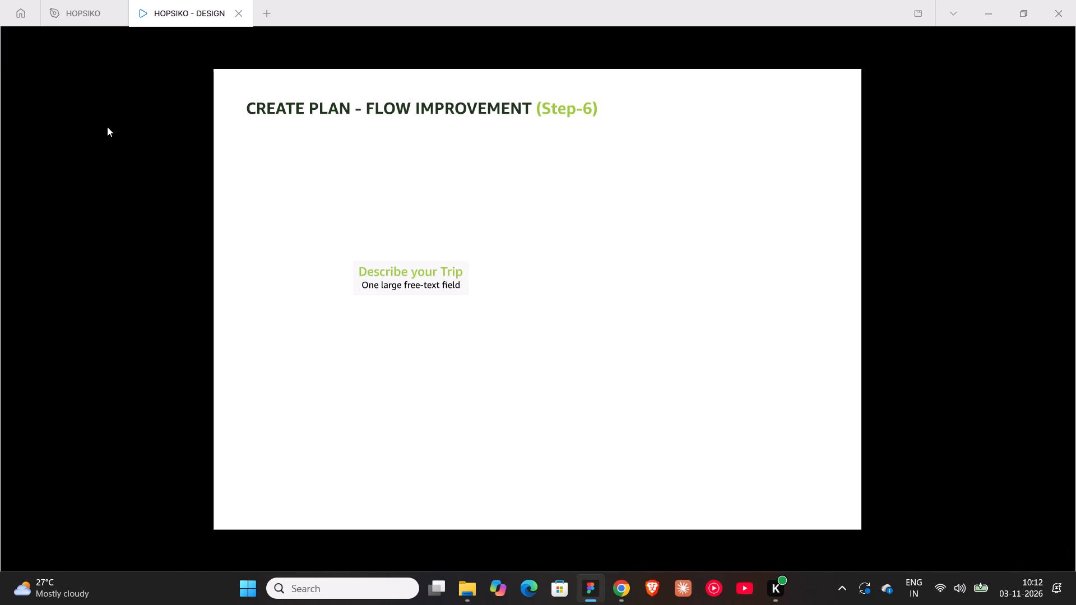
click(78, 16)
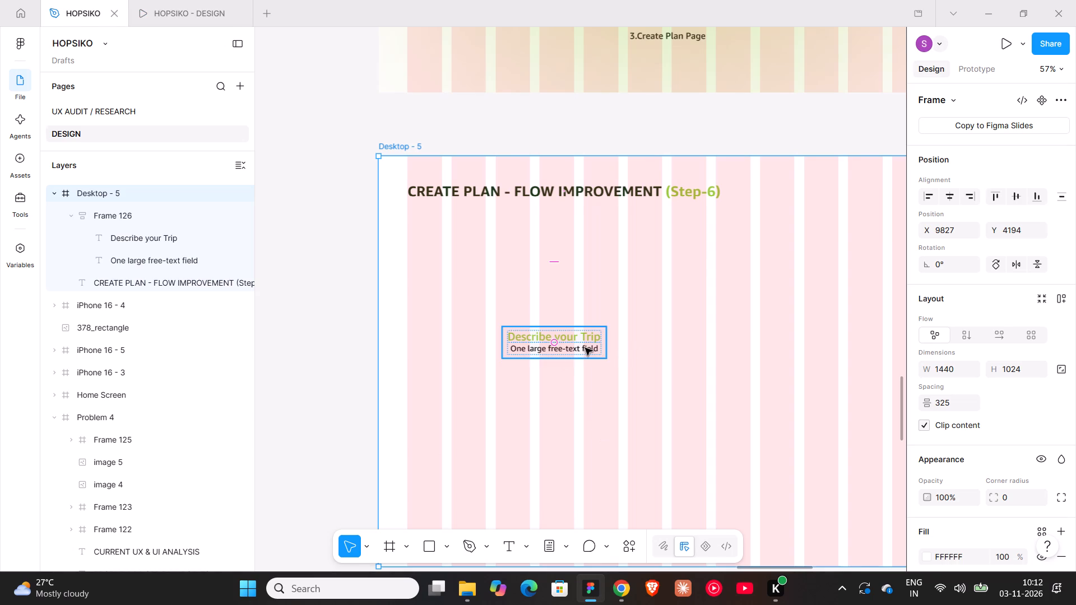
Set the "Describe your Trip" frame's horizontal padding to 14.
click(585, 348)
scroll(928, 443, down, 1)
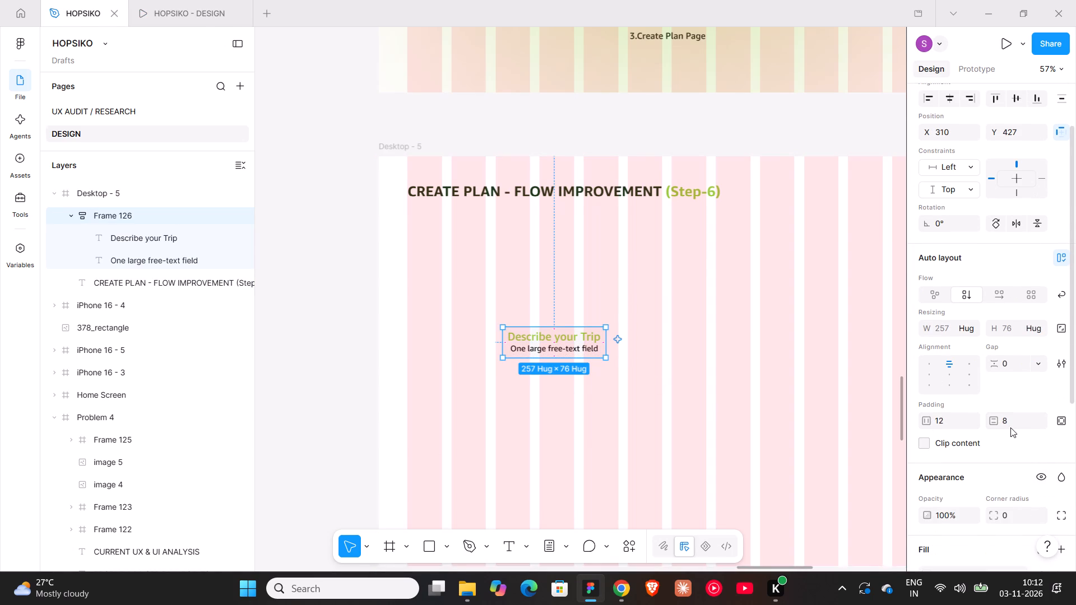
click(940, 426)
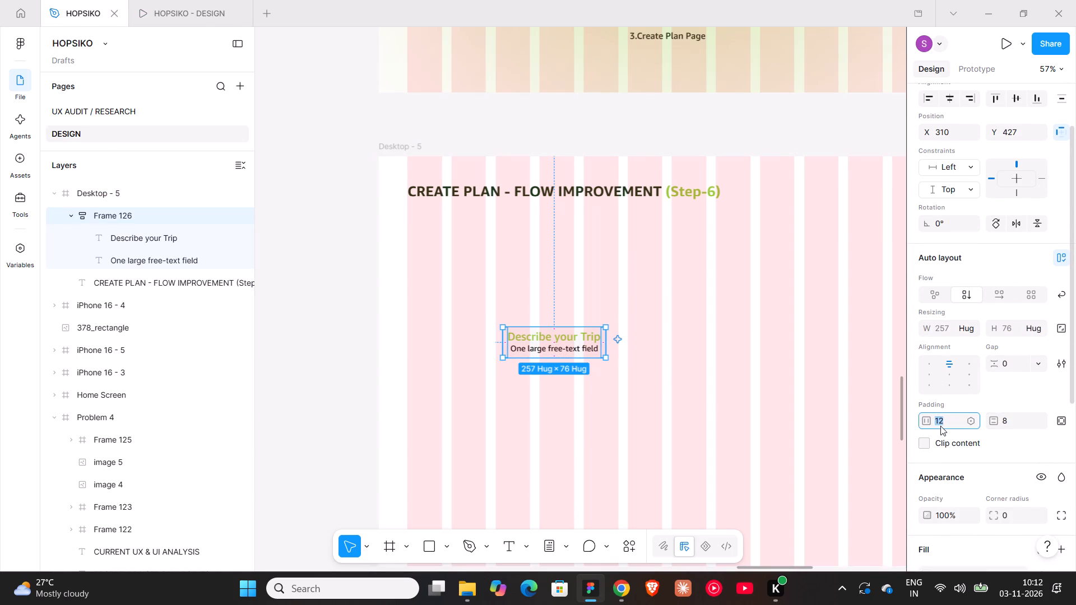
text(14)
key(Return)
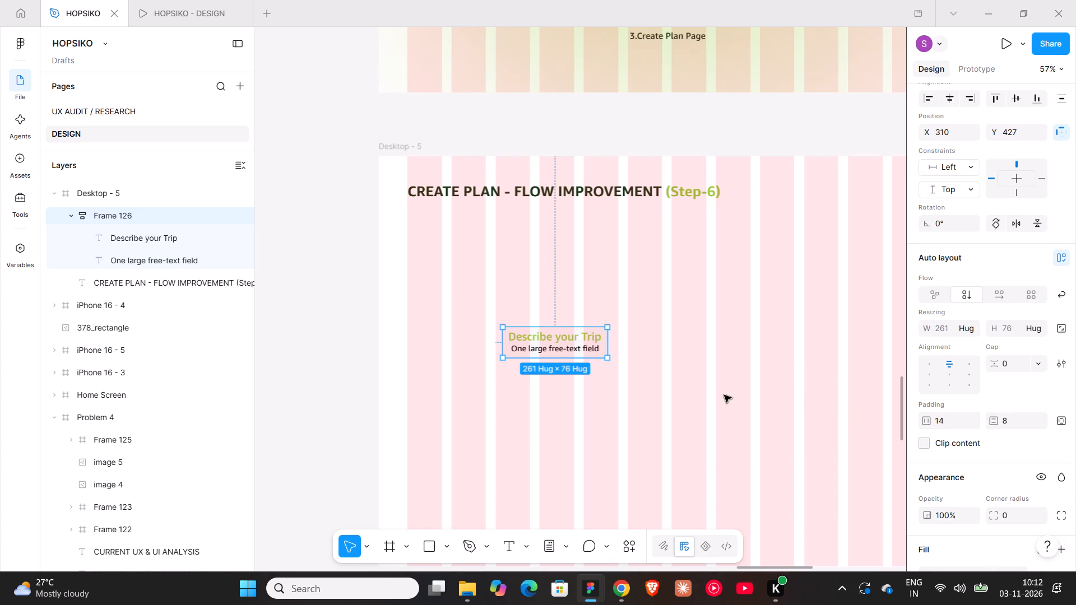
Round the "Describe your Trip" frame's corners with a radius of 10.
click(1012, 513)
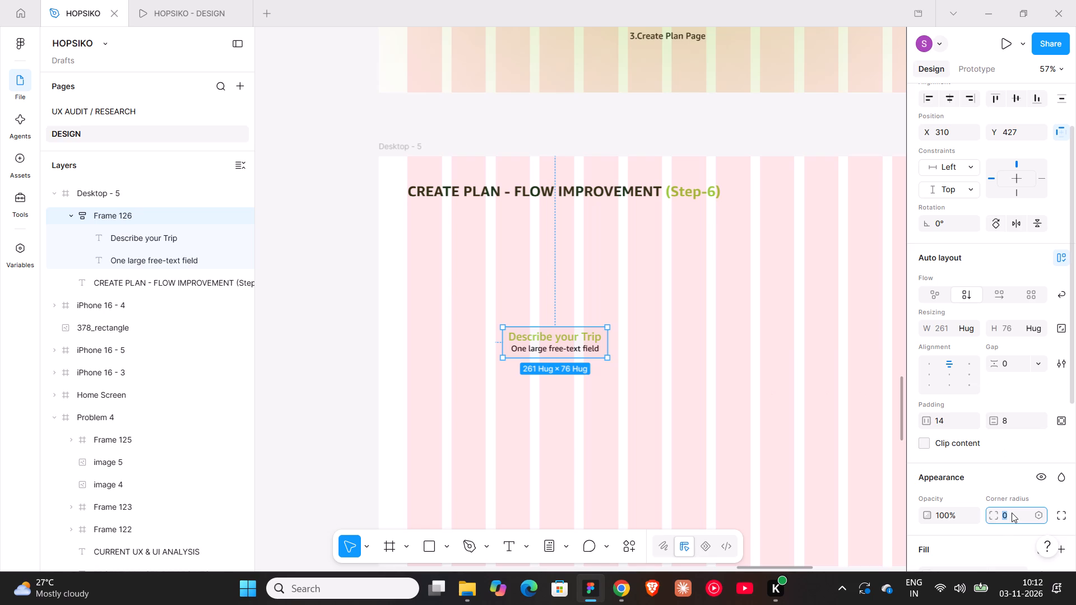
key(8)
key(Return)
click(1006, 515)
text(10)
key(Return)
click(734, 333)
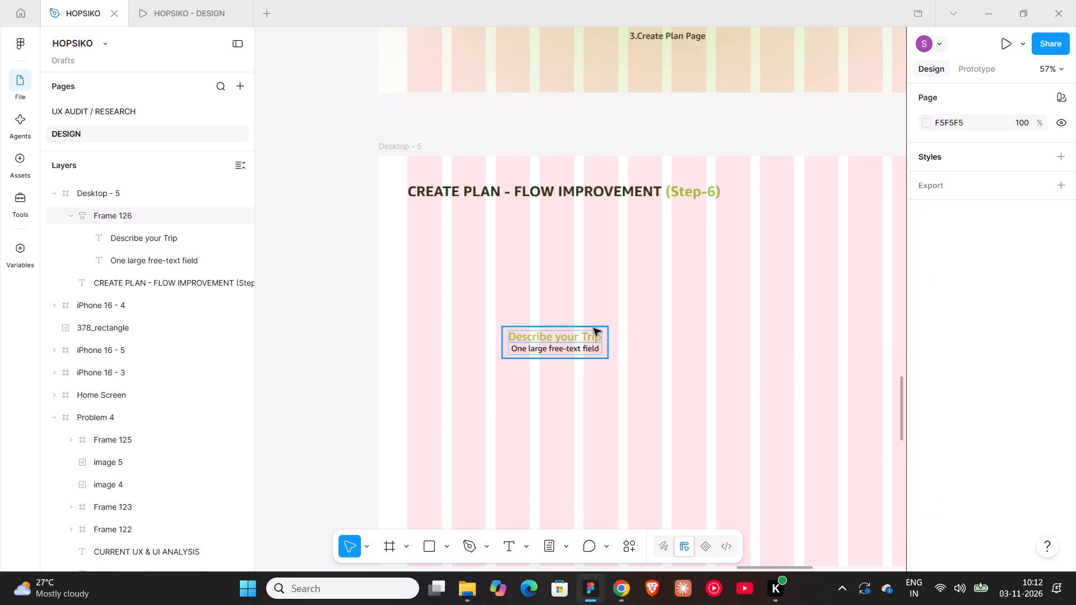
Move the "Describe your Trip" frame to about X 279, Y 333 and place a copy directly below at about Y 459.
click(574, 346)
drag(560, 343, 548, 305)
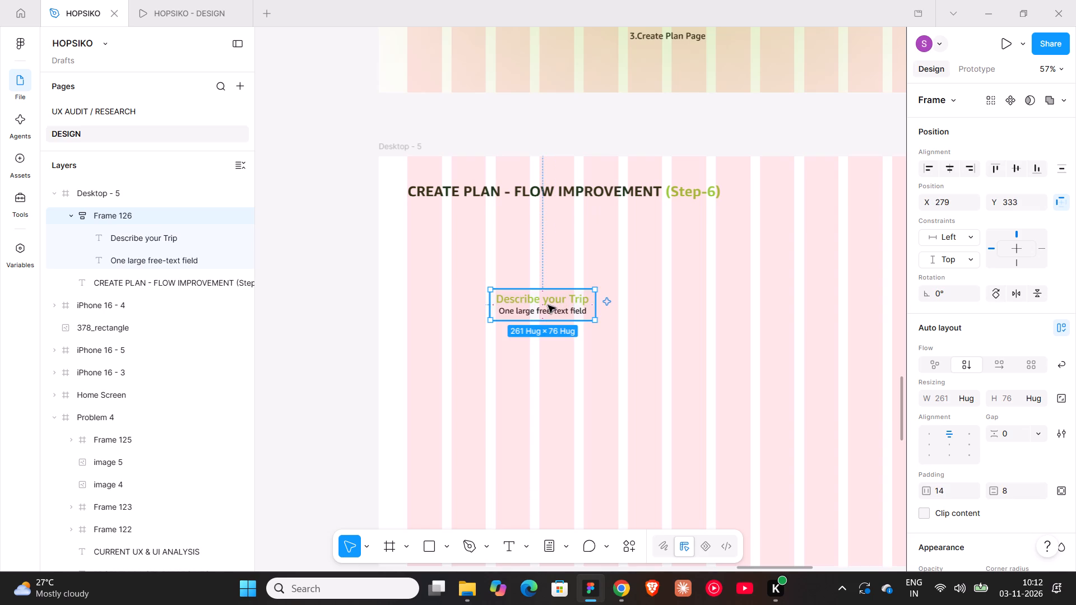
alt+drag(548, 305, 549, 341)
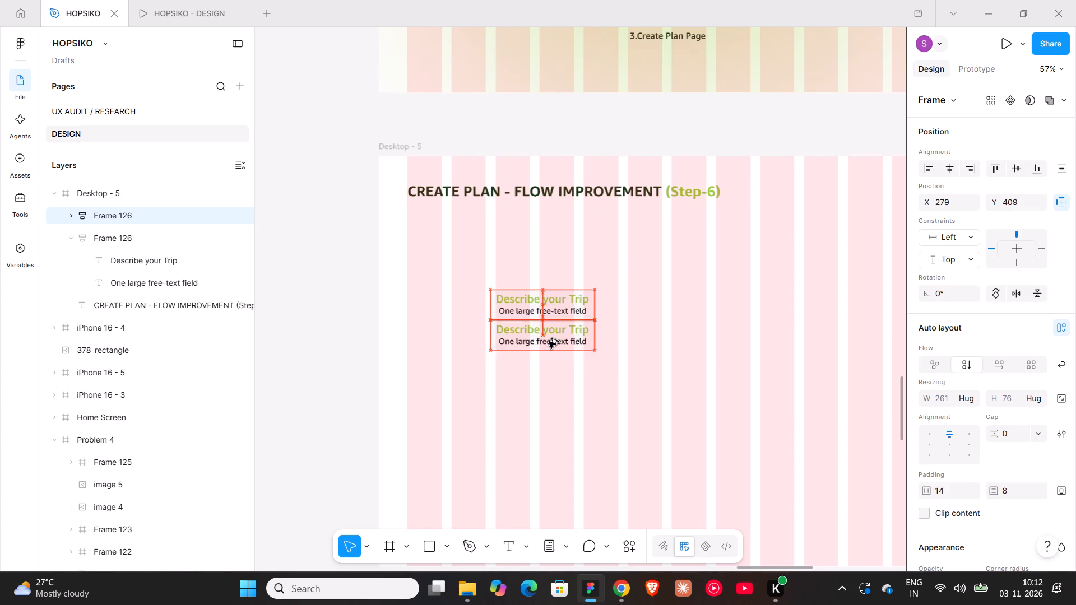
alt+drag(549, 341, 547, 356)
click(547, 356)
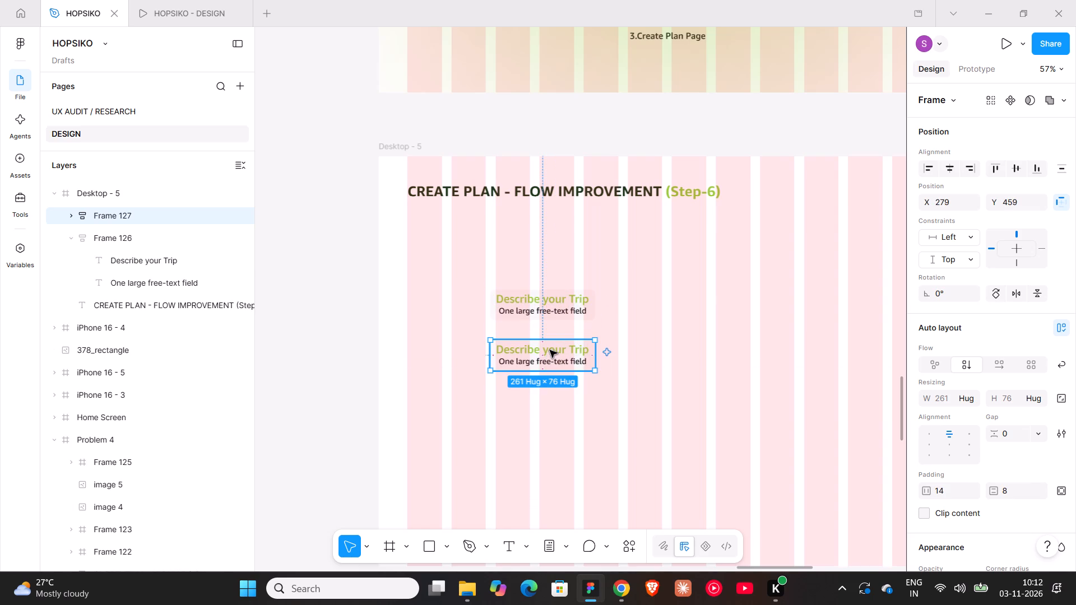
Delete the "One large free-text field" line from the lower copy of the frame.
double_click(550, 350)
click(577, 362)
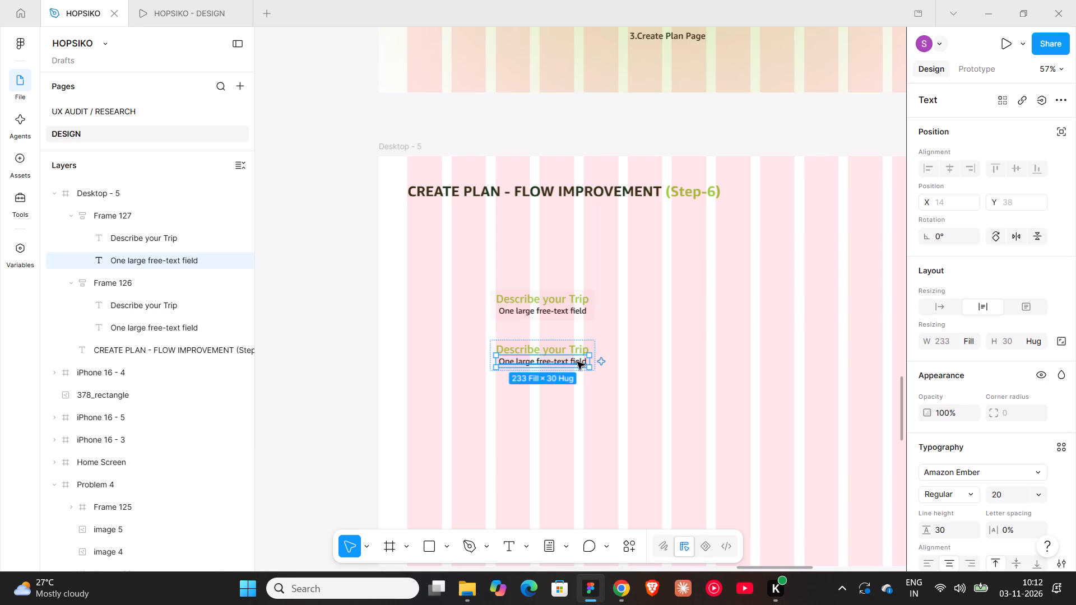
key(Delete)
Check ChatGPT's original experience flow and change the lower frame's text to "Continue".
click(623, 585)
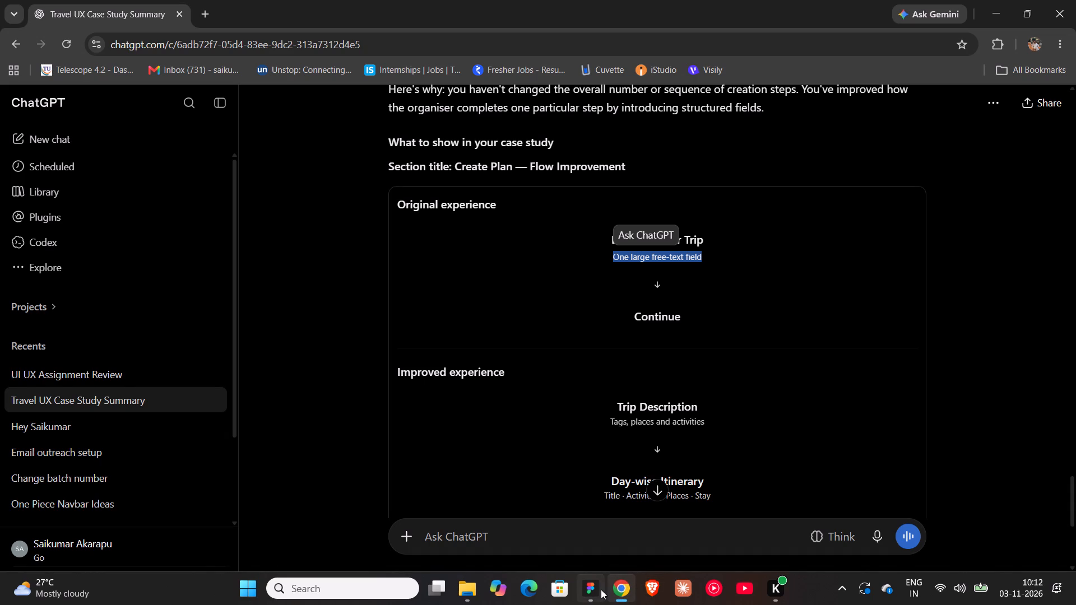
click(600, 589)
triple_click(536, 347)
click(536, 347)
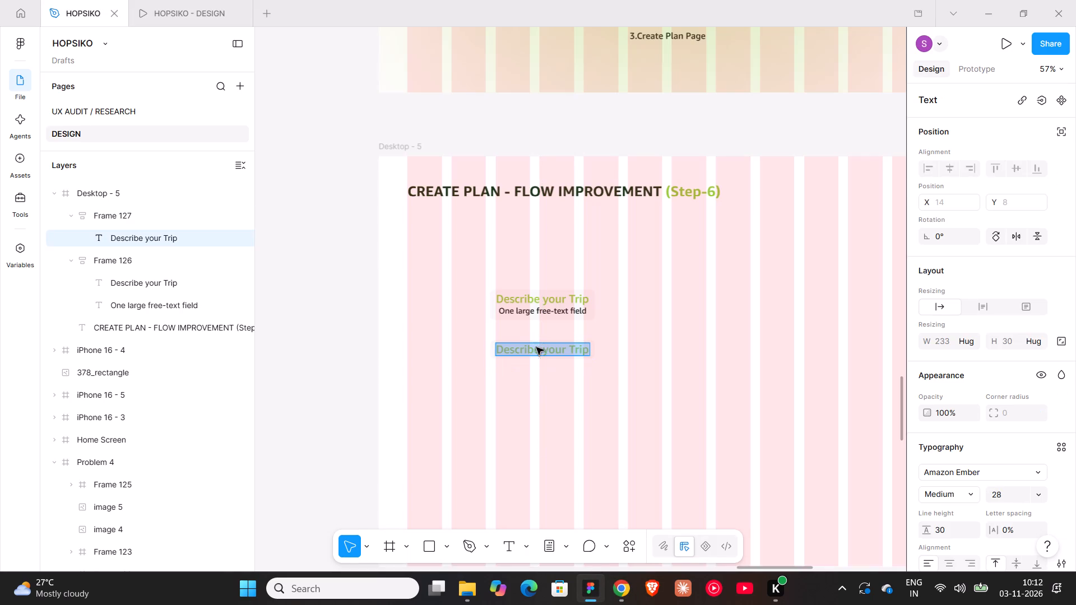
text(Con)
text(tinue)
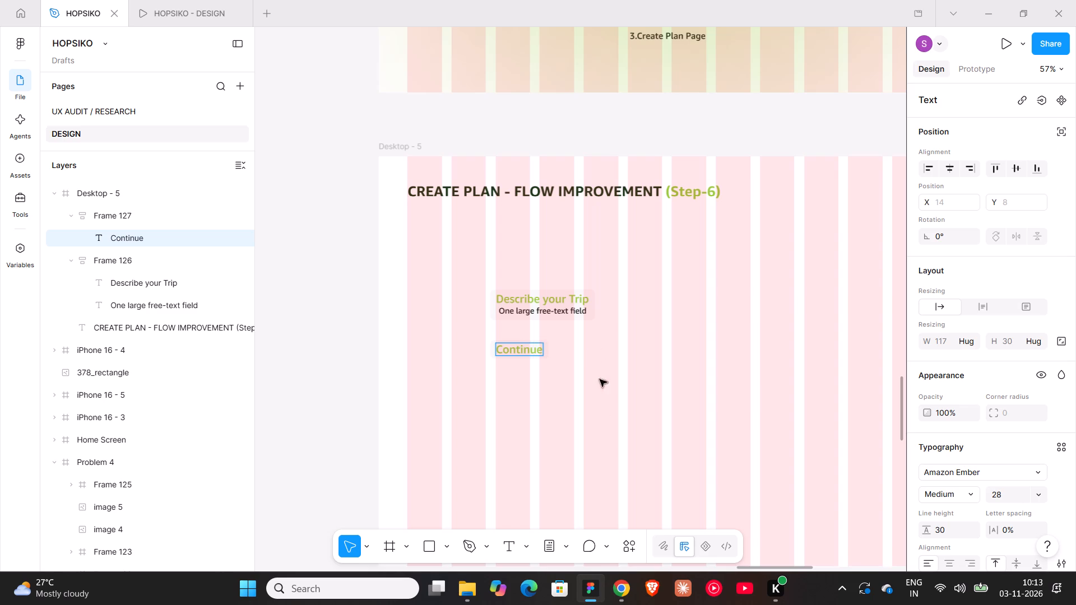
double_click(618, 437)
Set the "Continue" frame's vertical padding to 10 and centre it beneath the "Describe your Trip" frame.
click(523, 346)
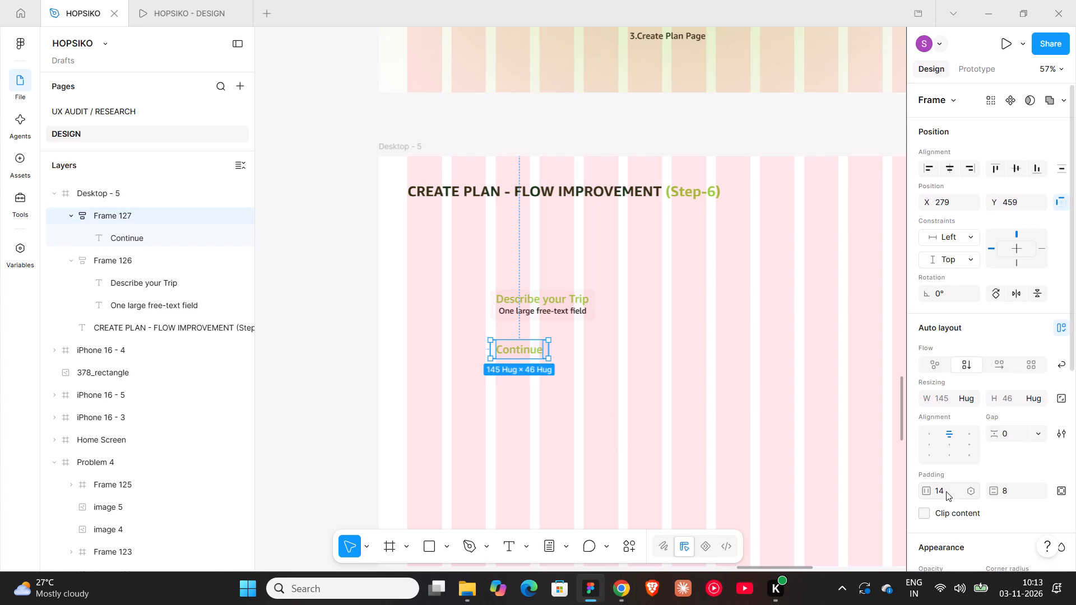
click(1013, 491)
text(10)
key(Return)
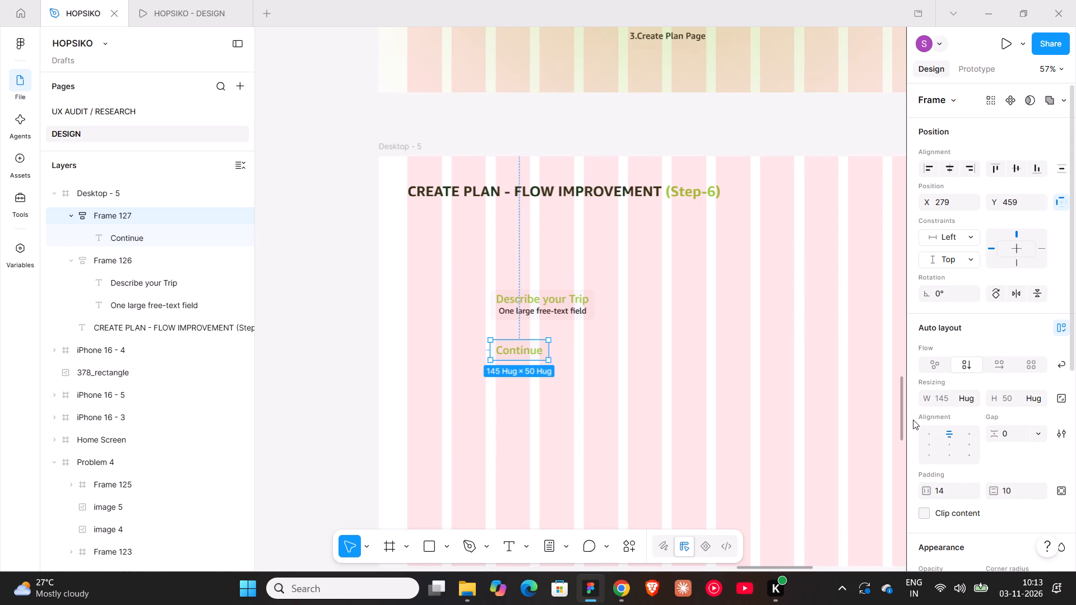
click(713, 398)
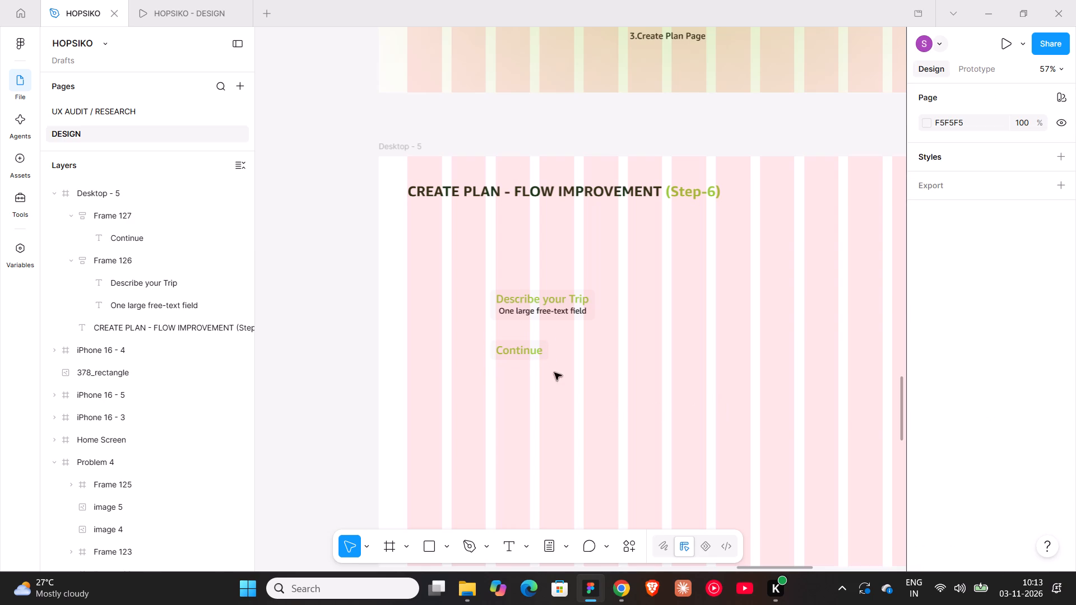
drag(530, 355, 550, 364)
click(616, 397)
Add a "Current Flow" text at about X 591, Y 600 in the Desktop - 5 frame.
key(t)
click(616, 397)
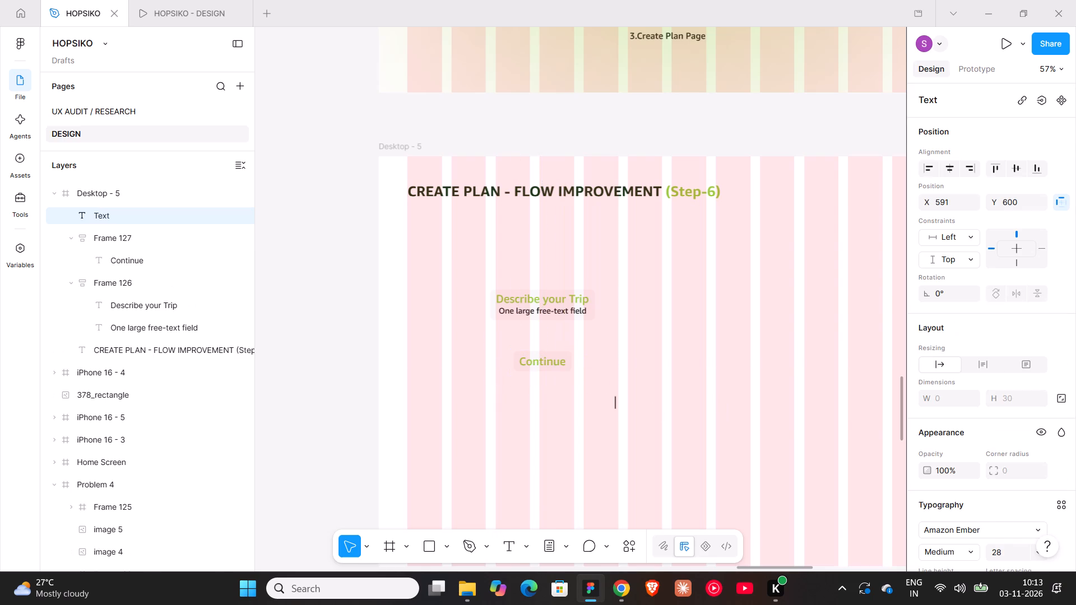
text(Curr)
text(ent FLow)
key(BackSpace)
key(BackSpace)
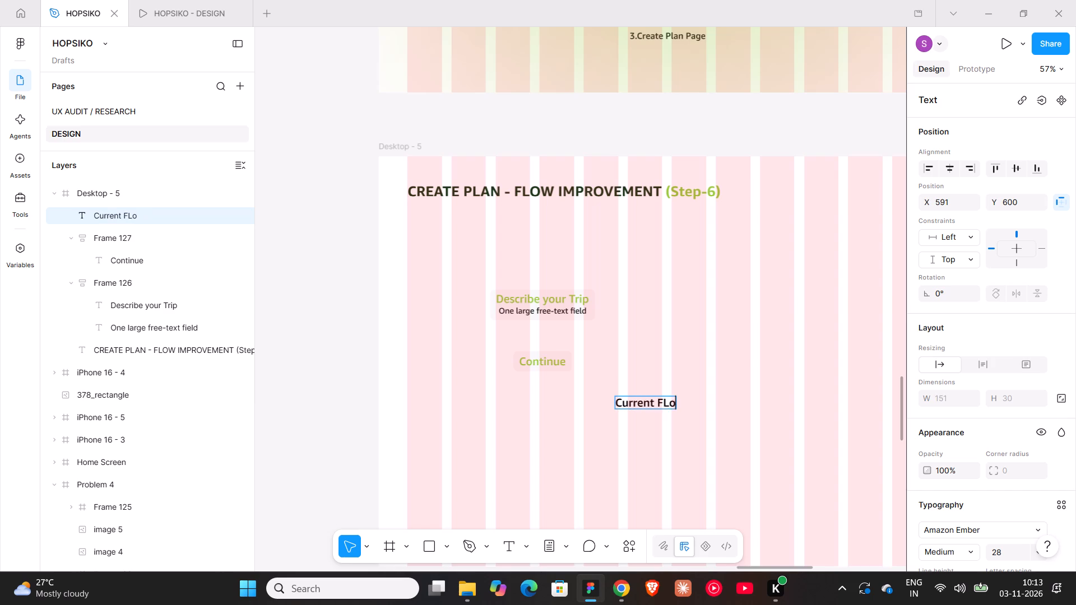
key(BackSpace)
text(low)
click(694, 432)
Recolour the "Current Flow" text with the dark olive page colour used by the "CREATE PLAN - FLOW IMPROVEMENT" heading.
double_click(572, 194)
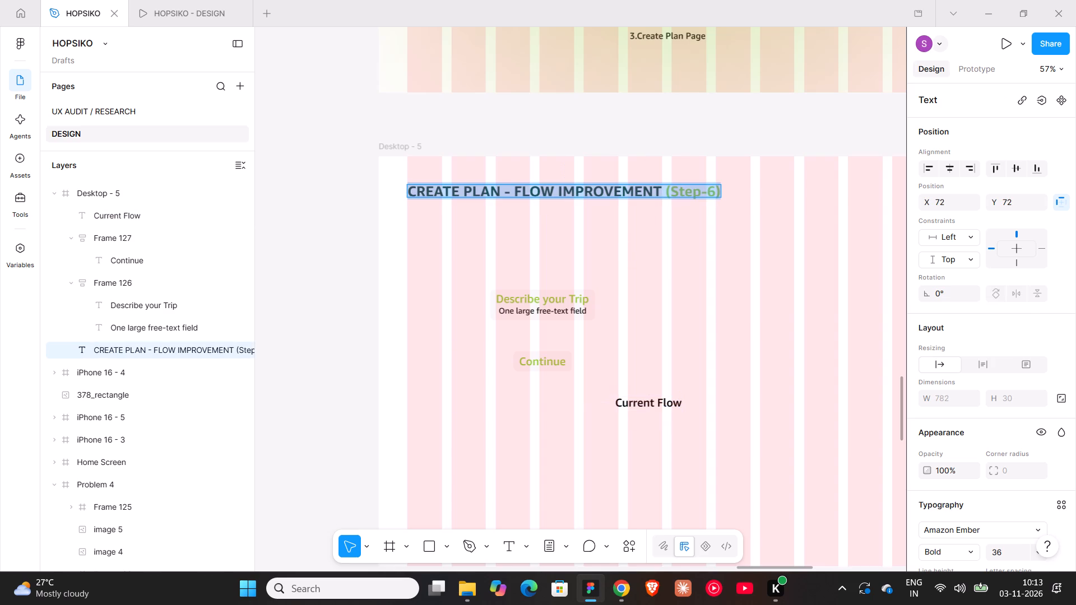
double_click(651, 196)
scroll(895, 415, down, 2)
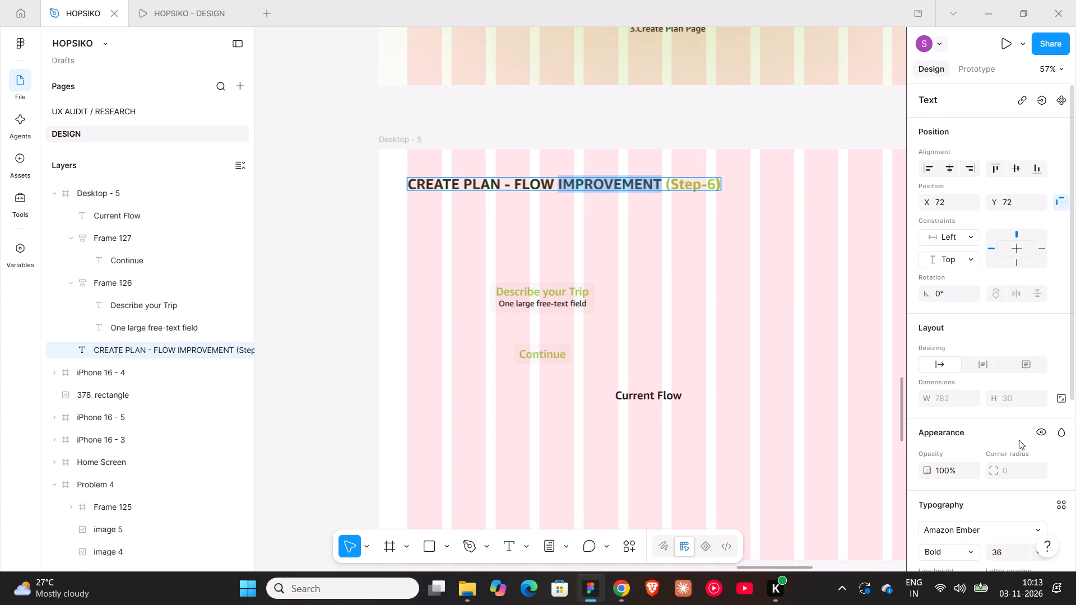
scroll(1019, 440, down, 3)
click(785, 376)
click(641, 397)
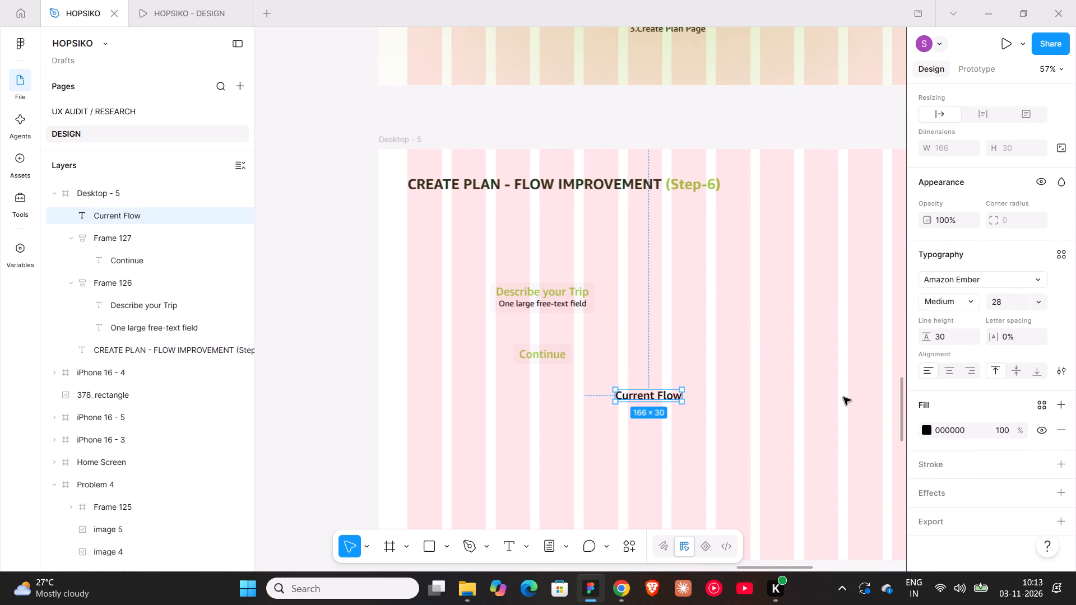
click(929, 427)
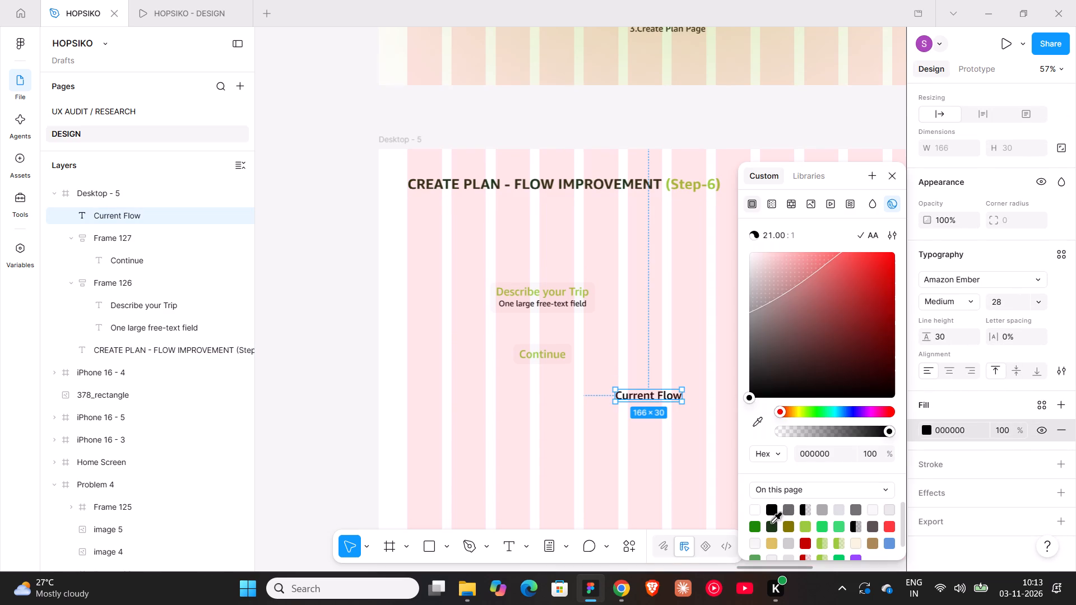
click(772, 523)
click(641, 440)
click(664, 394)
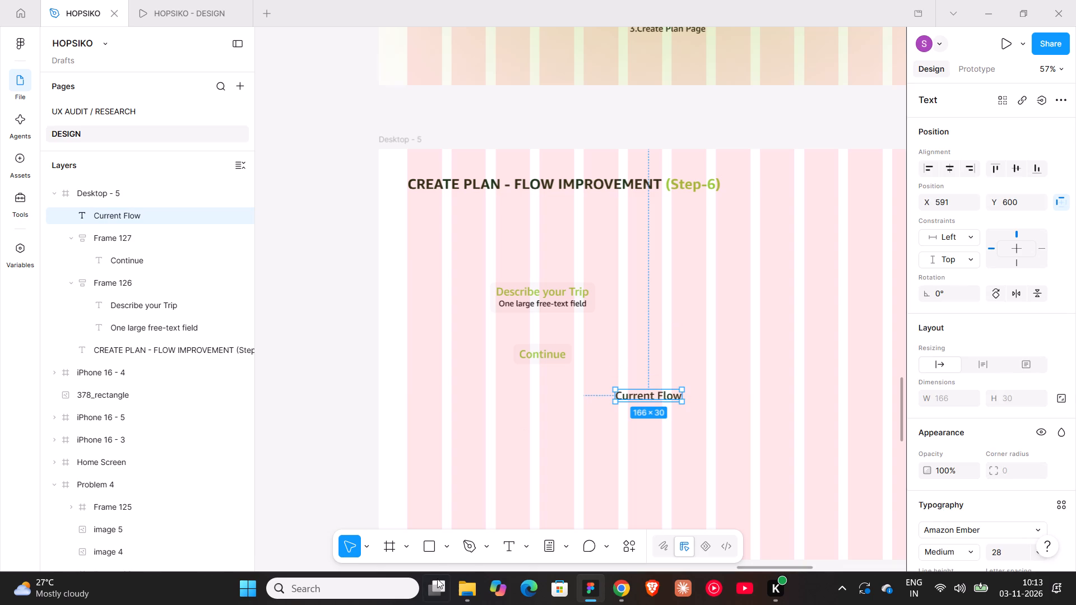
Draw a vertical downward arrow about 127 long just beyond the right side of the "Describe your Trip" and "Continue" frames.
click(487, 543)
click(487, 543)
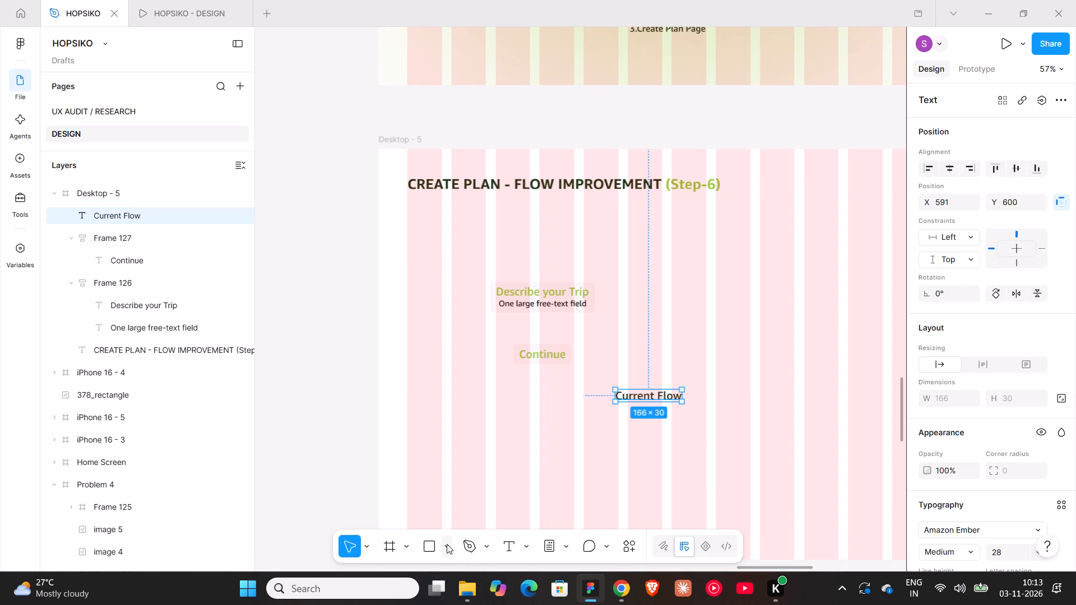
click(447, 544)
click(506, 457)
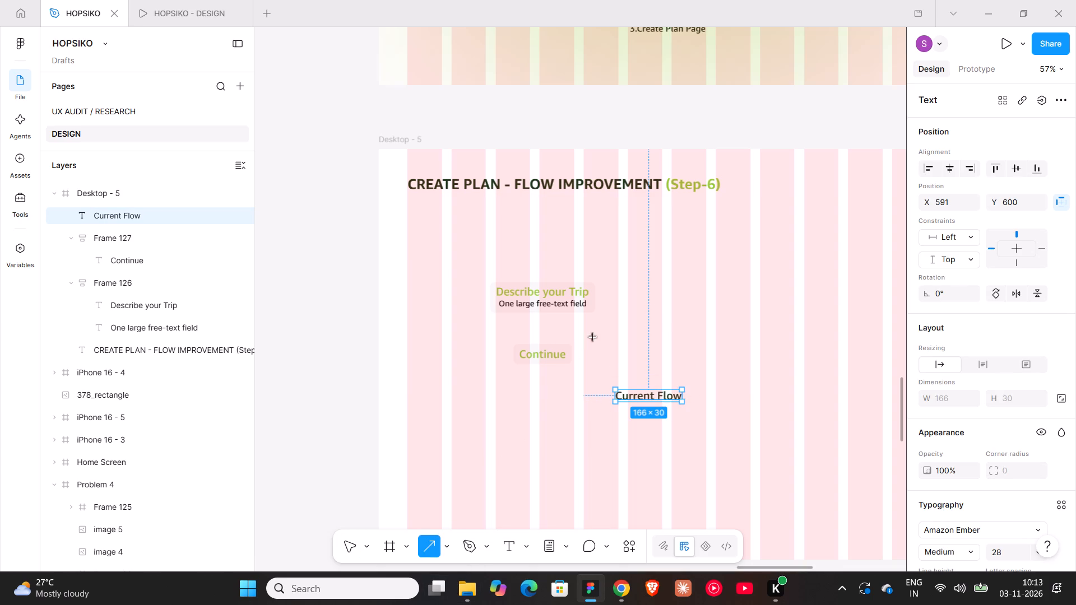
shift+drag(619, 288, 622, 339)
click(646, 349)
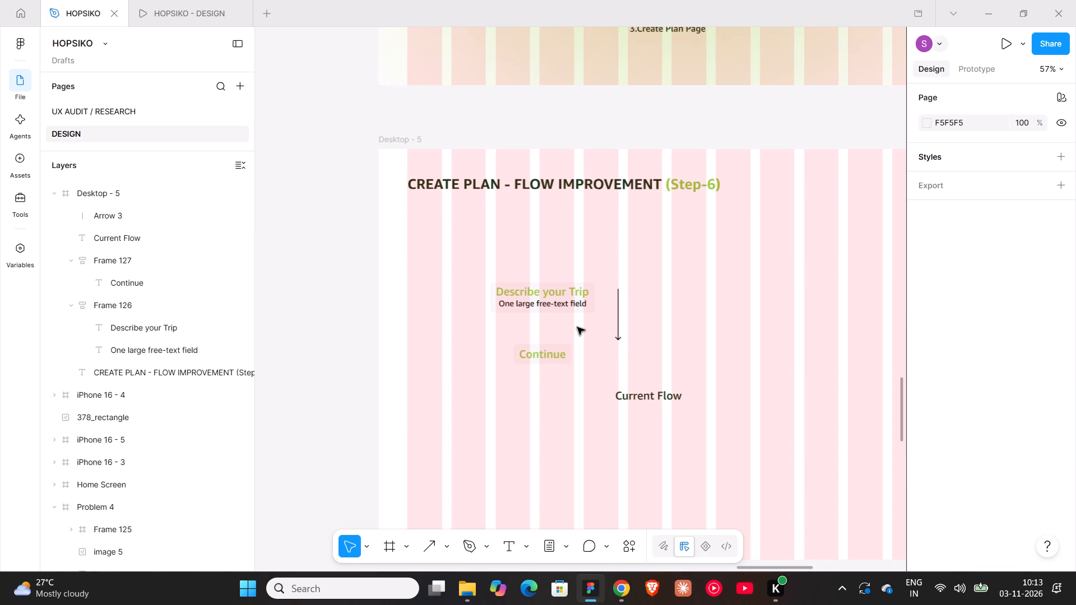
Shorten the vertical arrow by about a quarter by lowering its upper end, keeping the arrowhead in place.
ctrl+scroll(595, 321, up, 7)
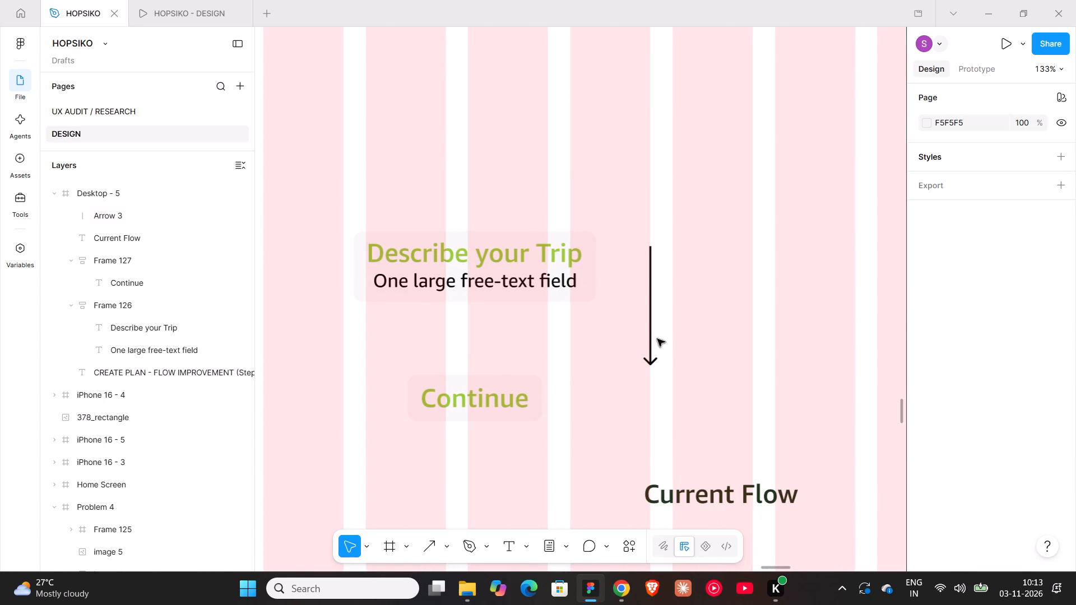
click(651, 328)
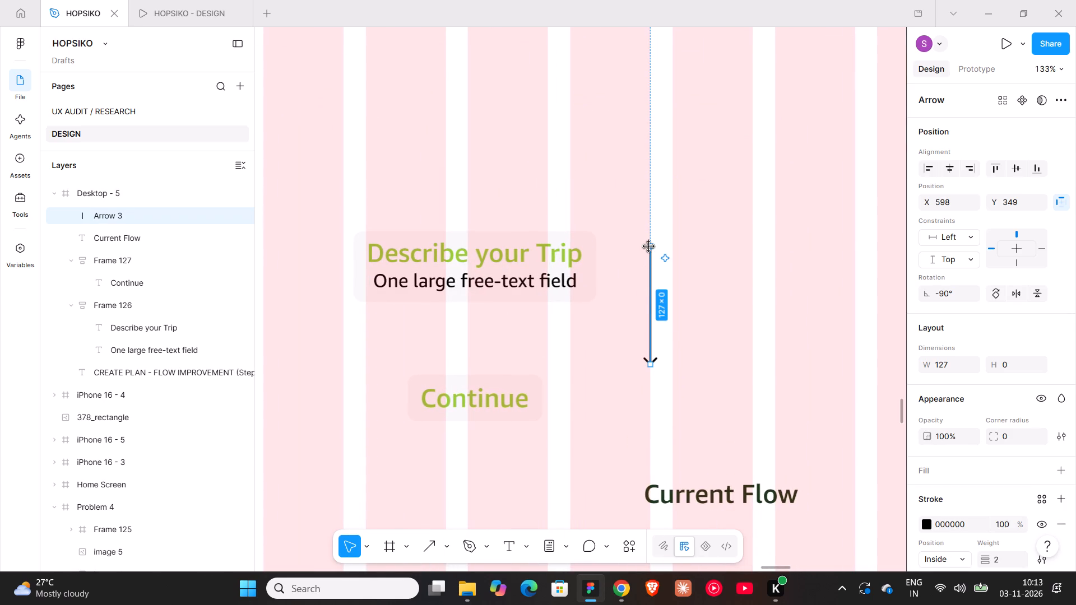
shift+drag(649, 246, 650, 278)
ctrl+scroll(585, 332, down, 6)
click(671, 376)
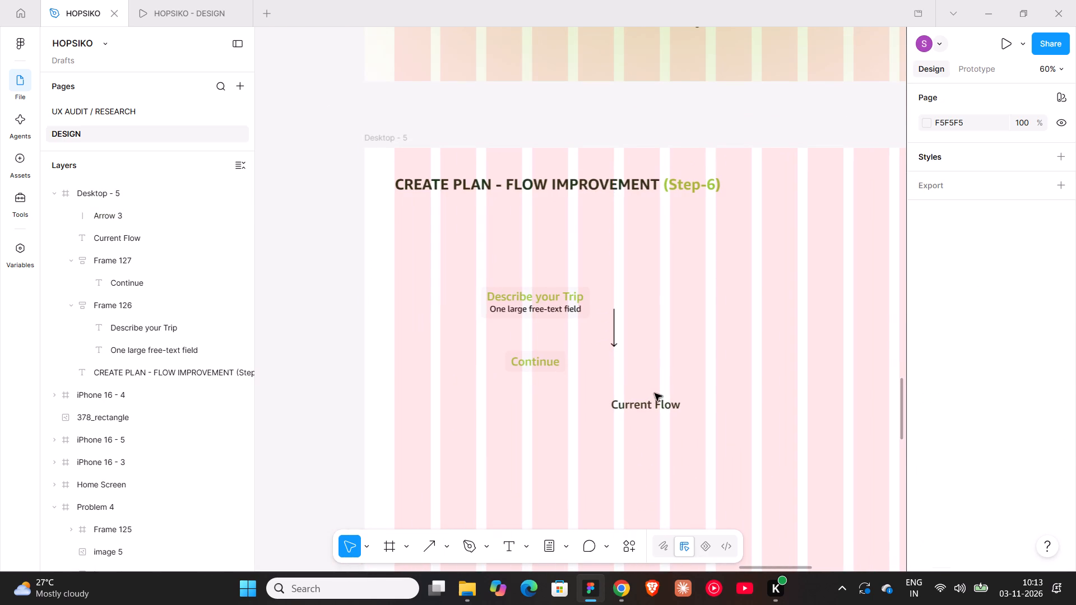
Select the "Current Flow" text in the Desktop - 5 frame.
click(649, 399)
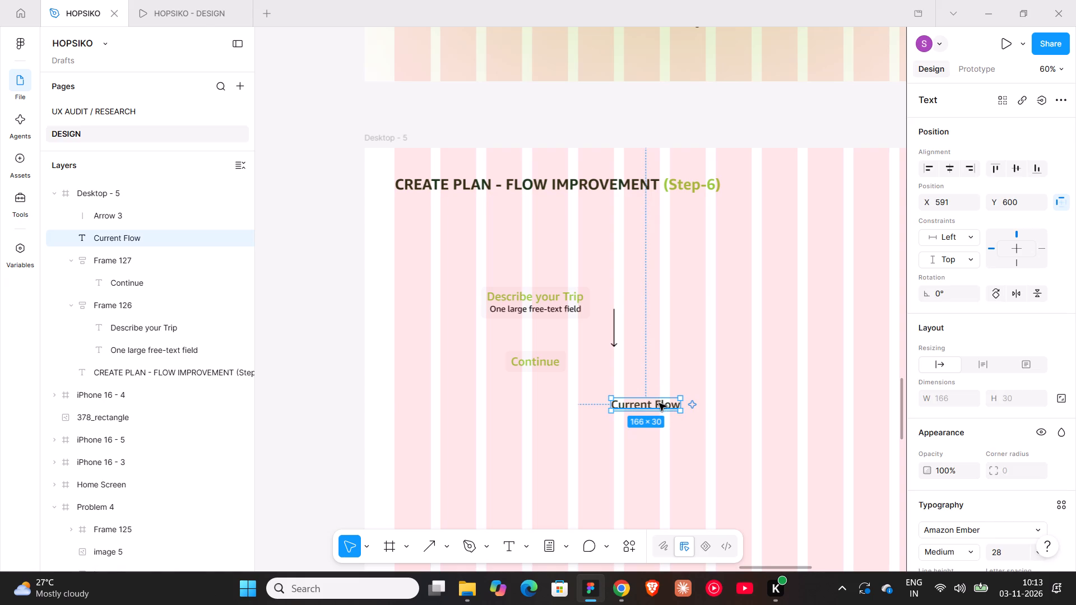
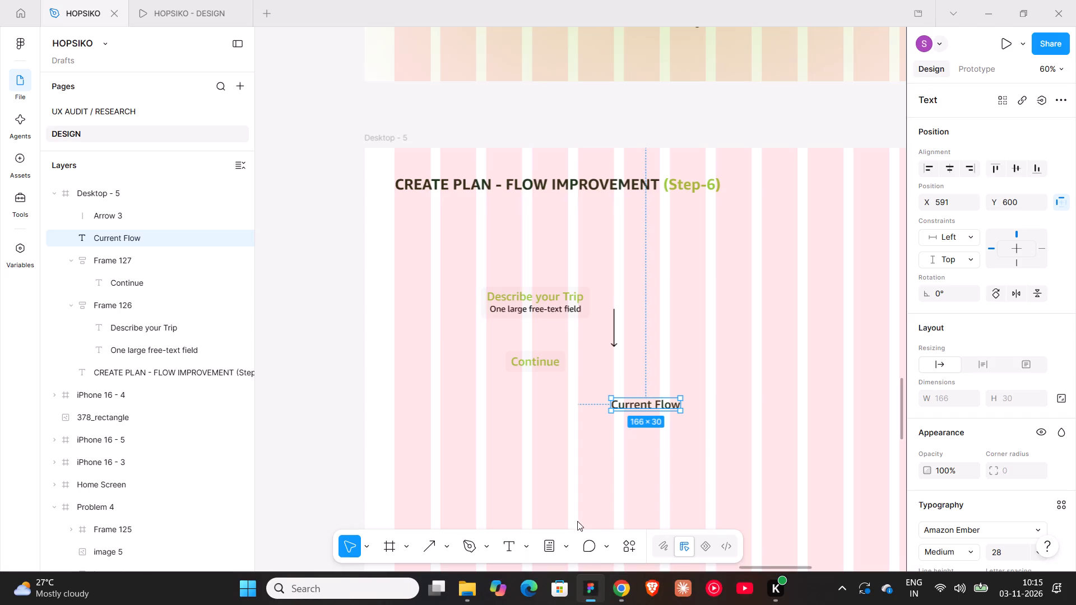
Move the vertical arrow to start at the "Describe your Trip" frame's bottom edge, centred between that frame and "Continue".
click(642, 370)
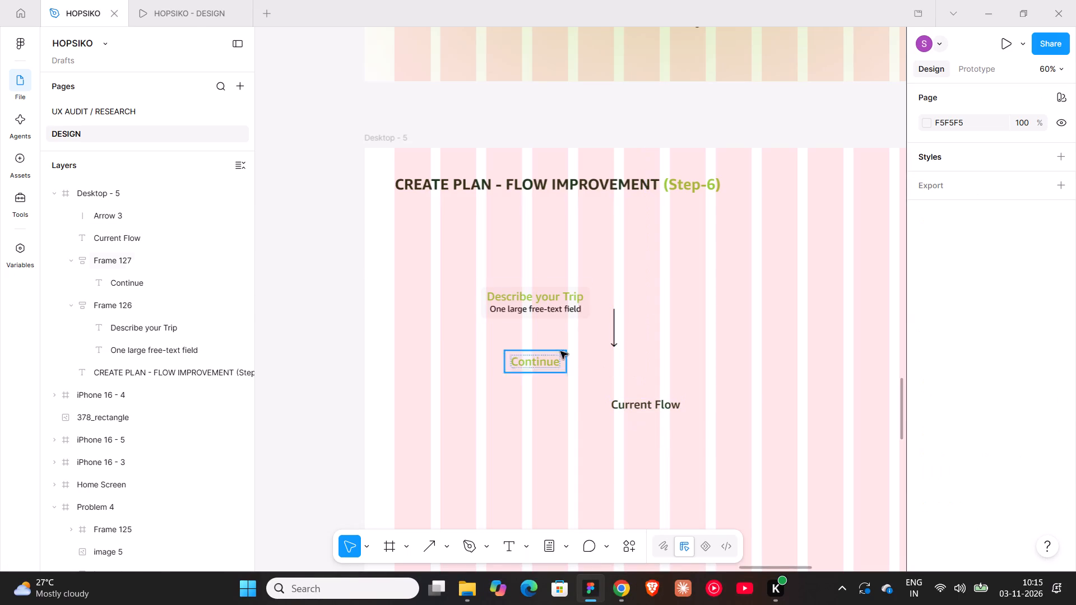
click(524, 316)
ctrl+scroll(524, 316, up, 8)
ctrl+scroll(524, 316, down, 2)
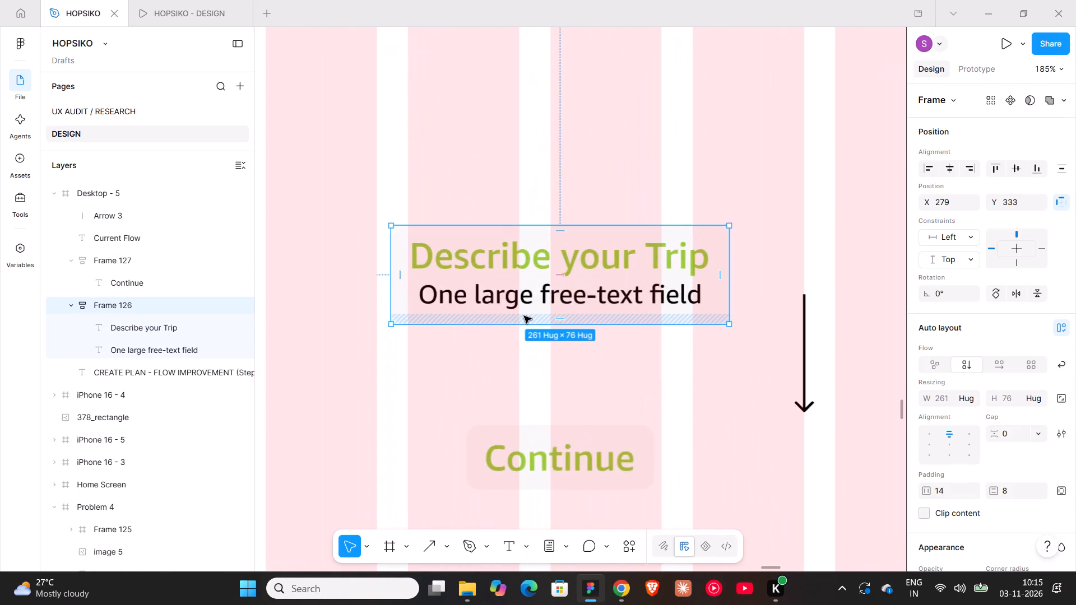
ctrl+scroll(524, 316, down, 3)
click(671, 334)
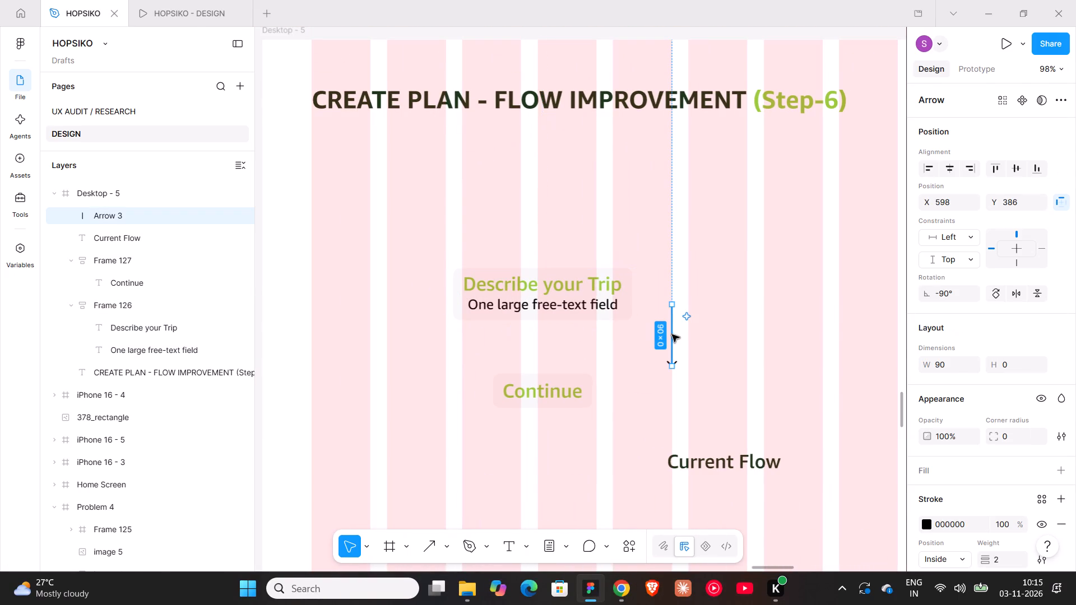
drag(672, 334, 545, 351)
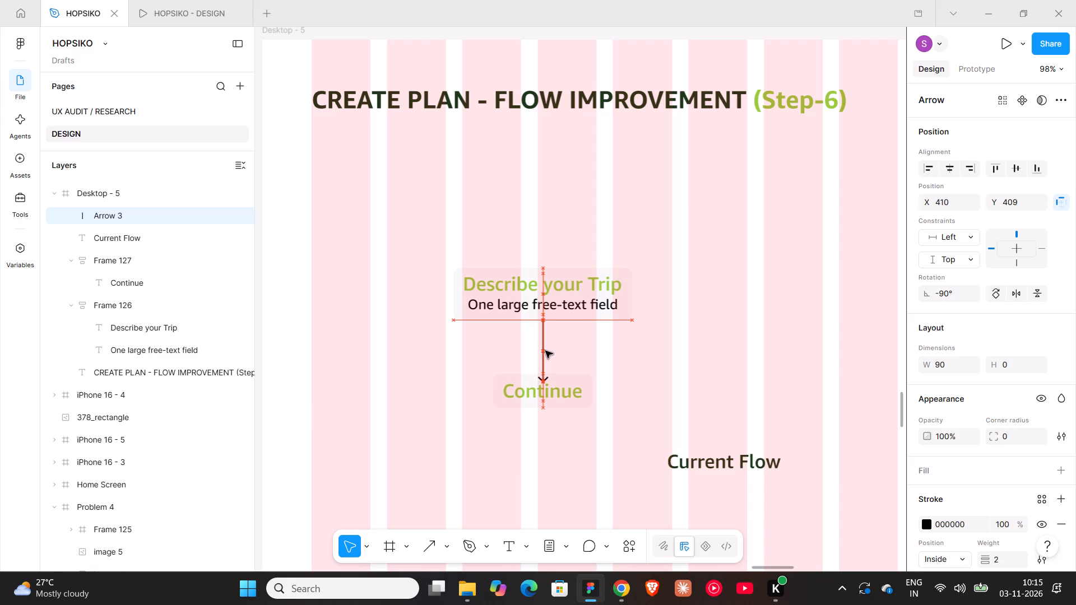
drag(545, 351, 546, 353)
Shorten the arrow by raising its arrowhead to the top edge of the "Continue" frame.
ctrl+scroll(545, 371, up, 10)
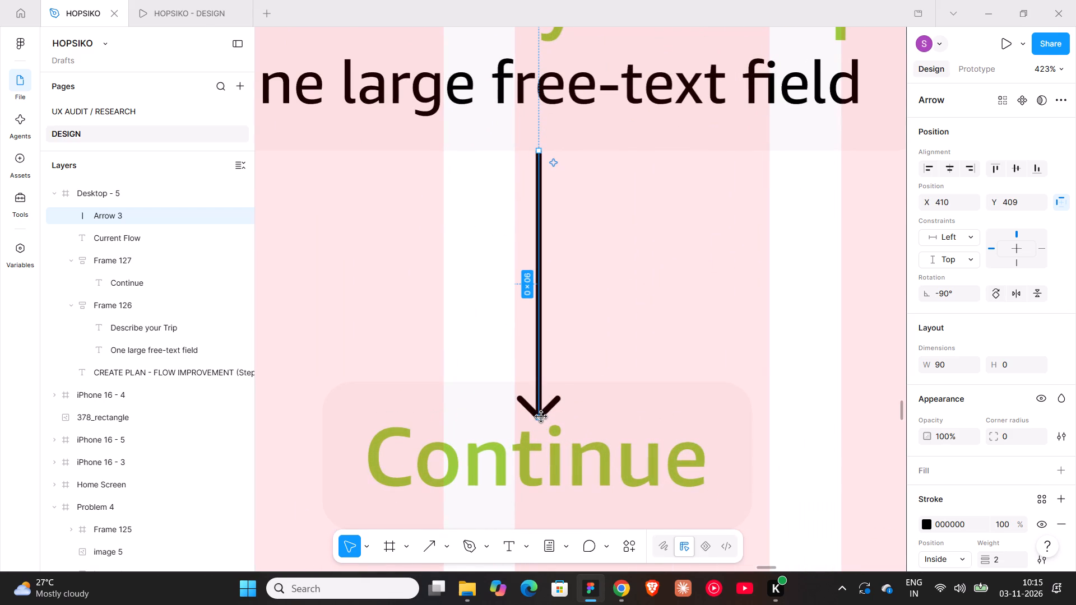
drag(538, 417, 536, 381)
ctrl+scroll(641, 302, down, 8)
click(673, 296)
shift+scroll(673, 296, down, 5)
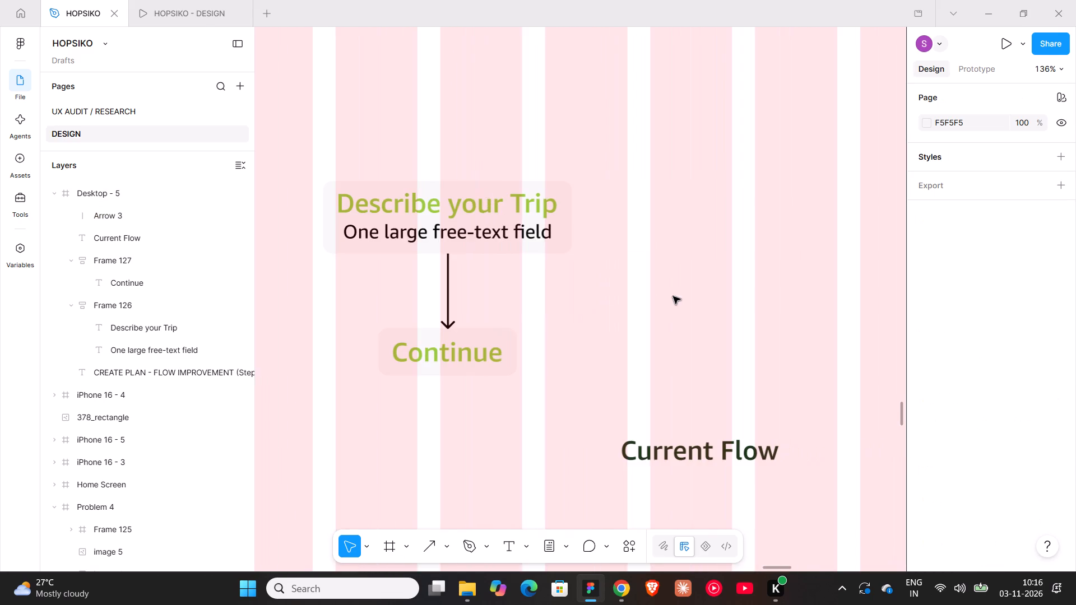
Move the "Current Flow" text between the section heading and the "Describe your Trip" frame, centred over it at about X 327, Y 203.
ctrl+scroll(691, 443, down, 7)
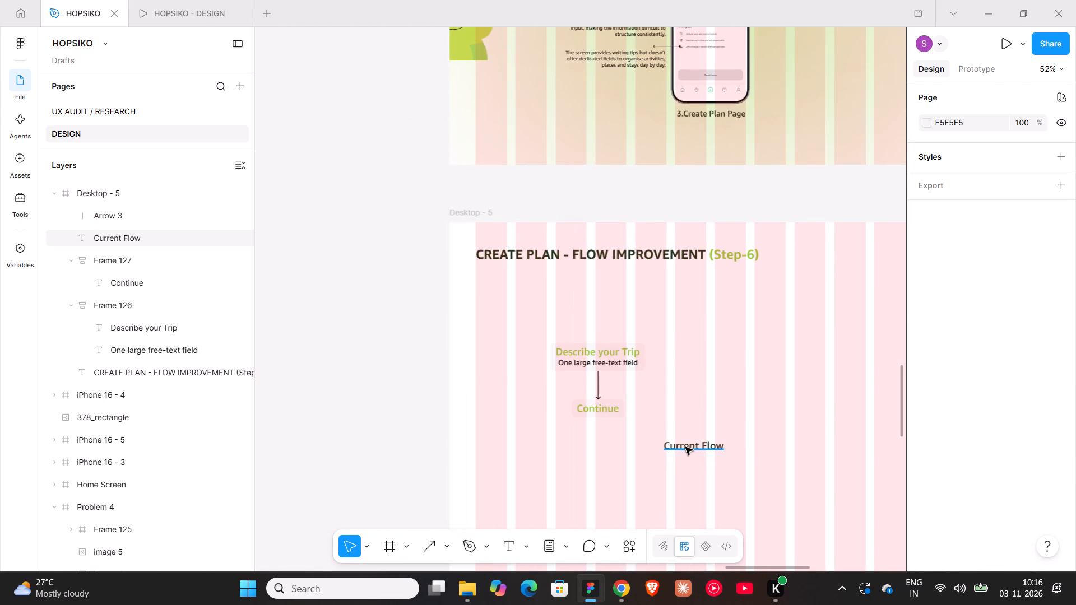
drag(685, 447, 584, 296)
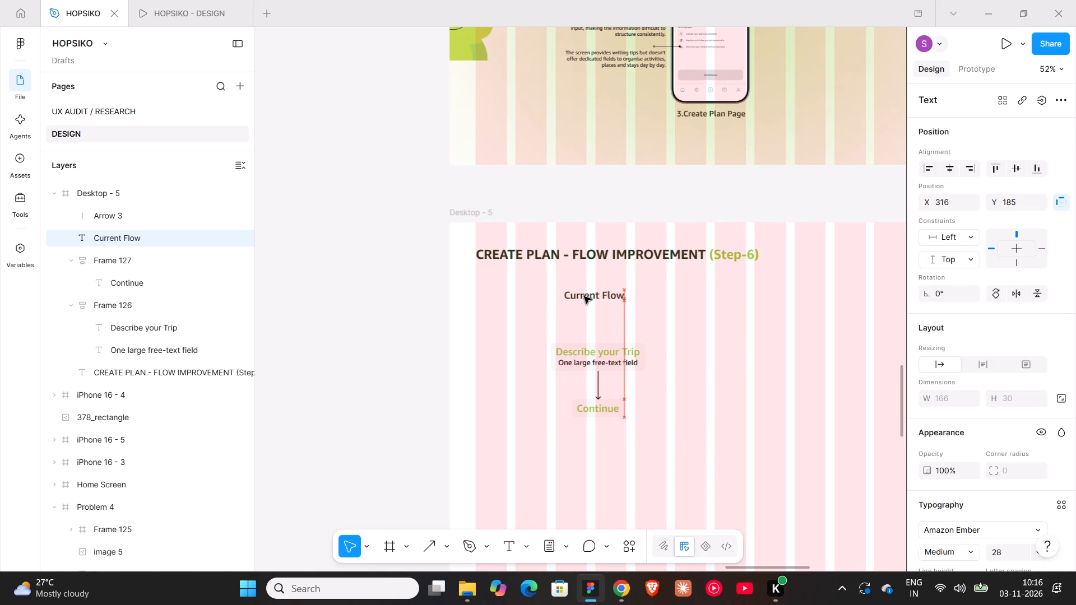
drag(584, 296, 582, 295)
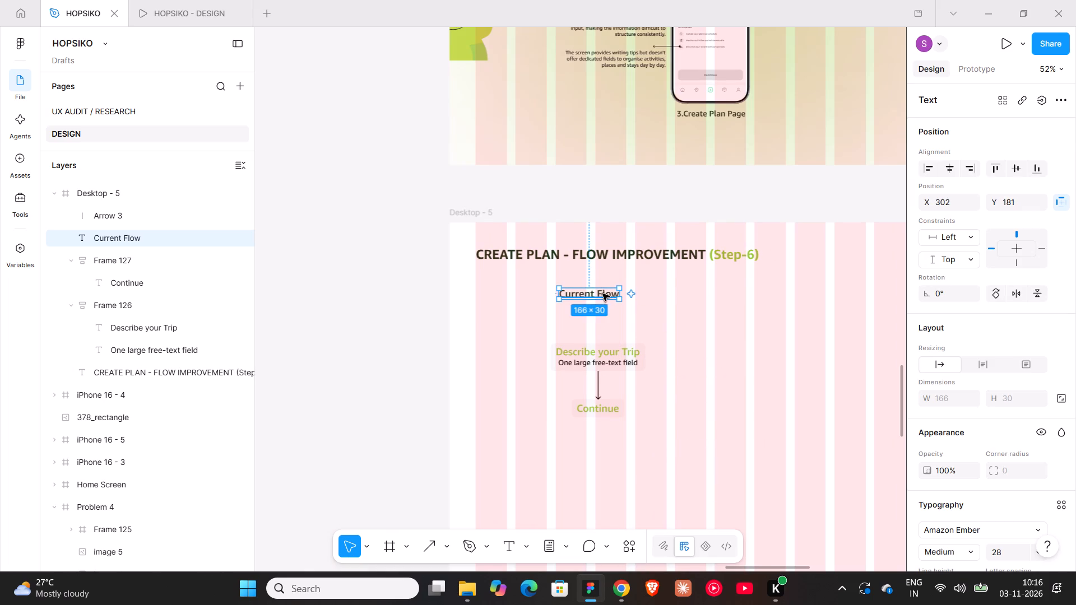
ctrl+scroll(574, 285, up, 5)
click(588, 297)
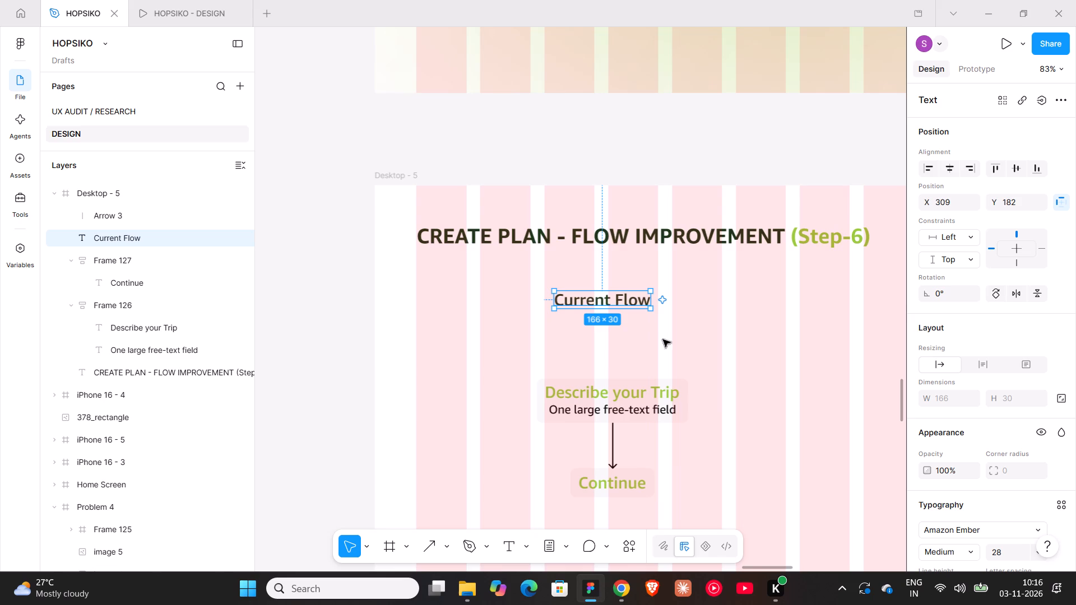
scroll(951, 446, down, 1)
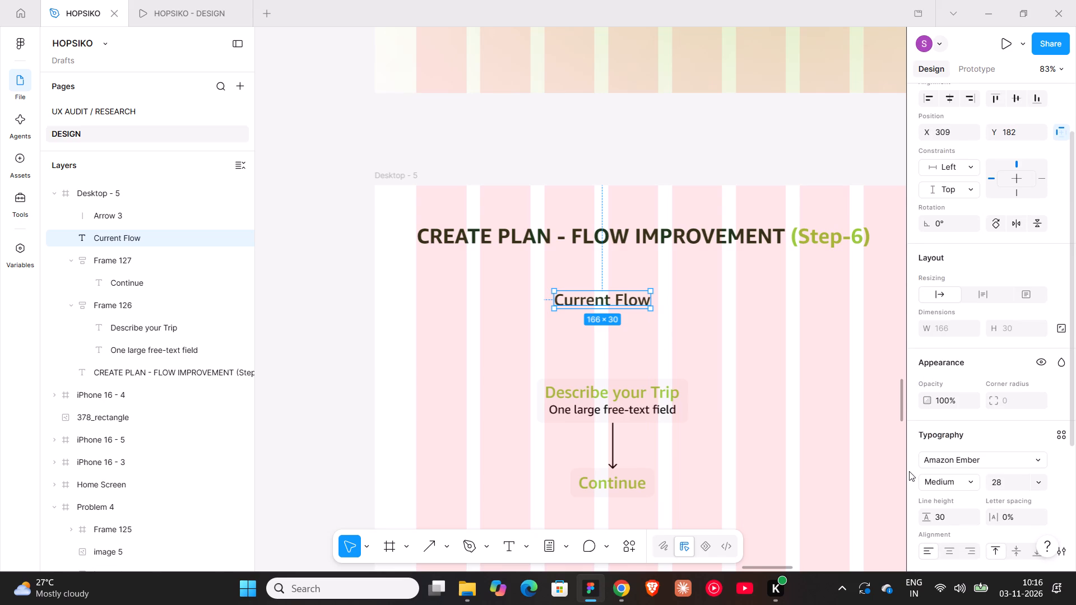
click(631, 591)
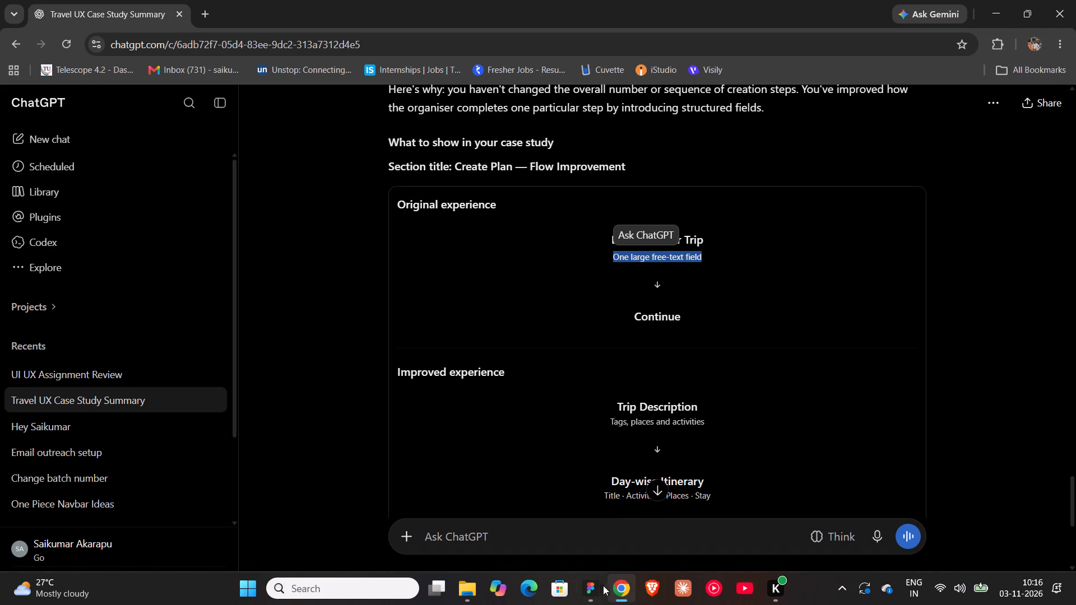
click(599, 585)
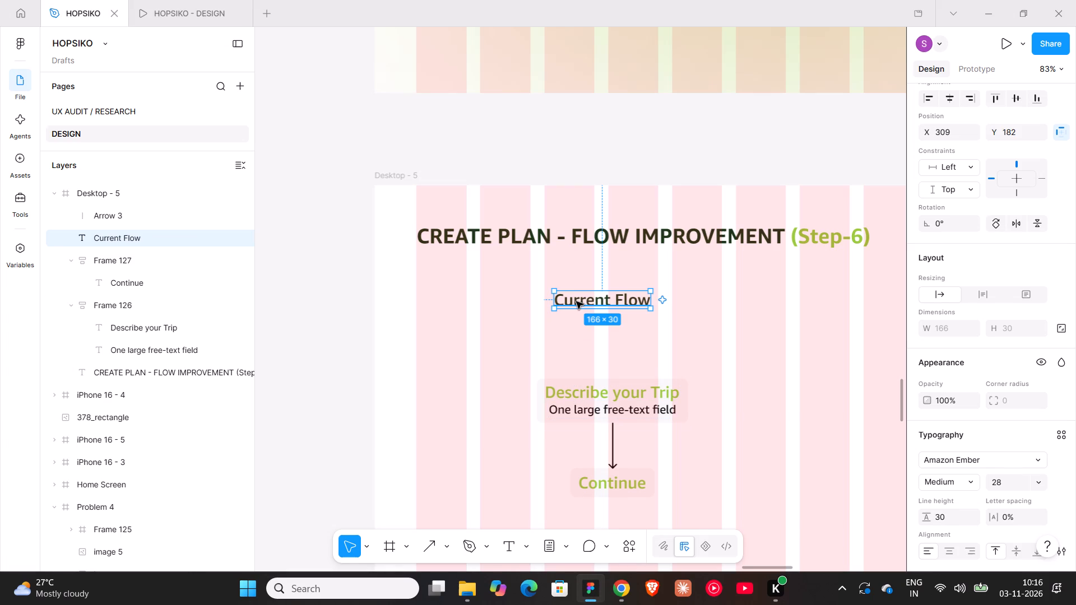
ctrl+scroll(576, 301, down, 4)
shift+scroll(656, 357, down, 4)
click(634, 345)
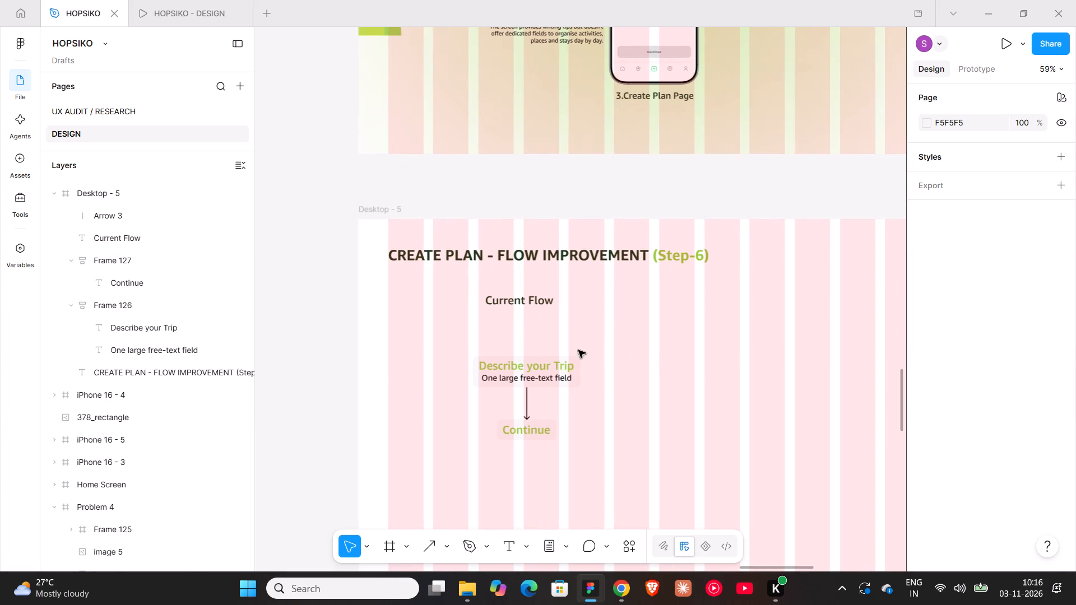
drag(523, 302, 531, 310)
Enclose the "Current Flow" text in double quotation marks.
double_click(531, 310)
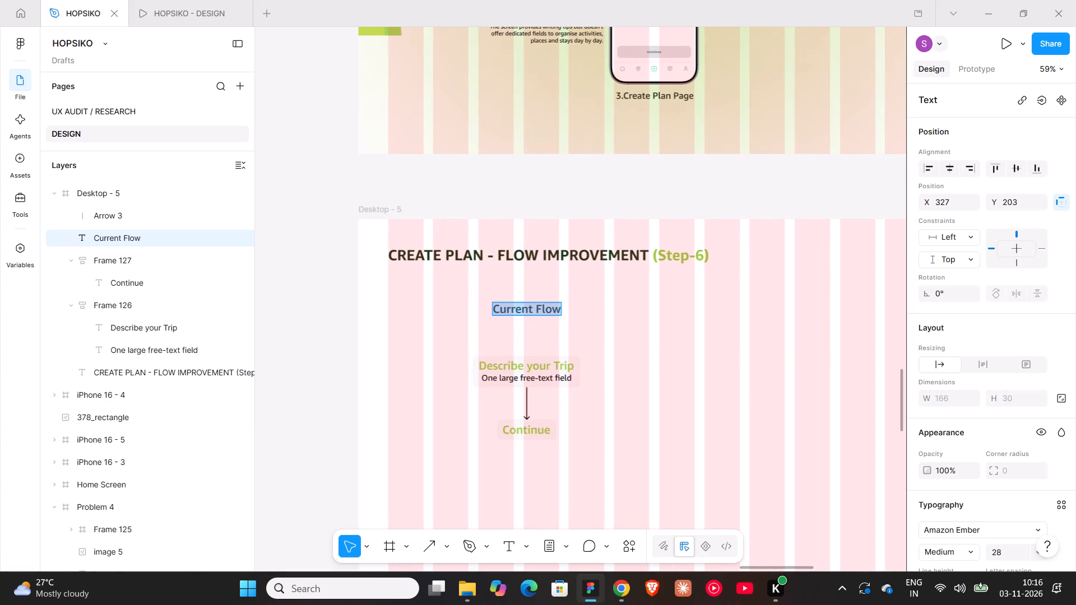
click(493, 306)
click(493, 308)
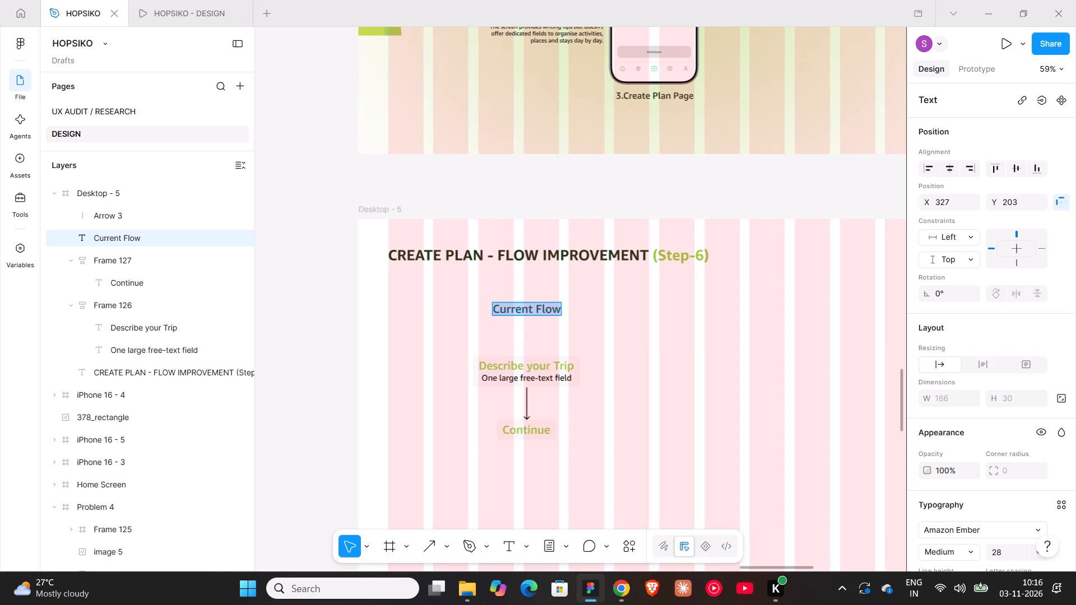
click(494, 313)
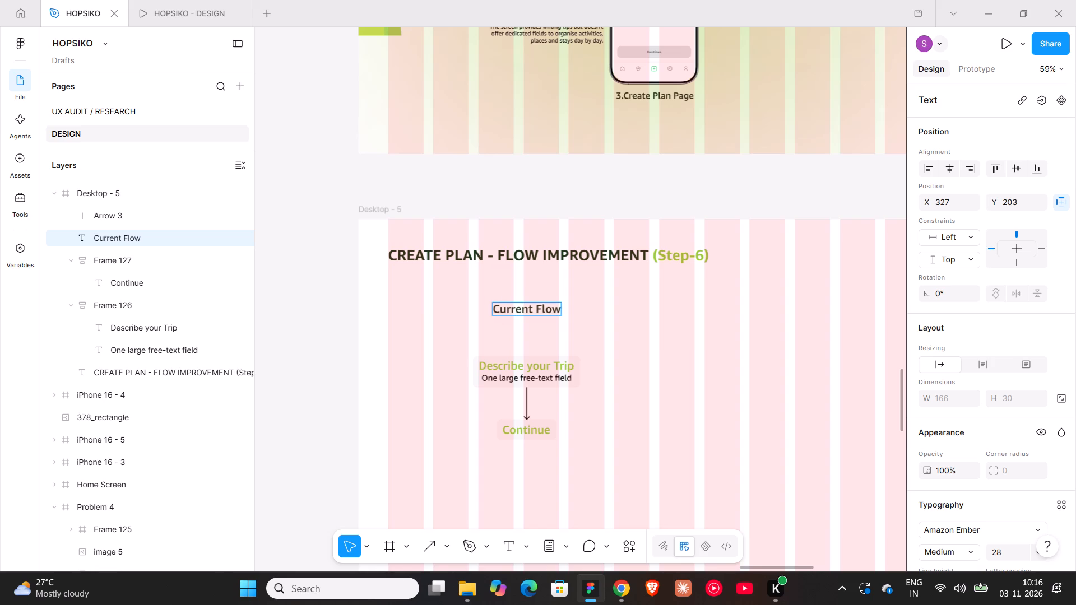
key(shift+quotedbl)
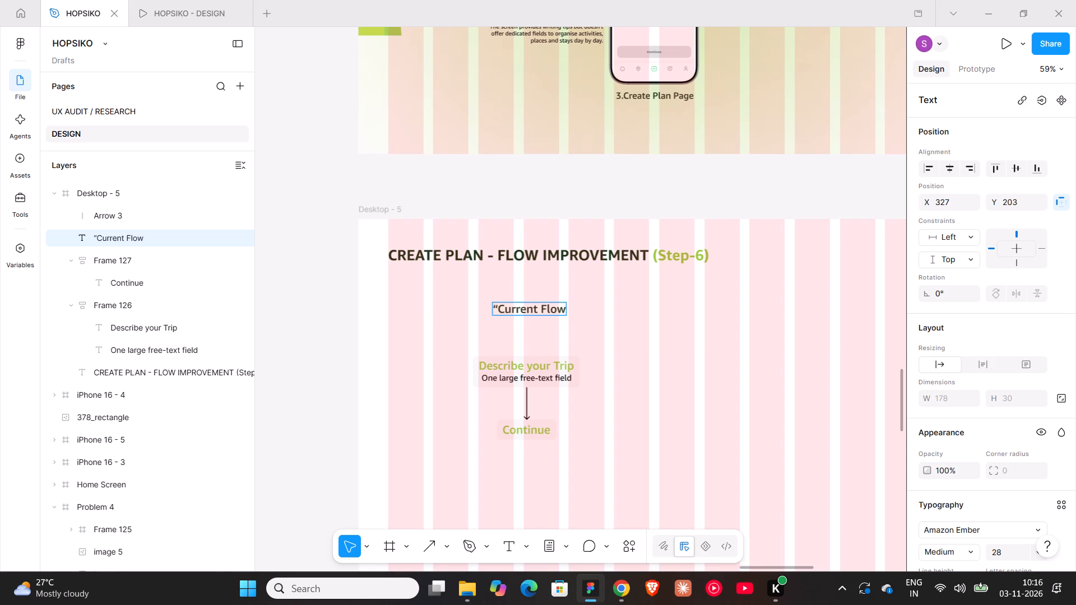
key(Right)
key(Right)
key(Right)
key(Right)
key(Right)
key(Right)
key(Right)
key(Right)
key(Right)
key(Right)
key(Right)
key(Right)
key(Right)
key(Right)
key(Right)
key(Right)
key(Right)
key(Right)
key(Right)
key(Right)
key(shift+quotedbl)
double_click(611, 318)
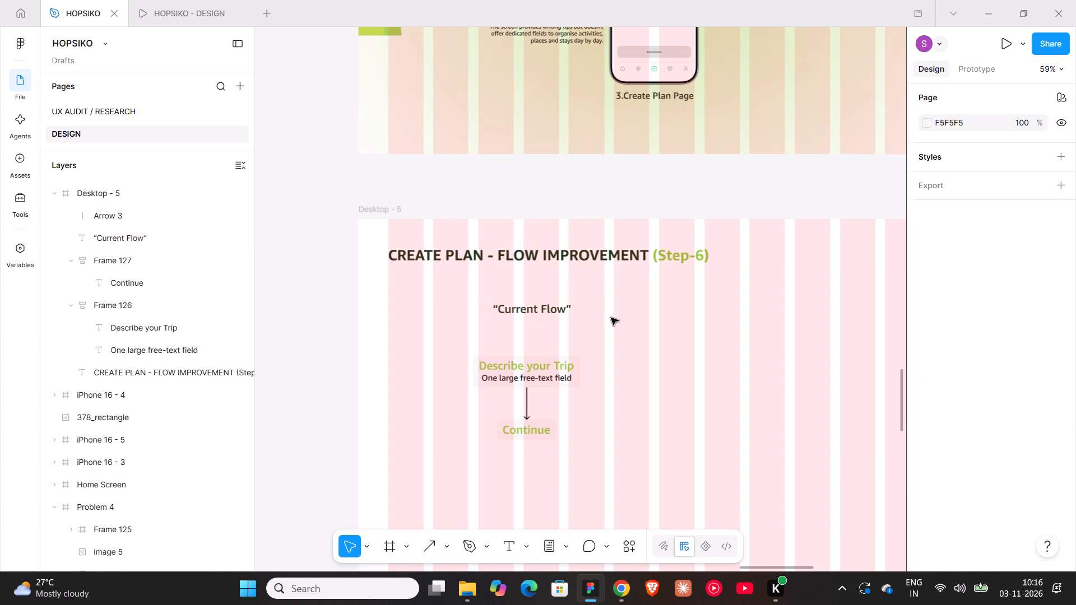
Wrap the "Describe your Trip" frame, the arrow and the "Continue" frame together in one new frame.
scroll(611, 318, down, 5)
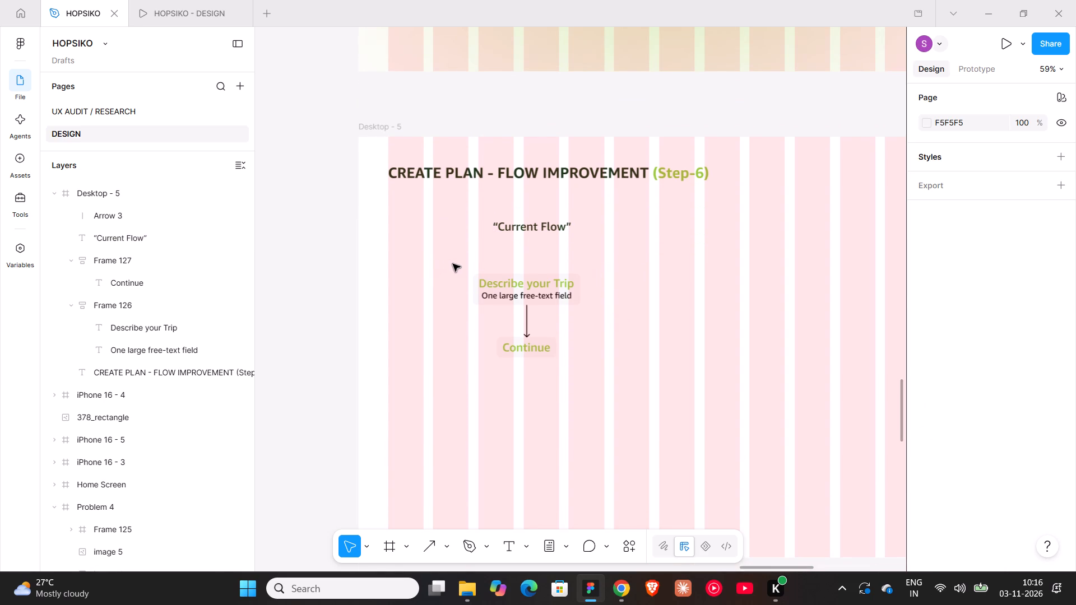
drag(453, 264, 620, 393)
click(639, 313)
drag(460, 267, 619, 480)
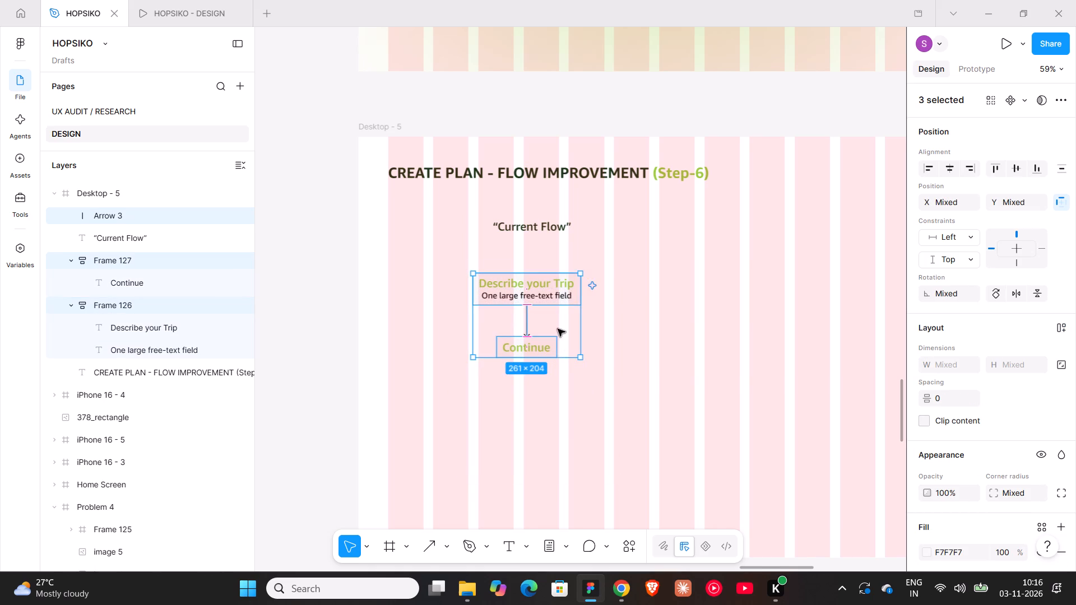
right_click(558, 329)
click(591, 278)
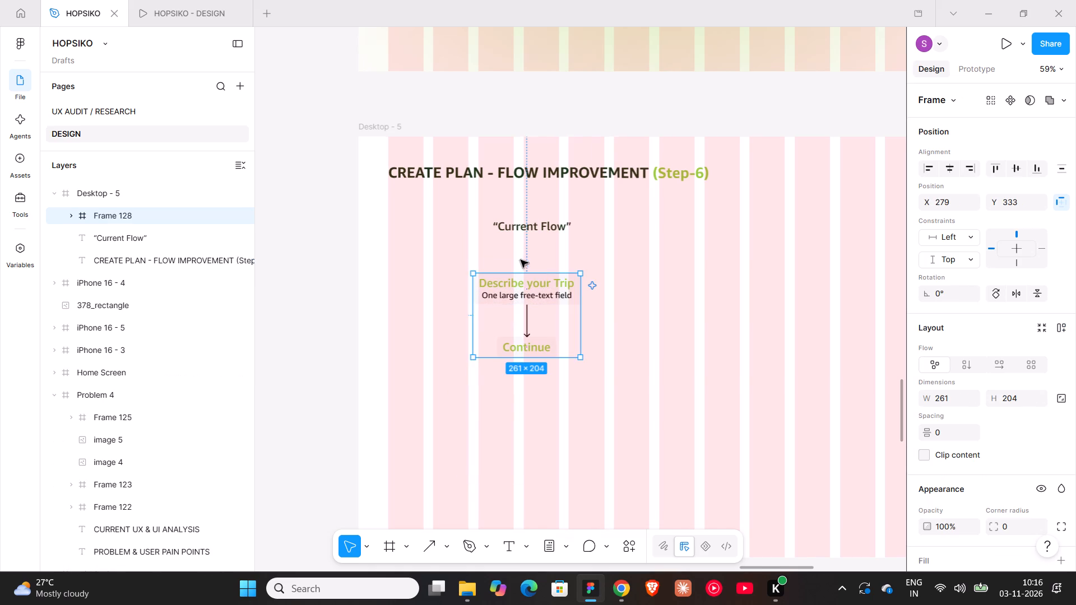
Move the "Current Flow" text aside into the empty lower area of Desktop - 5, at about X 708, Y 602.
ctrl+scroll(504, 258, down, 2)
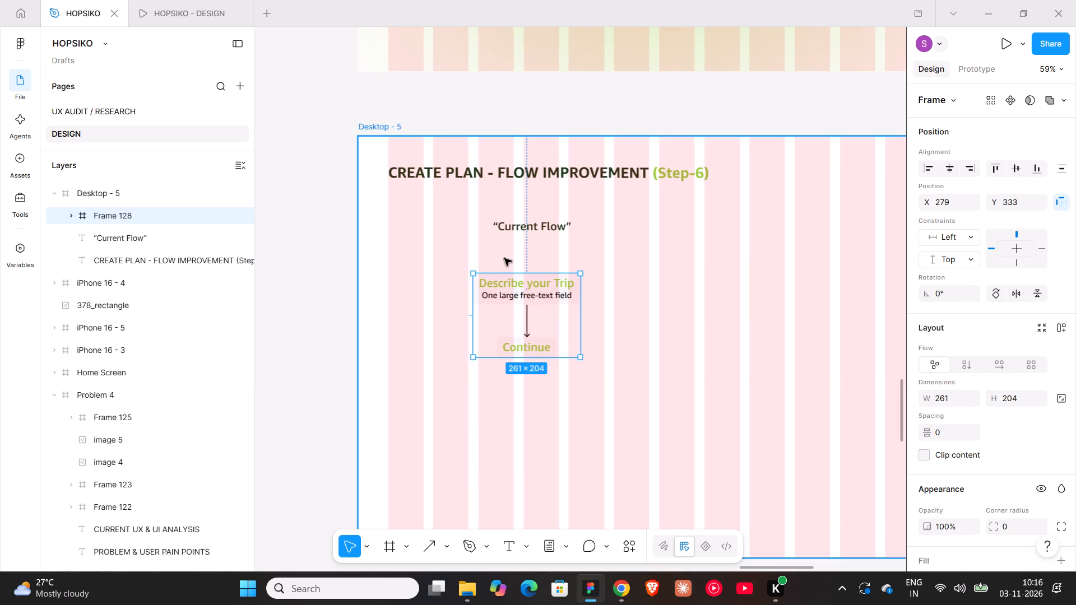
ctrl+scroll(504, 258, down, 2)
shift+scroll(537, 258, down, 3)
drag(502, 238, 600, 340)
Move the combined flow frame up and left under the section heading, to about X 227, Y 254.
click(486, 288)
drag(474, 294, 466, 276)
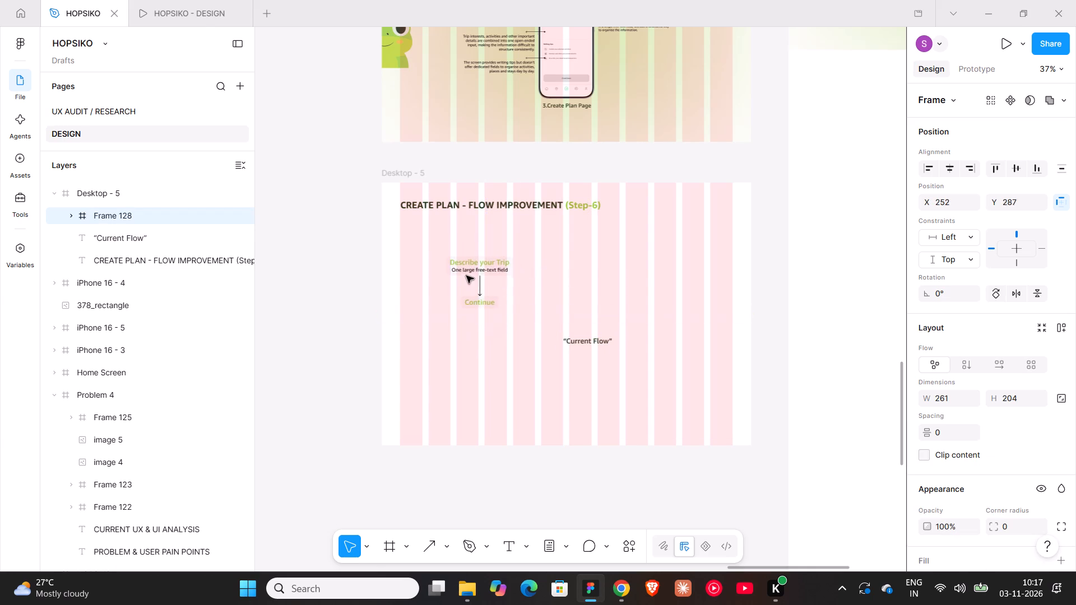
drag(466, 276, 458, 254)
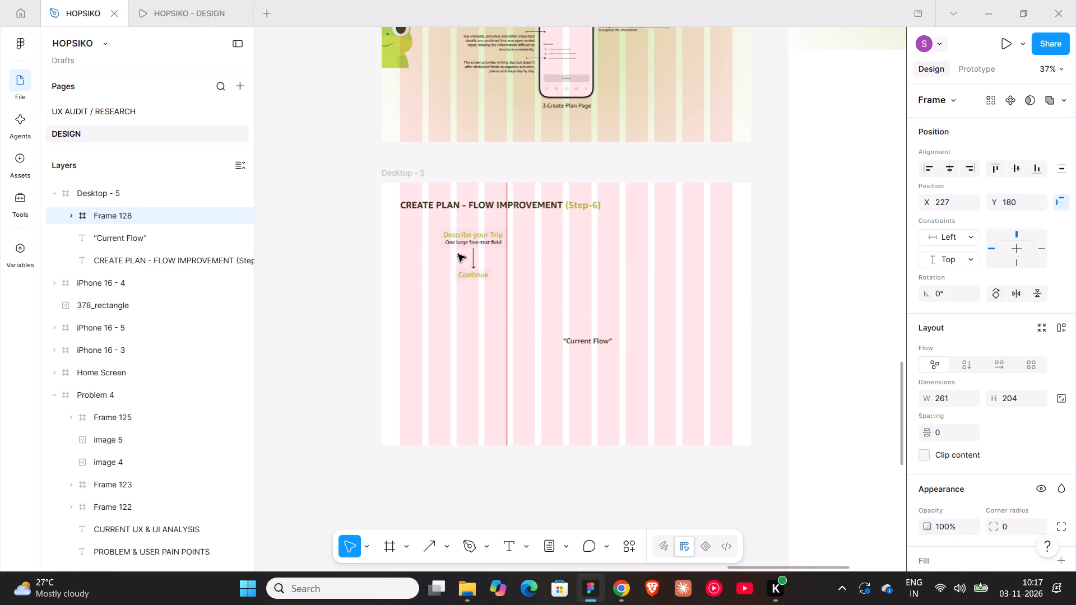
drag(458, 254, 460, 259)
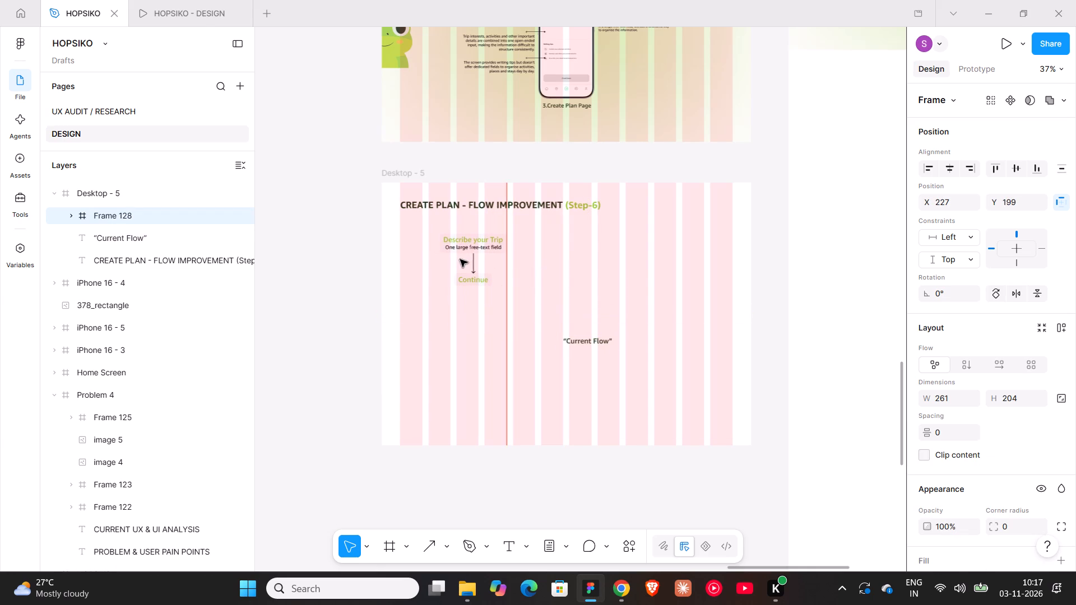
drag(460, 259, 458, 273)
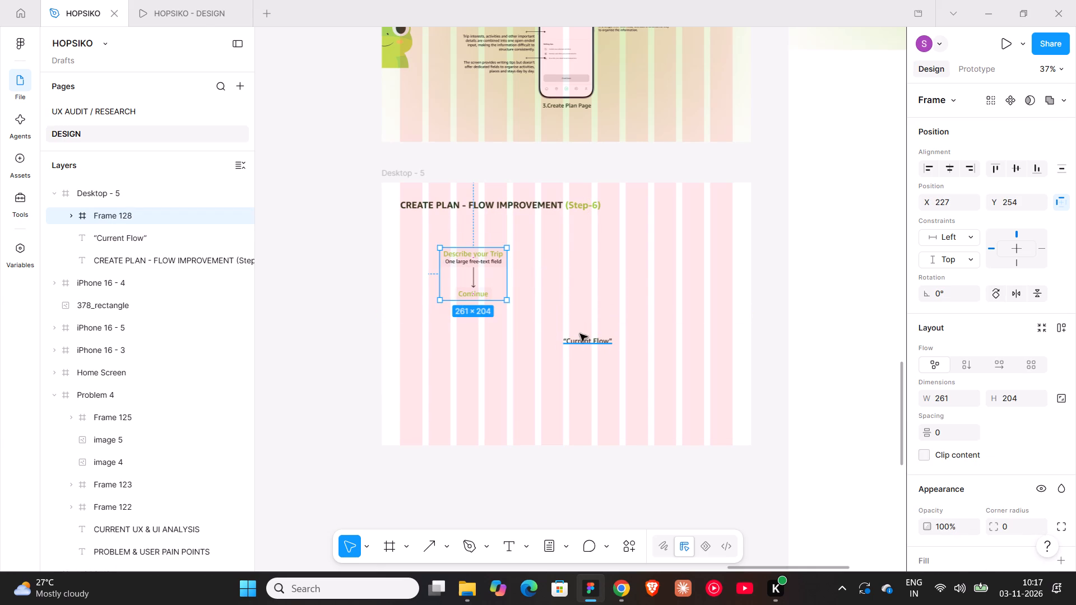
Move the "Current Flow" text centrally above the combined flow frame, at about X 262, Y 163.
click(580, 334)
click(638, 317)
click(597, 344)
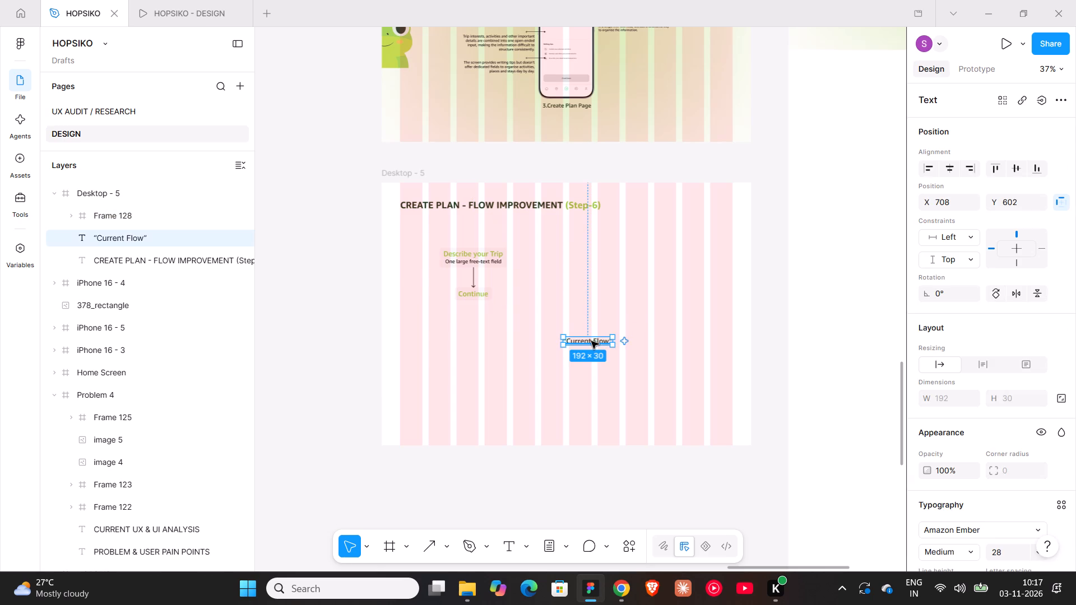
drag(591, 341, 474, 224)
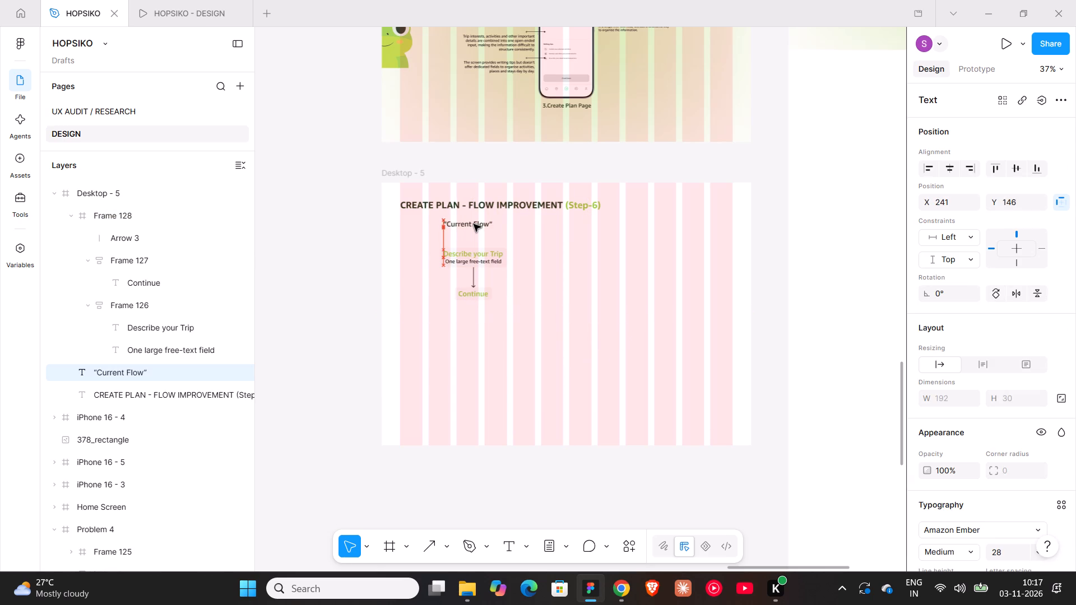
drag(474, 224, 476, 225)
click(560, 246)
Check the Desktop - 5 section in the HOPSIKO - DESIGN prototype preview and return to the design file.
click(173, 24)
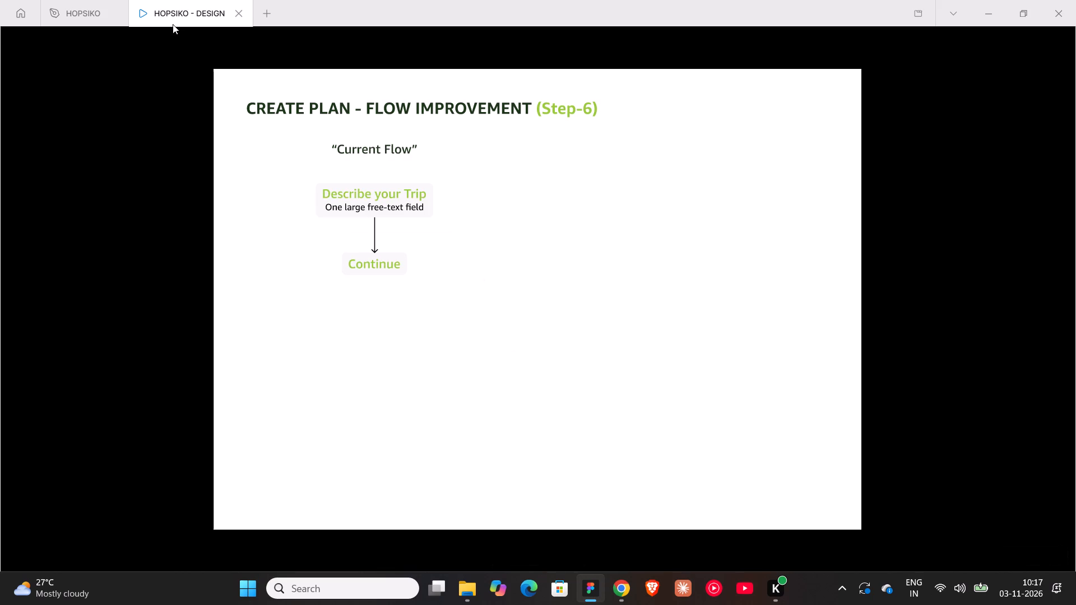
click(88, 21)
Duplicate the "Current Flow" text with its flow frame, placing the copies across in Desktop - 5 at X 922, Y 163 and X 887, Y 254.
ctrl+scroll(480, 259, up, 4)
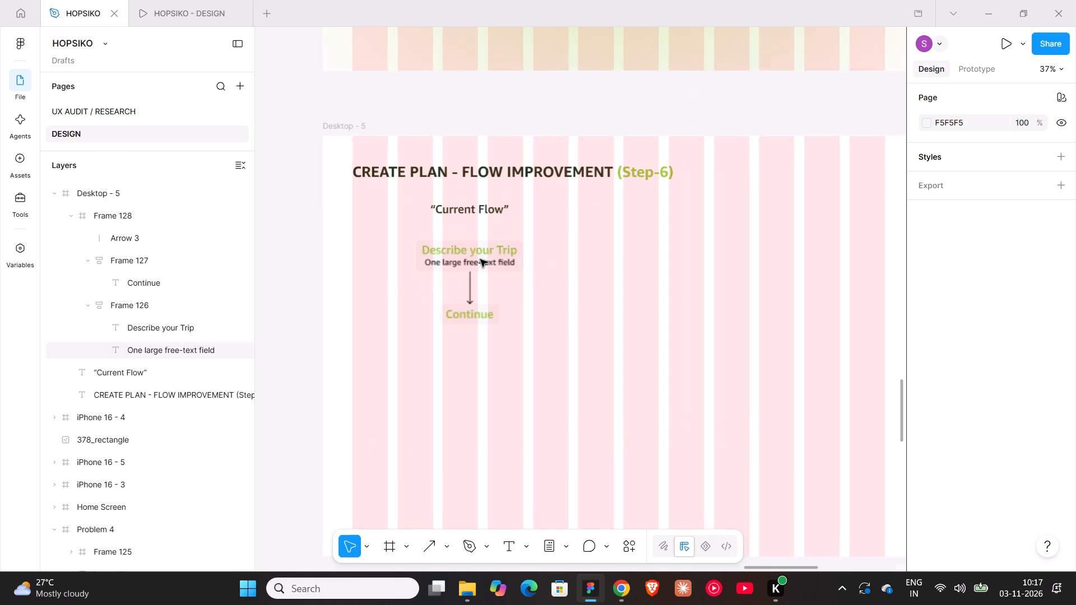
ctrl+scroll(480, 259, up, 1)
shift+scroll(480, 259, down, 4)
click(453, 211)
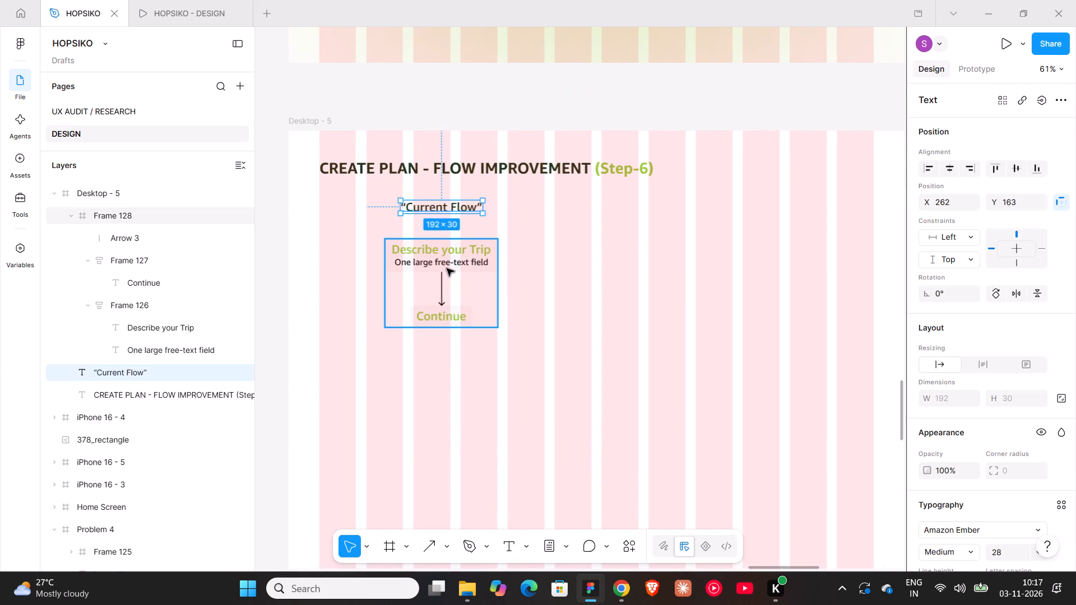
shift+click(447, 268)
alt+drag(454, 252, 556, 264)
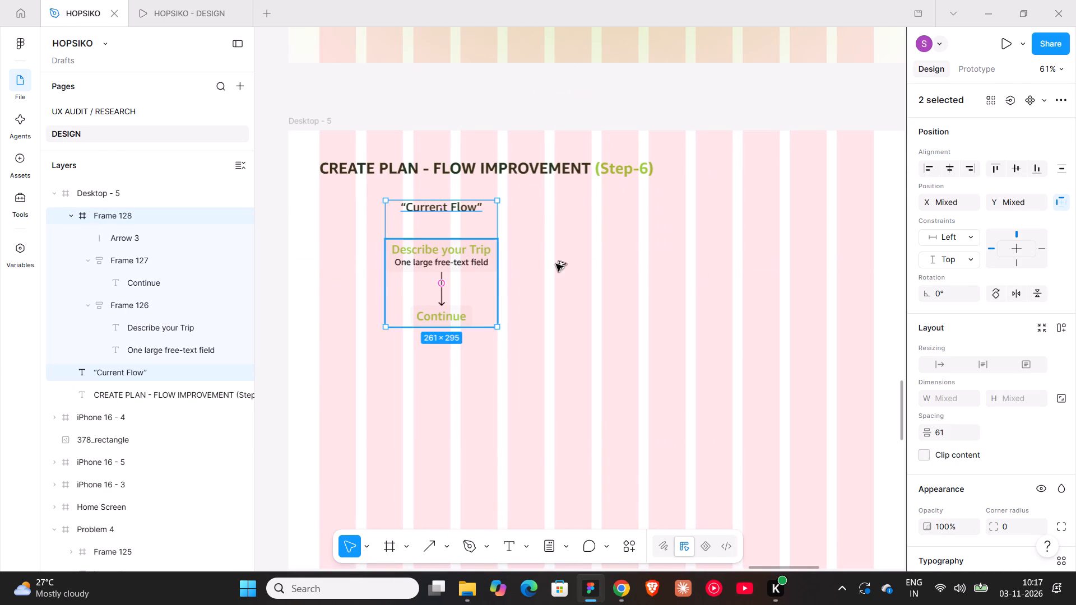
alt+drag(556, 264, 727, 252)
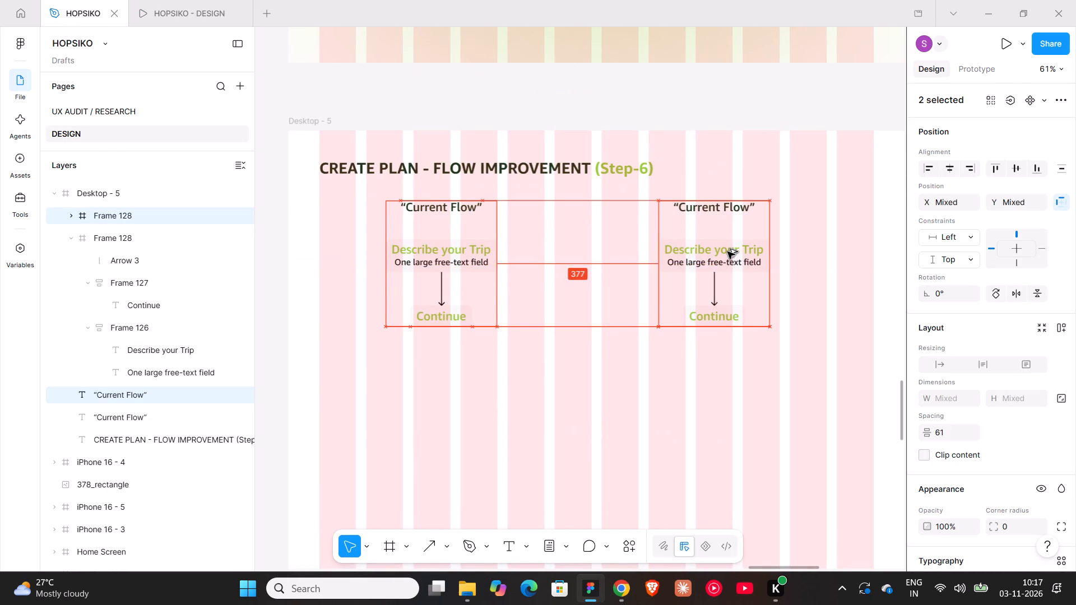
alt+drag(727, 252, 735, 252)
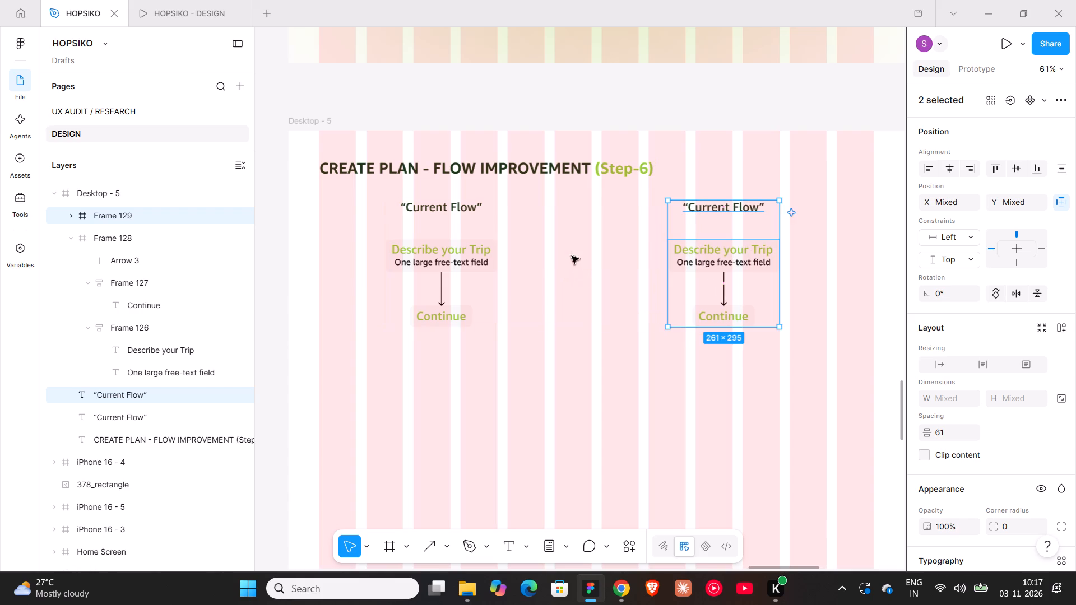
Nudge the original "Current Flow" text and its flow frame horizontally a little closer to the duplicated flow.
click(449, 210)
shift+click(459, 271)
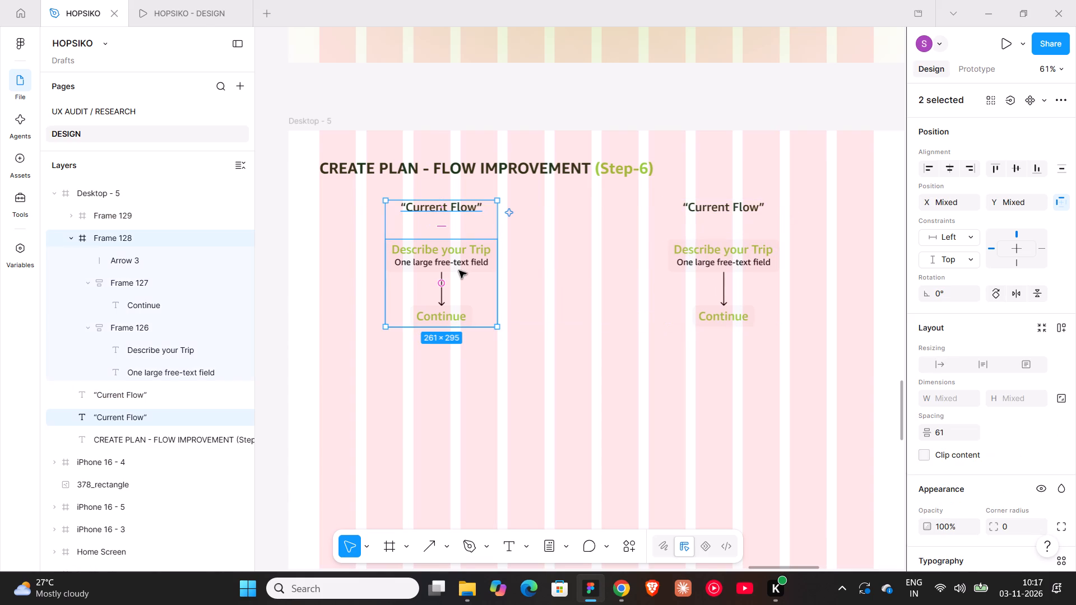
key(shift+Right)
key(shift+Right)
key(shift+Right)
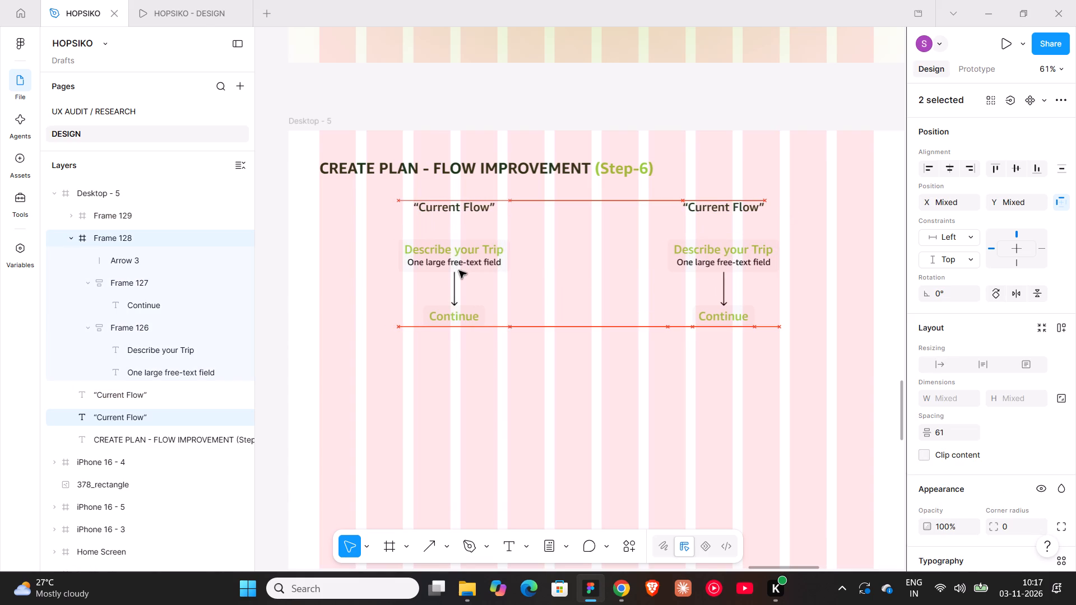
key(shift+Right)
key(shift+Right)
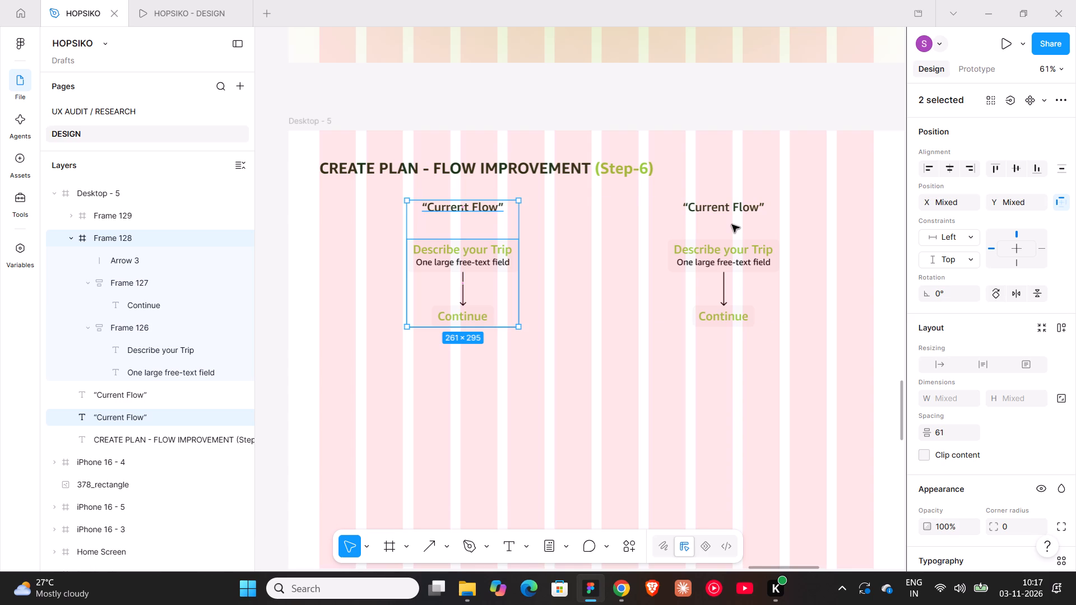
key(shift+Right)
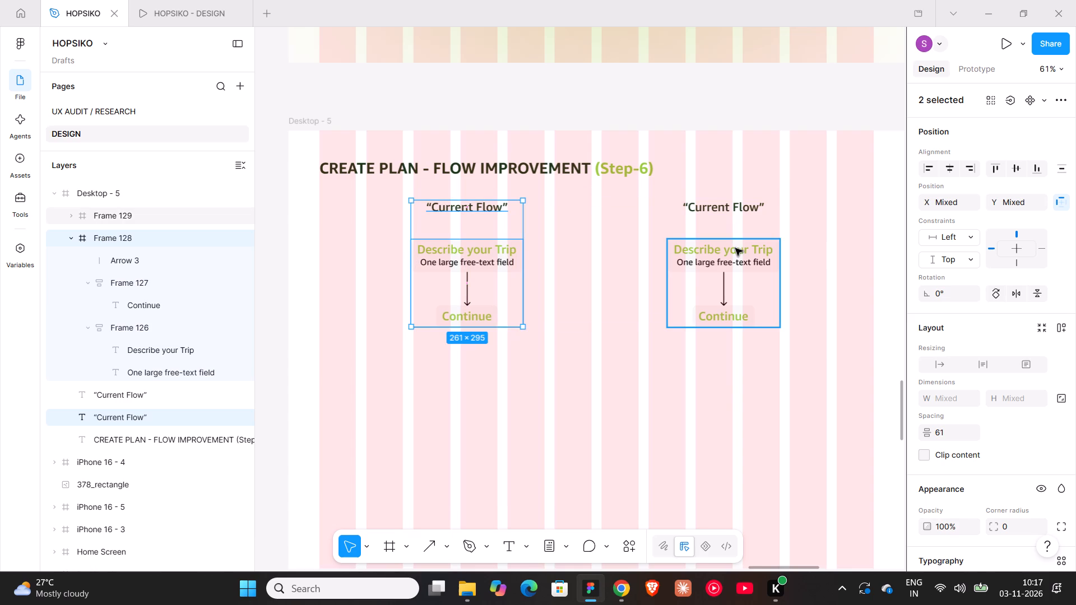
Change the duplicated flow's heading text to "Improved Flow".
double_click(717, 212)
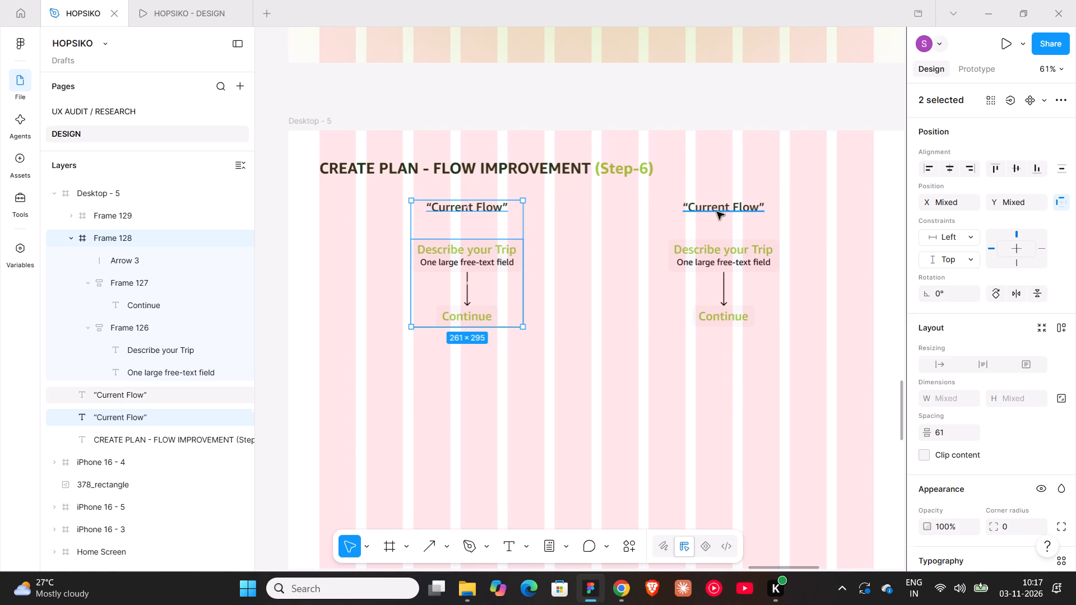
click(619, 583)
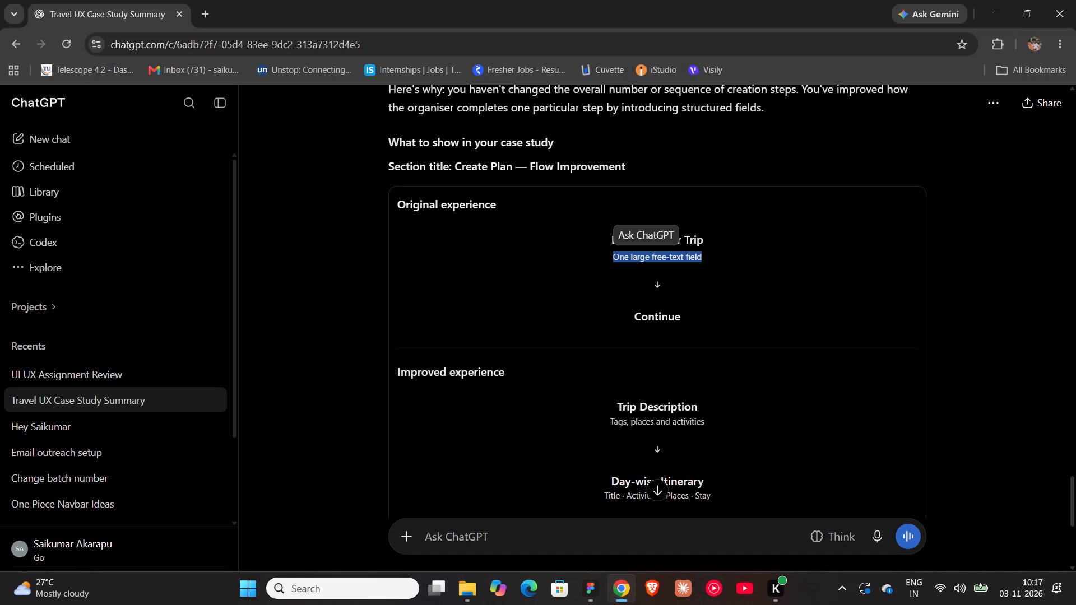
click(585, 593)
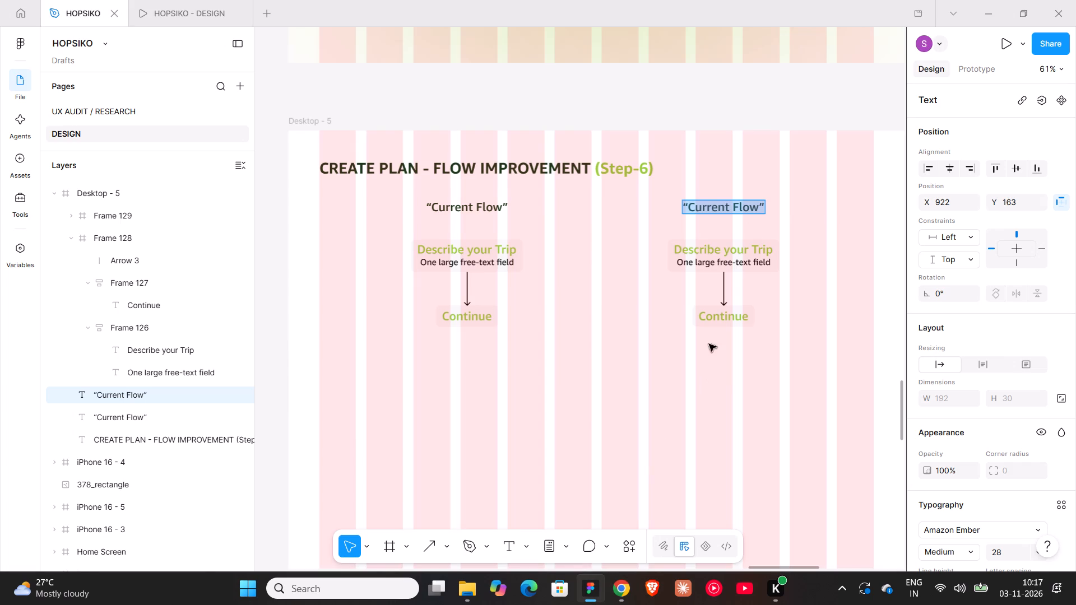
click(730, 210)
key(BackSpace)
key(BackSpace)
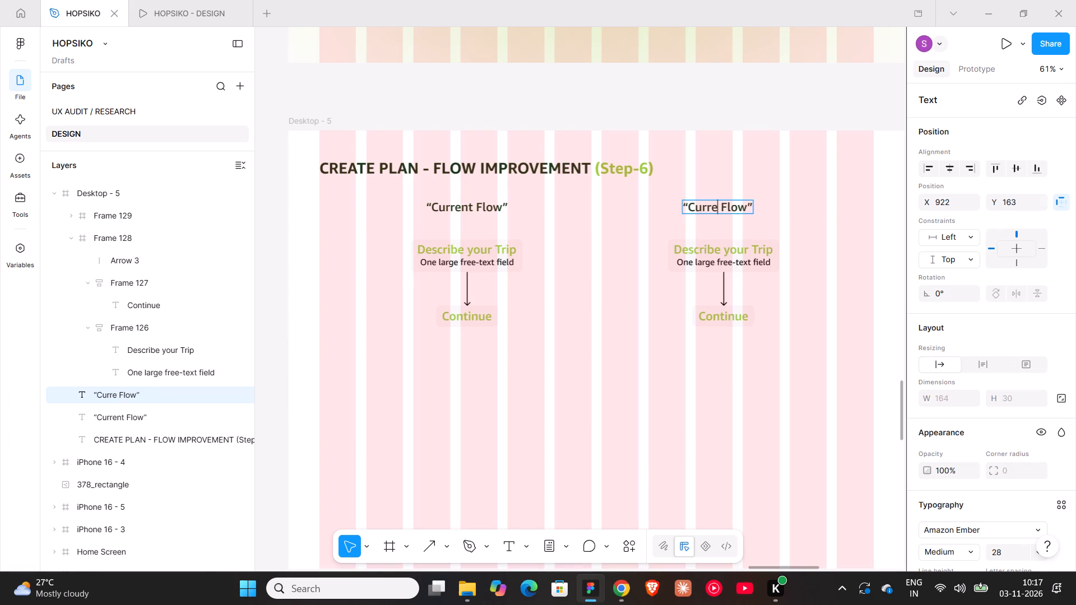
key(BackSpace)
key(BackSpace)
key(BackSpace)
key(BackSpace)
key(BackSpace)
text(Improved FLow)
key(BackSpace)
key(BackSpace)
key(BackSpace)
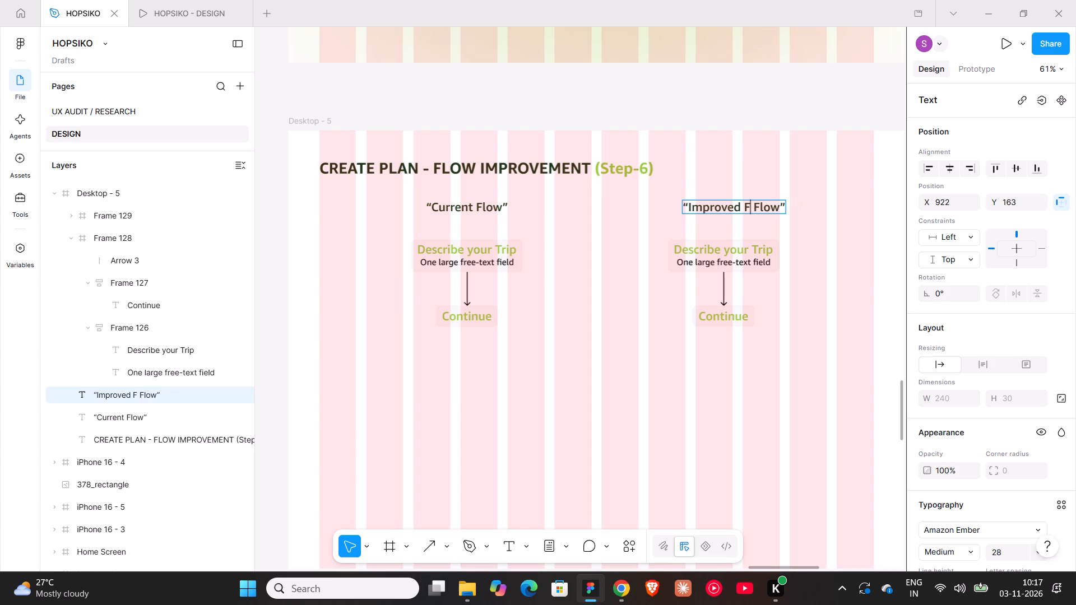
key(BackSpace)
key(BackSpace)
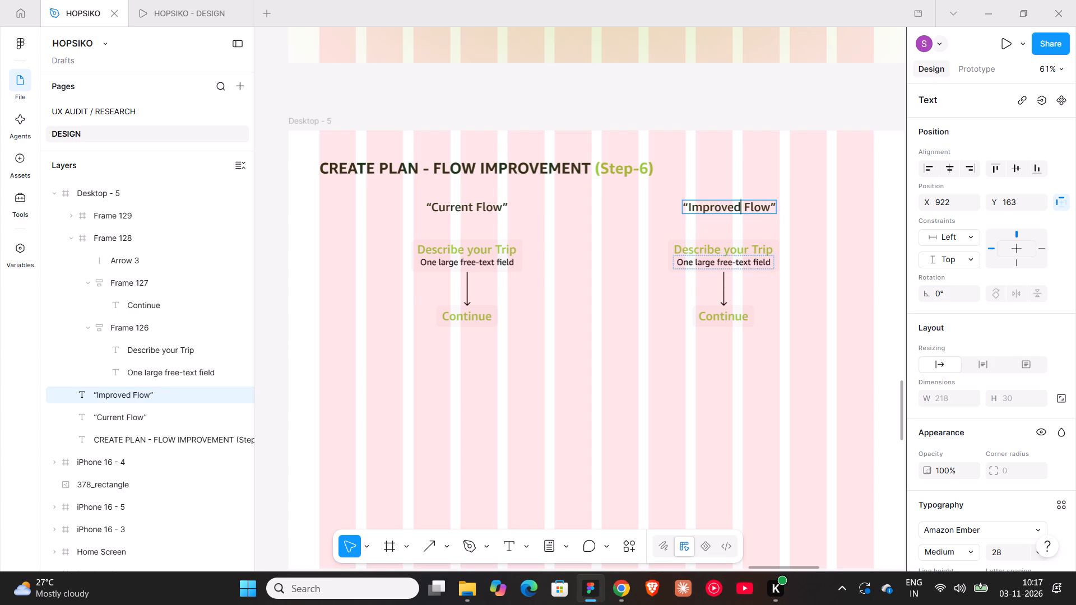
Check the improved experience in ChatGPT and change the title in the Improved Flow's first box to "Trip Description".
click(616, 604)
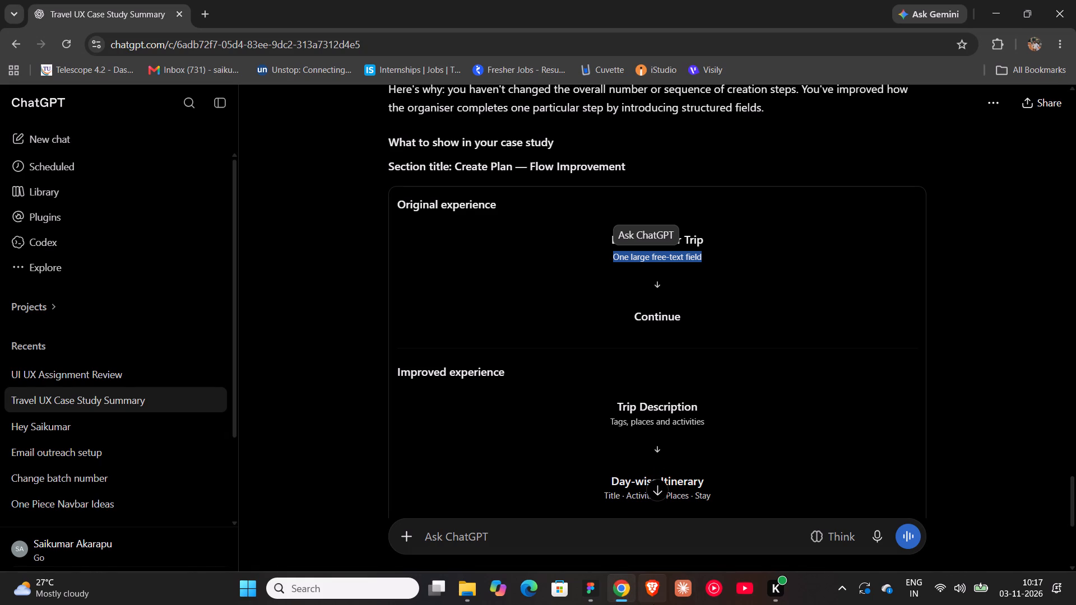
click(602, 584)
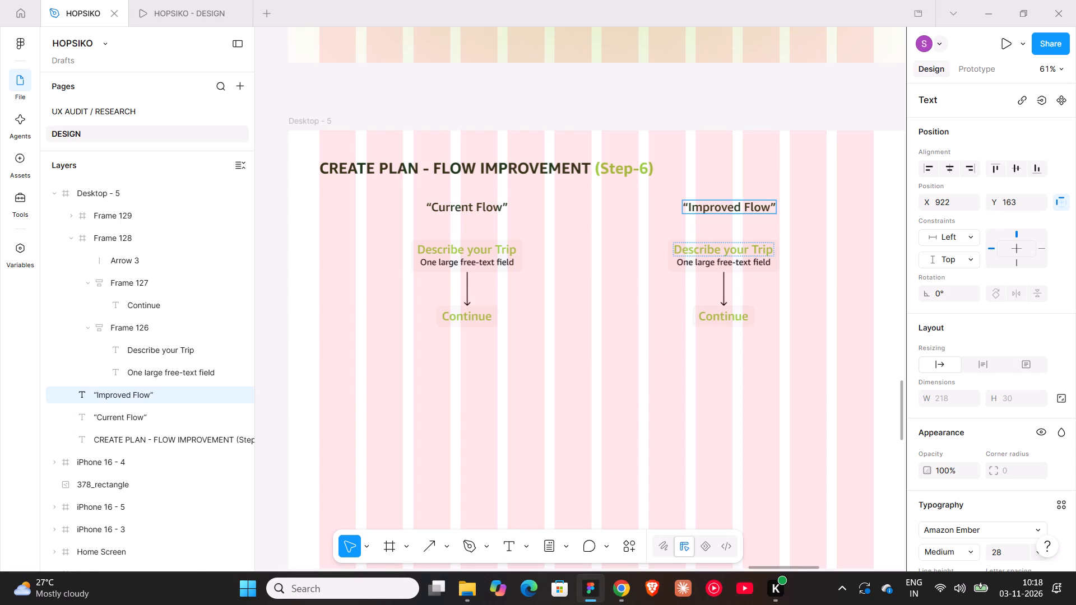
drag(748, 251, 662, 249)
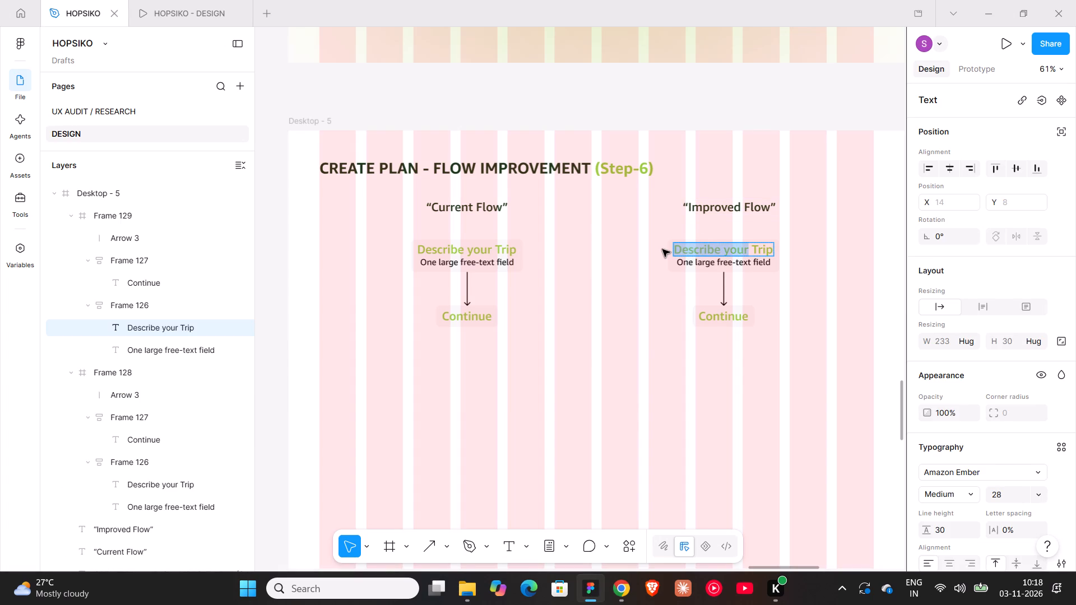
key(BackSpace)
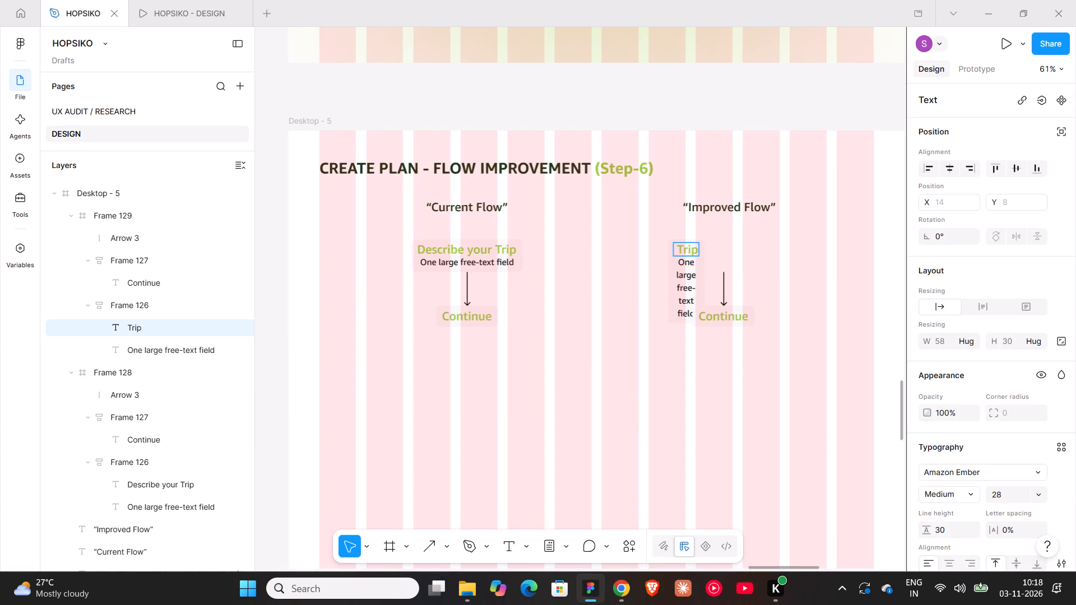
click(699, 249)
click(695, 249)
click(698, 252)
key(space)
text(Description)
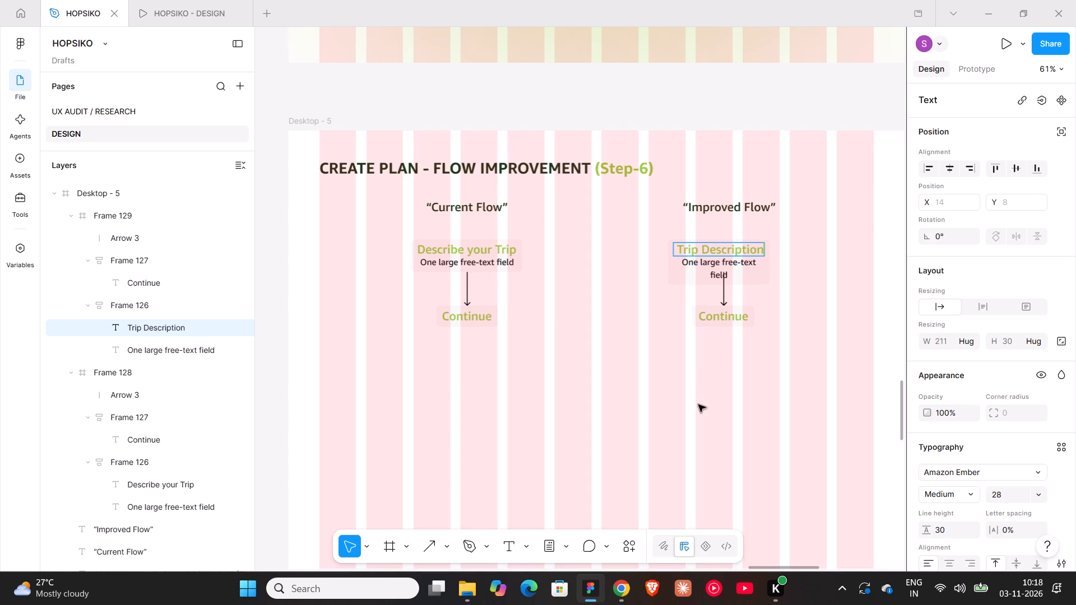
Copy "Tags, places and activities" from ChatGPT over the subtitle under "Trip Description" and set that text to auto width.
click(621, 592)
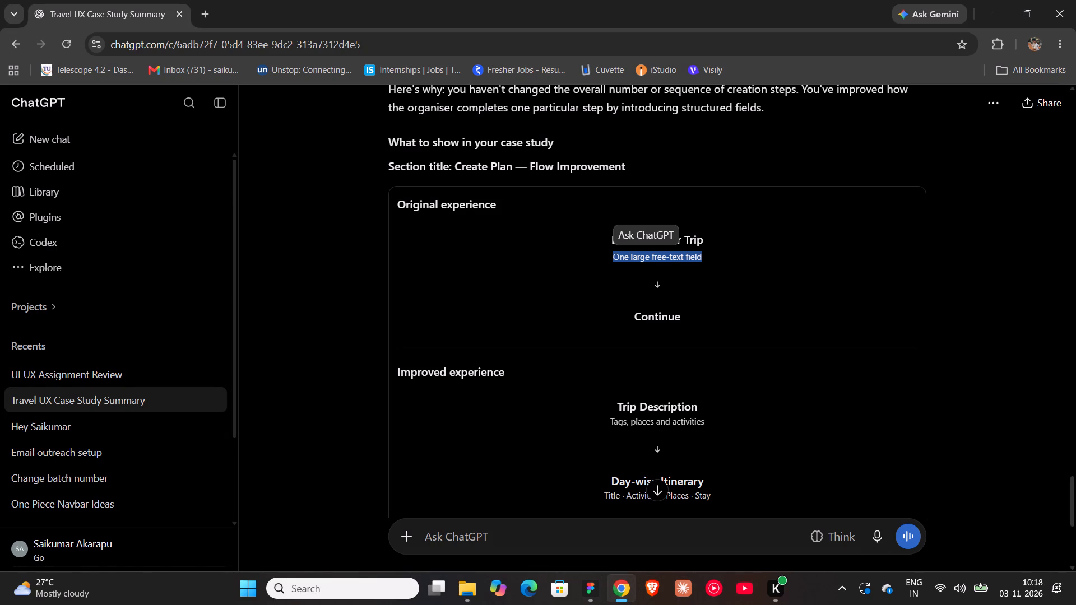
triple_click(658, 422)
key(ctrl+c)
click(597, 581)
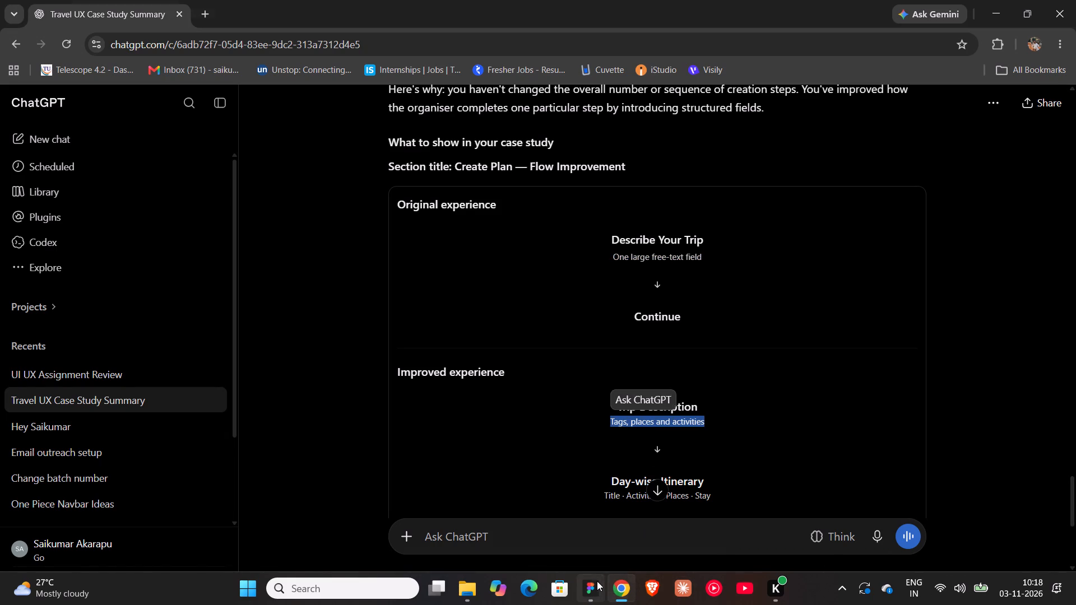
triple_click(711, 271)
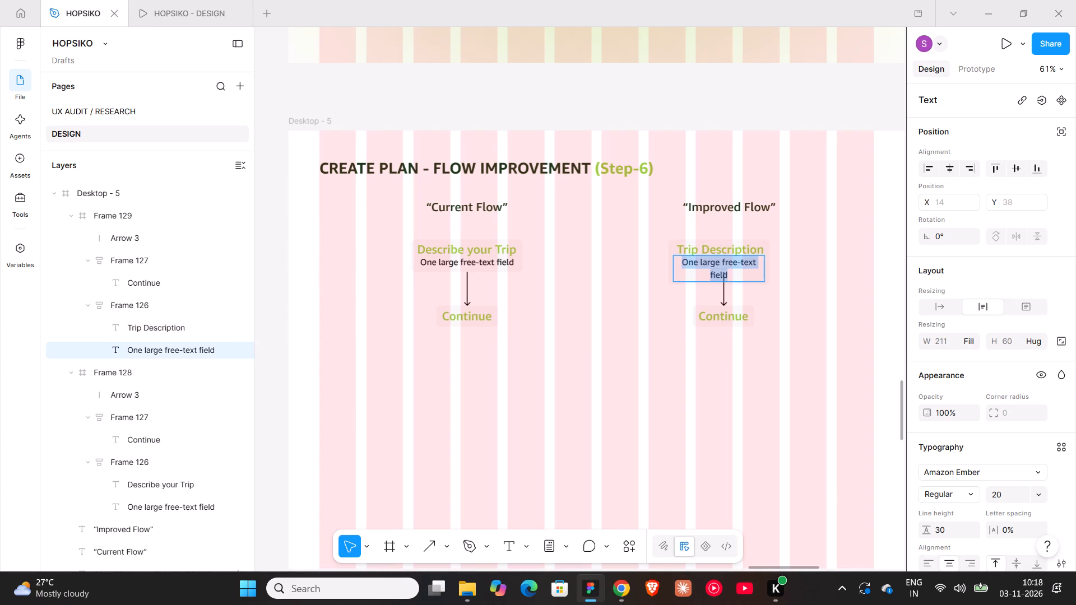
key(ctrl+v)
click(933, 308)
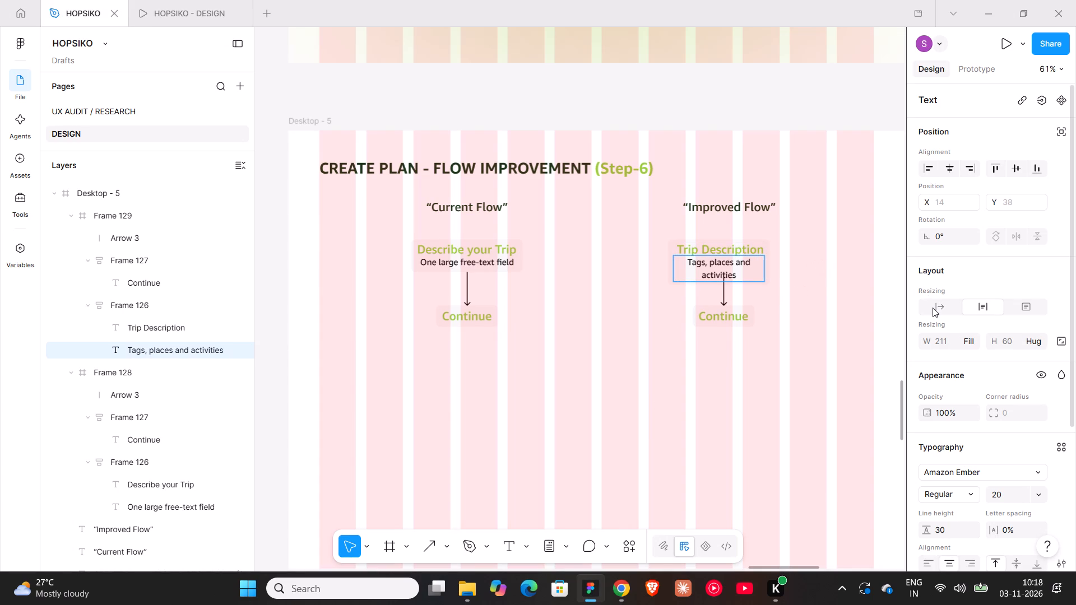
click(766, 369)
Review the remaining Improved experience steps in the ChatGPT answer and return to the Figma design.
click(614, 585)
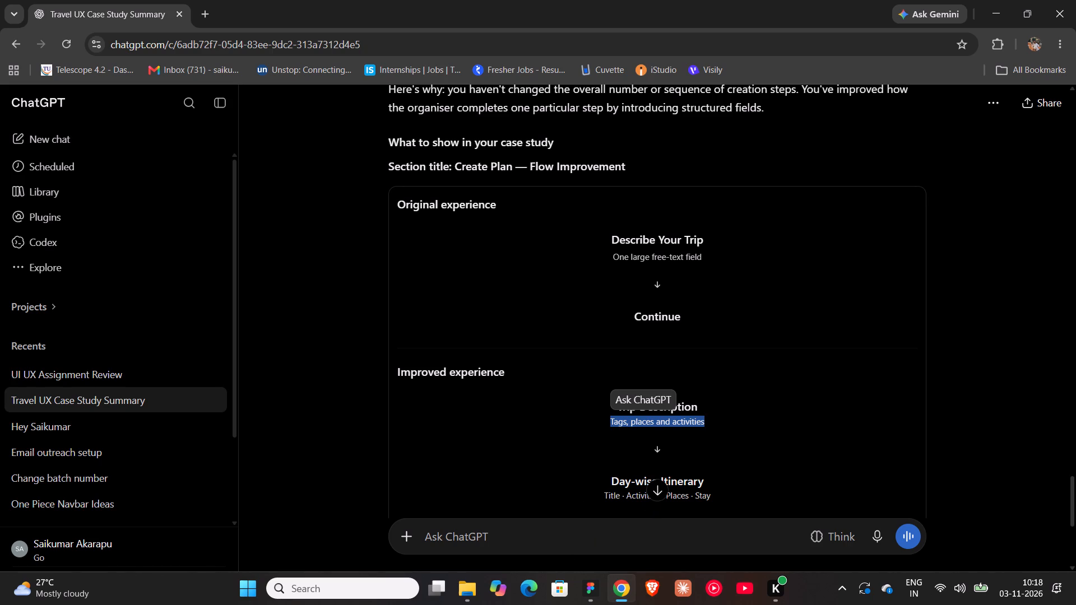
scroll(672, 366, down, 3)
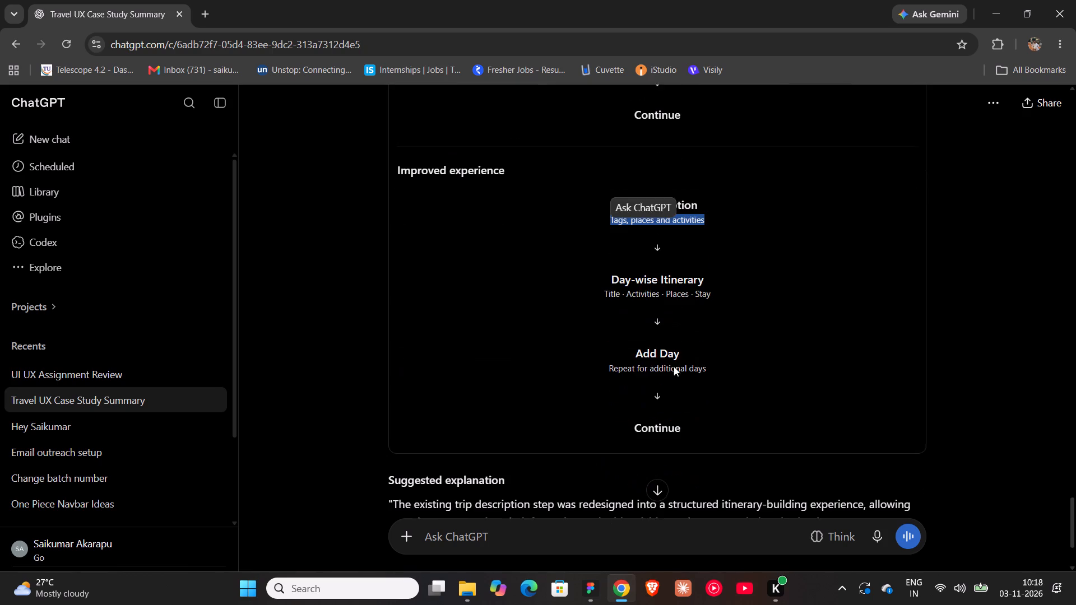
click(581, 599)
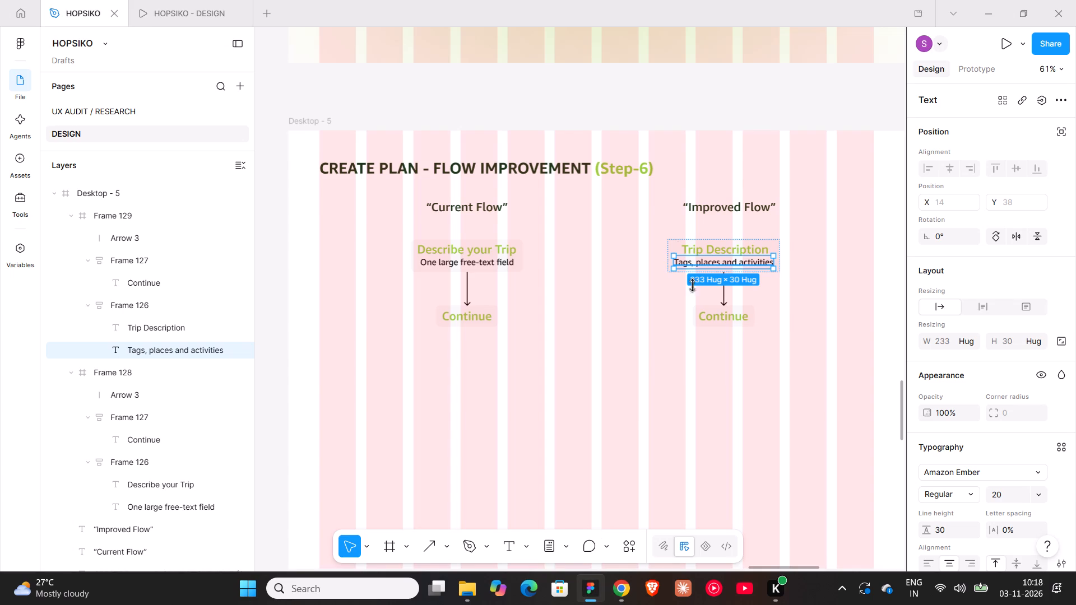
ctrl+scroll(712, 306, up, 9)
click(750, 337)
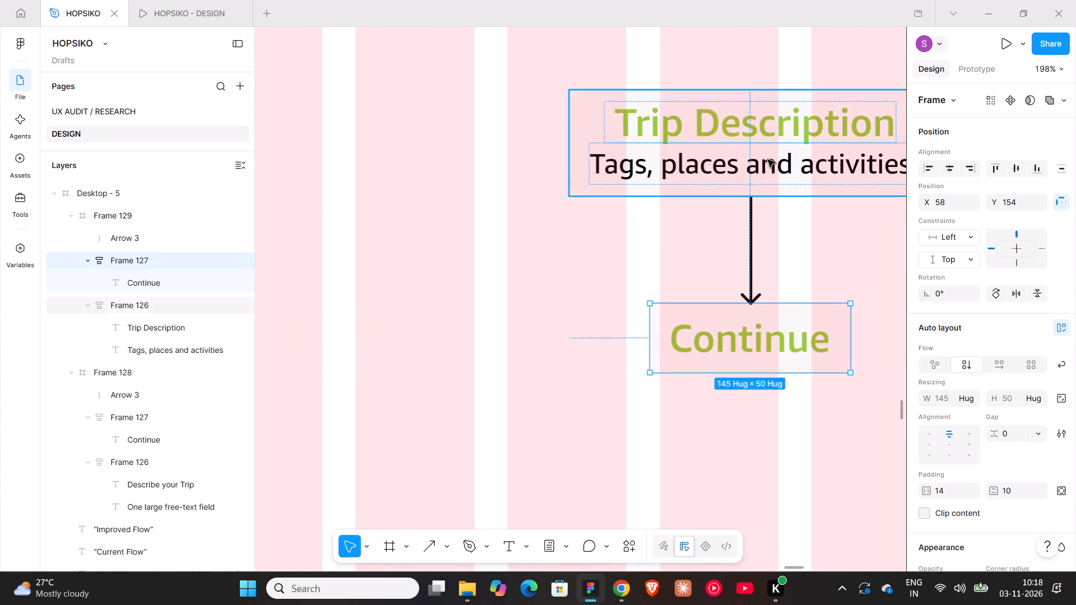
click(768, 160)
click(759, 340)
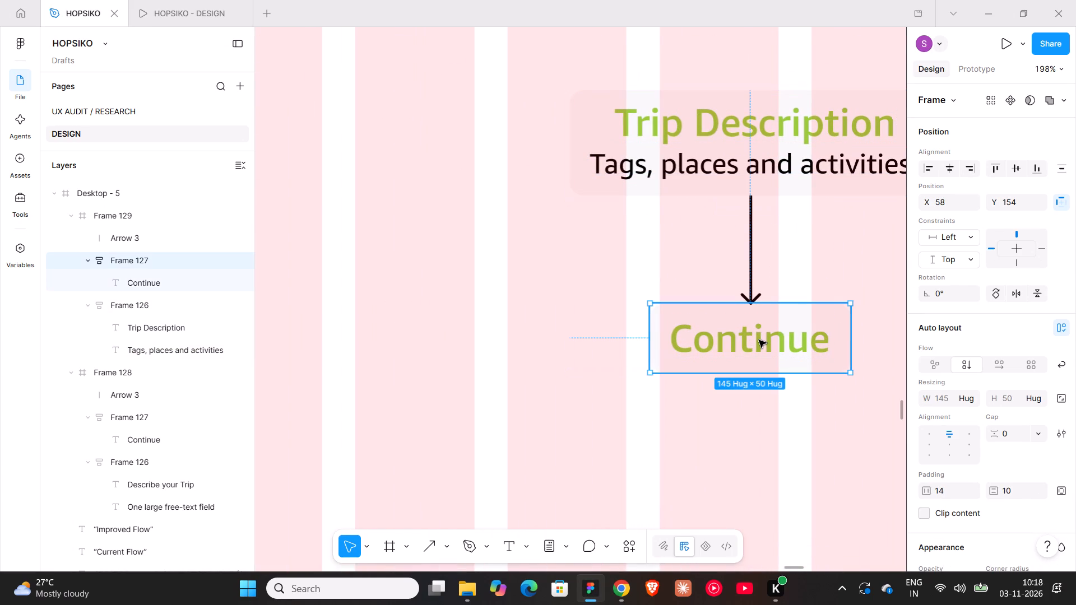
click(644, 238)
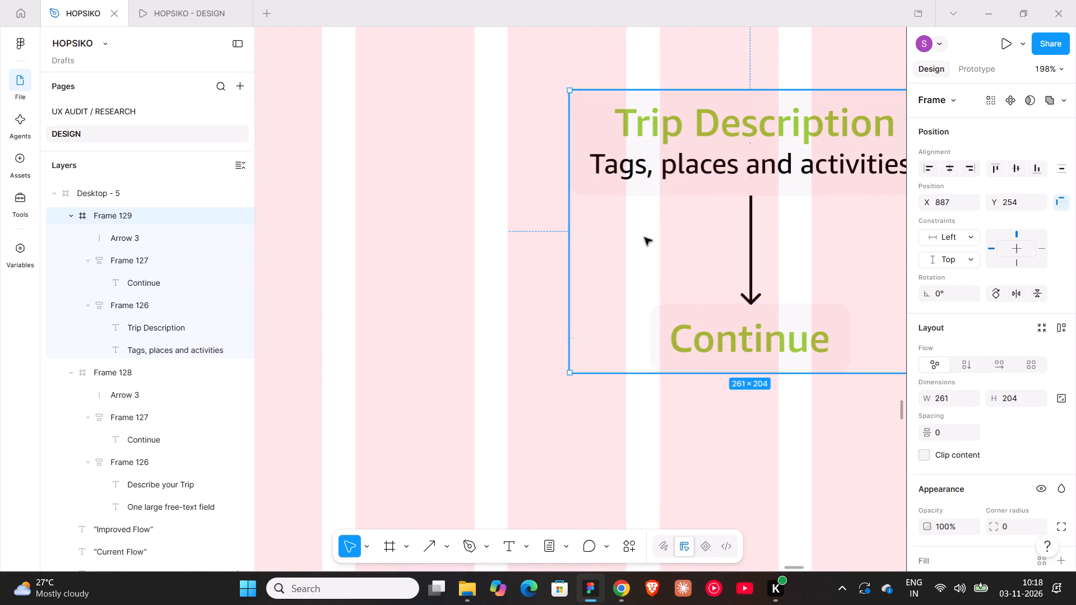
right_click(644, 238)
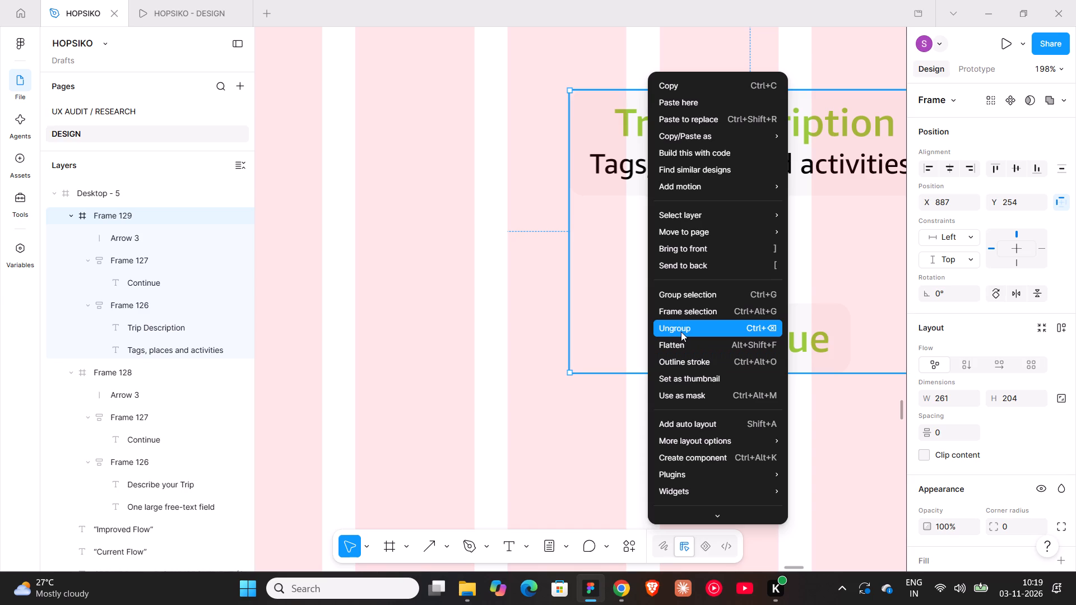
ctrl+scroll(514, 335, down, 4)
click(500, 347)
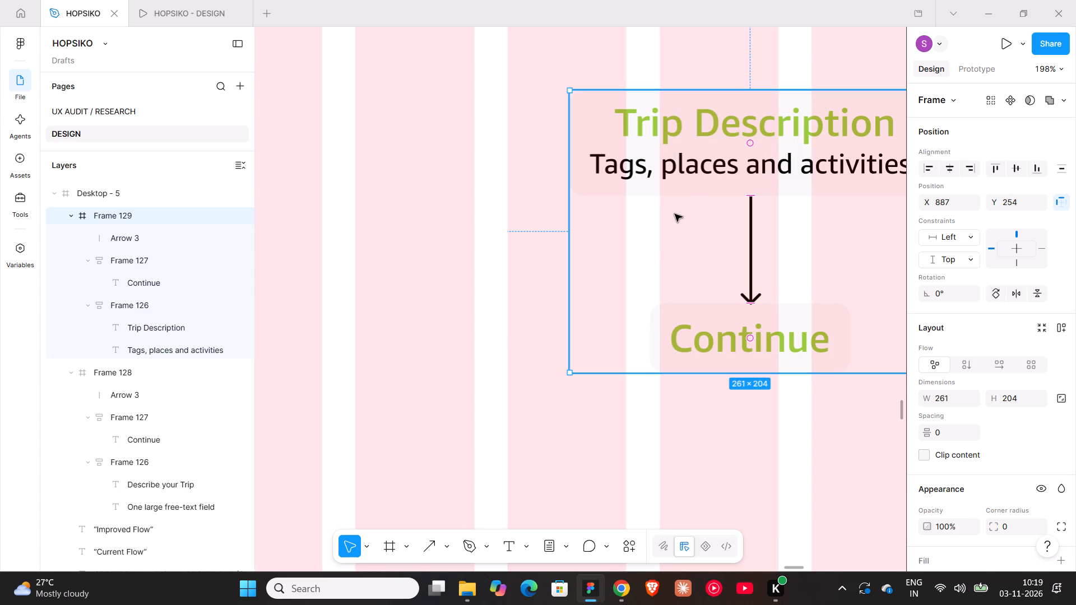
Move the Trip Description box, its arrow and the Continue box together out of their frame, straight down the Improved Flow column.
double_click(685, 183)
shift+click(724, 309)
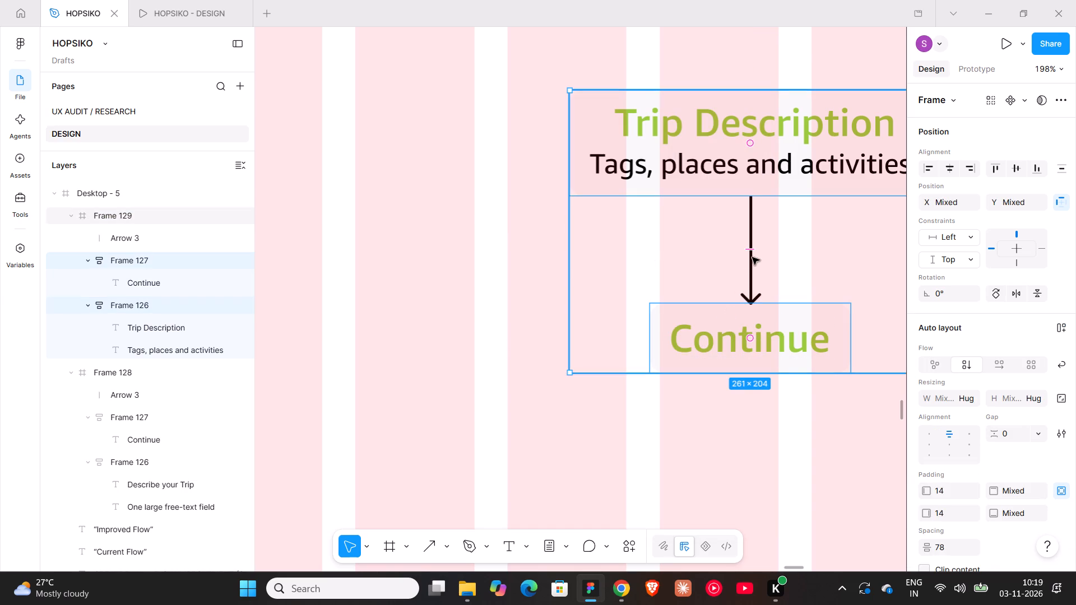
shift+click(750, 260)
ctrl+scroll(750, 260, down, 6)
drag(750, 259, 755, 417)
Delete the emptied frame under "Improved Flow" and move the Trip Description box, its arrow and the Continue box back up into its place.
click(745, 266)
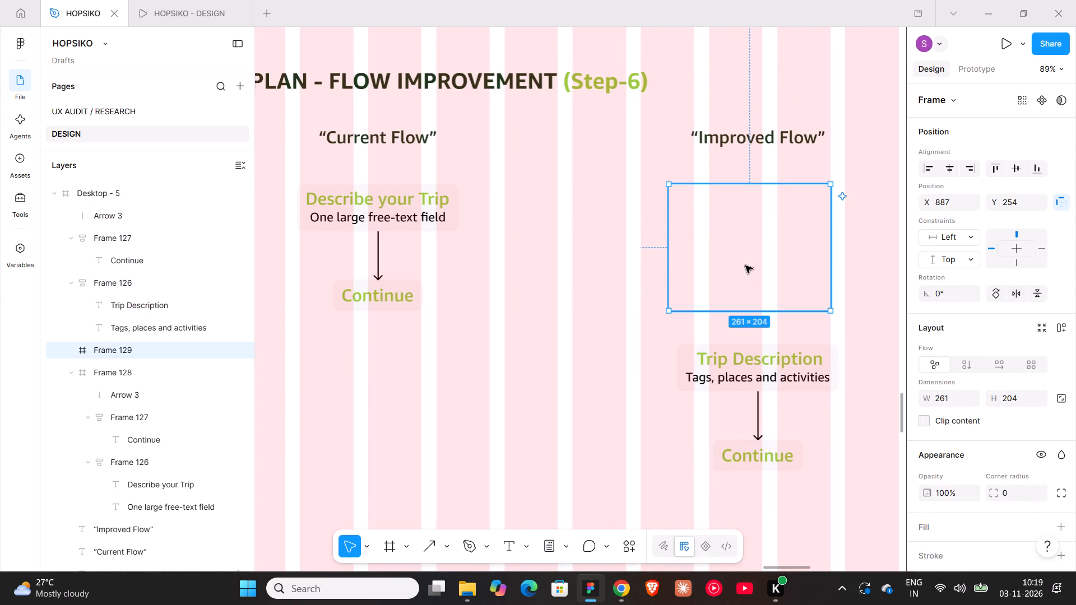
key(Delete)
drag(683, 311, 838, 550)
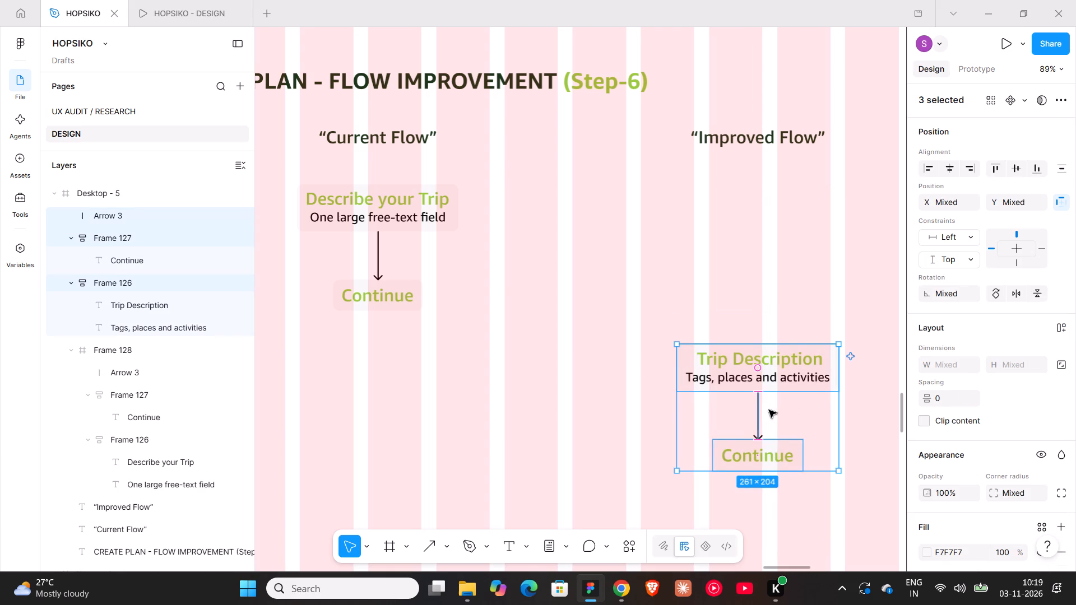
drag(769, 410, 767, 251)
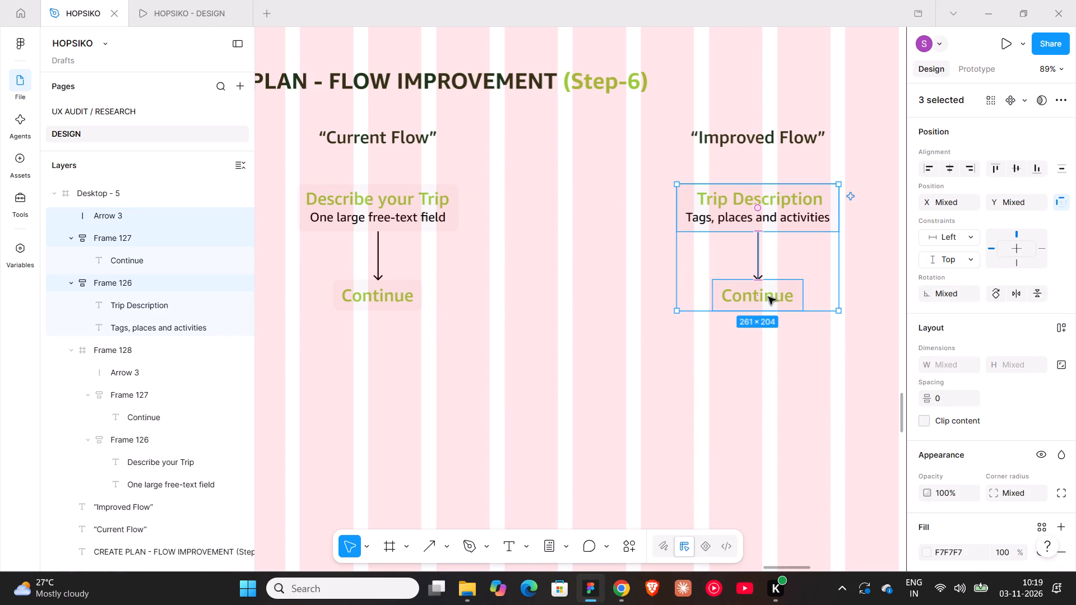
Set the Improved Flow's Continue box aside between the two columns and duplicate the Trip Description box directly below its arrow.
click(776, 291)
drag(776, 291, 568, 314)
click(765, 213)
alt+drag(763, 208, 764, 315)
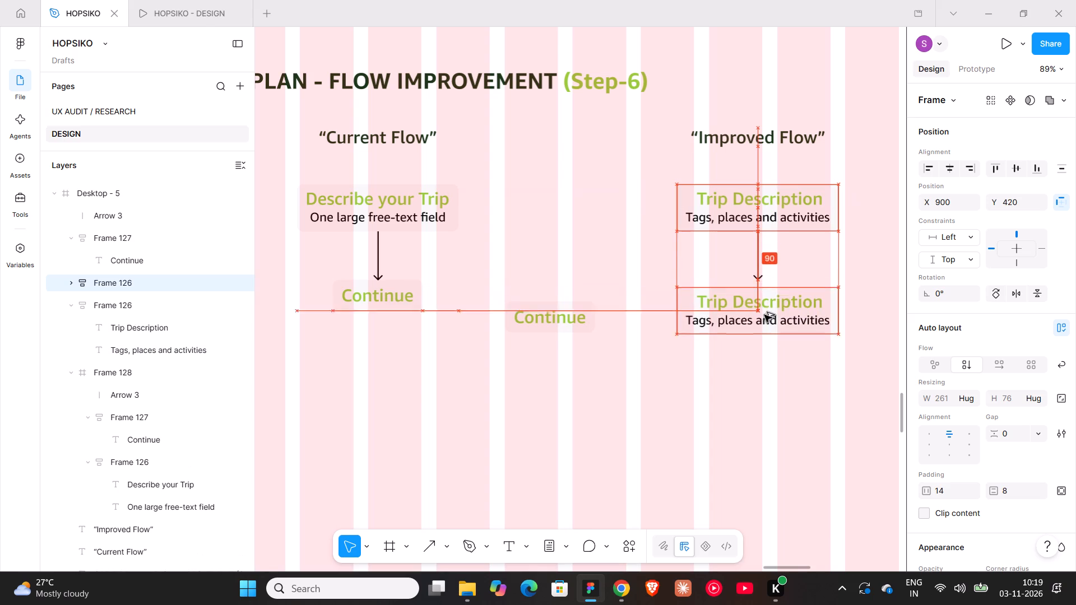
alt+drag(764, 315, 762, 305)
Copy "Day-wise Itinerary" from the ChatGPT answer and paste it over the title of the duplicated box in Figma.
click(625, 583)
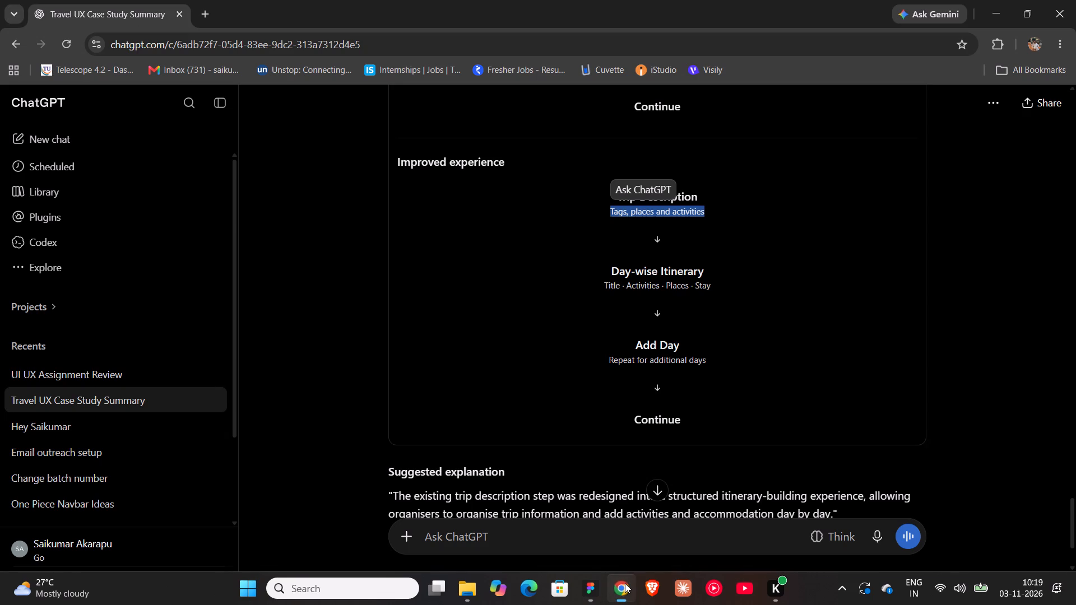
triple_click(674, 269)
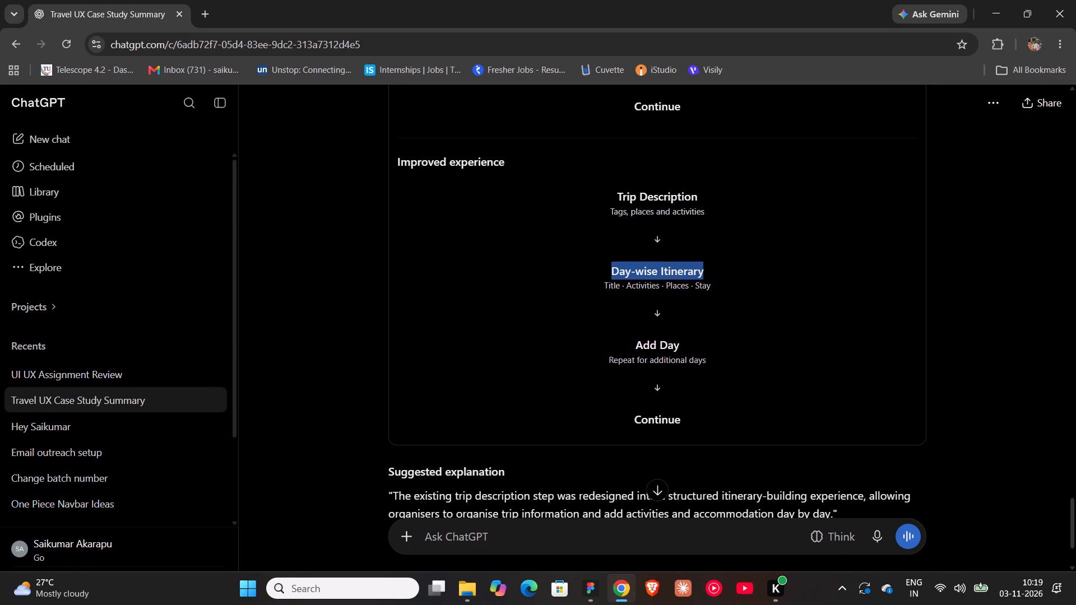
key(ctrl+c)
click(593, 600)
triple_click(739, 300)
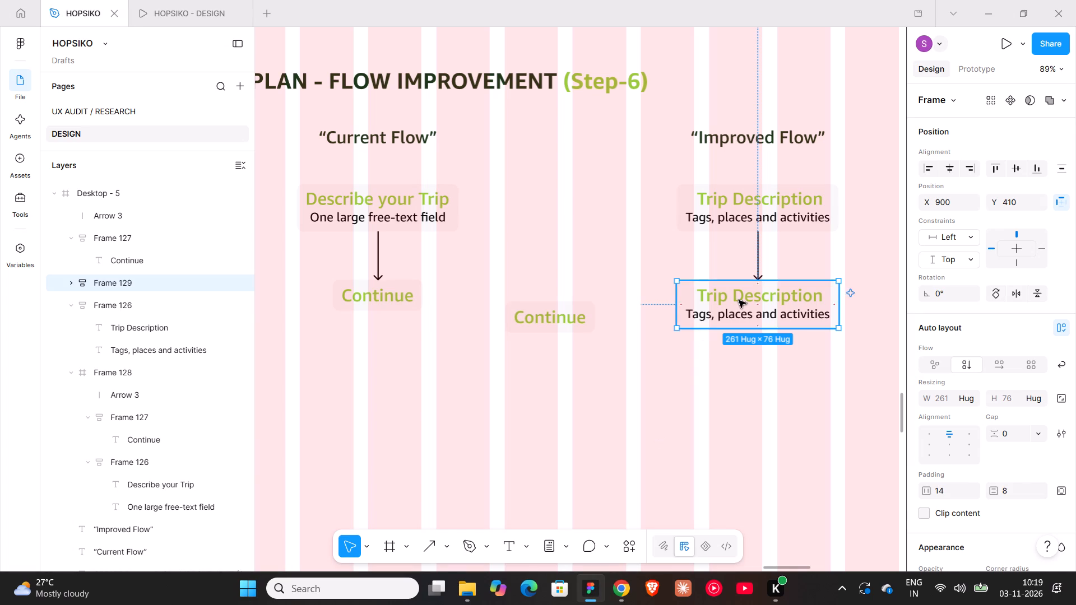
click(739, 300)
key(ctrl+v)
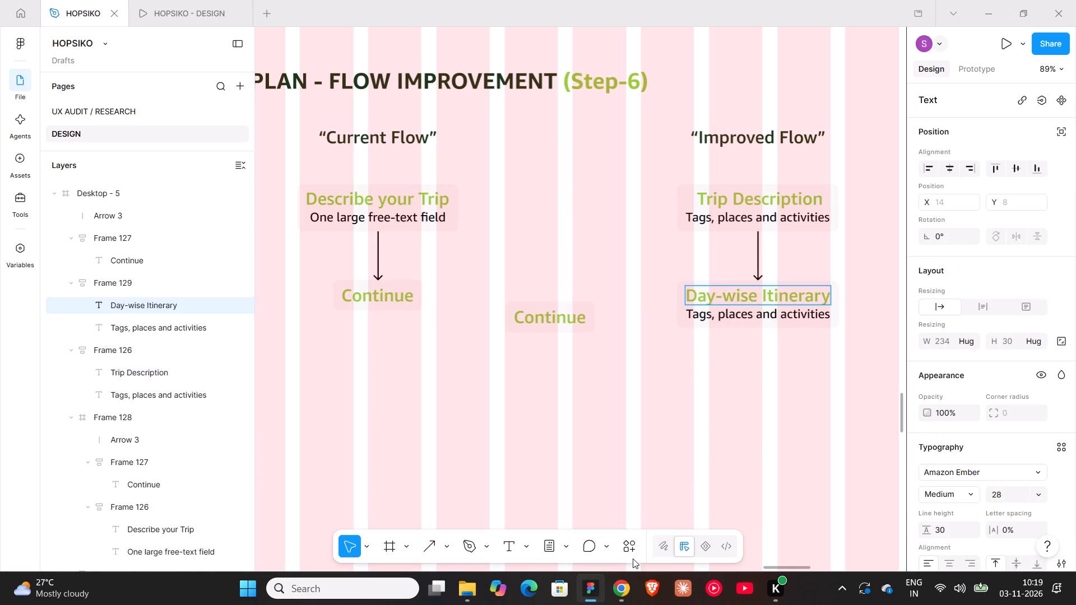
Copy "Title · Activities · Places · Stay" from ChatGPT over the Day-wise Itinerary subtitle in Figma and recentre the box under its arrow.
click(613, 601)
triple_click(662, 288)
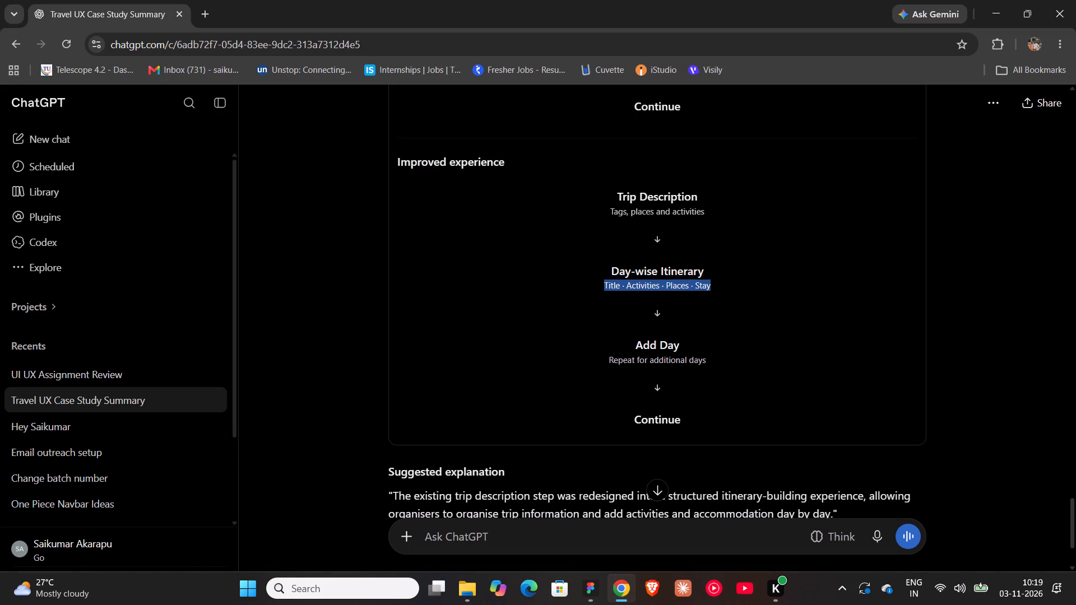
key(ctrl+c)
click(591, 588)
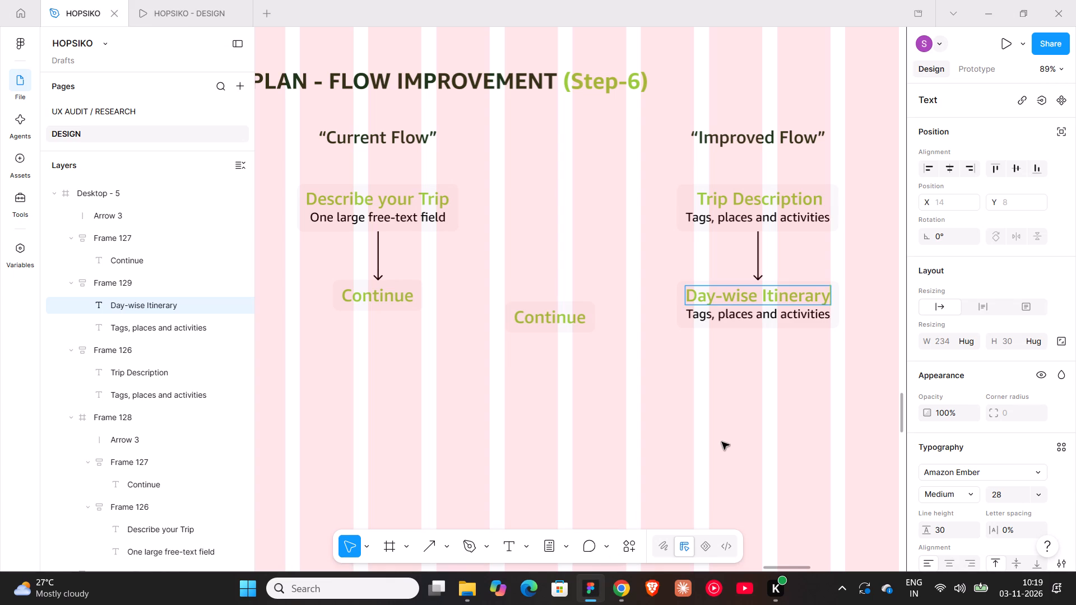
triple_click(748, 319)
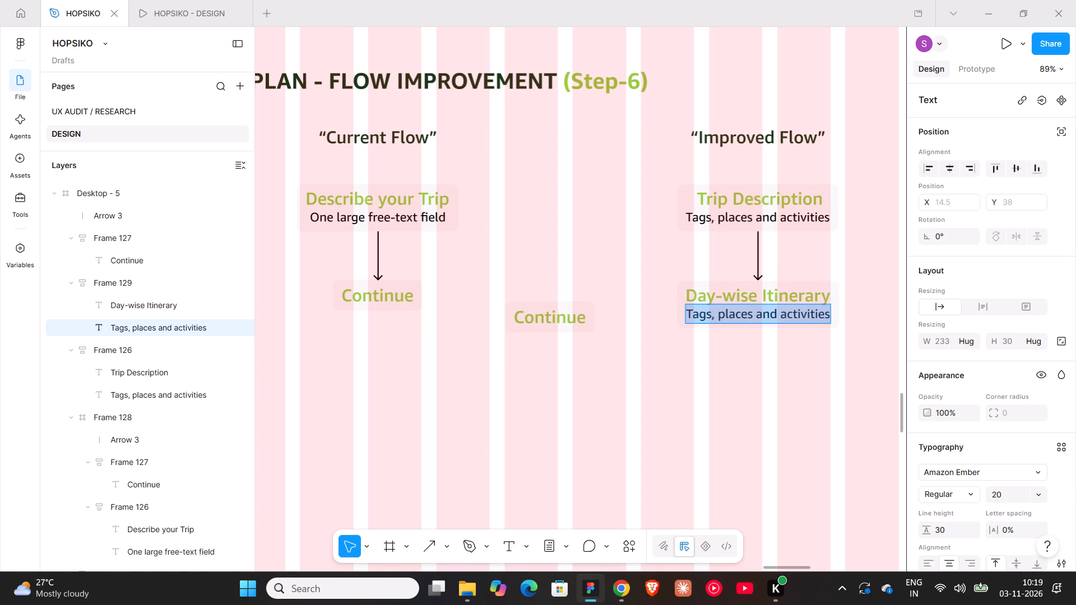
key(ctrl+v)
click(745, 372)
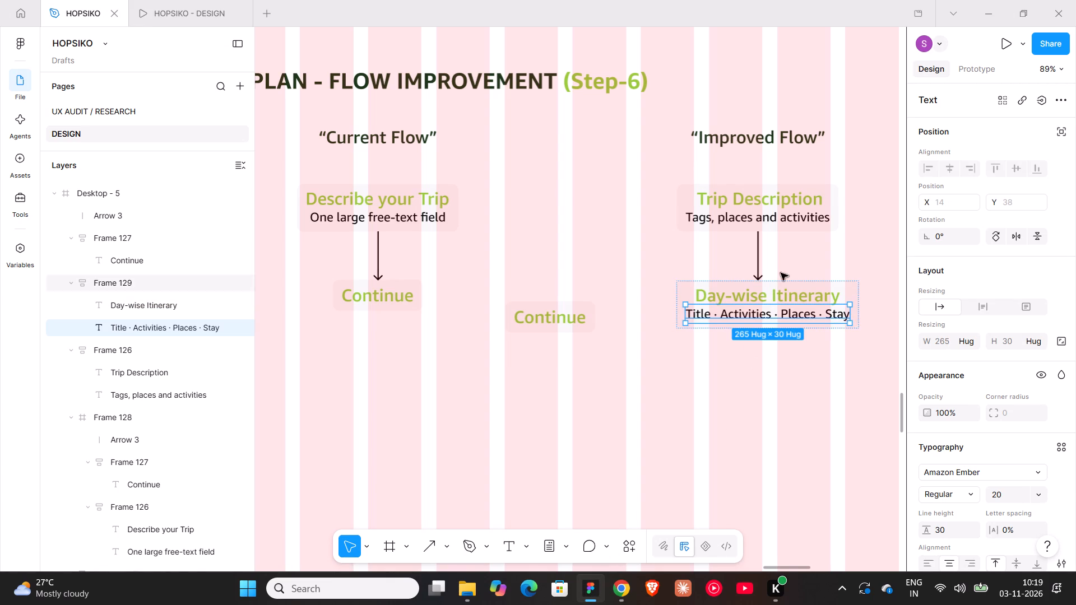
click(778, 374)
click(769, 297)
drag(770, 297, 762, 297)
Copy "Add Day" from ChatGPT, duplicate the Day-wise Itinerary box with its arrow straight below in Figma, and retitle the copy "Add Day".
click(624, 585)
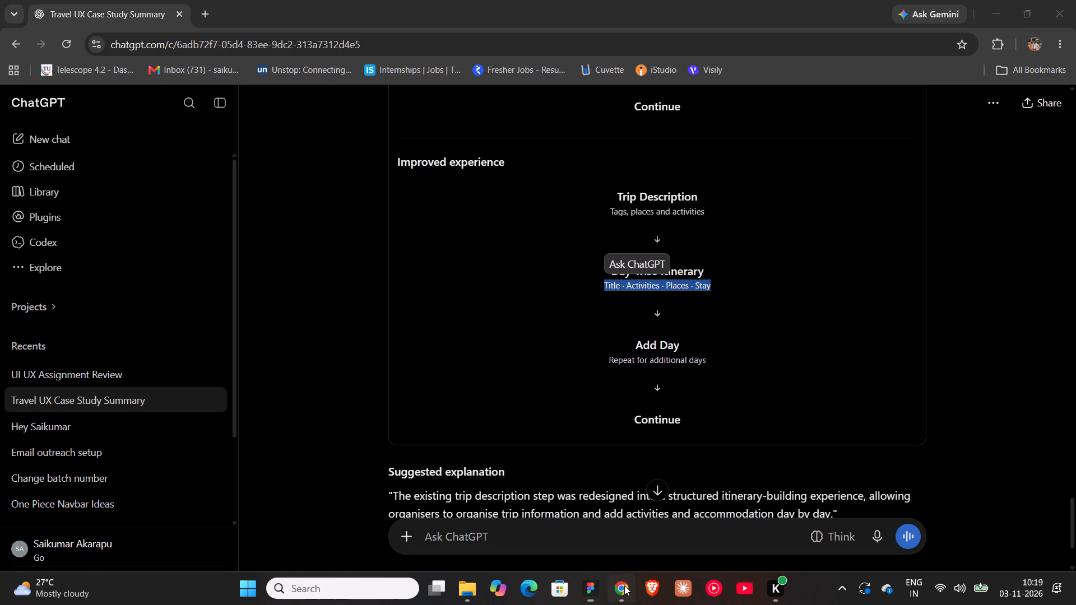
triple_click(655, 344)
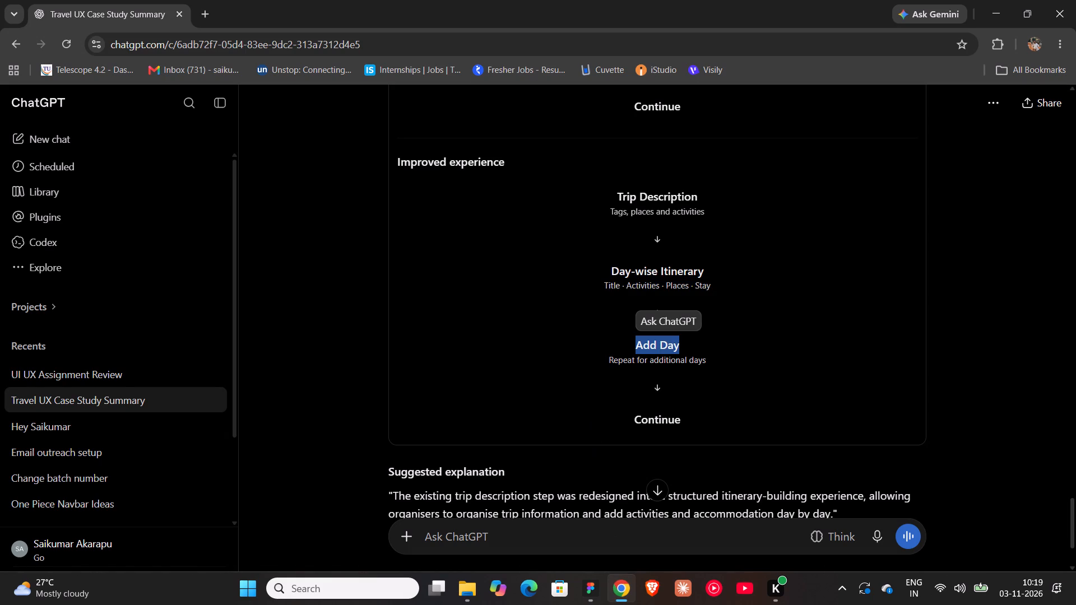
key(ctrl+c)
click(591, 604)
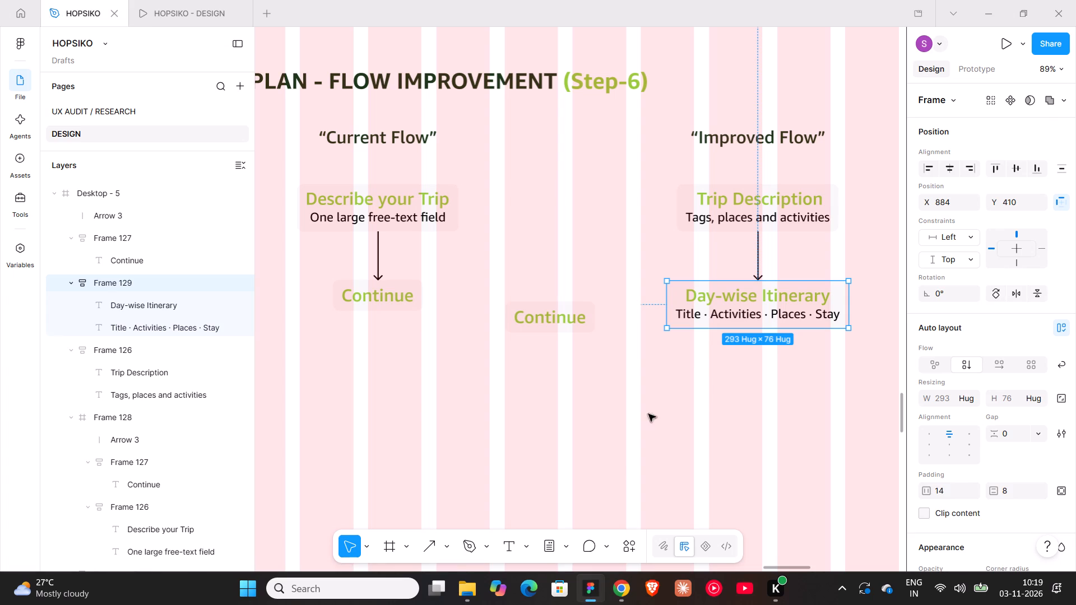
click(706, 391)
click(766, 282)
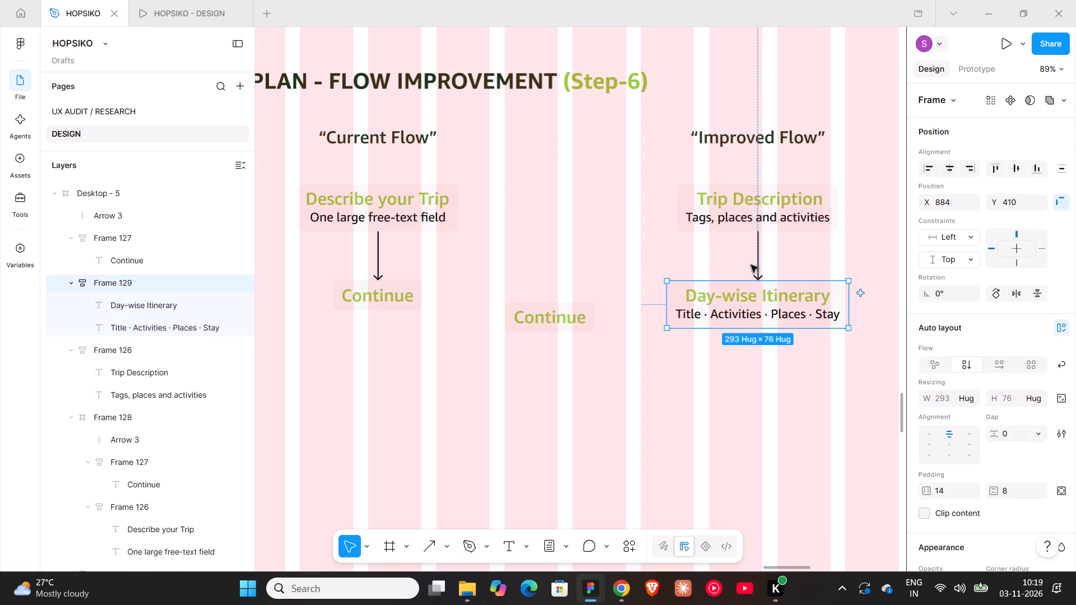
shift+click(756, 262)
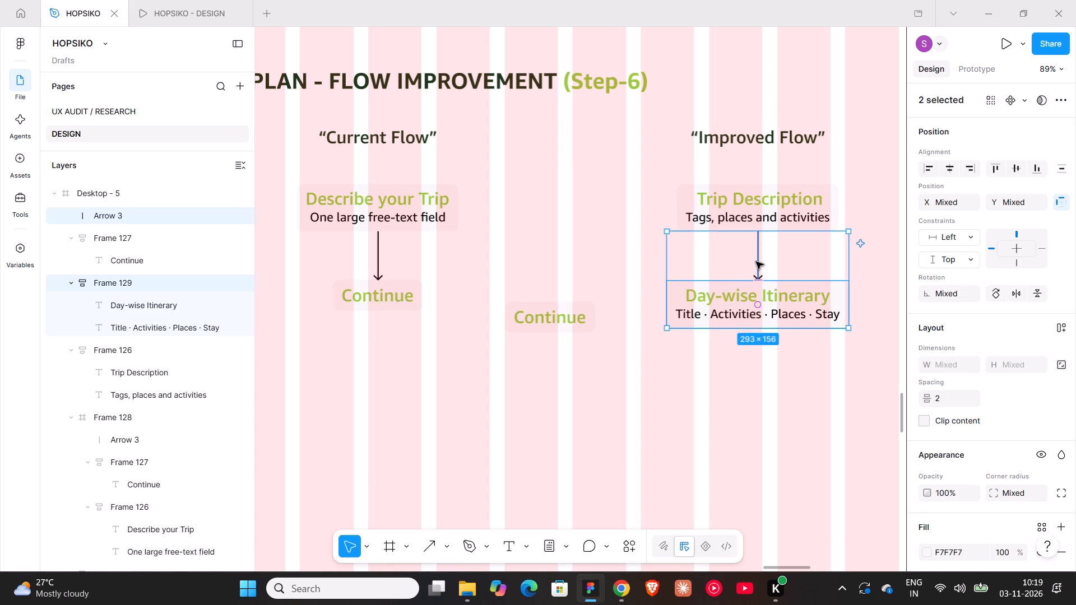
alt+drag(756, 262, 757, 274)
alt+drag(757, 274, 754, 359)
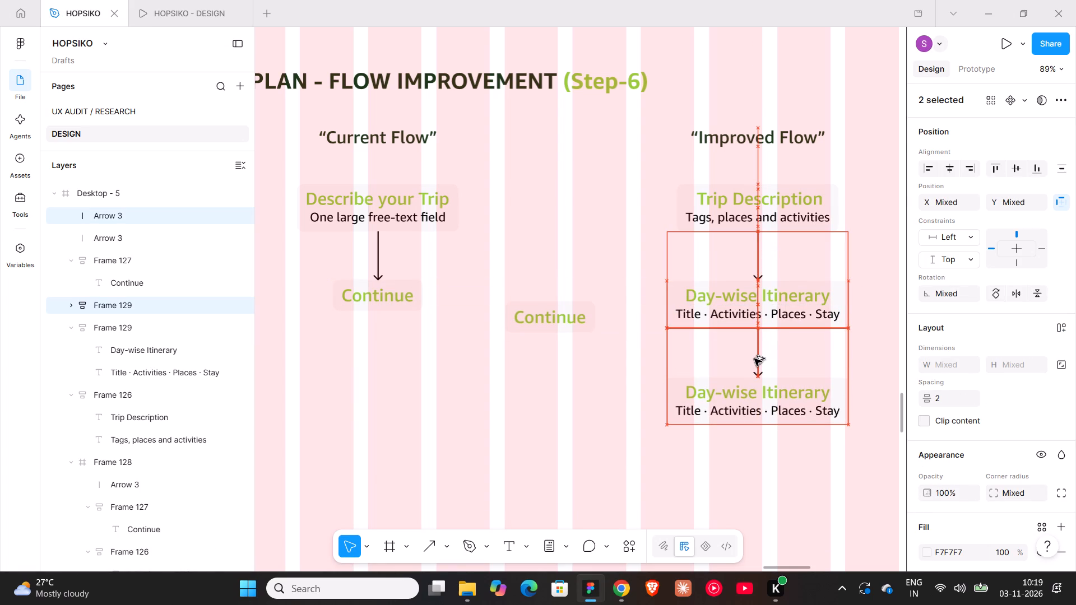
alt+drag(754, 359, 754, 359)
triple_click(757, 393)
click(757, 393)
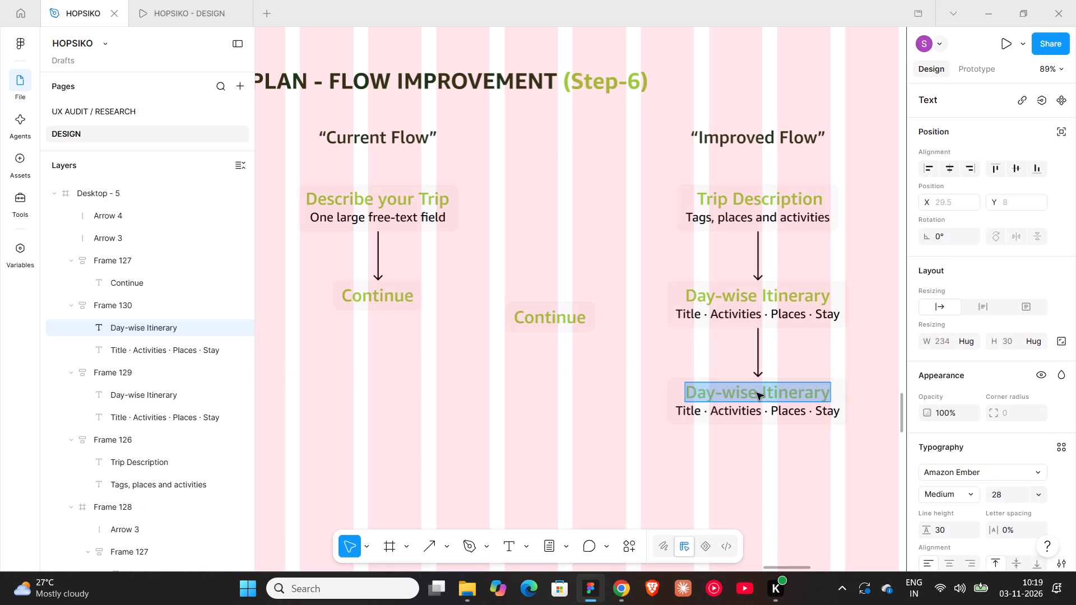
key(ctrl+v)
Copy "Repeat for additional days" from ChatGPT over the Add Day subtitle in Figma and recentre that box under its arrow.
click(609, 586)
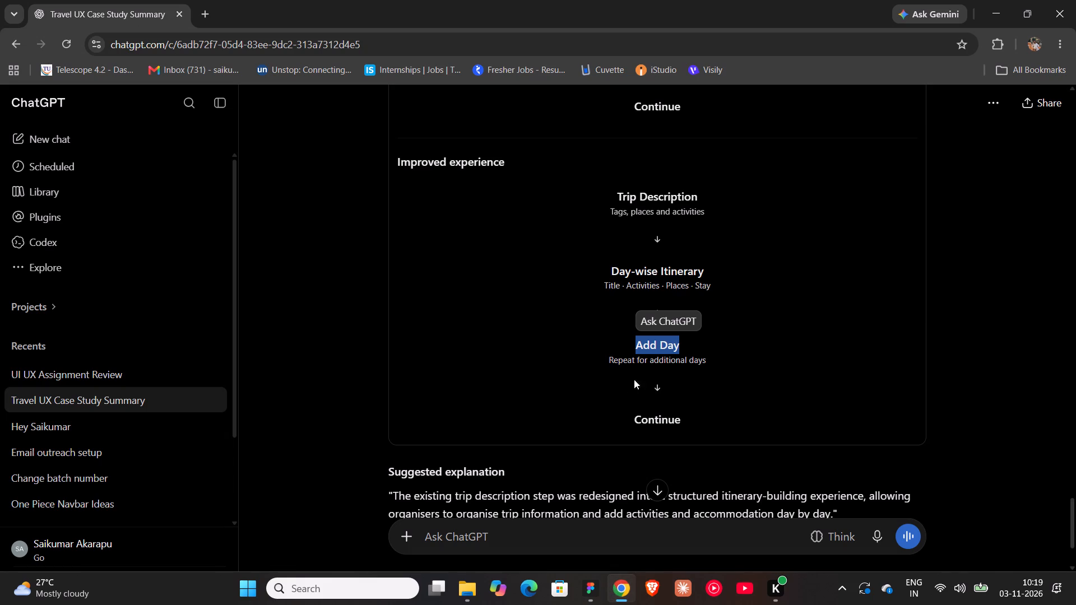
triple_click(653, 362)
key(ctrl+c)
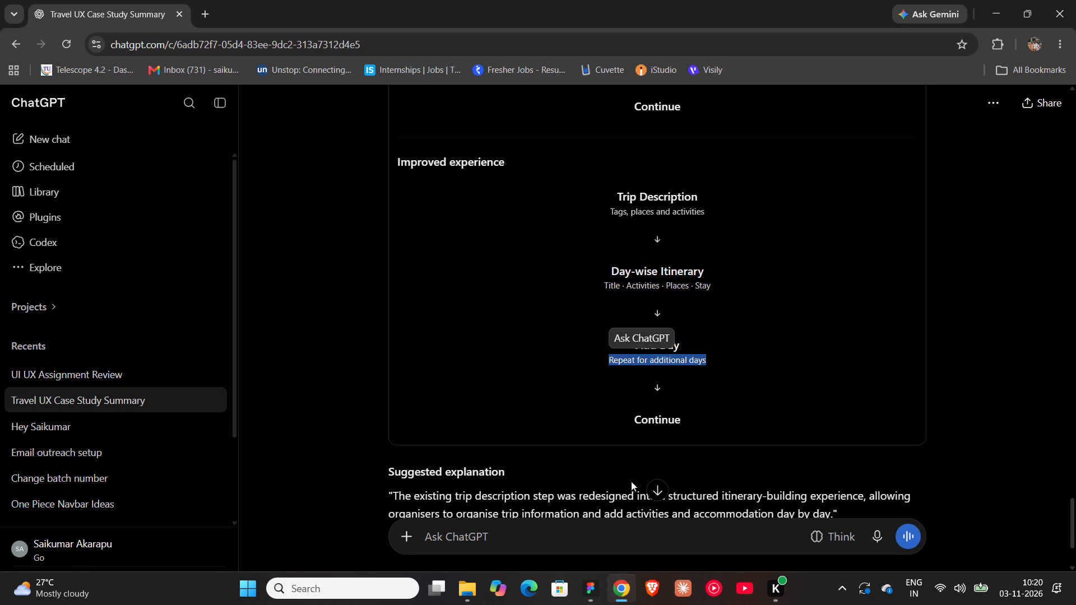
click(584, 594)
click(601, 592)
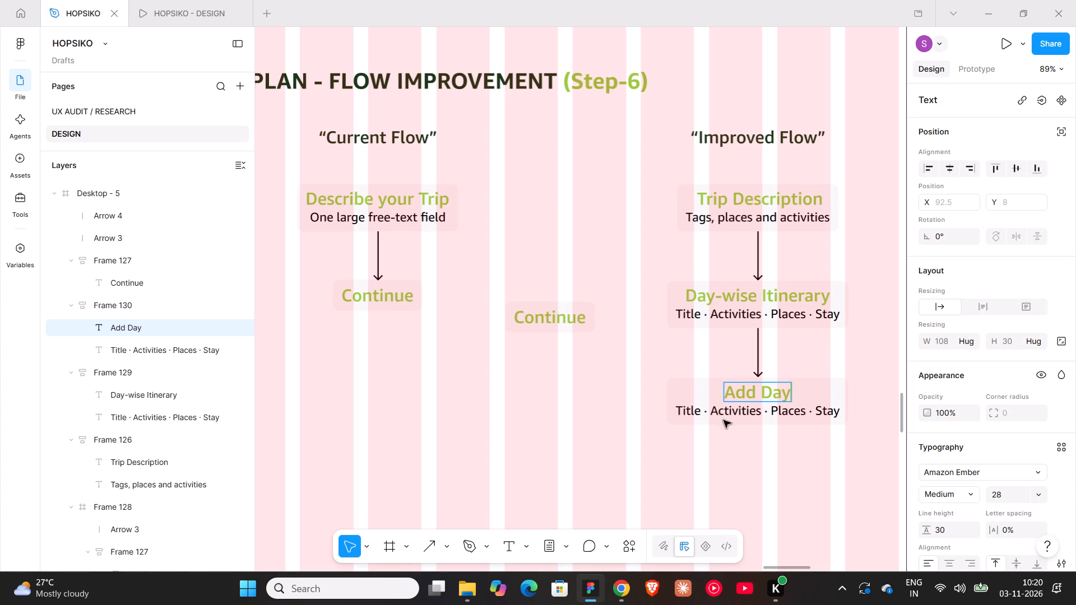
triple_click(748, 413)
key(ctrl+v)
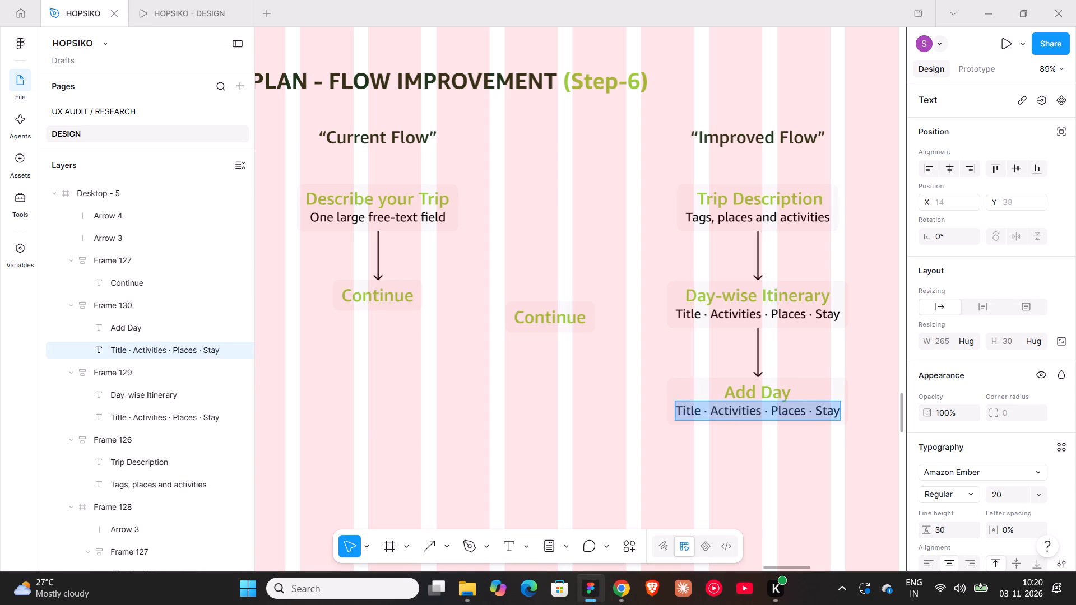
click(826, 358)
click(797, 392)
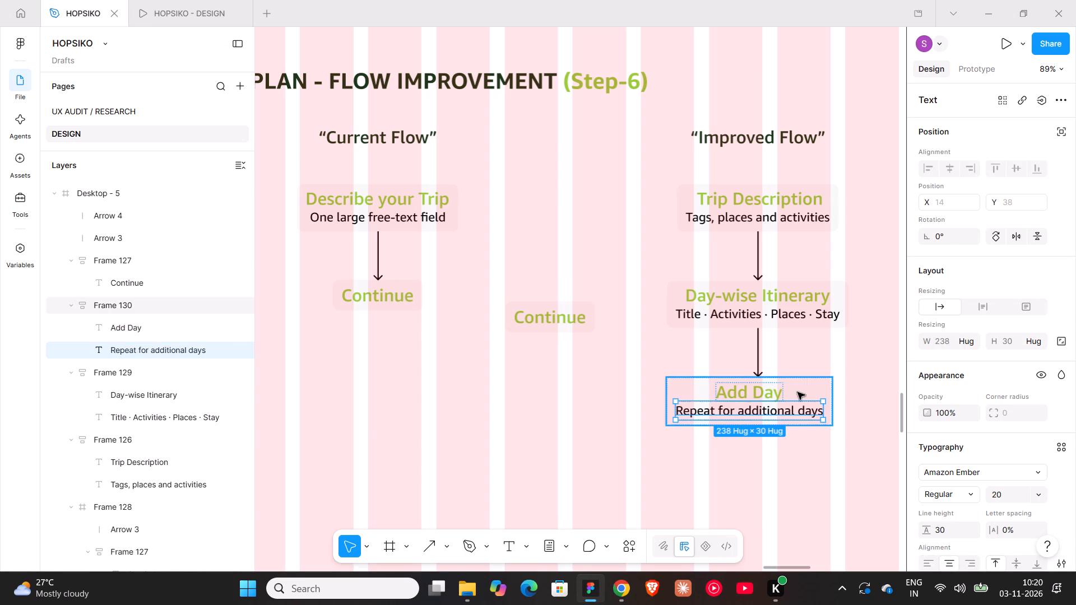
drag(797, 391, 804, 391)
click(761, 397)
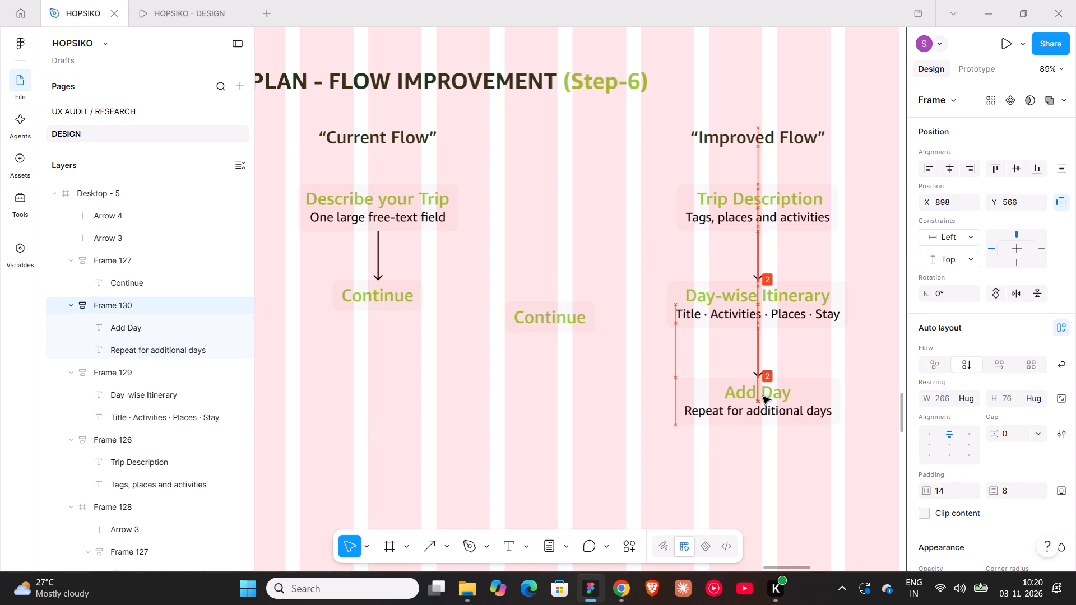
Check the last improved step in ChatGPT and move the Current Flow's arrow and Continue box beneath Add Day in Figma, centred in that column.
click(615, 598)
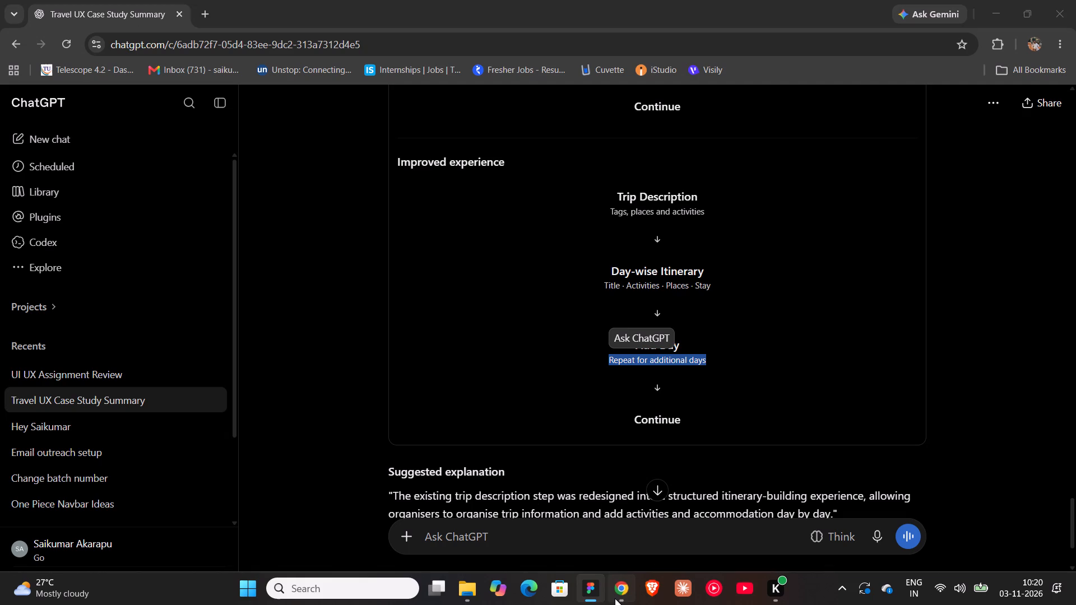
click(587, 595)
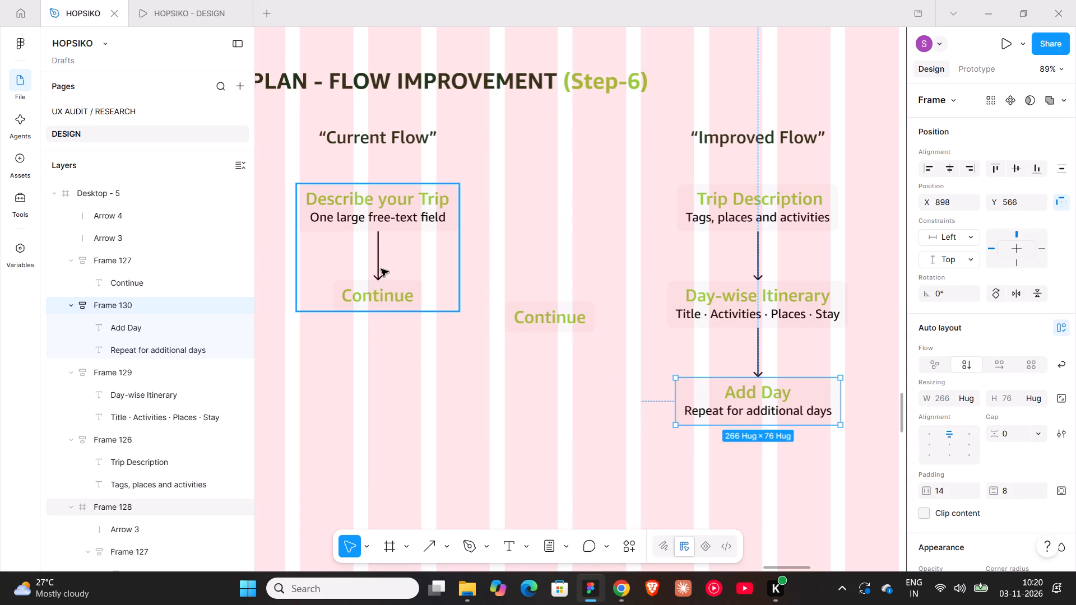
double_click(378, 263)
shift+click(388, 290)
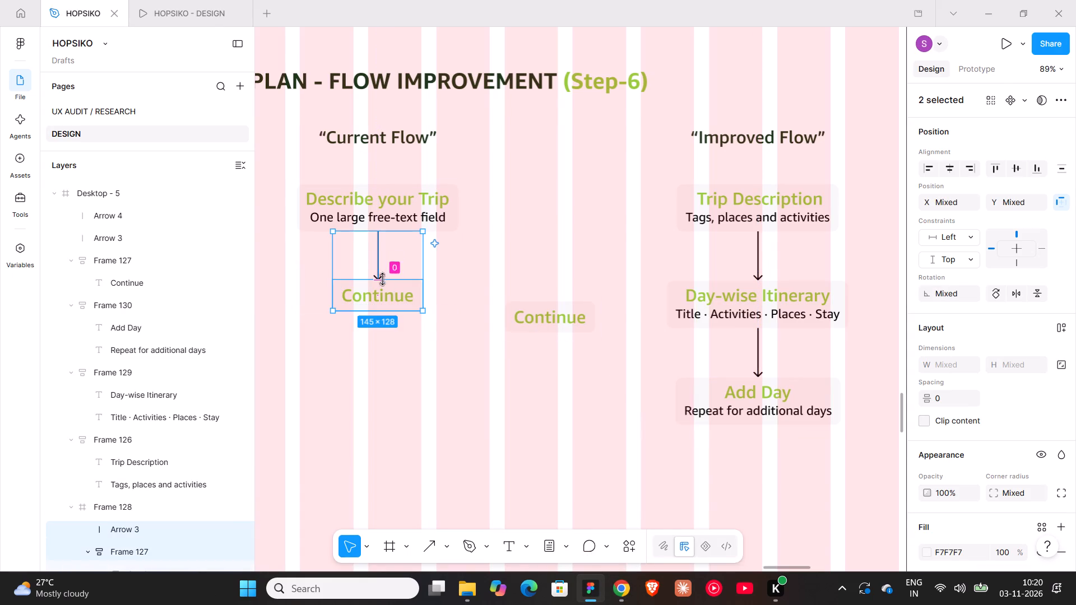
alt+drag(391, 289, 764, 513)
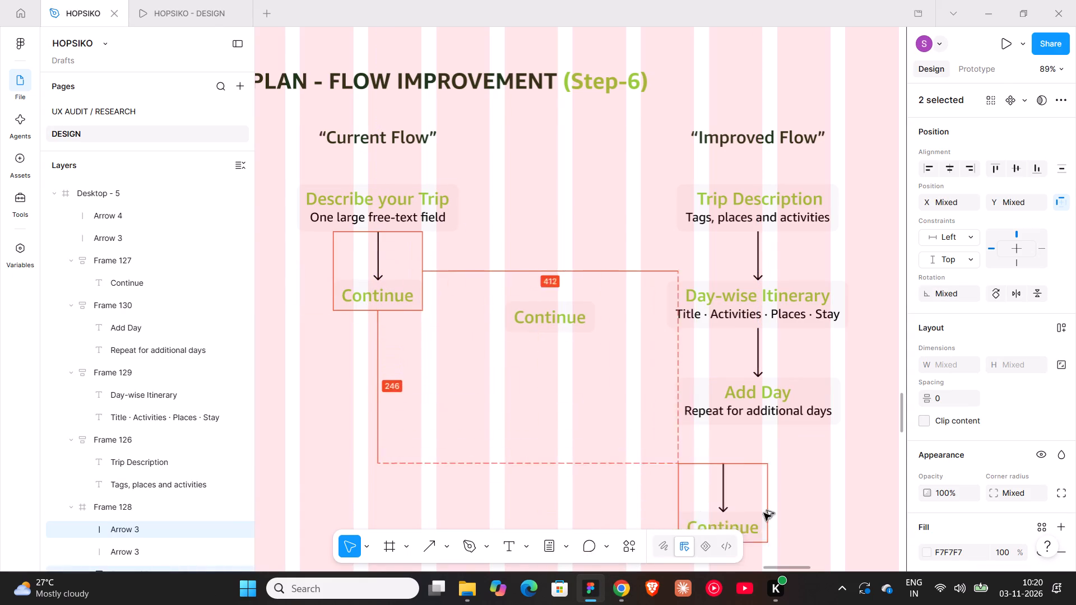
alt+drag(764, 513, 771, 480)
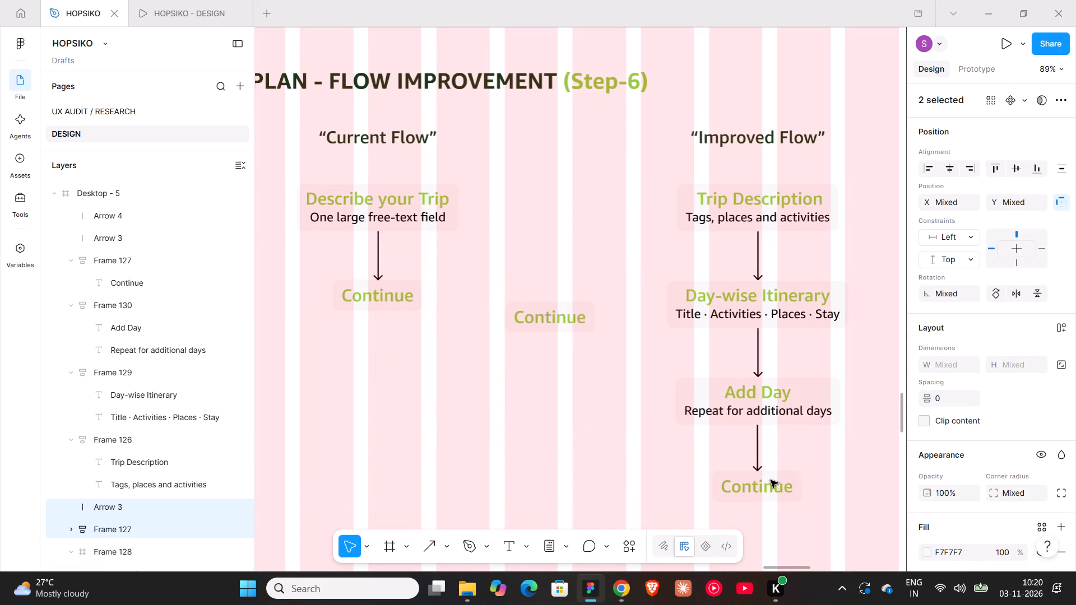
alt+drag(771, 480, 773, 480)
Delete the spare Continue box sitting between the two flow columns.
drag(626, 415, 623, 409)
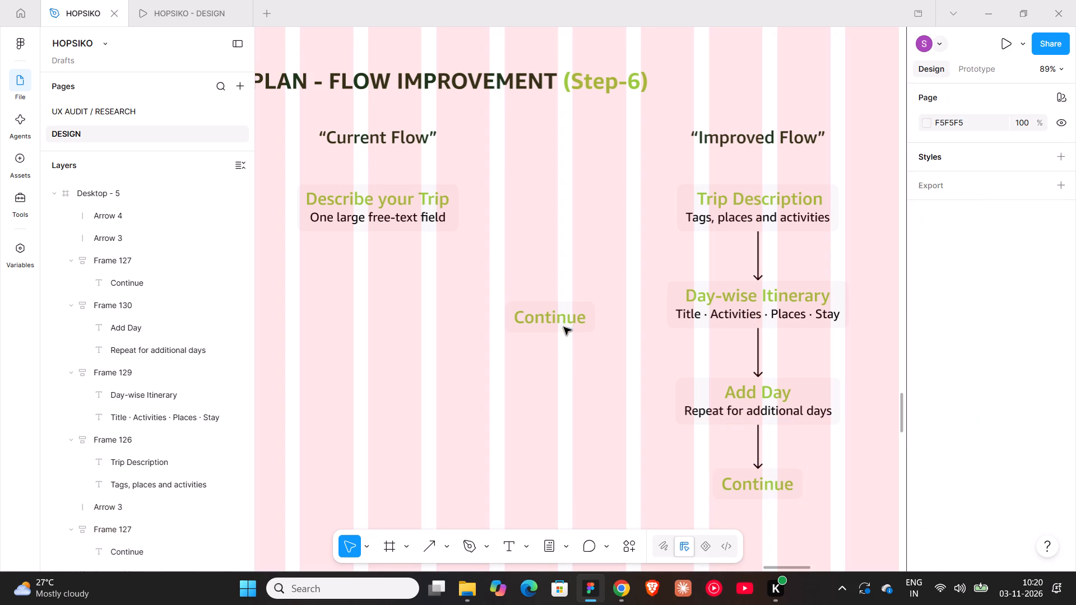
click(564, 325)
key(Delete)
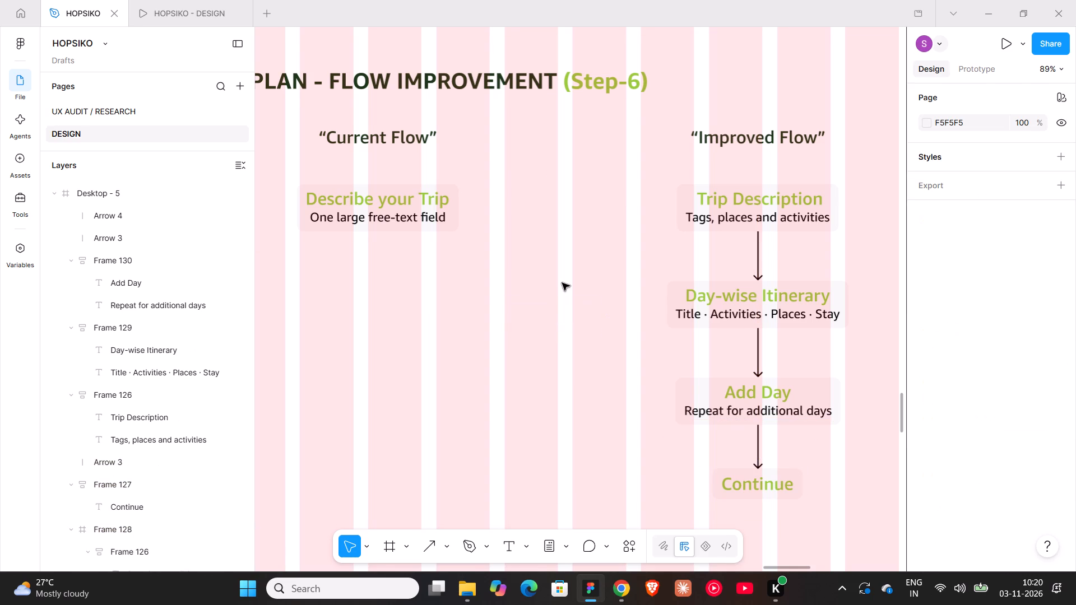
View the Create Plan - Flow Improvement slide in the HOPSIKO - DESIGN prototype preview.
ctrl+scroll(562, 283, down, 7)
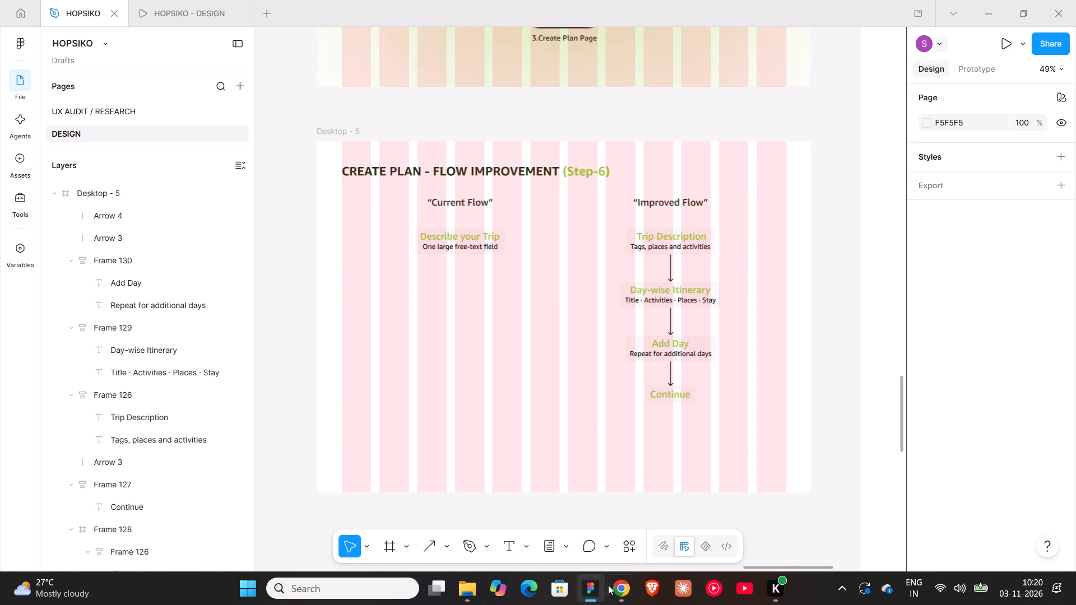
click(172, 11)
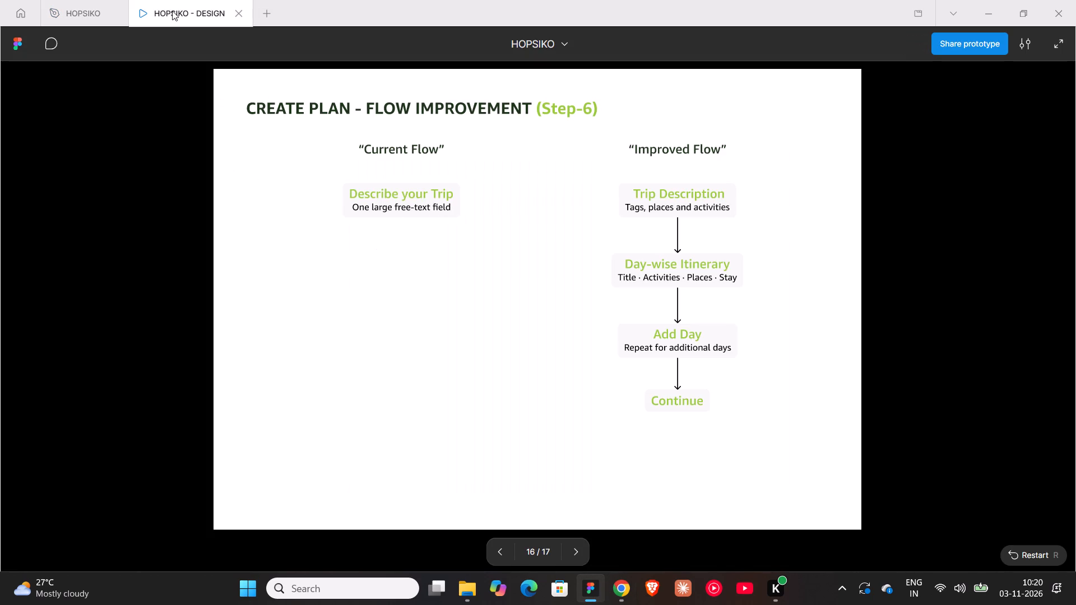
Return to the HOPSIKO design and copy the Improved Flow's last arrow and Continue box beneath Describe your Trip, centred in the Current Flow column.
click(91, 19)
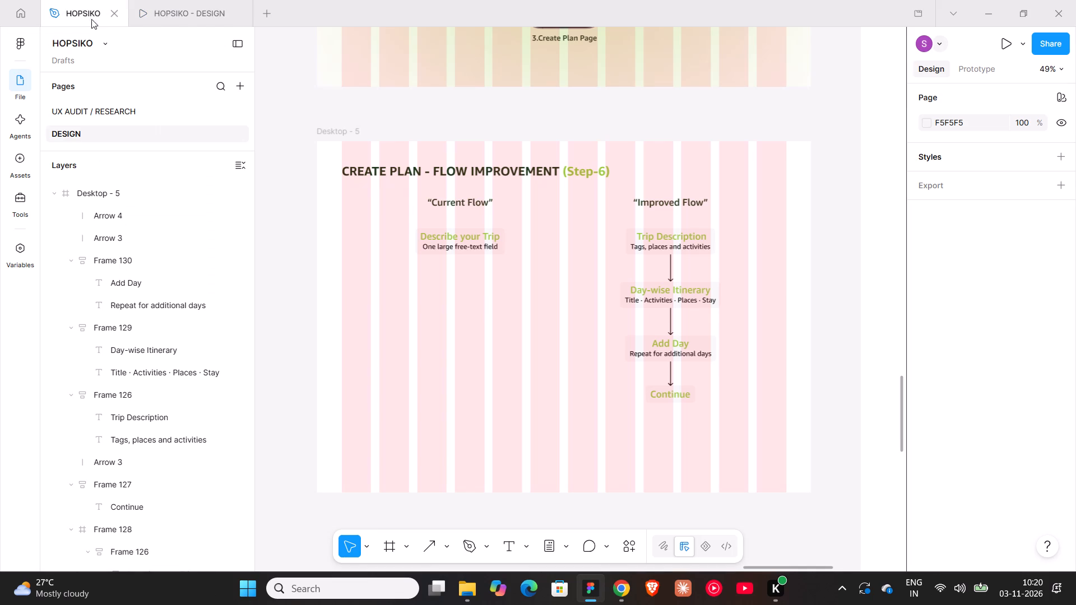
click(668, 373)
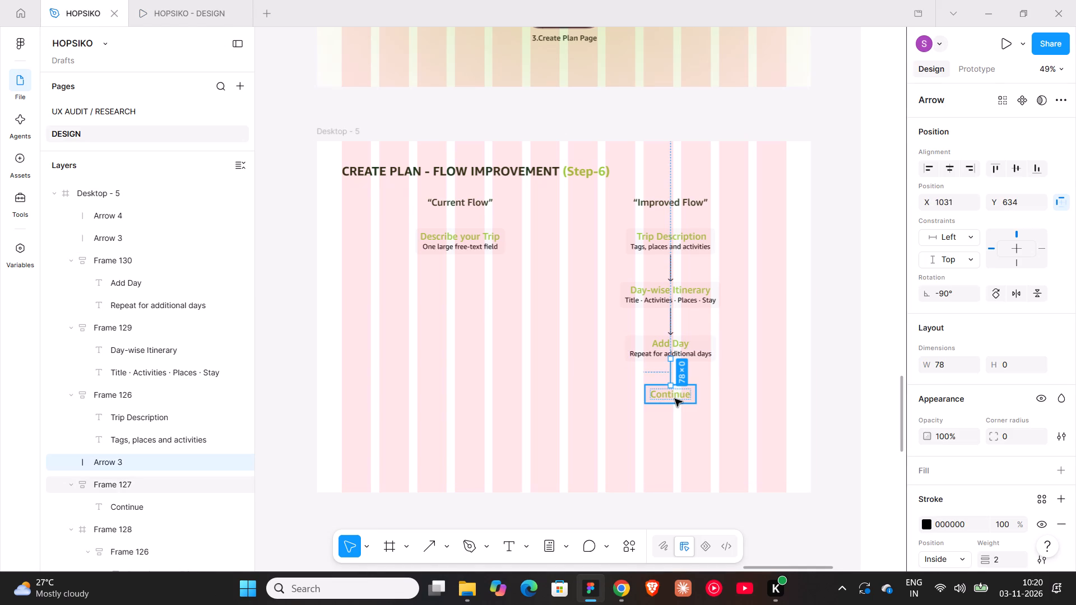
shift+click(675, 399)
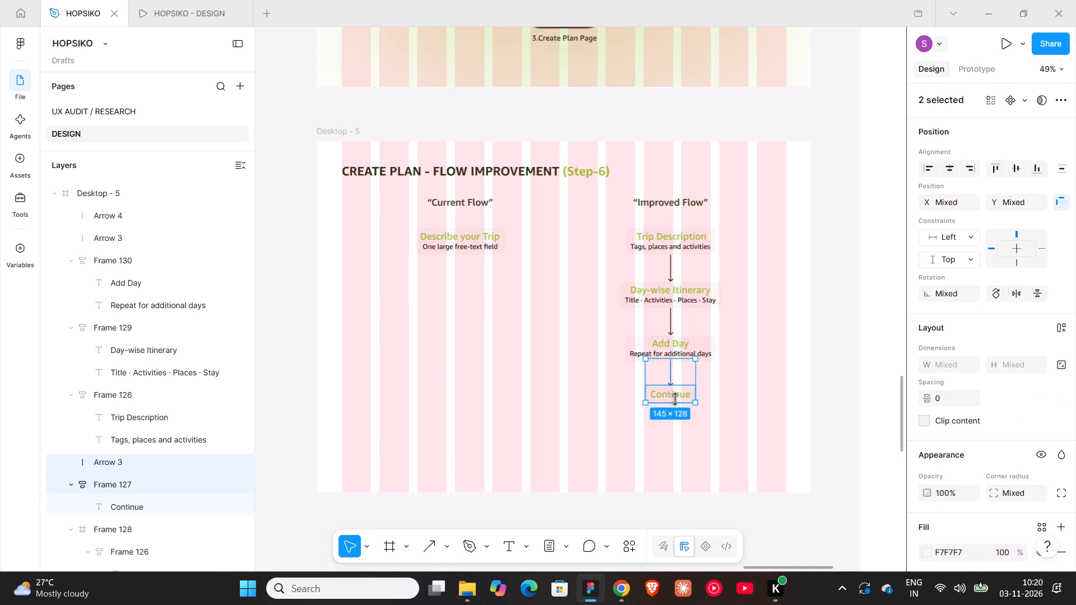
alt+drag(675, 379, 491, 313)
key(ctrl+z)
alt+drag(680, 380, 614, 380)
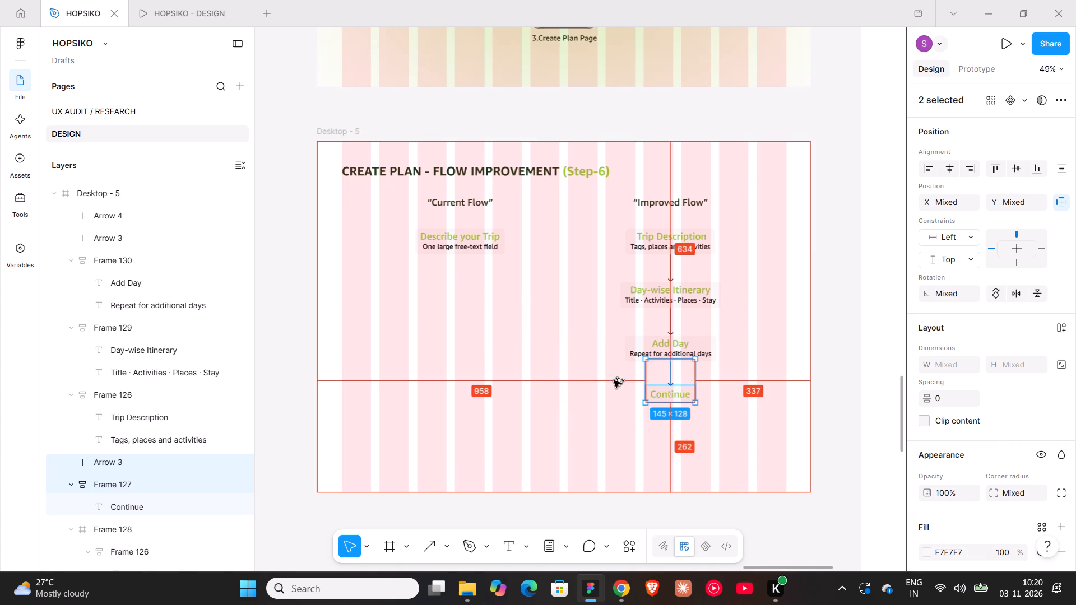
alt+drag(614, 380, 530, 371)
key(ctrl+z)
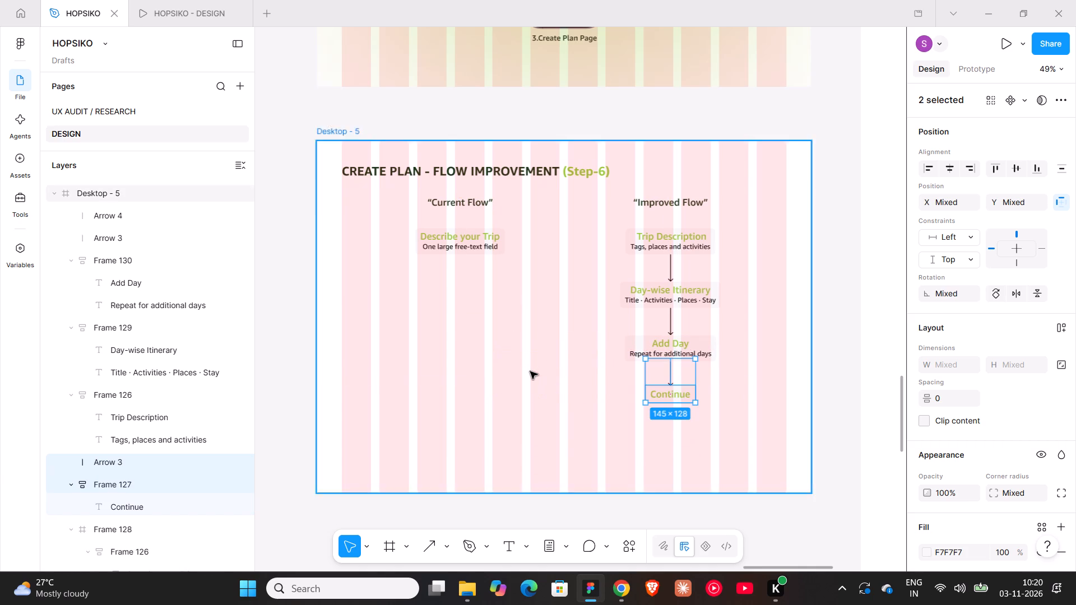
alt+drag(682, 379, 482, 361)
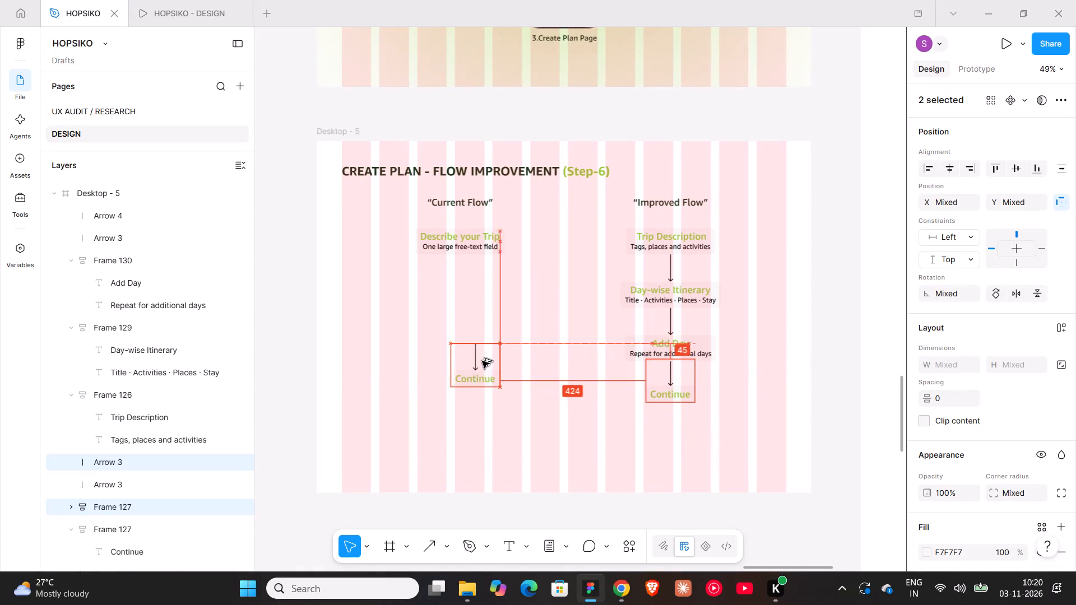
alt+drag(482, 361, 481, 360)
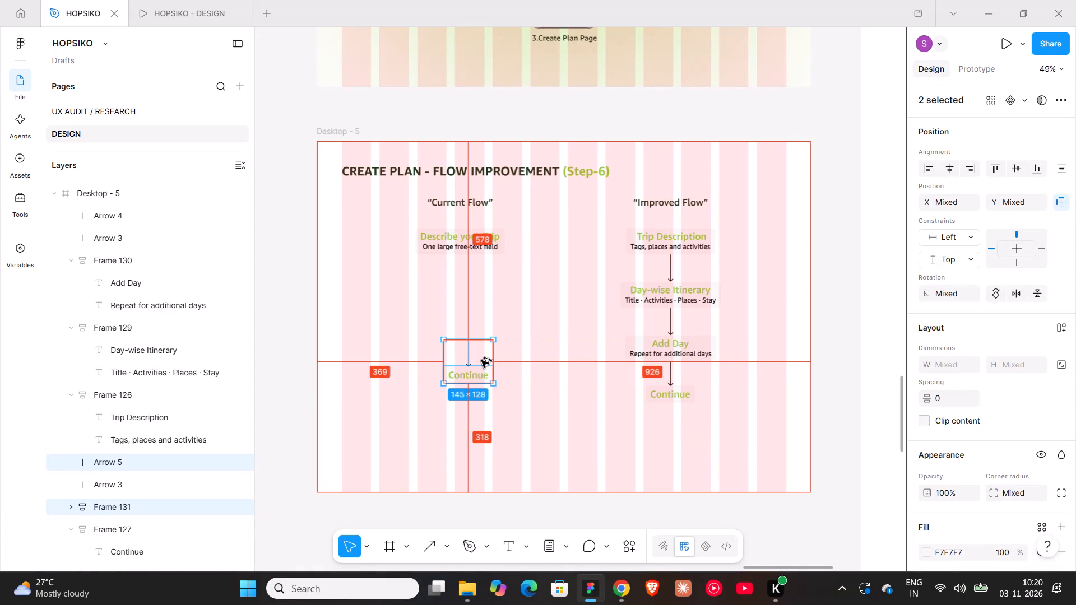
drag(481, 360, 471, 257)
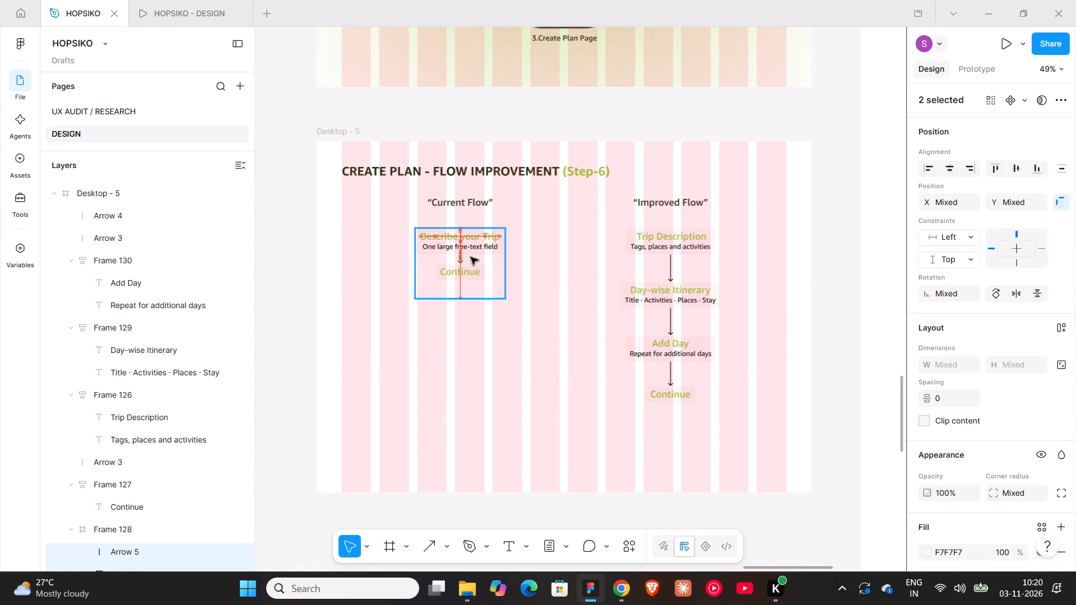
drag(471, 257, 472, 277)
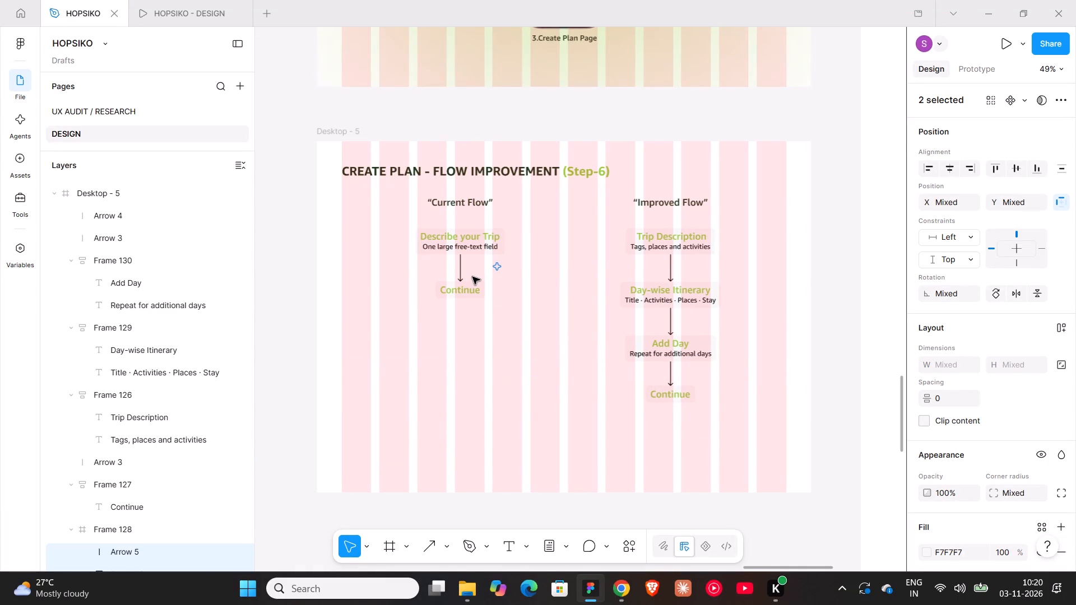
click(457, 373)
click(490, 258)
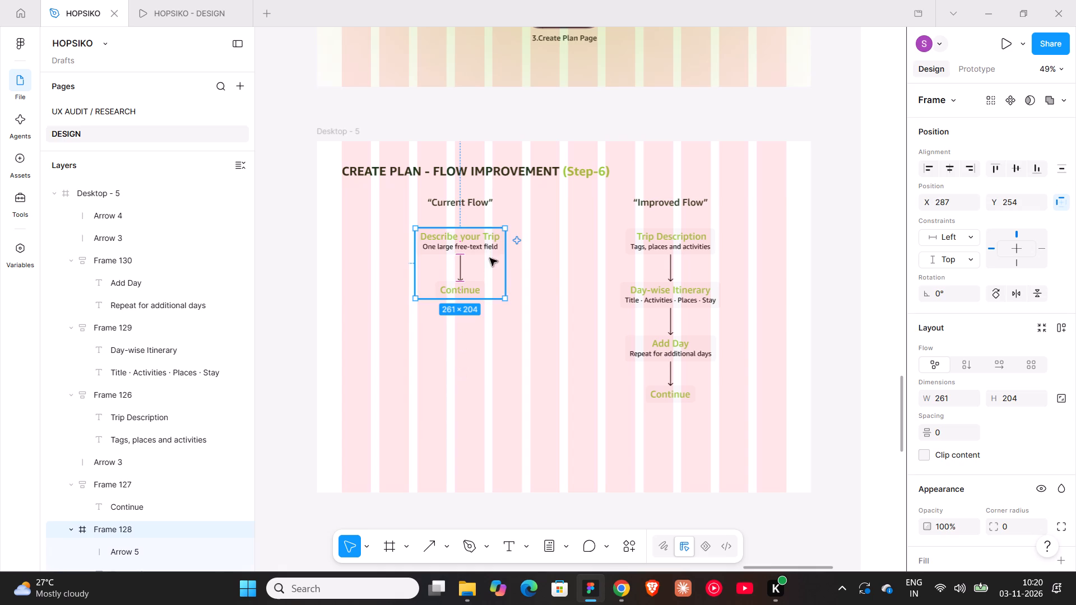
click(756, 337)
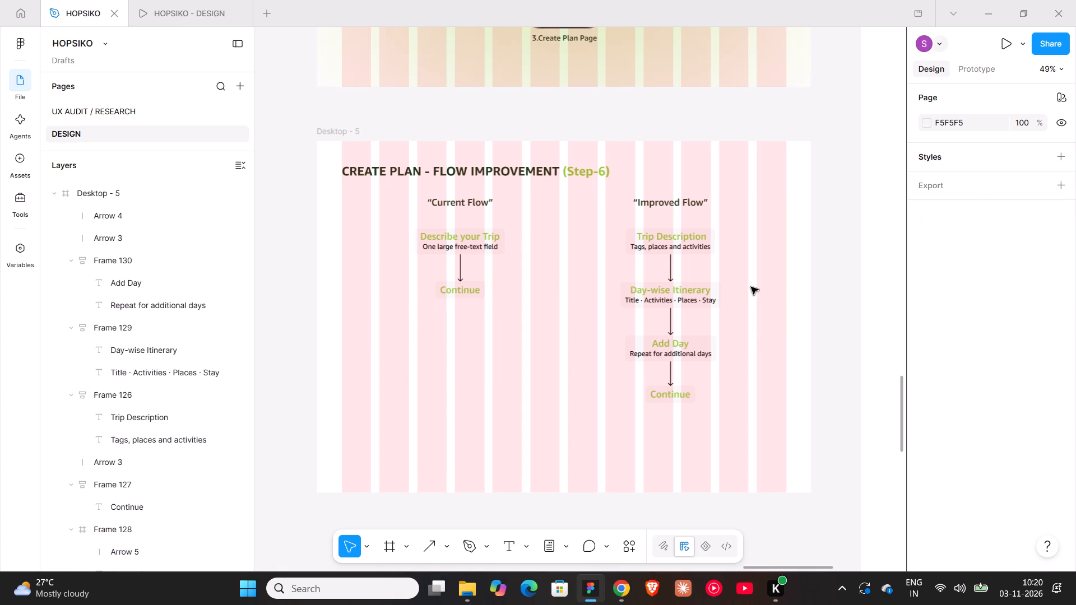
Copy the green glow ellipse behind Problem 4's Create Plan phone onto the Flow Improvement slide and send it behind the flows.
ctrl+scroll(751, 287, down, 8)
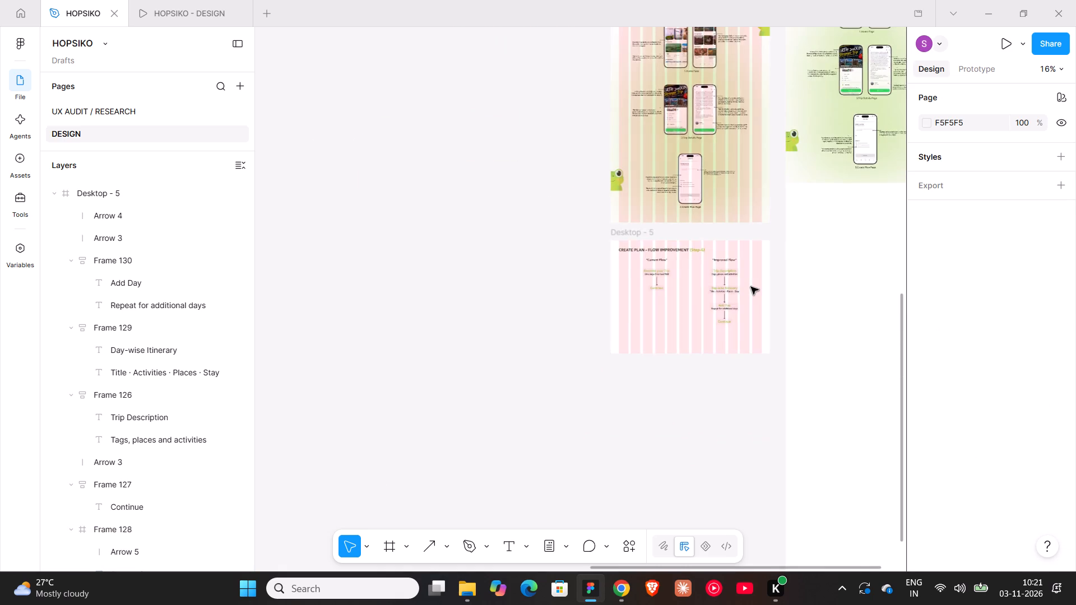
scroll(751, 287, up, 6)
scroll(751, 287, down, 3)
shift+scroll(751, 287, down, 3)
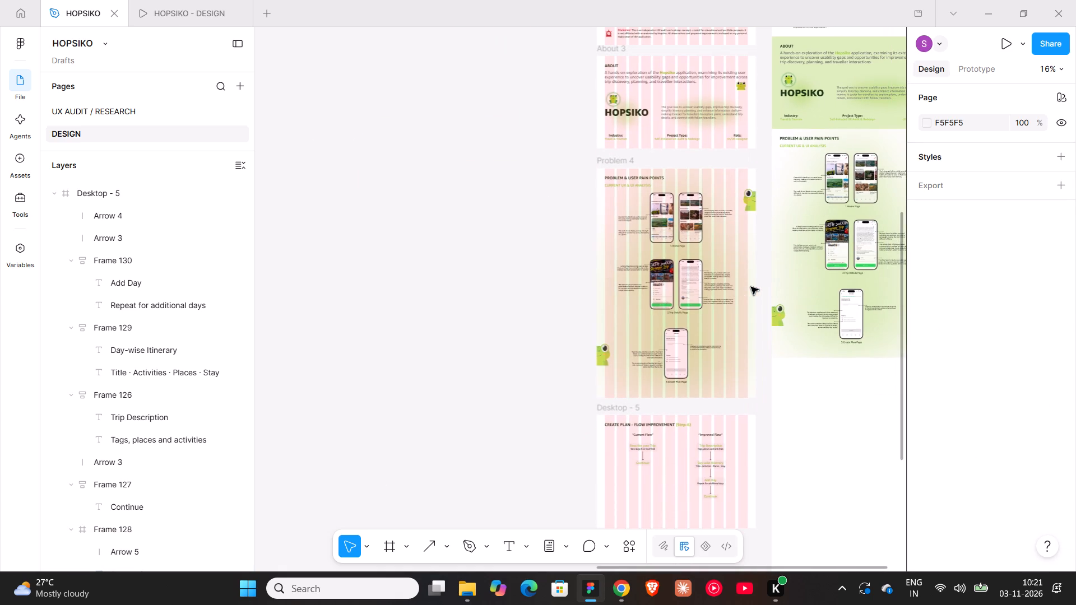
shift+scroll(751, 287, down, 3)
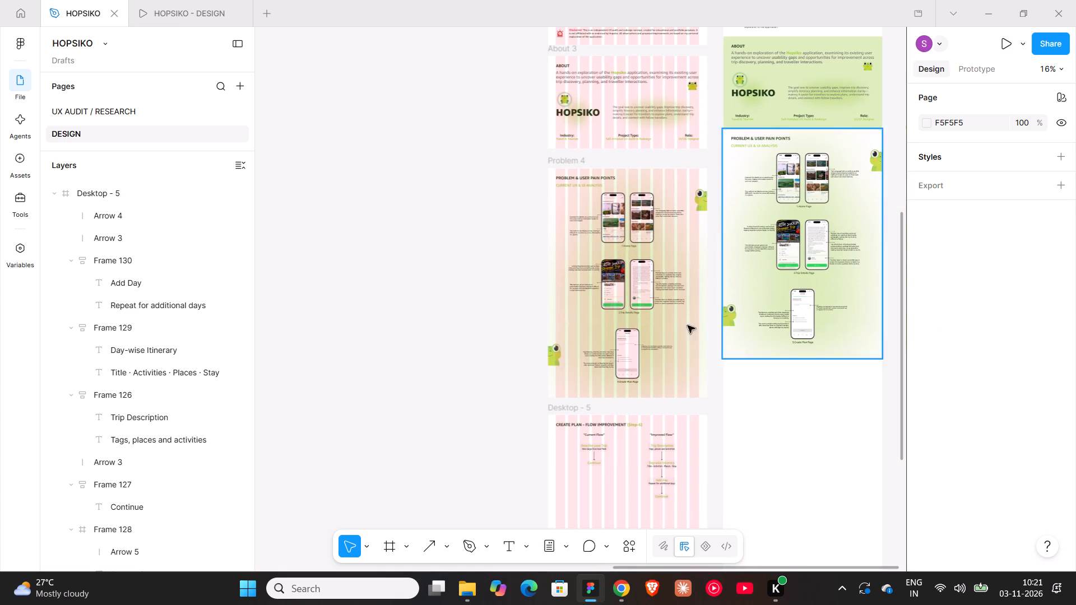
click(609, 339)
scroll(66, 381, down, 1)
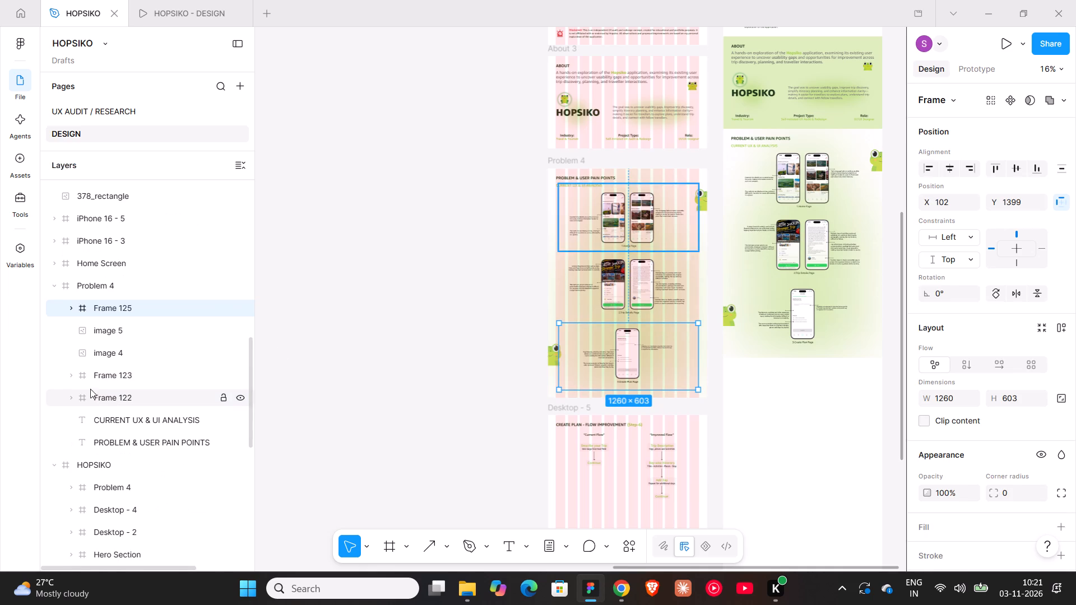
click(73, 306)
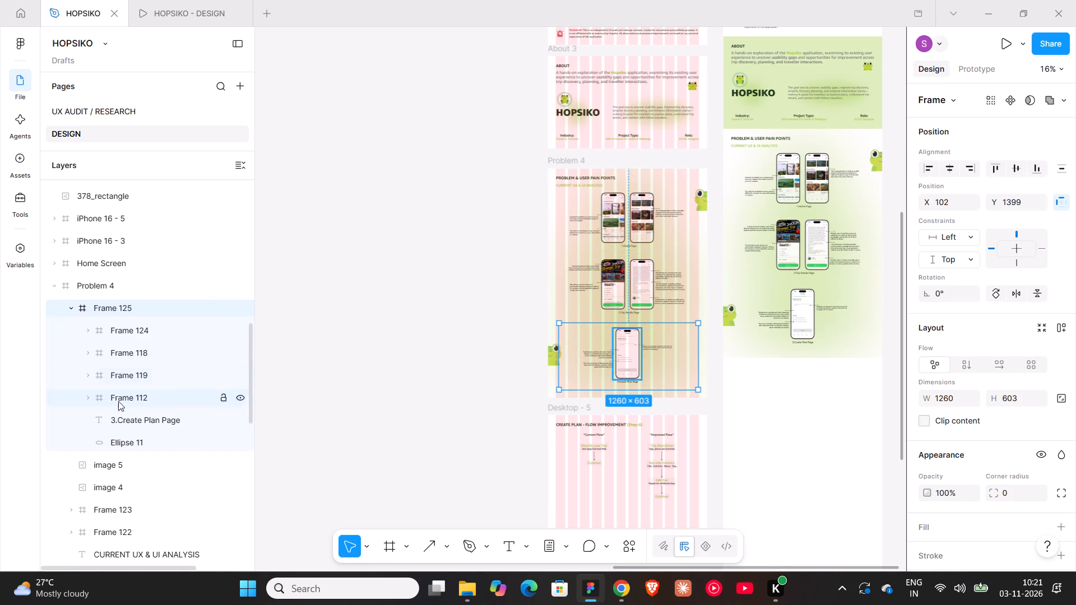
click(131, 444)
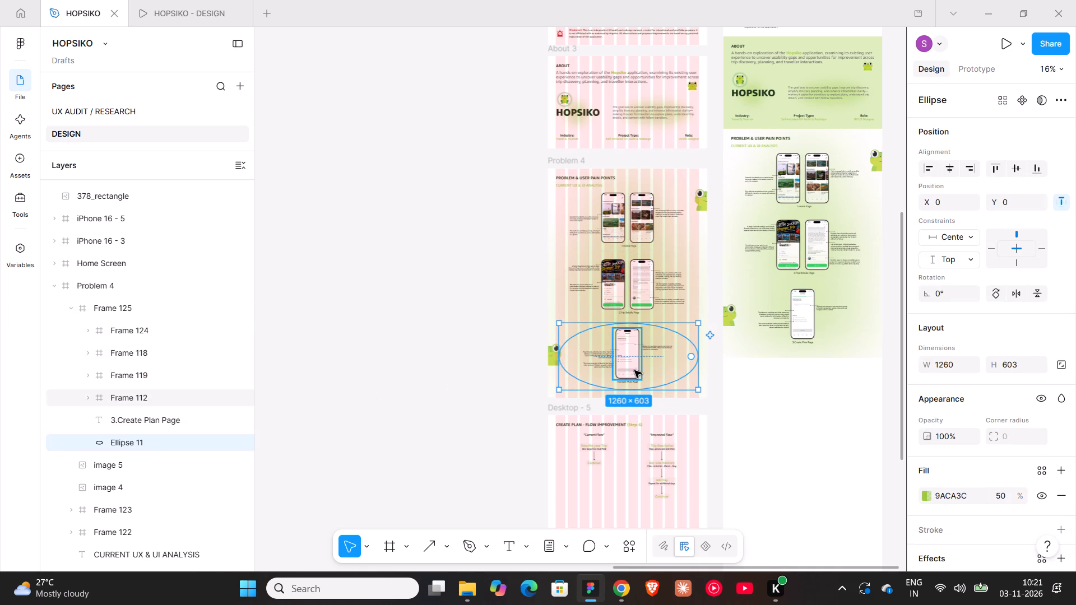
alt+drag(657, 370, 656, 486)
scroll(633, 416, down, 4)
key(bracketleft)
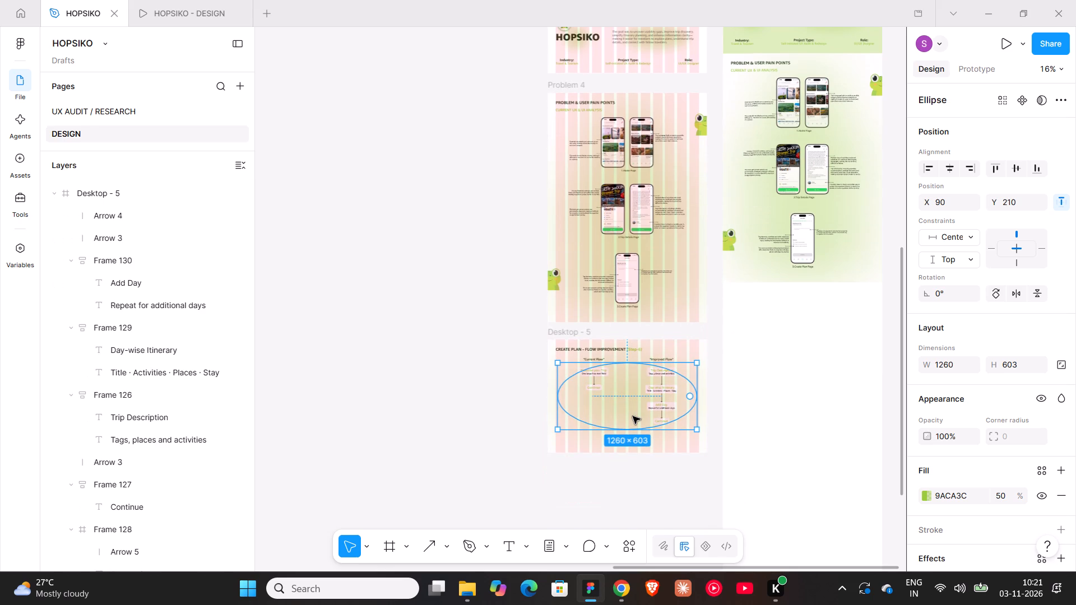
Move the green glow ellipse slightly upward on the Flow Improvement slide.
scroll(739, 356, down, 1)
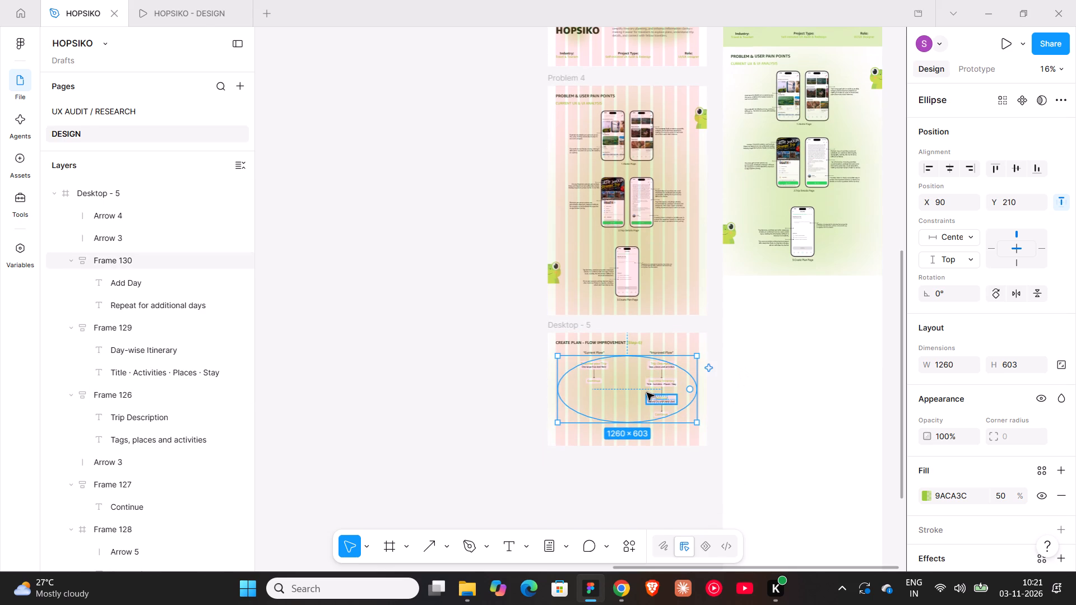
ctrl+scroll(647, 393, up, 9)
drag(575, 385, 572, 371)
ctrl+scroll(572, 371, down, 9)
click(465, 322)
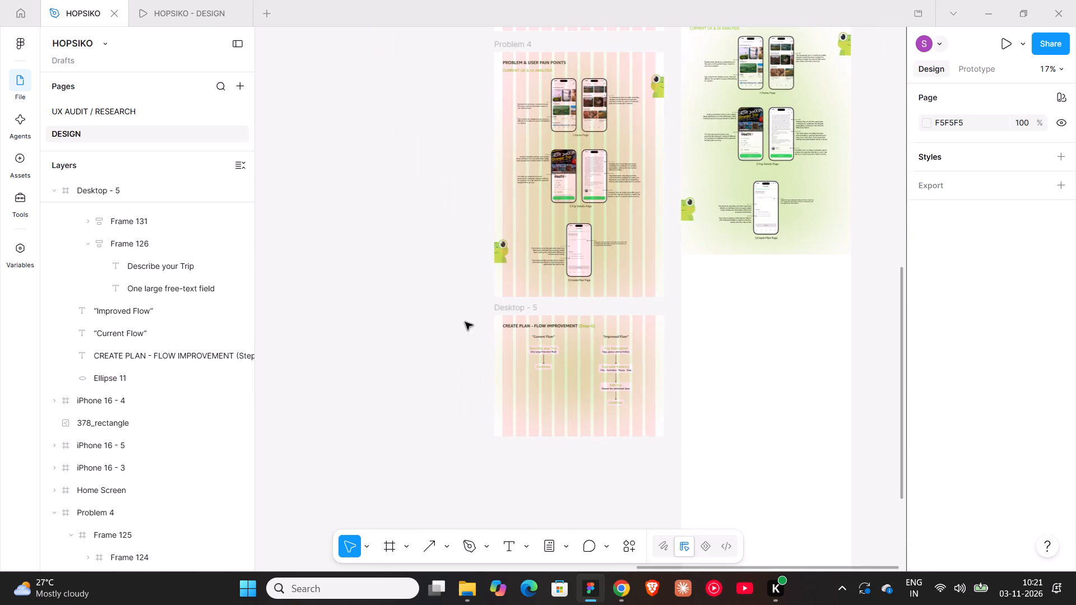
Copy the round frog logo from the About 3 section into the gap between the two flow columns and bring it to the front.
scroll(465, 322, up, 8)
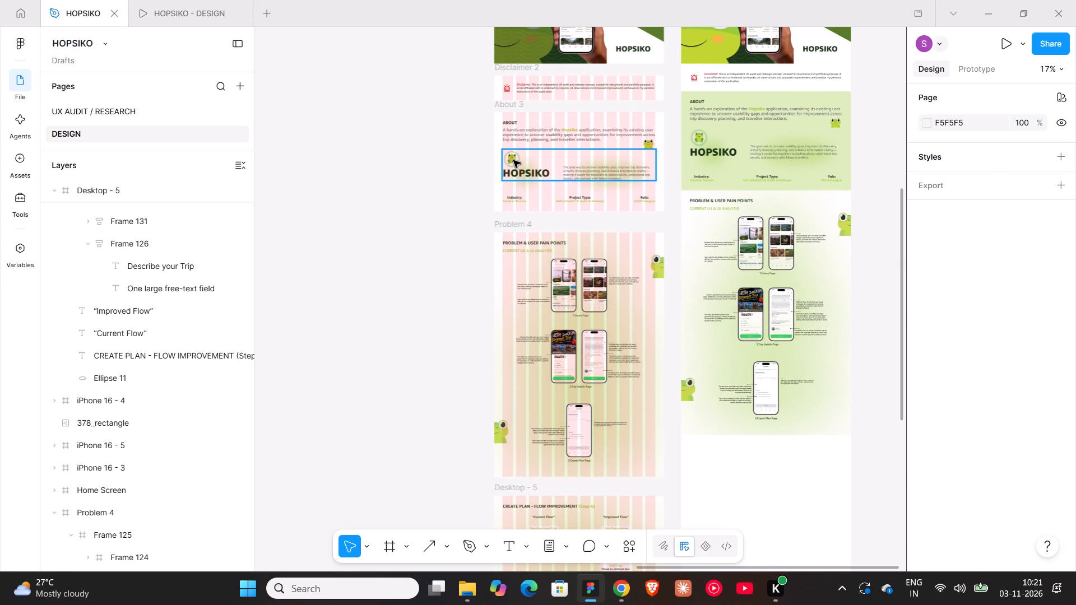
double_click(513, 160)
alt+drag(513, 160, 440, 221)
drag(434, 201, 490, 381)
scroll(490, 381, down, 9)
scroll(485, 88, up, 2)
scroll(481, 35, up, 3)
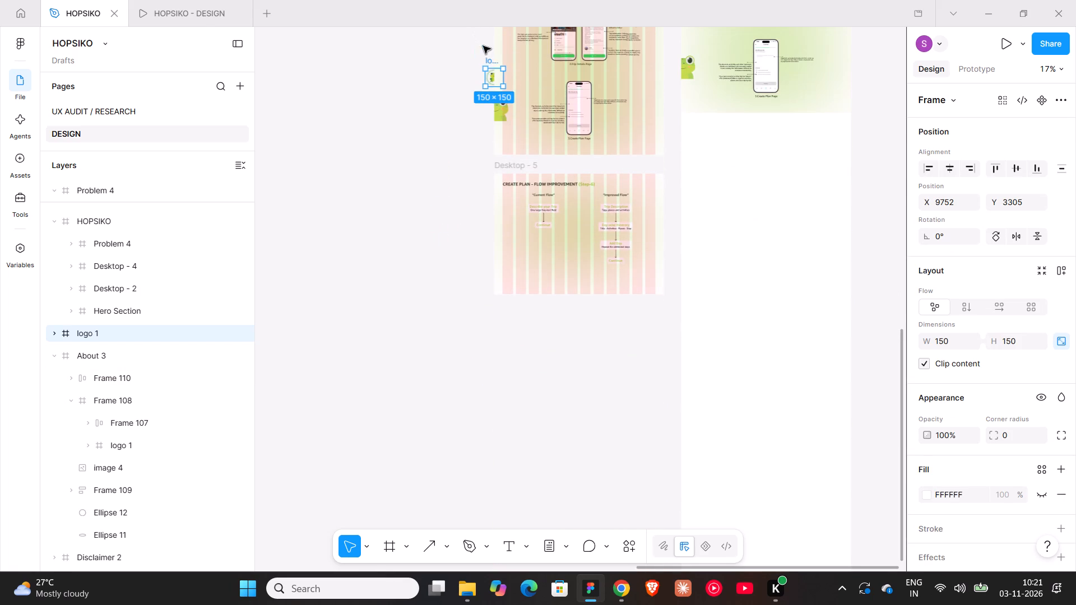
drag(487, 61, 573, 204)
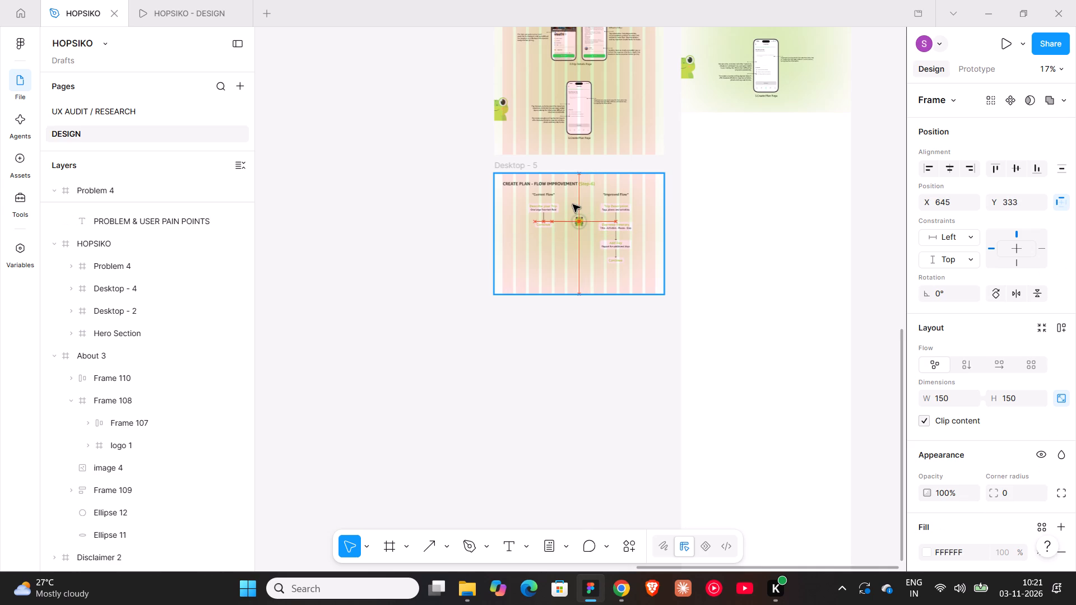
drag(573, 204, 573, 204)
ctrl+scroll(574, 224, up, 16)
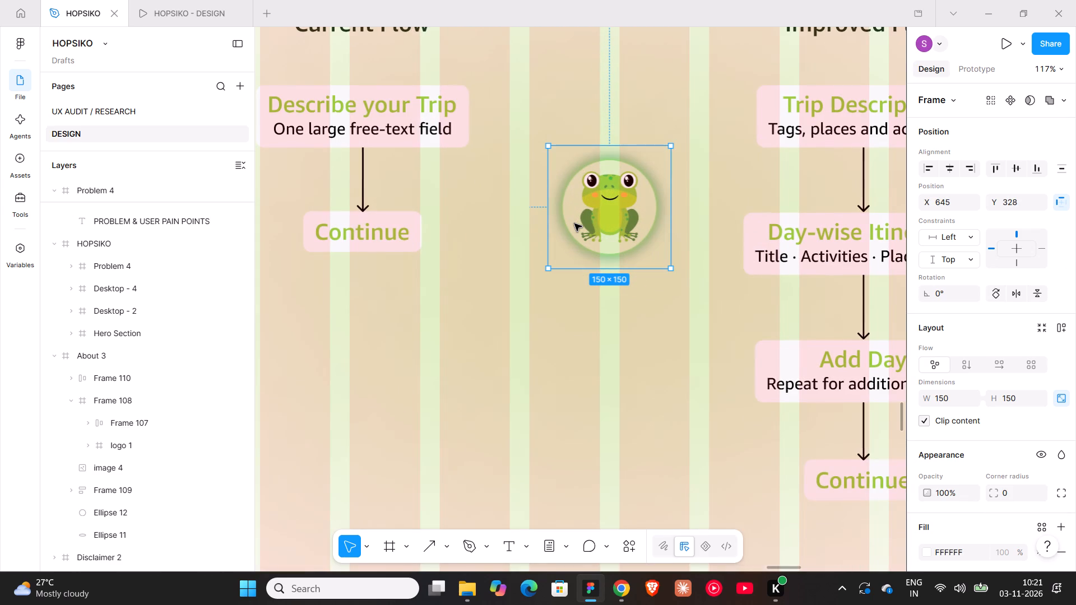
key(bracketright)
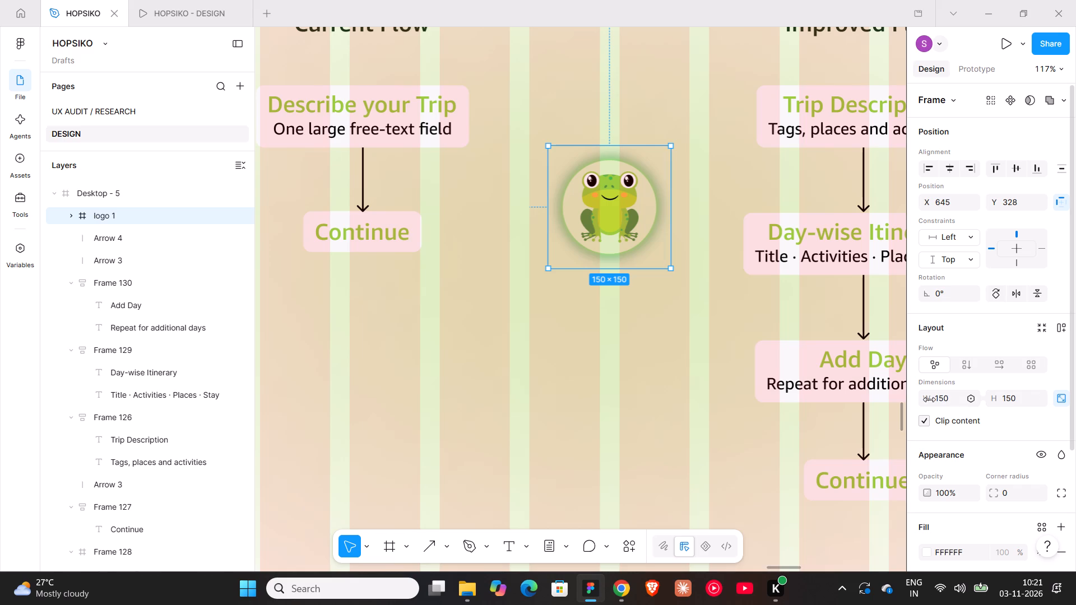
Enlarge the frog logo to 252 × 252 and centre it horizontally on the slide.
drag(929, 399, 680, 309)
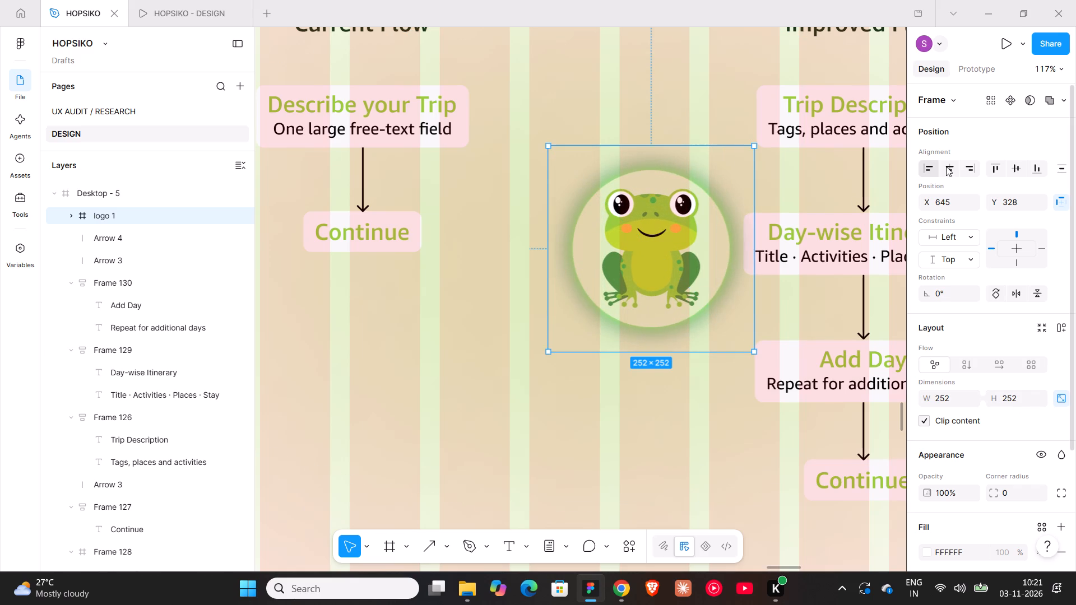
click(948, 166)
View the Flow Improvement slide with its green glow and frog logo in the HOPSIKO - DESIGN prototype preview.
ctrl+scroll(662, 233, down, 7)
ctrl+scroll(642, 310, up, 6)
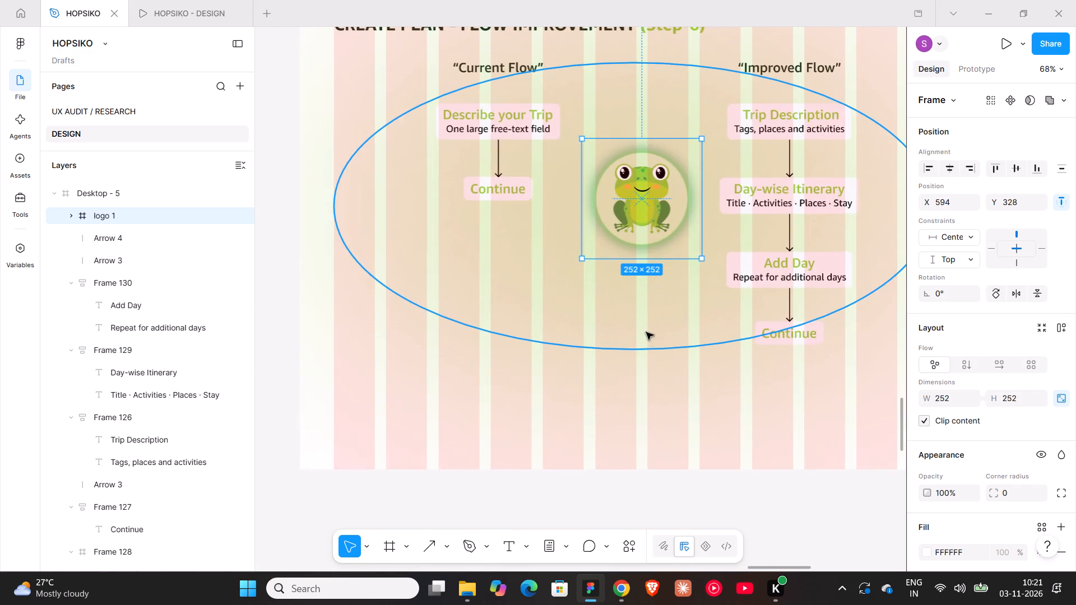
ctrl+scroll(639, 370, down, 8)
click(184, 21)
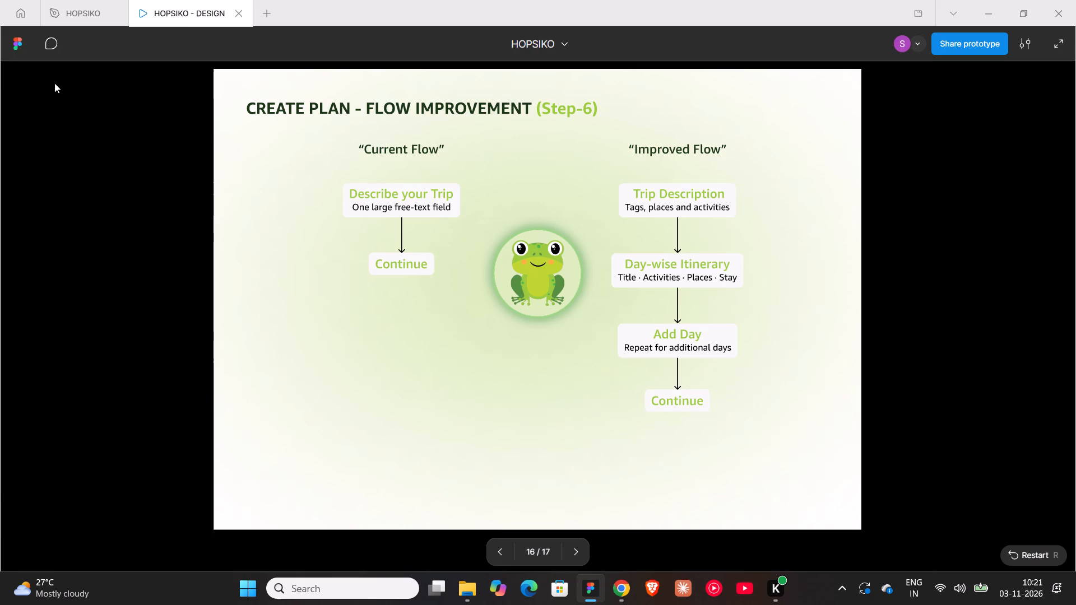
Return to the HOPSIKO design and shorten the Desktop - 5 frame from its bottom edge to a height of 843.
click(57, 22)
click(562, 237)
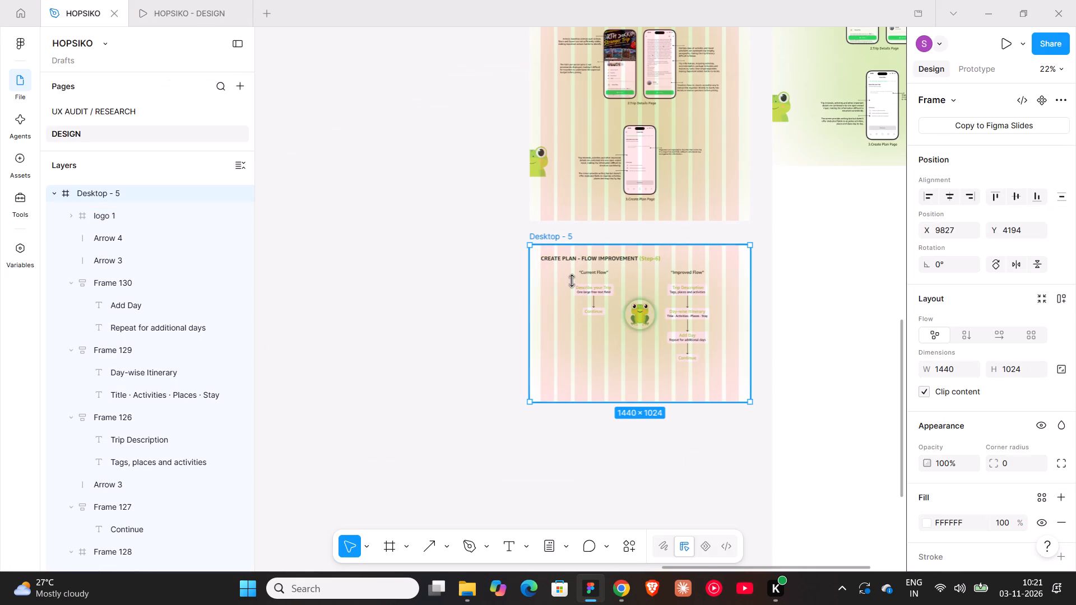
drag(639, 401, 640, 369)
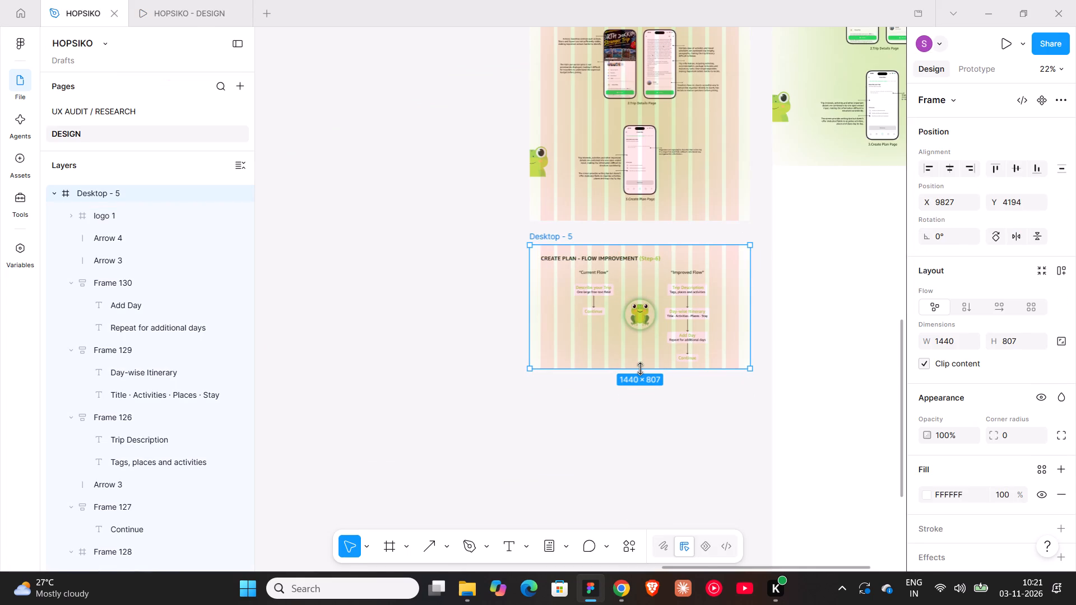
drag(640, 369, 641, 371)
Move the frog logo beneath the Current Flow's Continue box, enlarge it to 350 × 350 and centre it in that column.
ctrl+scroll(616, 332, up, 3)
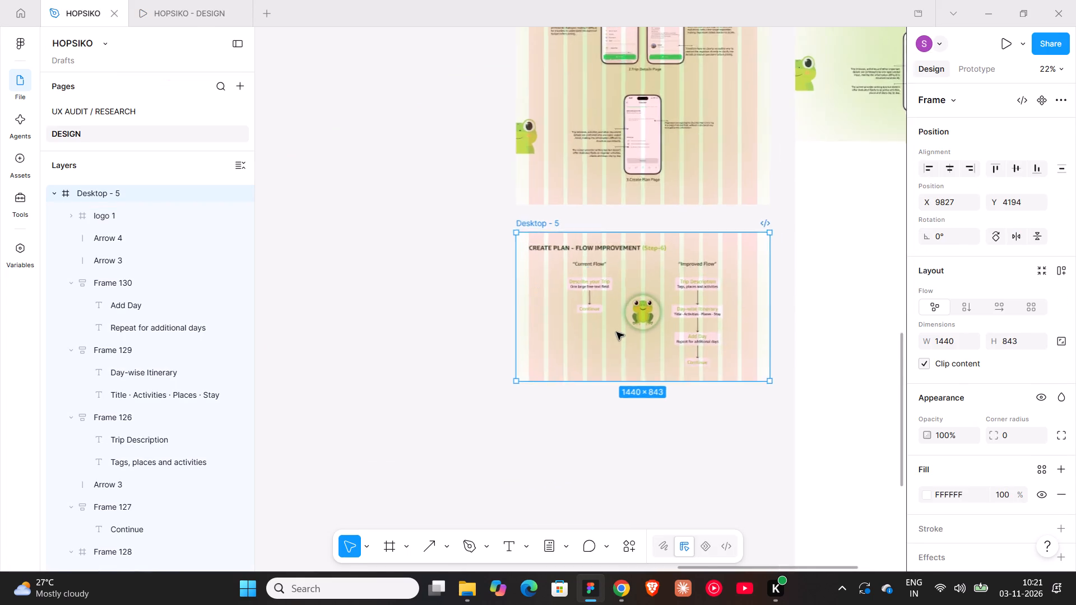
ctrl+scroll(616, 332, up, 5)
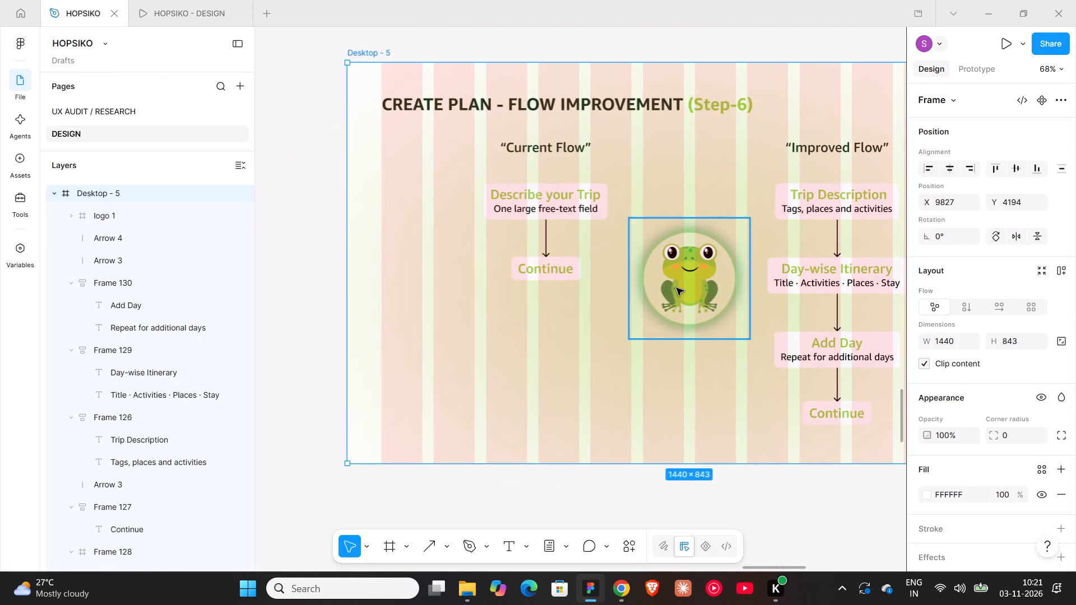
click(676, 288)
drag(694, 269, 549, 387)
drag(602, 336, 653, 321)
drag(565, 380, 545, 385)
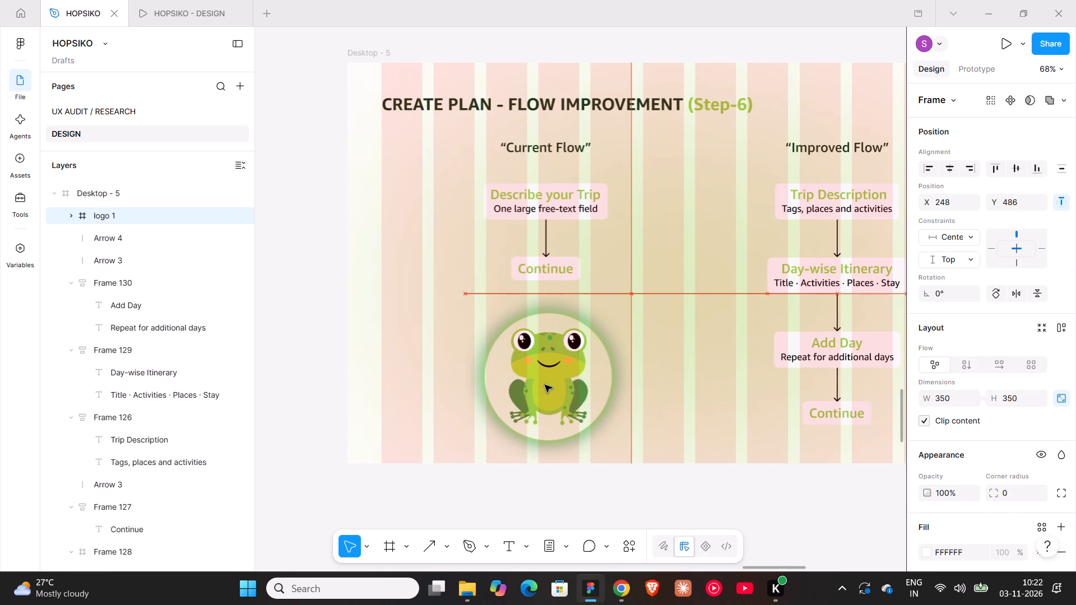
drag(545, 385, 545, 384)
Check the shortened Flow Improvement slide and the relocated frog logo in the HOPSIKO - DESIGN prototype preview.
ctrl+scroll(545, 384, down, 7)
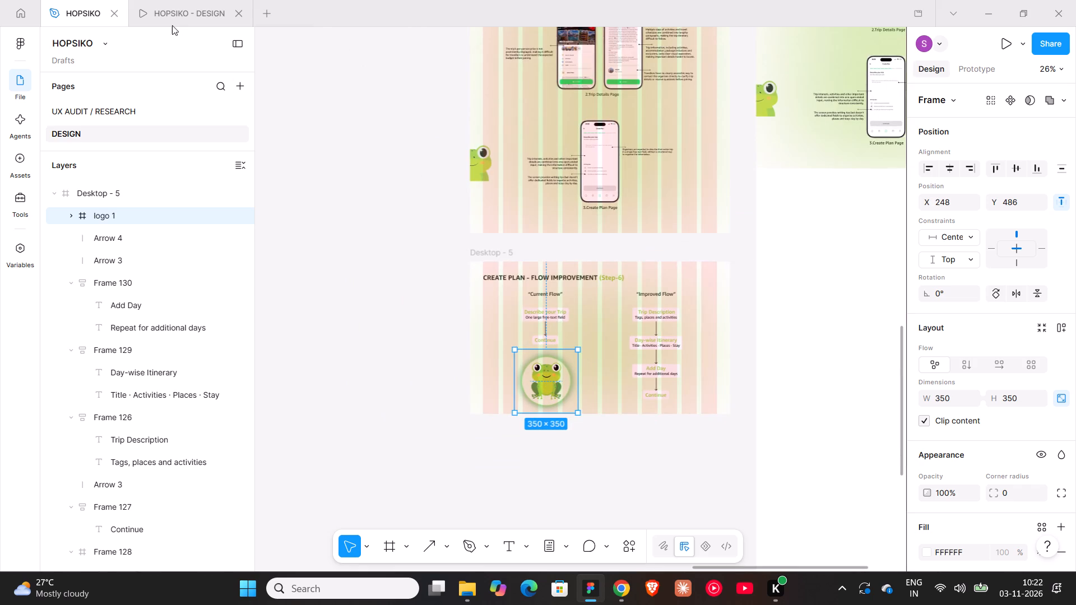
click(171, 23)
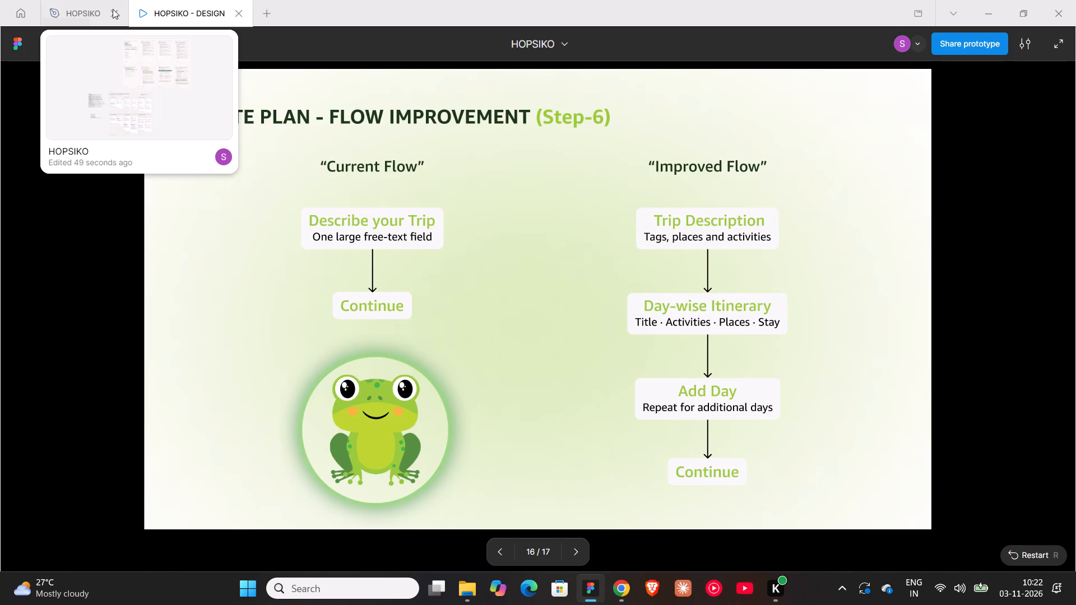
In the HOPSIKO design, move the green "(Step-6)" in the Flow Improvement heading to directly after "CREATE PLAN".
click(70, 13)
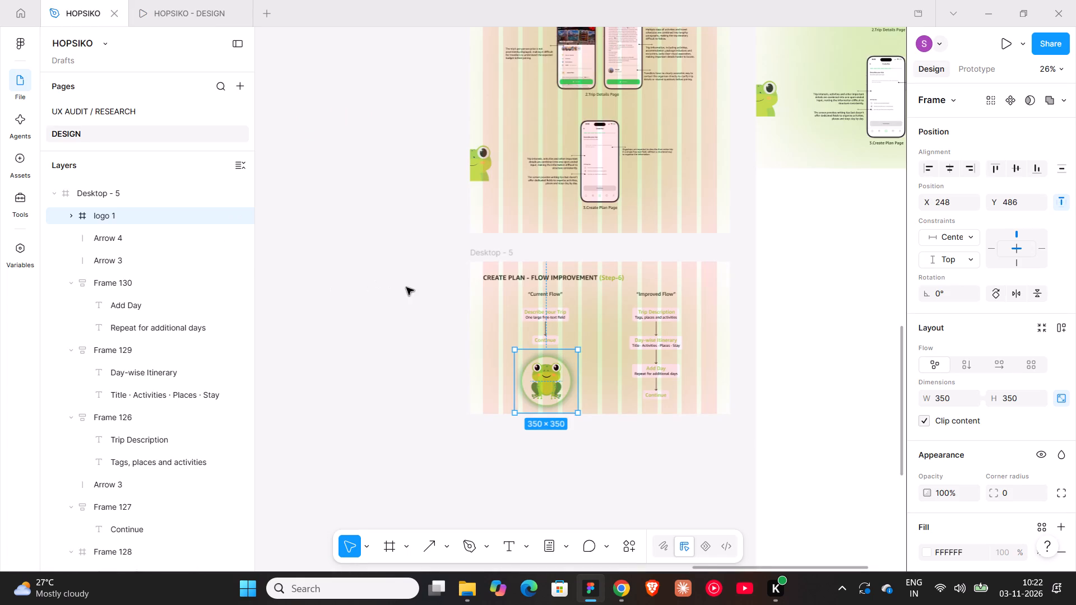
shift+scroll(406, 287, down, 4)
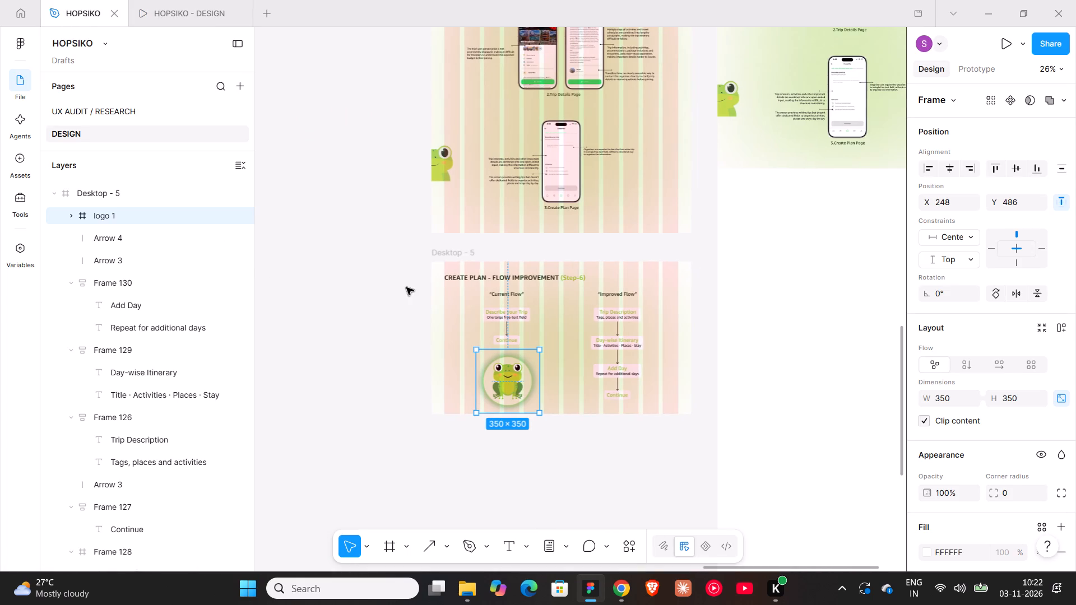
double_click(564, 277)
ctrl+scroll(564, 277, up, 9)
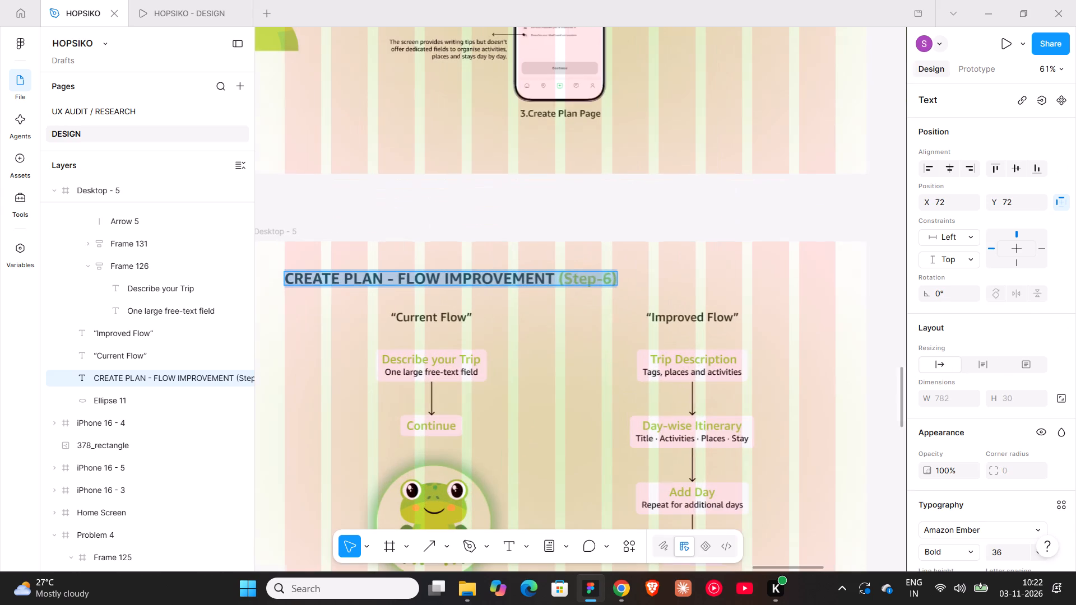
click(562, 277)
drag(560, 277, 627, 284)
key(ctrl+x)
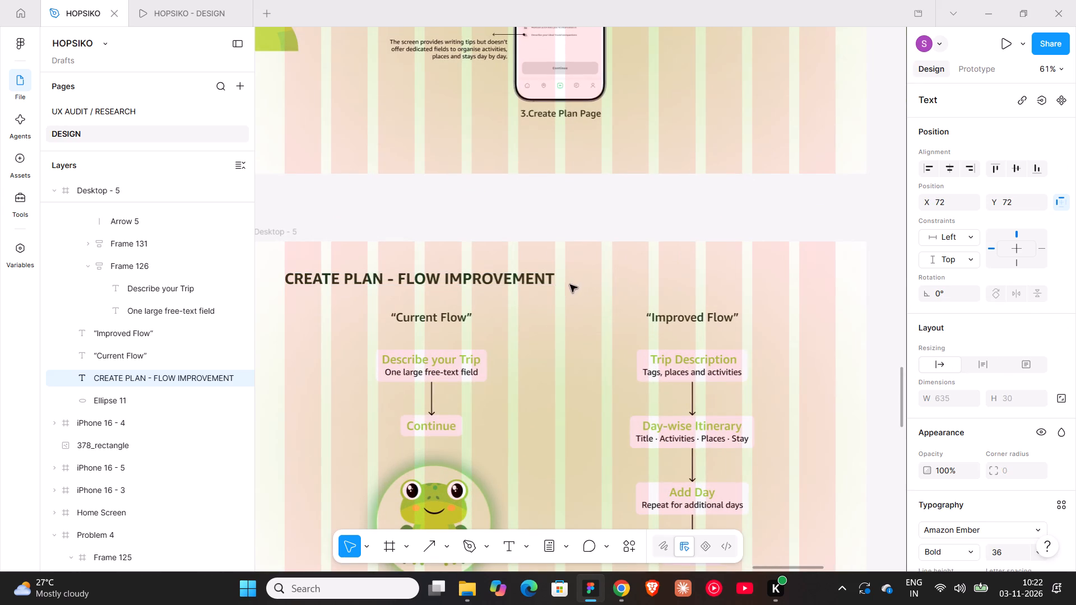
click(385, 279)
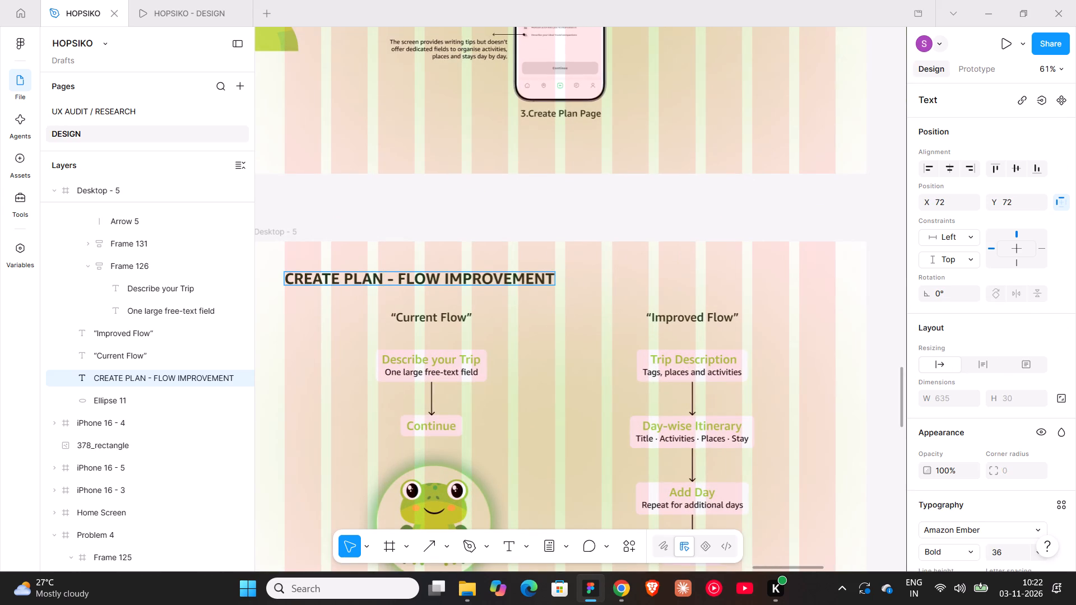
key(ctrl+v)
ctrl+scroll(385, 279, down, 7)
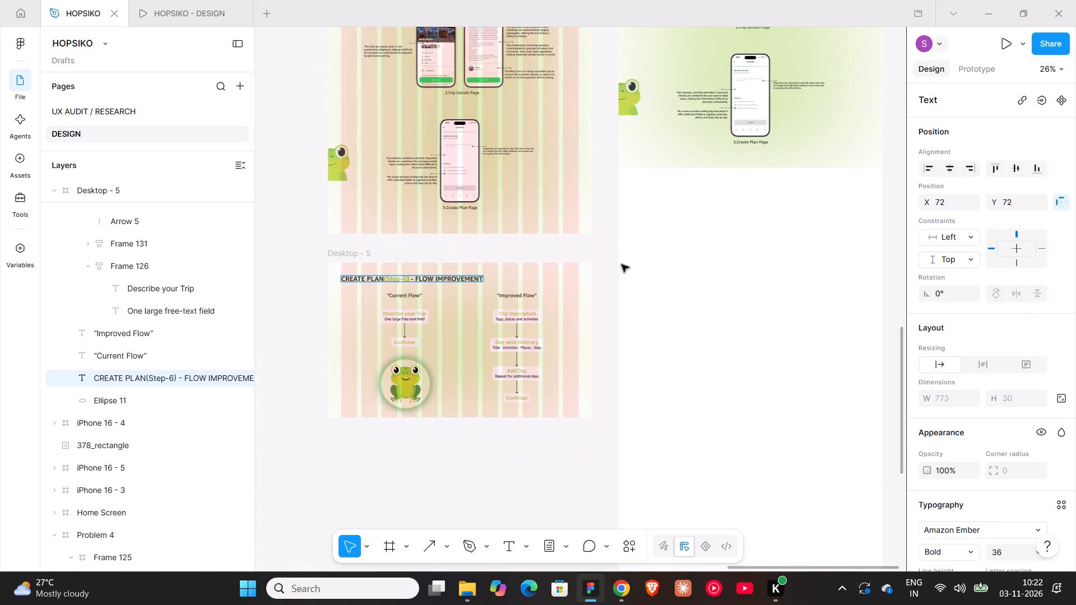
click(604, 258)
Rename the Desktop - 5 frame as FLOW-5.
scroll(604, 258, down, 3)
click(593, 252)
scroll(593, 252, down, 1)
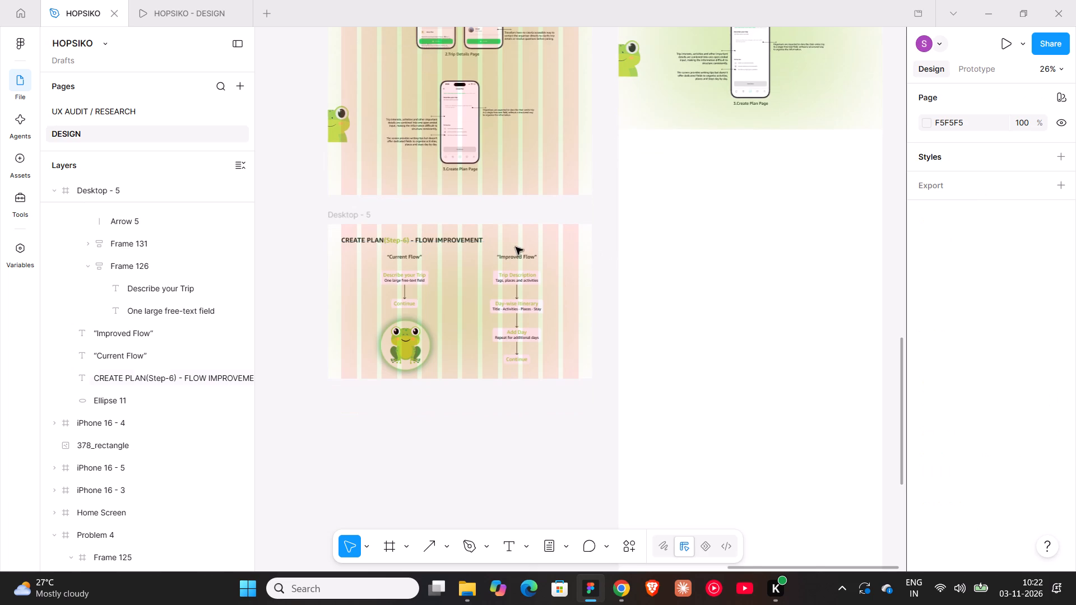
click(356, 220)
double_click(355, 218)
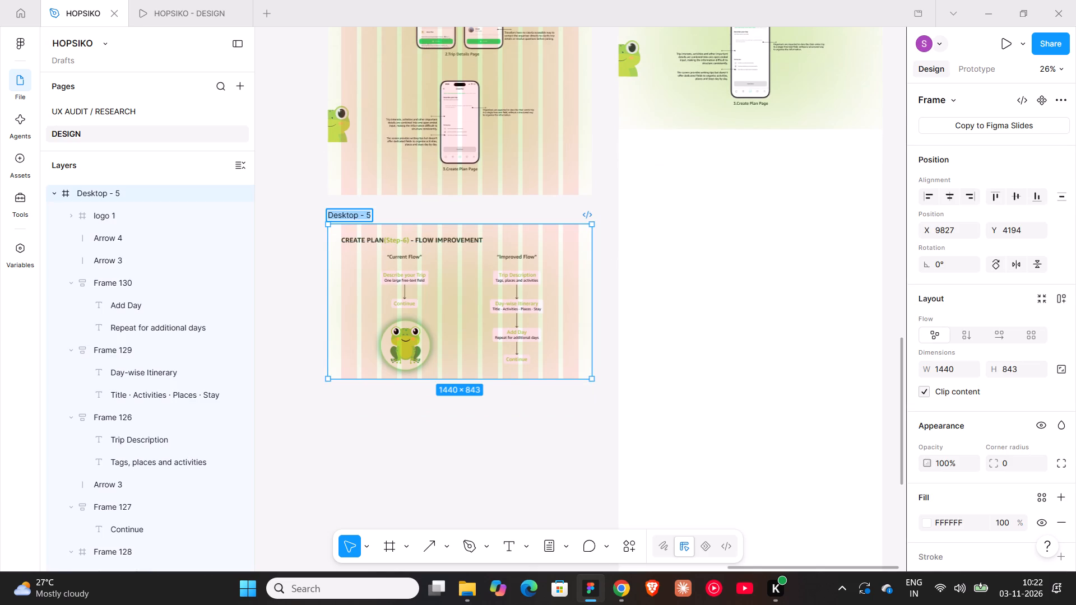
scroll(355, 218, up, 8)
scroll(445, 198, up, 6)
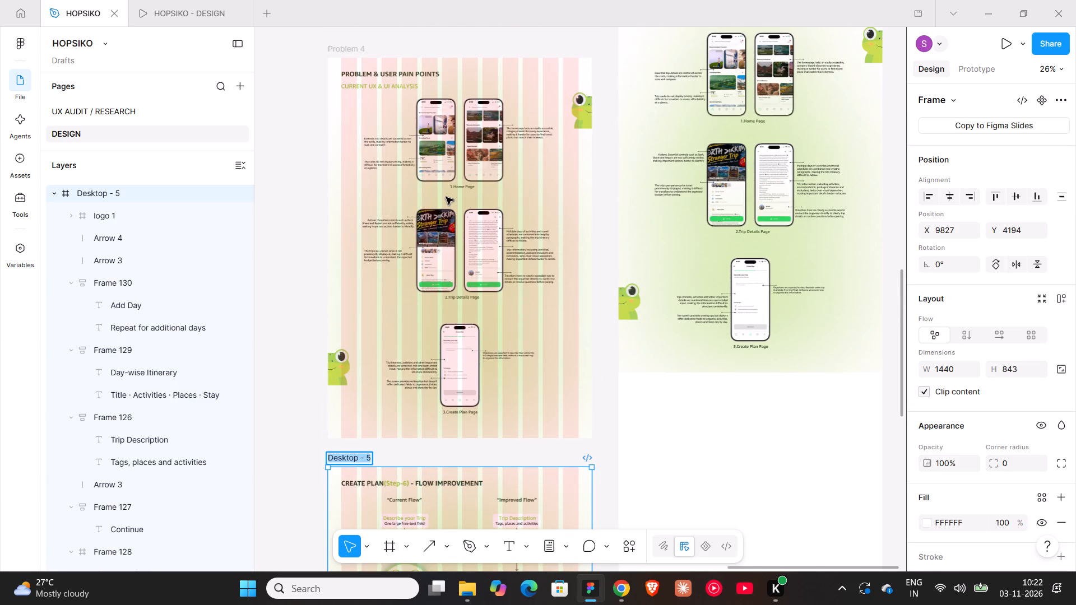
scroll(446, 197, down, 5)
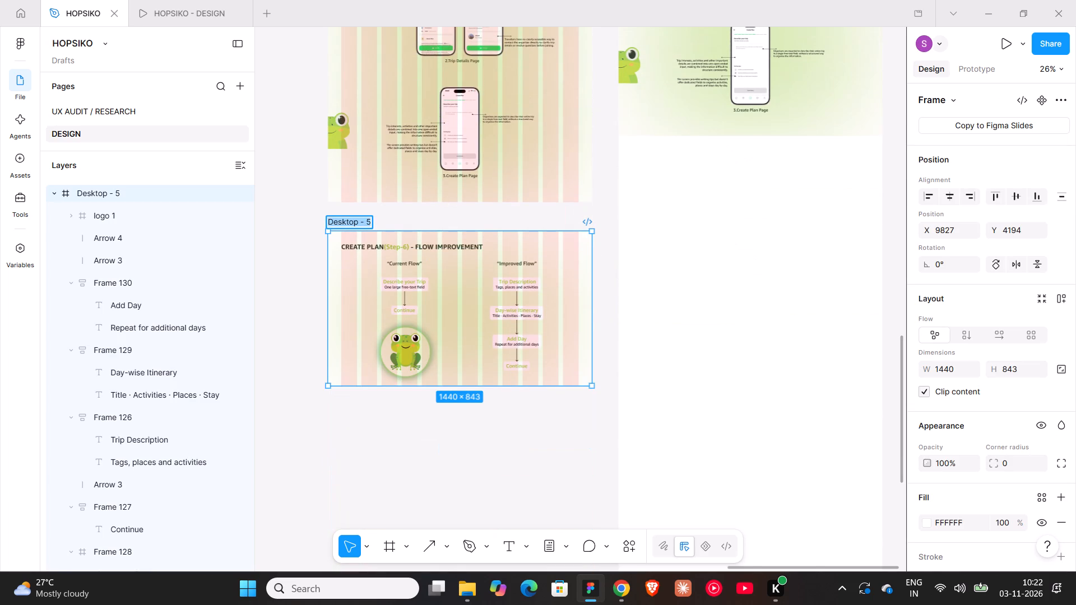
text(FLOW)
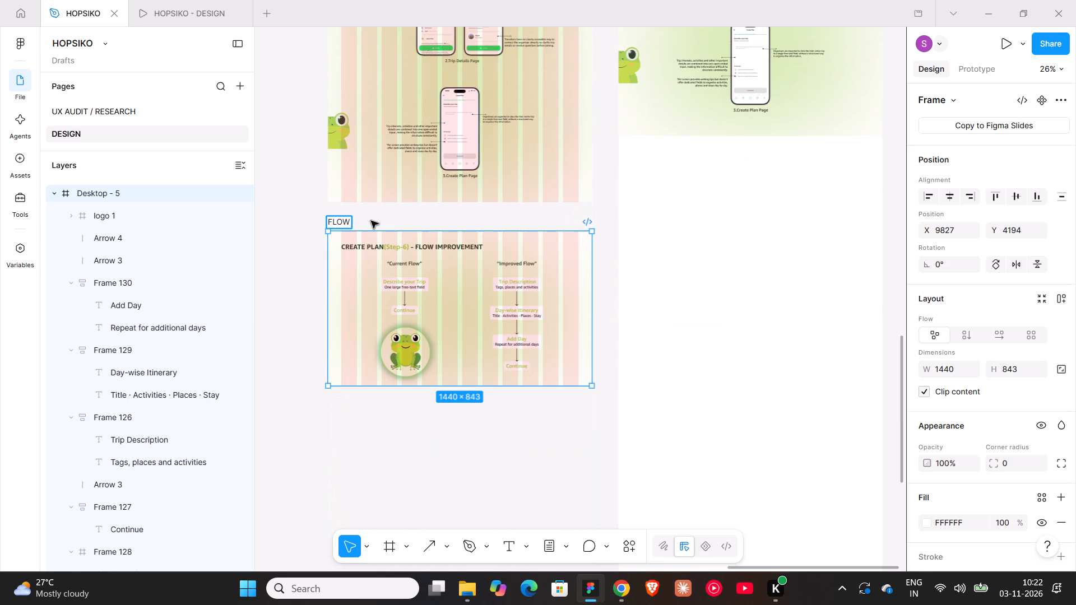
text(-5)
key(Return)
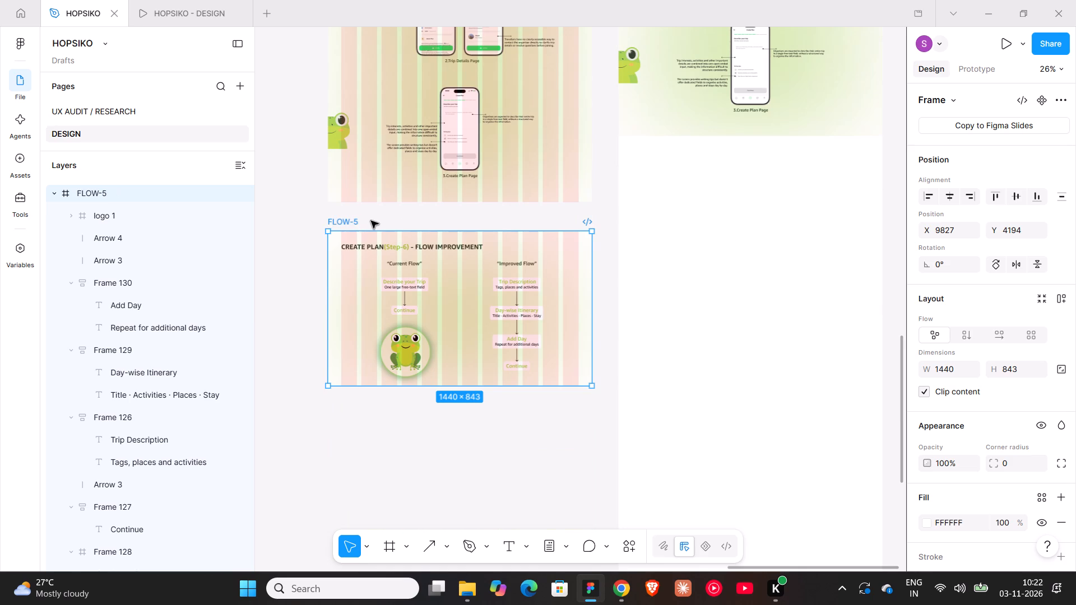
Place a copy of the FLOW-5 frame inside the tall HOPSIKO frame and align it to that frame's horizontal centre.
scroll(371, 221, up, 10)
ctrl+scroll(371, 221, down, 7)
scroll(450, 248, down, 5)
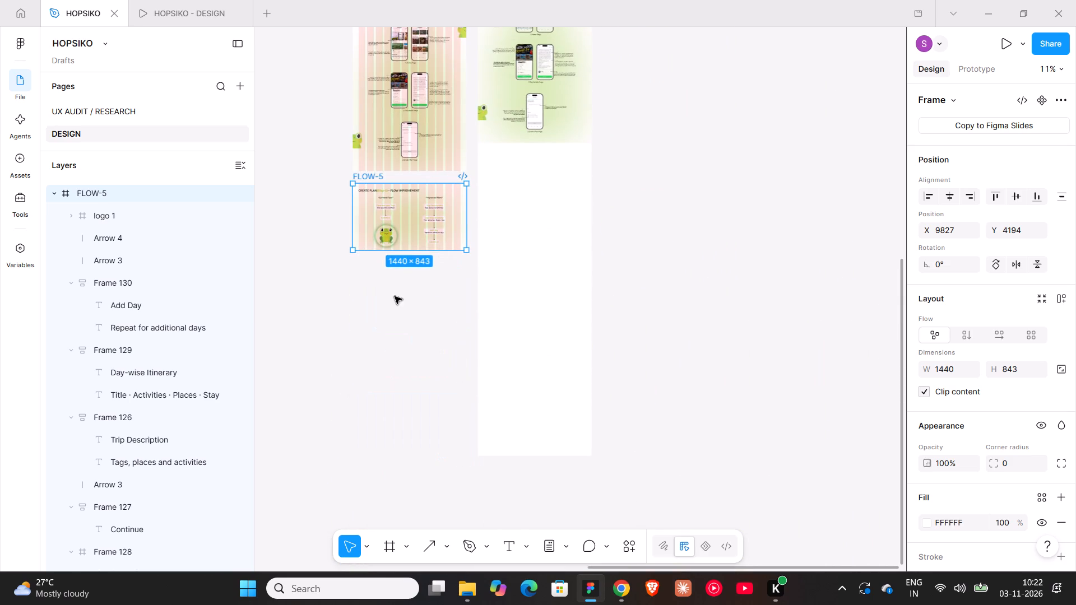
scroll(396, 298, up, 2)
click(404, 319)
click(373, 203)
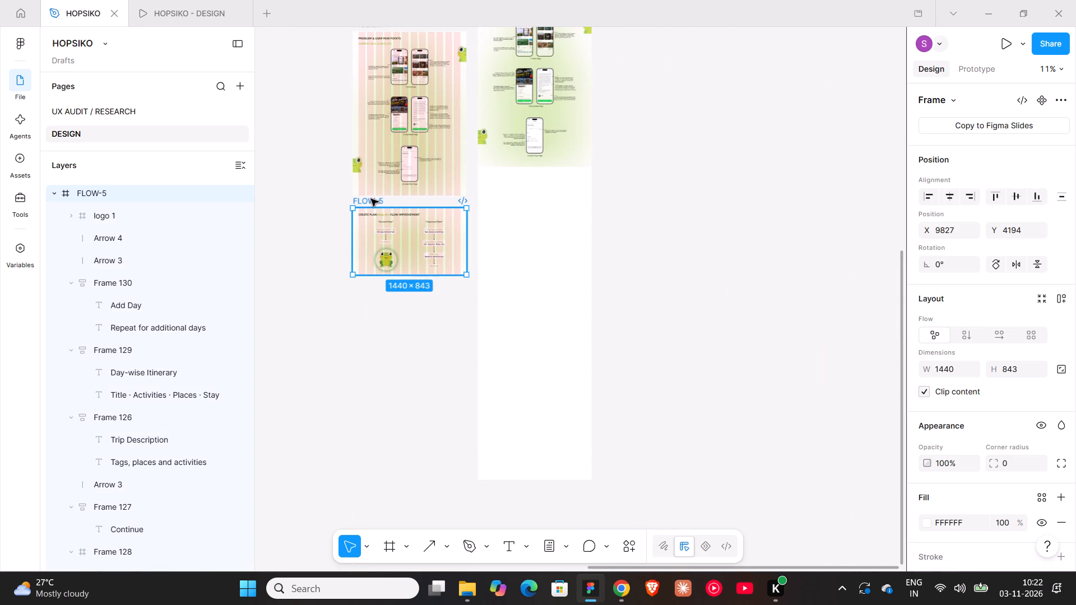
alt+drag(371, 199, 492, 192)
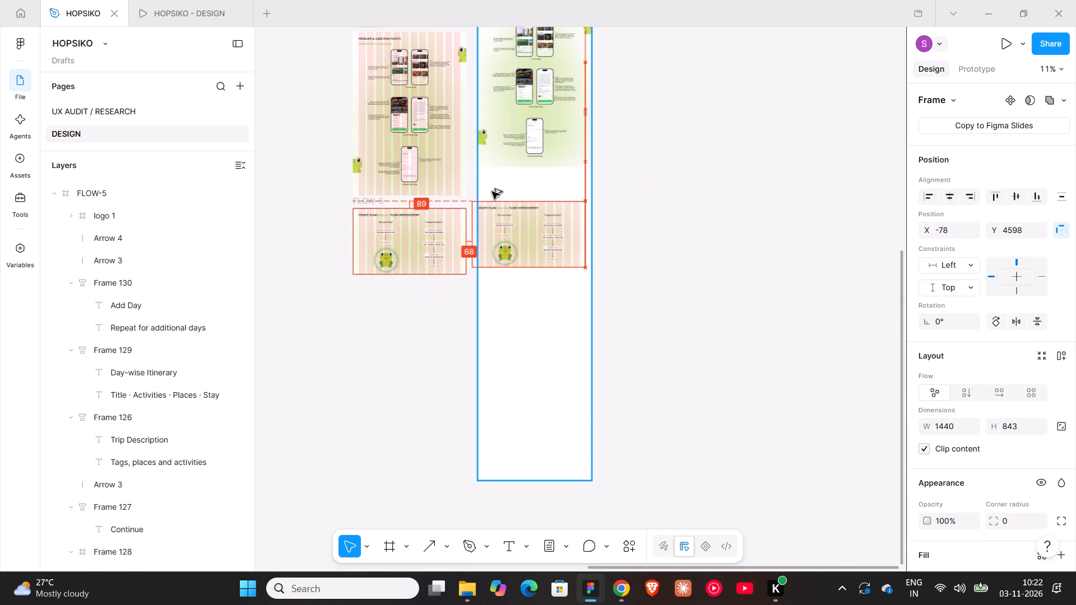
alt+drag(492, 192, 513, 268)
click(950, 197)
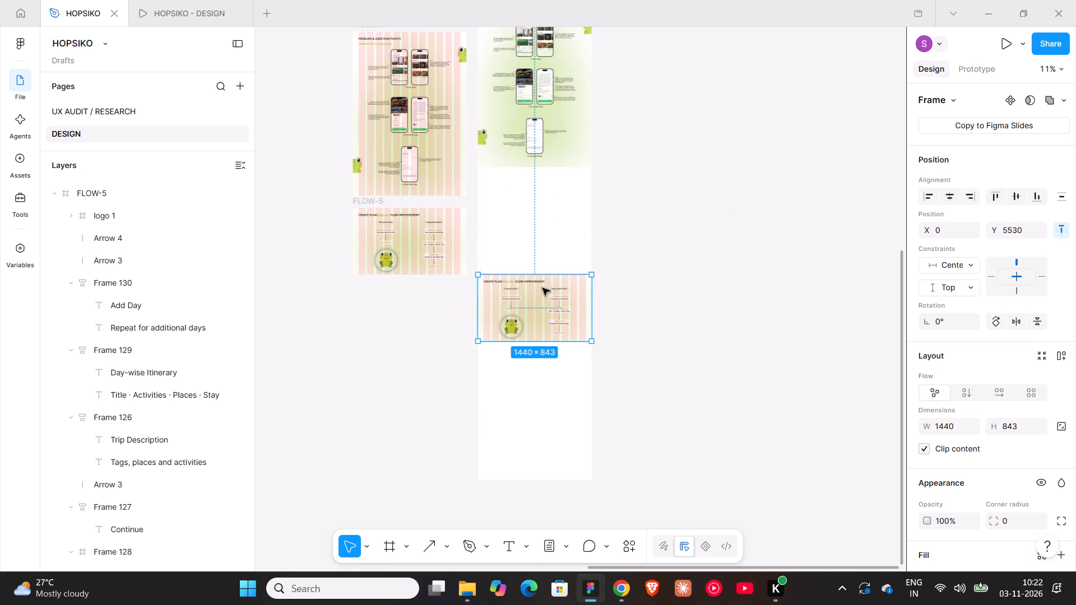
Move the copied FLOW-5 frame up against the bottom of the Problem 4 section, horizontally centred at X 0, Y 4170.
drag(536, 306, 534, 202)
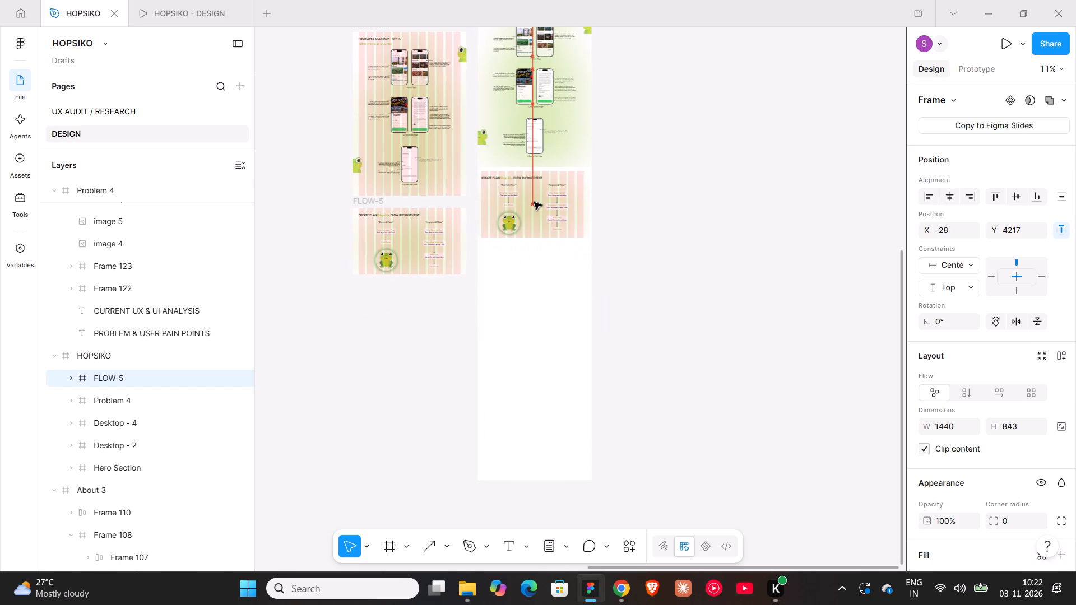
drag(534, 202, 538, 206)
ctrl+scroll(517, 206, up, 10)
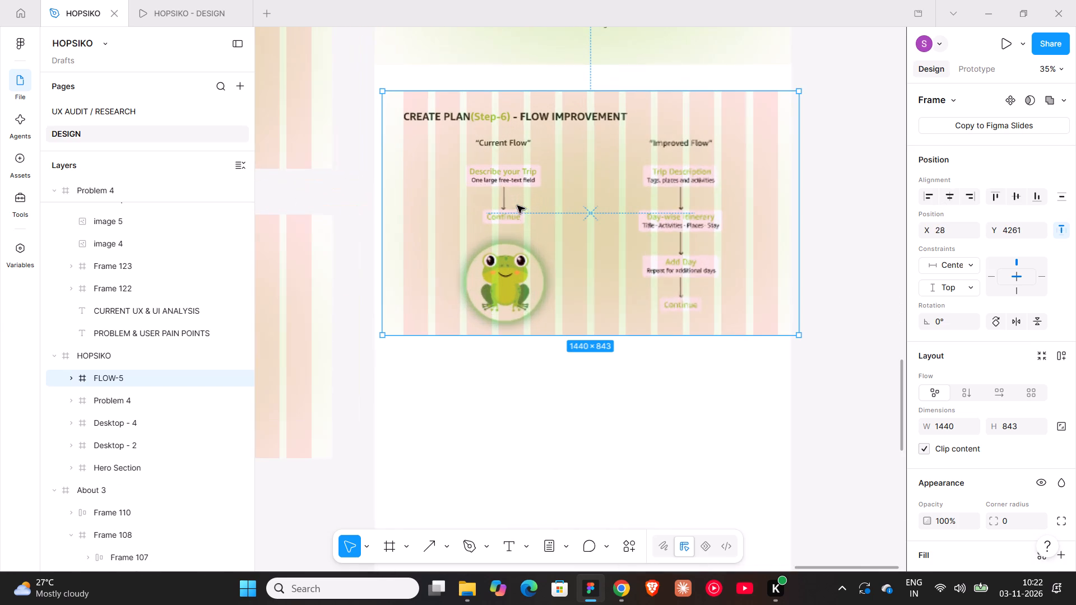
click(954, 194)
scroll(830, 191, up, 3)
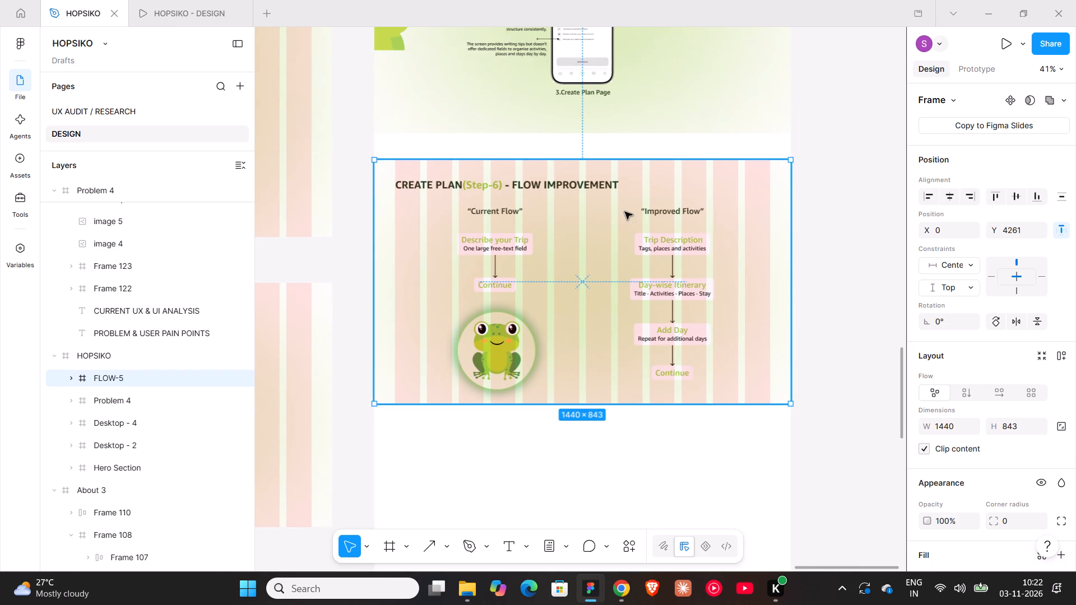
key(shift+Up)
key(shift+Up)
key(shift+Up)
key(shift+Up)
key(shift+Up)
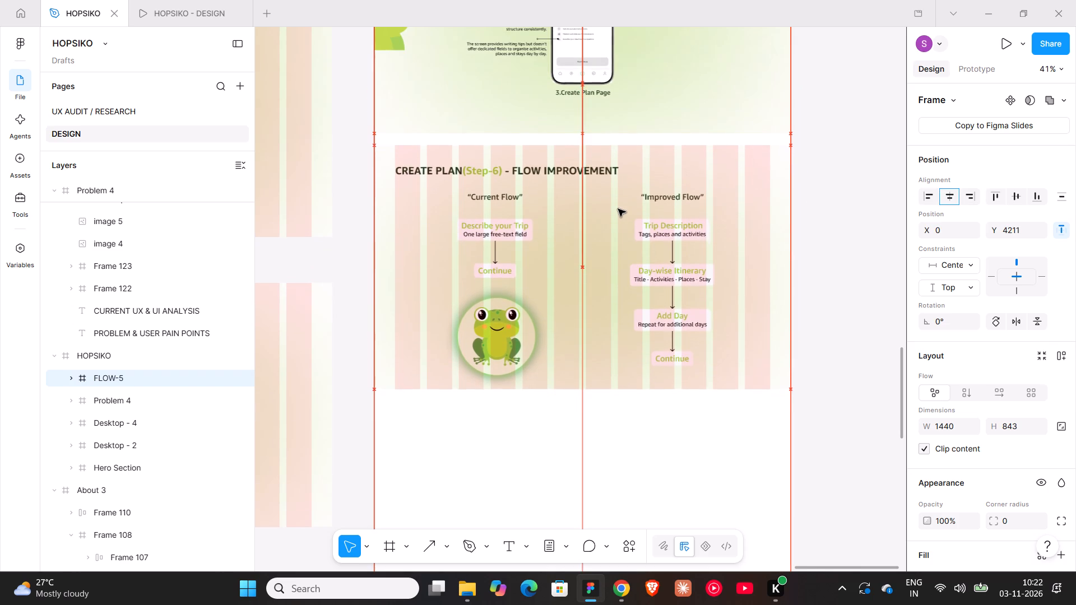
key(shift+Up)
key(shift+Up)
key(shift+Up)
key(shift+Up)
key(Up)
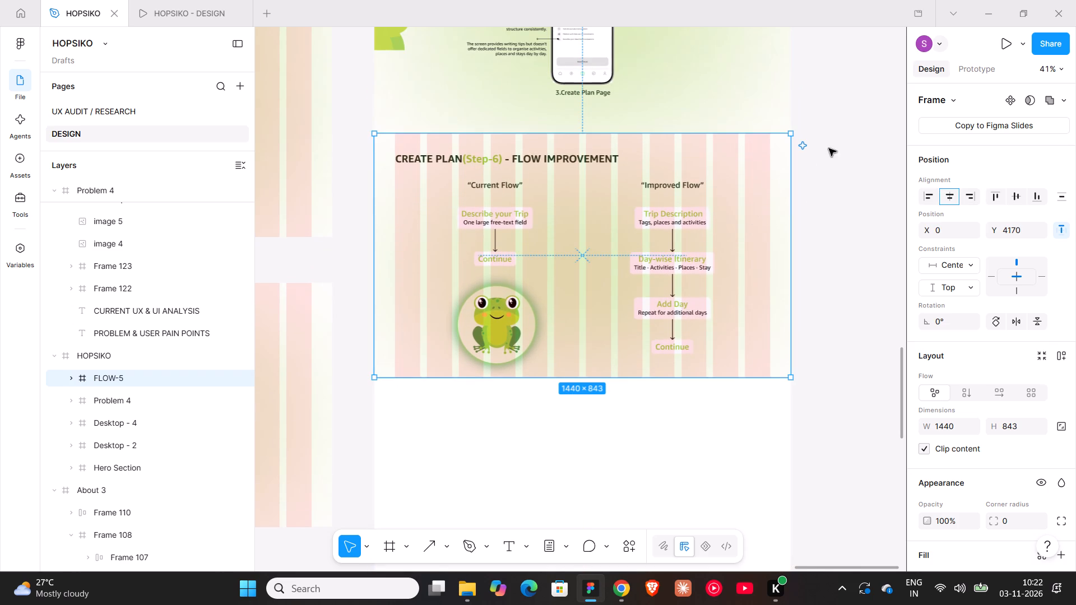
Hide the 12-column layout guide on the copied FLOW-5 frame.
scroll(970, 389, down, 7)
click(1042, 483)
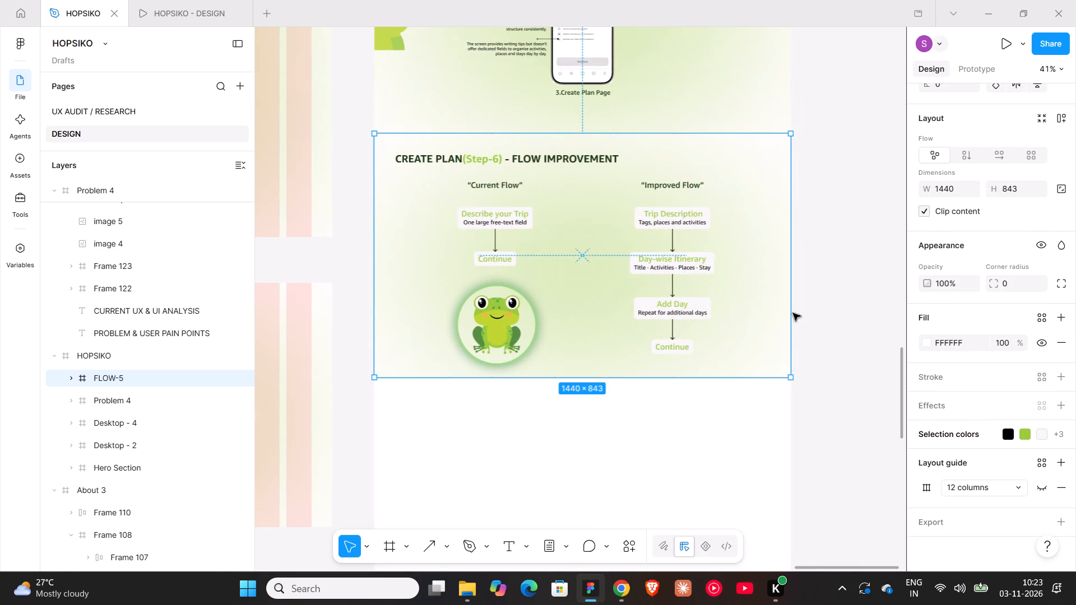
ctrl+scroll(767, 295, down, 6)
click(805, 244)
Show the full HOPSIKO case study page in the HOPSIKO - DESIGN prototype preview at Actual size (100%).
shift+scroll(805, 244, down, 2)
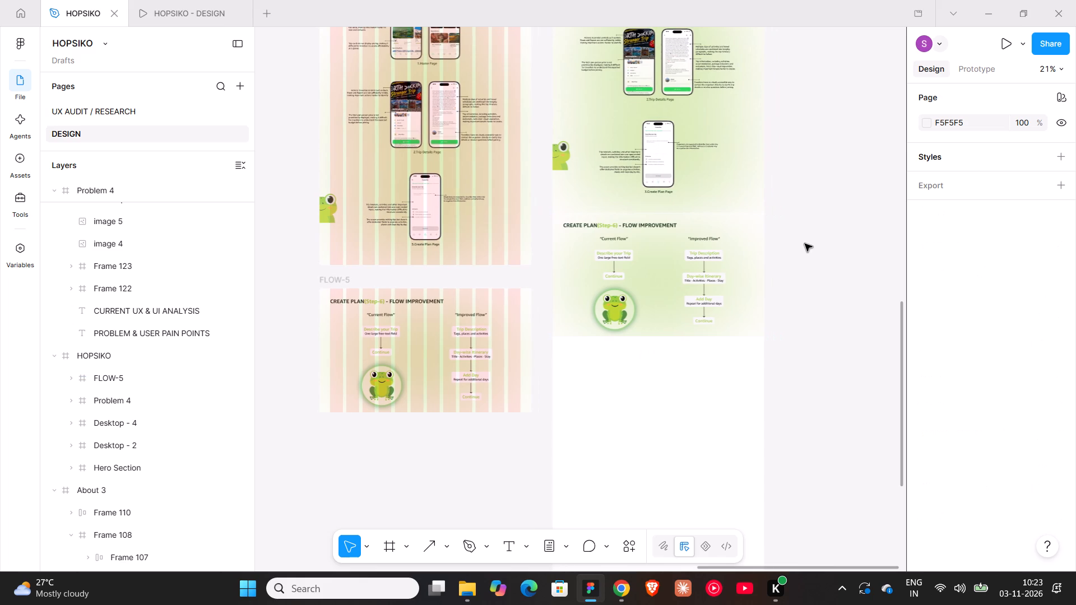
ctrl+scroll(805, 244, down, 7)
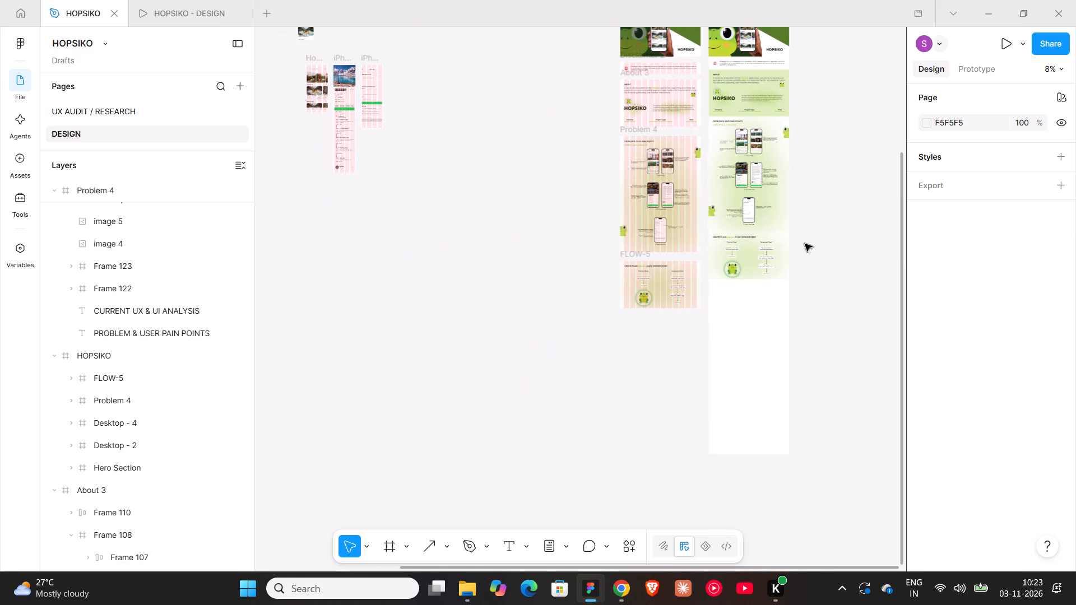
shift+scroll(805, 244, down, 6)
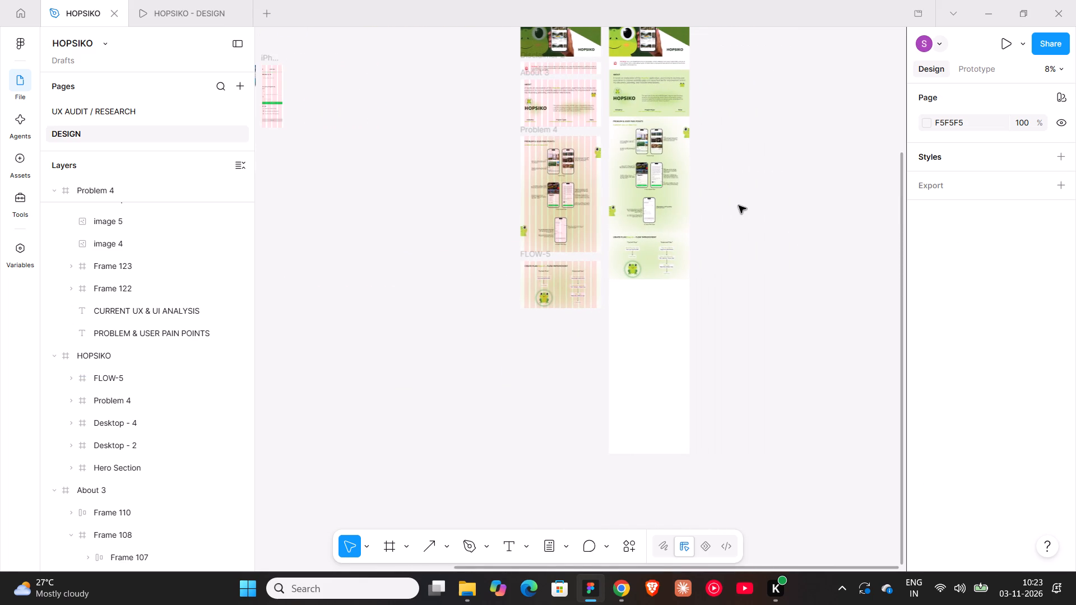
scroll(739, 206, up, 5)
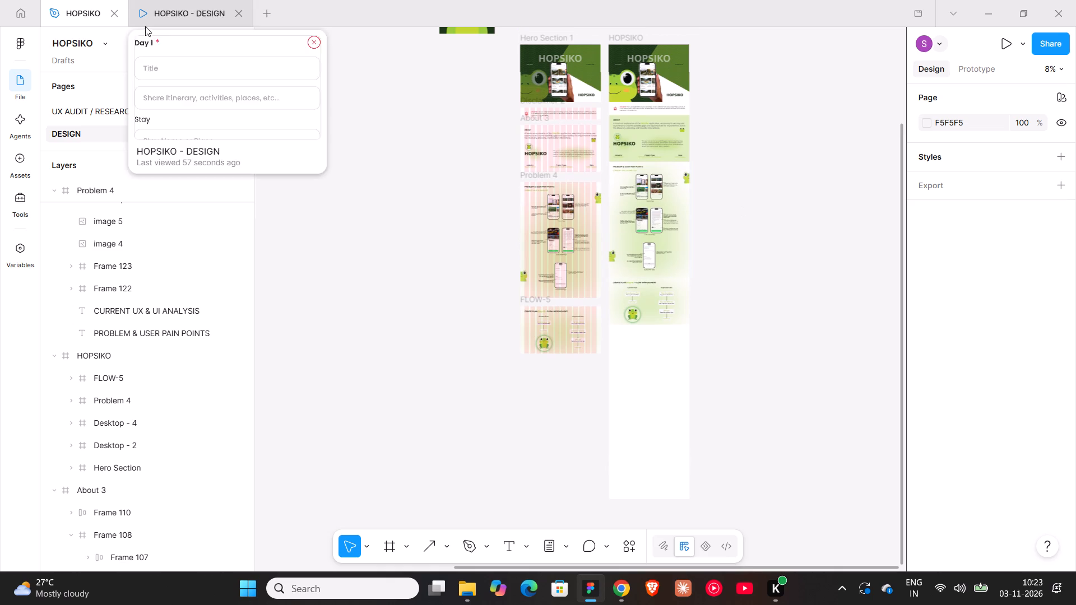
click(630, 41)
click(183, 13)
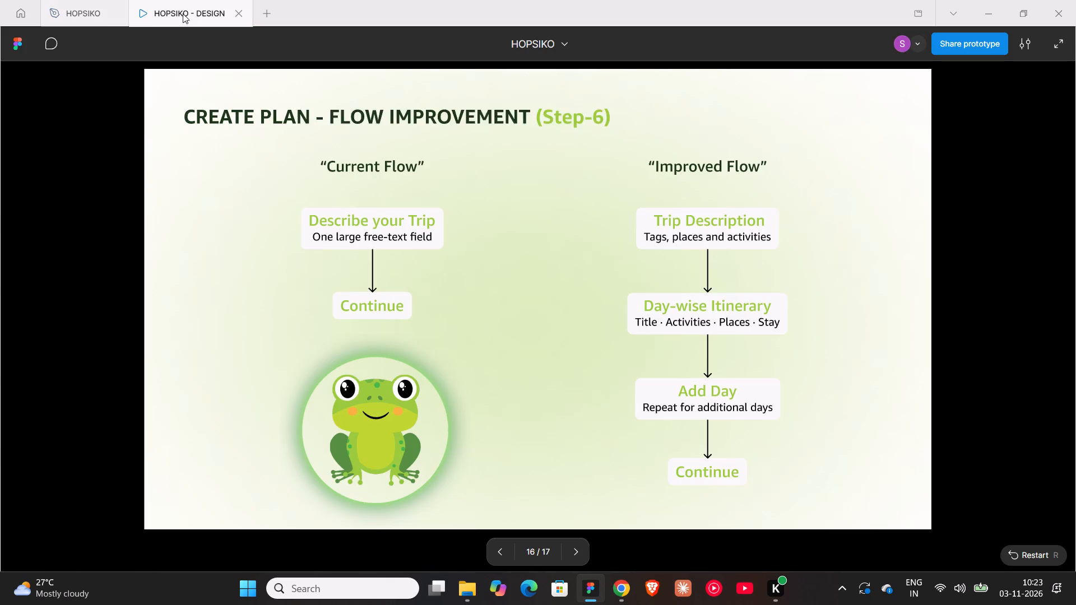
scroll(589, 387, up, 6)
click(581, 552)
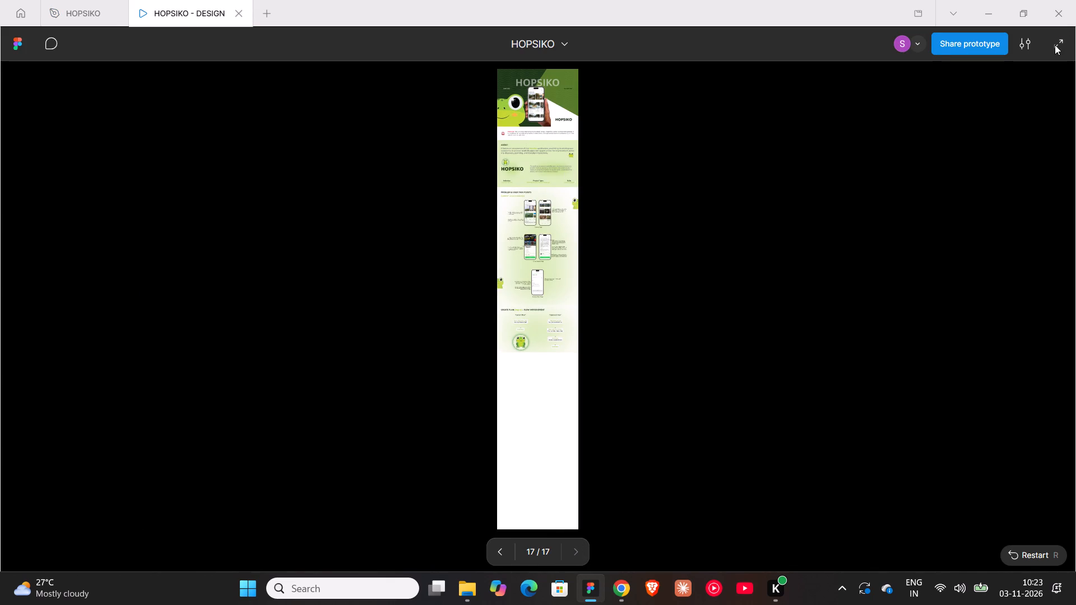
click(1055, 45)
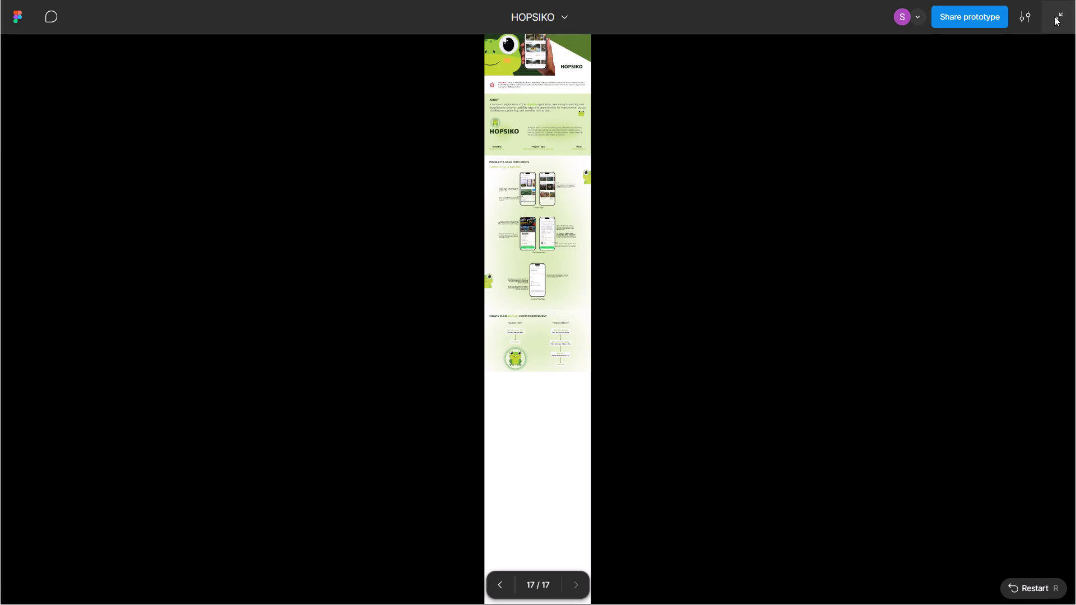
click(1054, 16)
click(1033, 37)
click(986, 113)
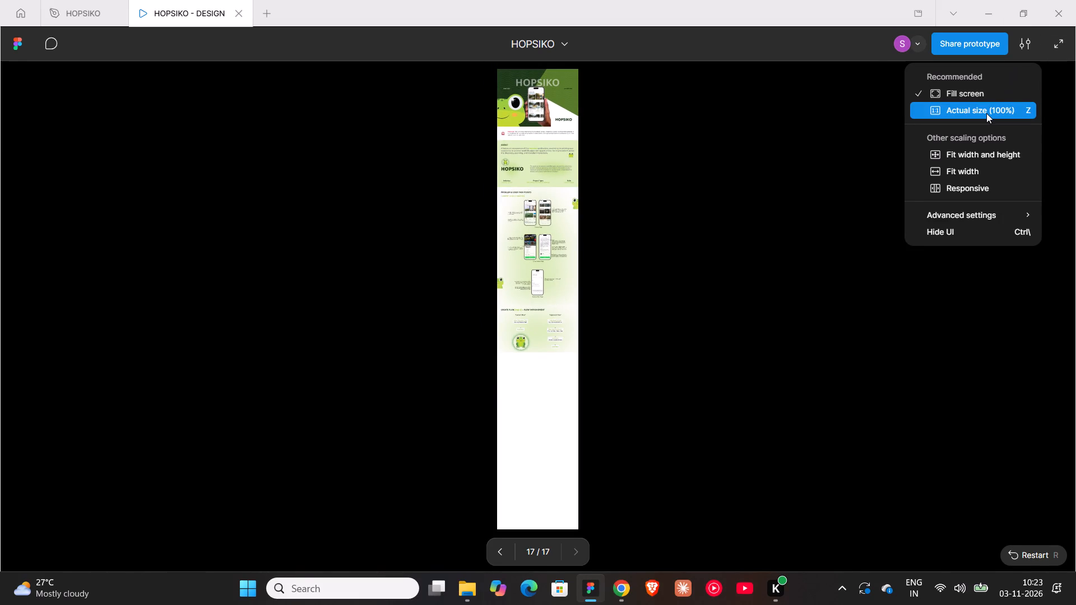
Review the assembled page in the preview, from the disclaimer through the UX analysis to the Flow Improvement section.
scroll(559, 252, down, 9)
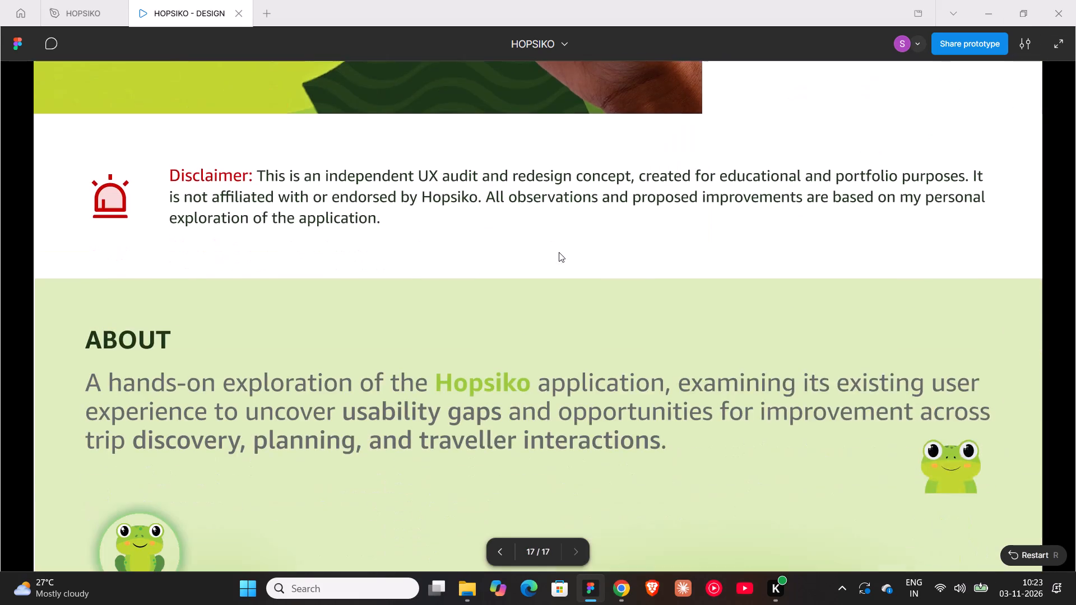
scroll(559, 252, down, 13)
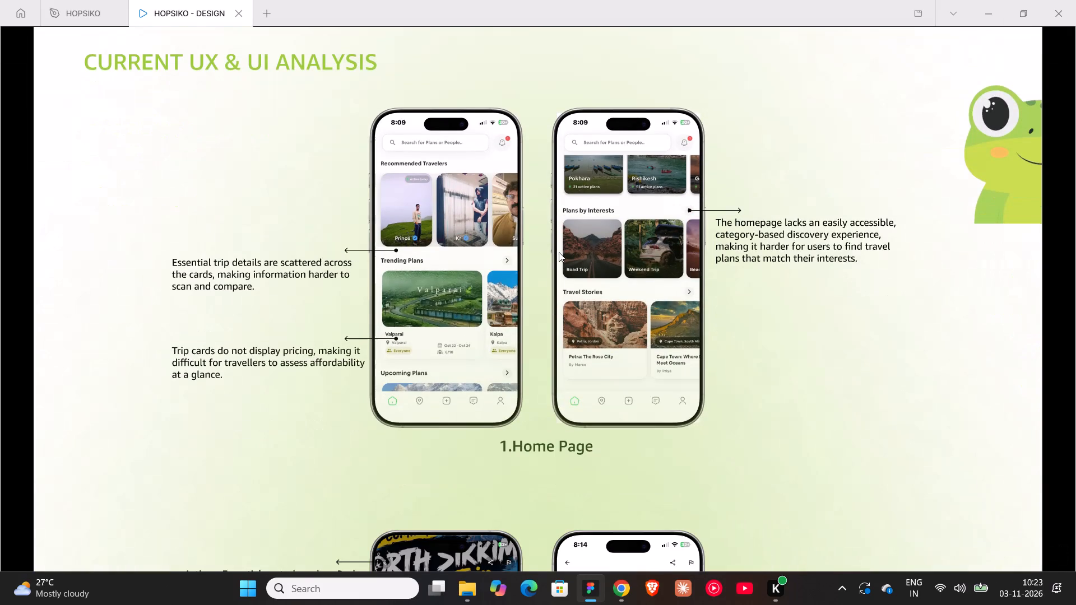
scroll(559, 252, down, 2)
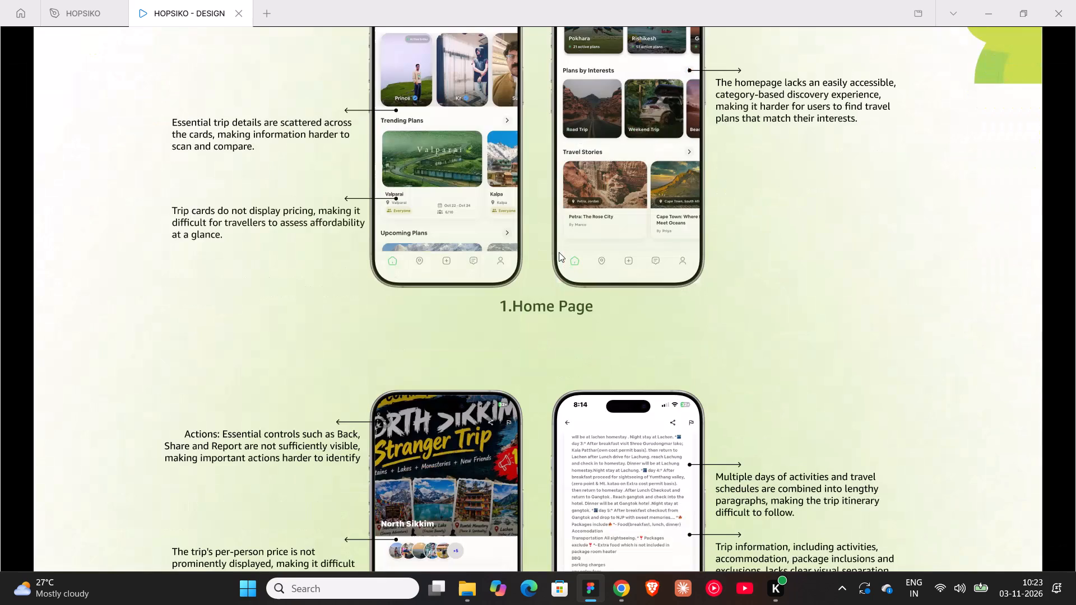
scroll(559, 252, down, 13)
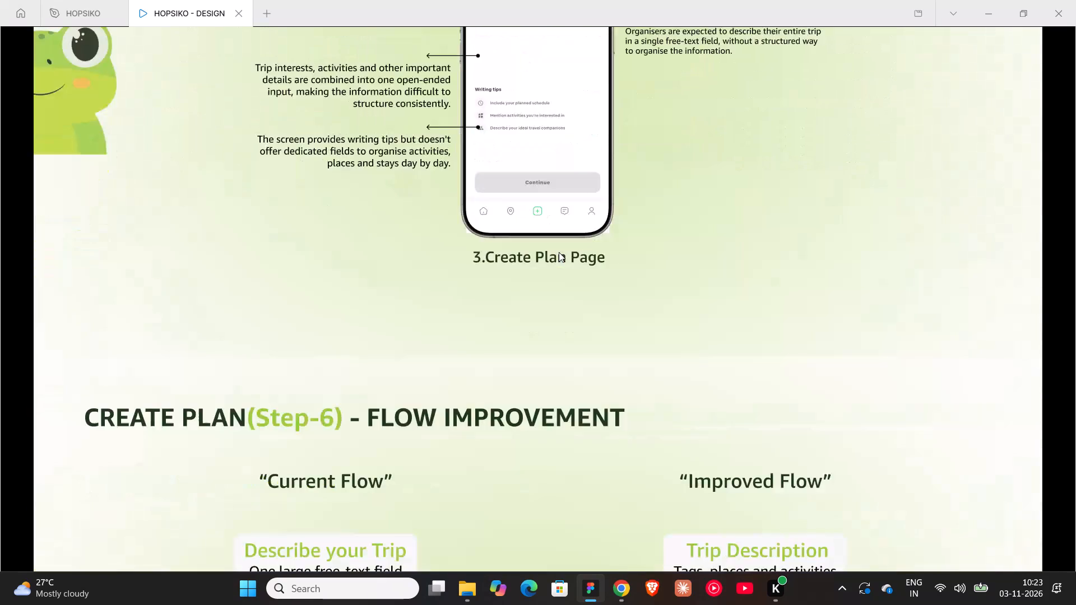
scroll(559, 252, down, 11)
scroll(559, 252, up, 8)
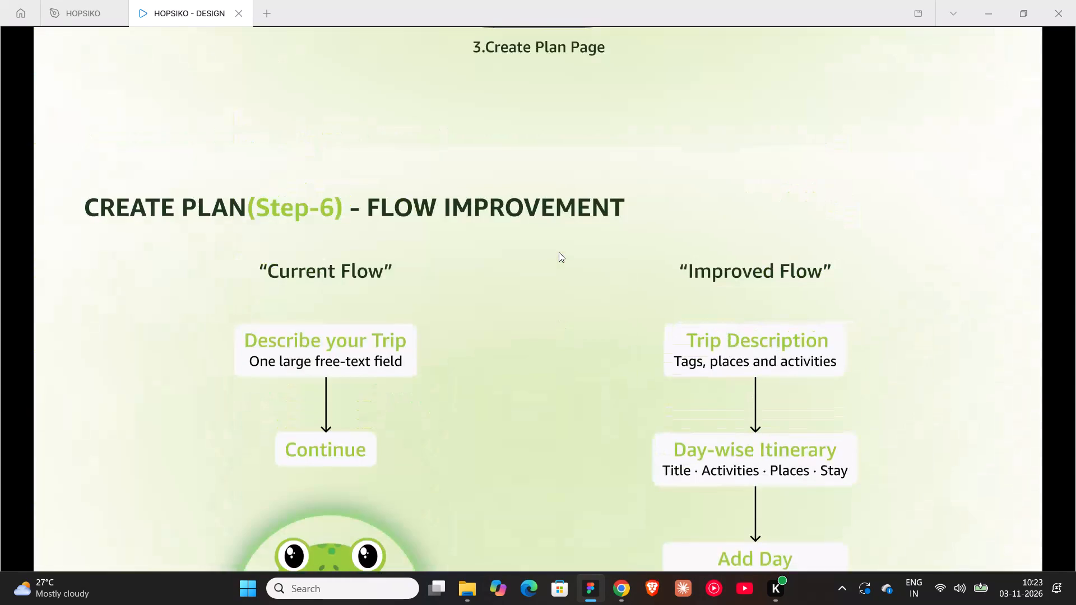
Review the rest of the Flow Improvement section in the preview, and return to the HOPSIKO design file.
scroll(559, 252, down, 4)
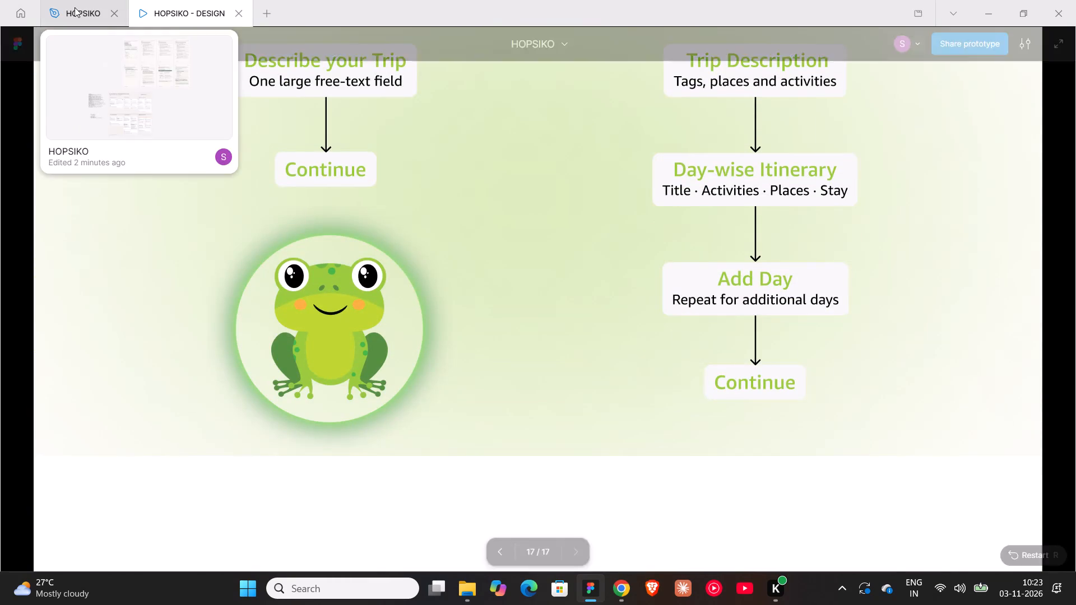
click(75, 7)
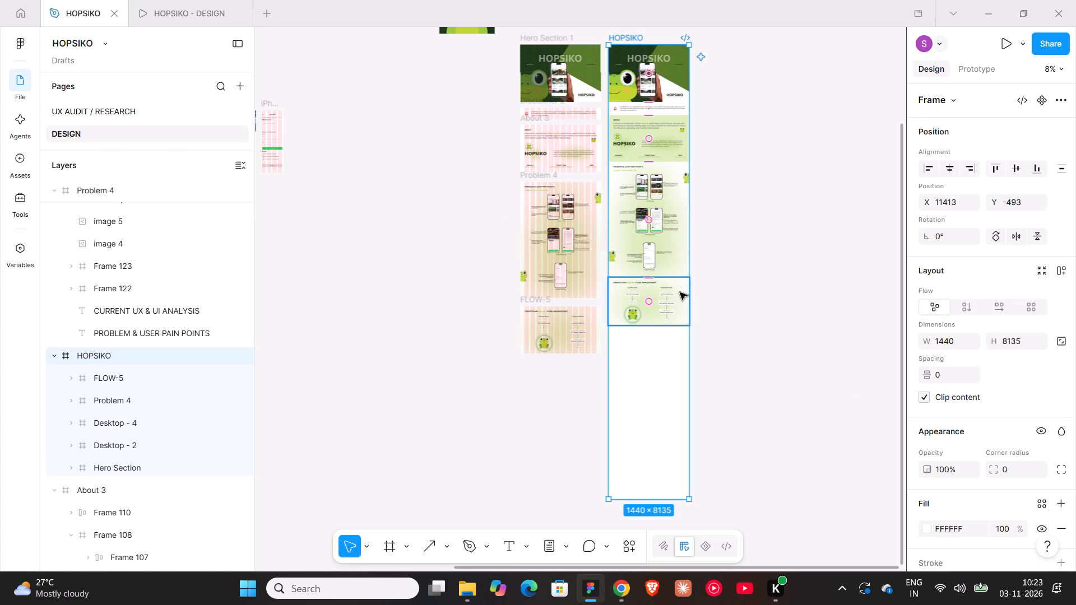
click(632, 587)
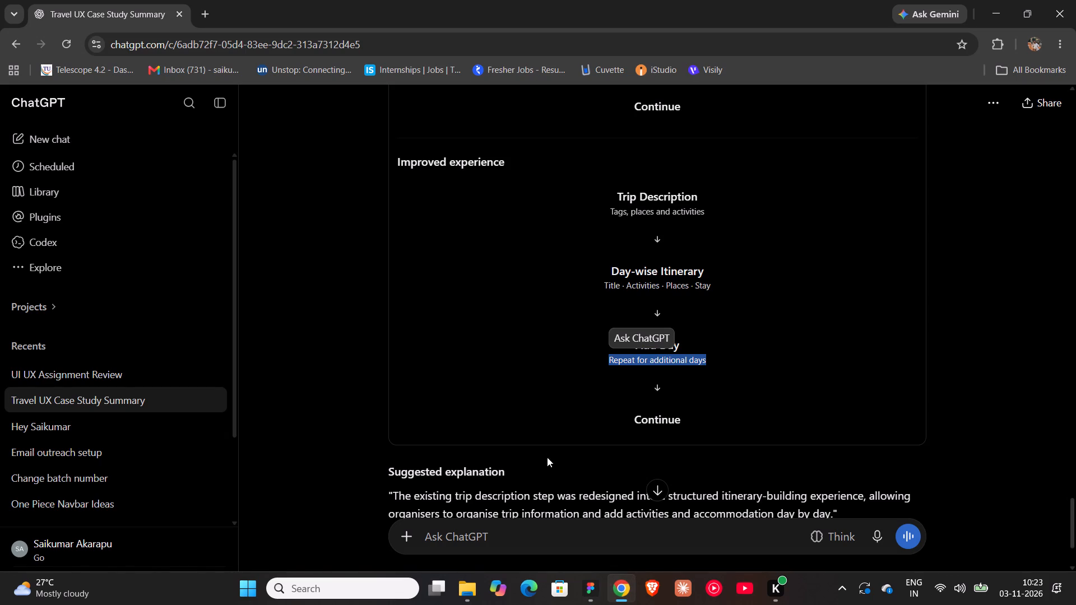
scroll(548, 453, down, 7)
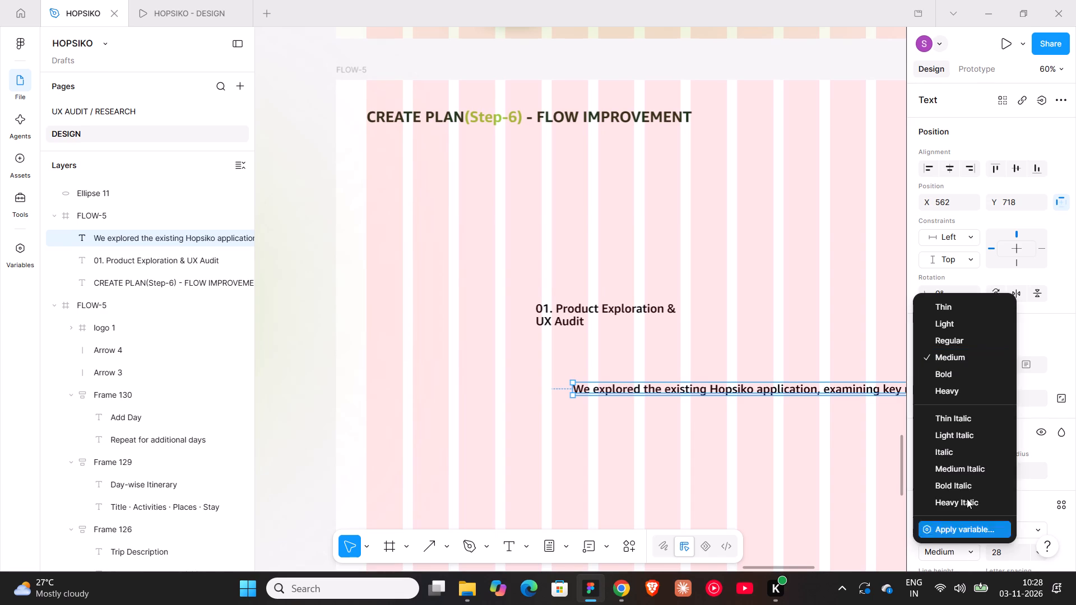
click(954, 340)
click(995, 556)
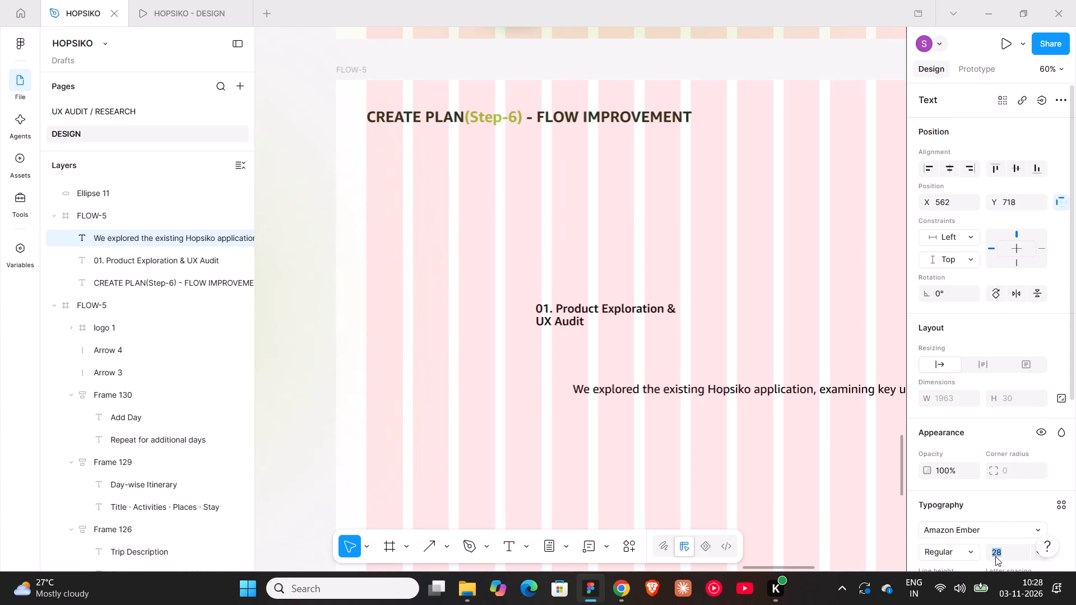
text(24)
key(Return)
ctrl+scroll(679, 407, down, 6)
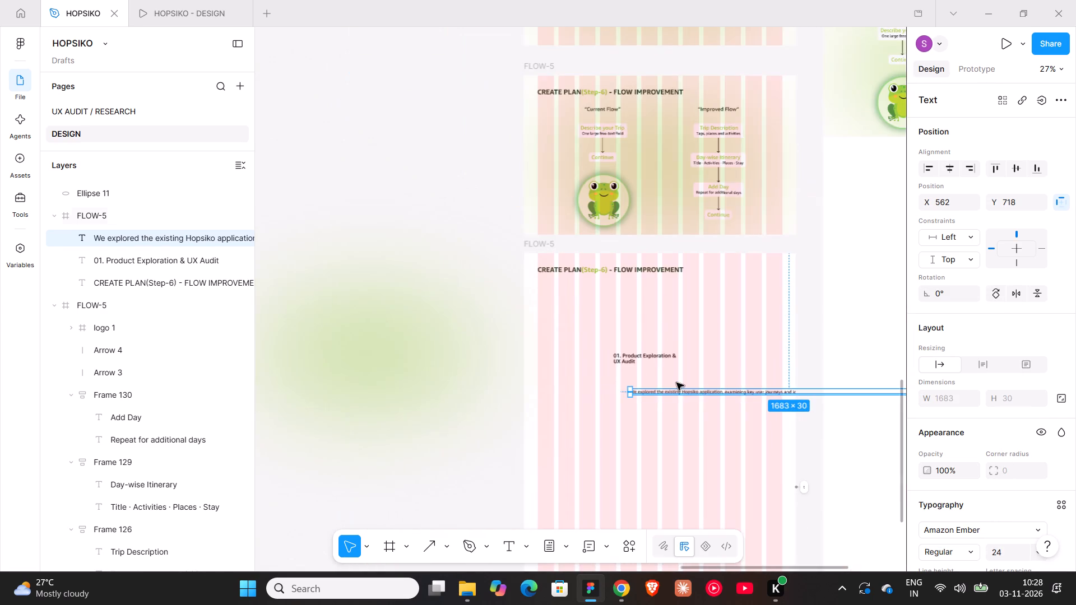
Narrow the stage 01 description to about 292 wide and place it just below the heading, with their left edges aligned.
shift+scroll(676, 384, down, 3)
drag(882, 391, 680, 402)
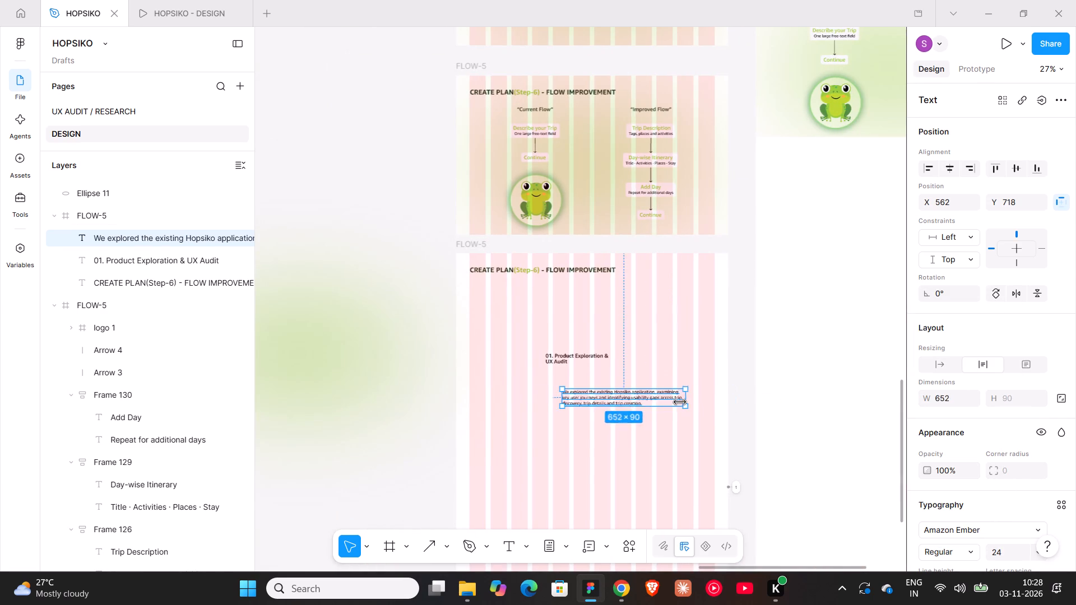
drag(680, 402, 619, 397)
ctrl+scroll(618, 397, up, 8)
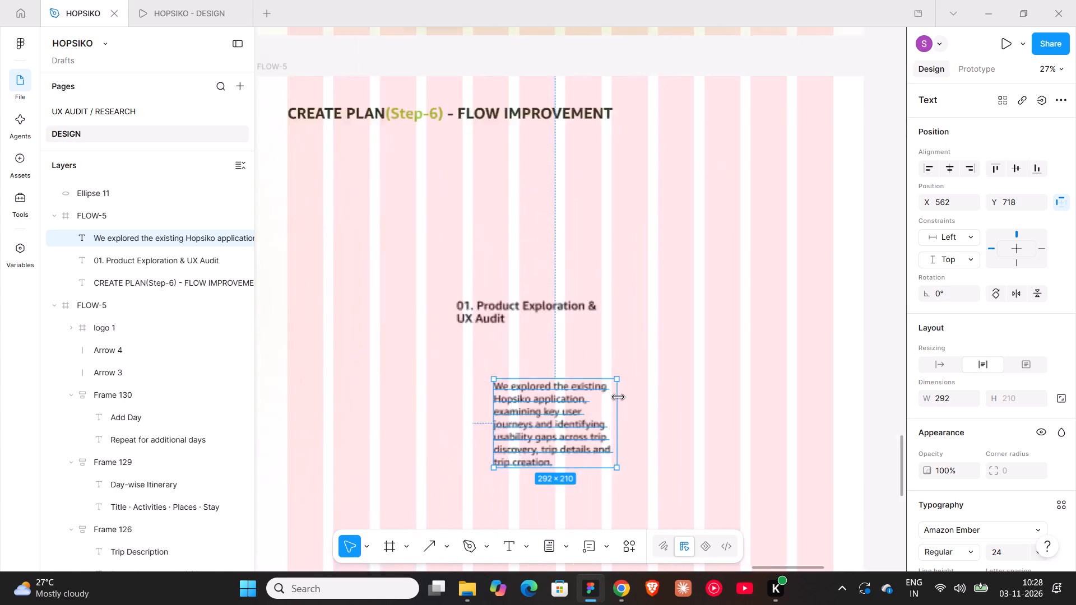
ctrl+scroll(618, 397, up, 3)
ctrl+scroll(618, 397, down, 4)
drag(528, 426, 483, 375)
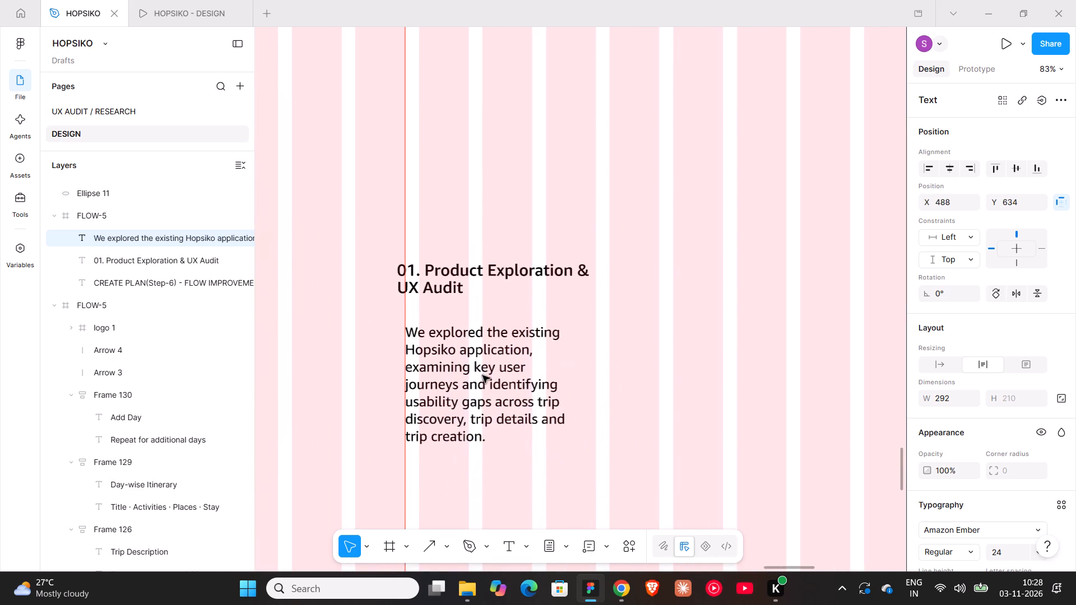
drag(483, 375, 476, 362)
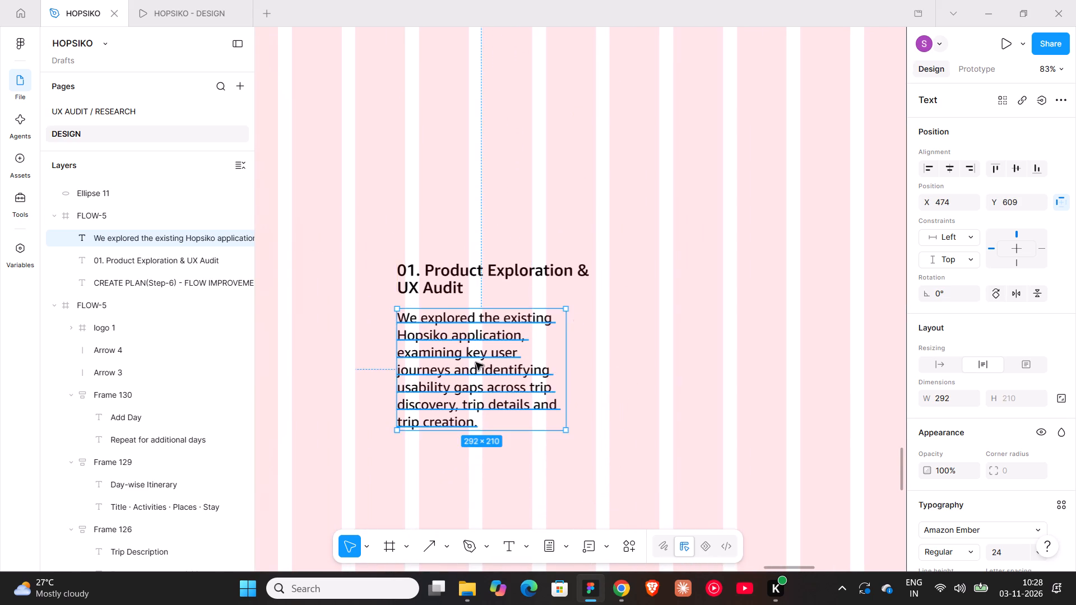
Check Unimart's Our Approach cards for reference, and wrap the stage 01 heading and description in an auto layout frame with hugging width.
ctrl+scroll(476, 362, down, 5)
click(632, 603)
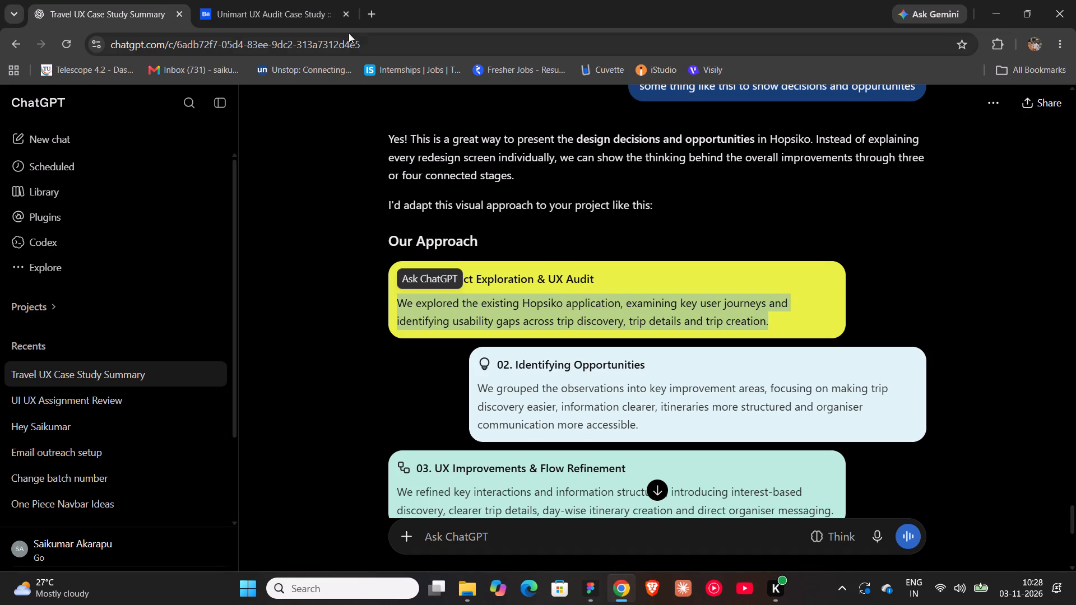
click(313, 0)
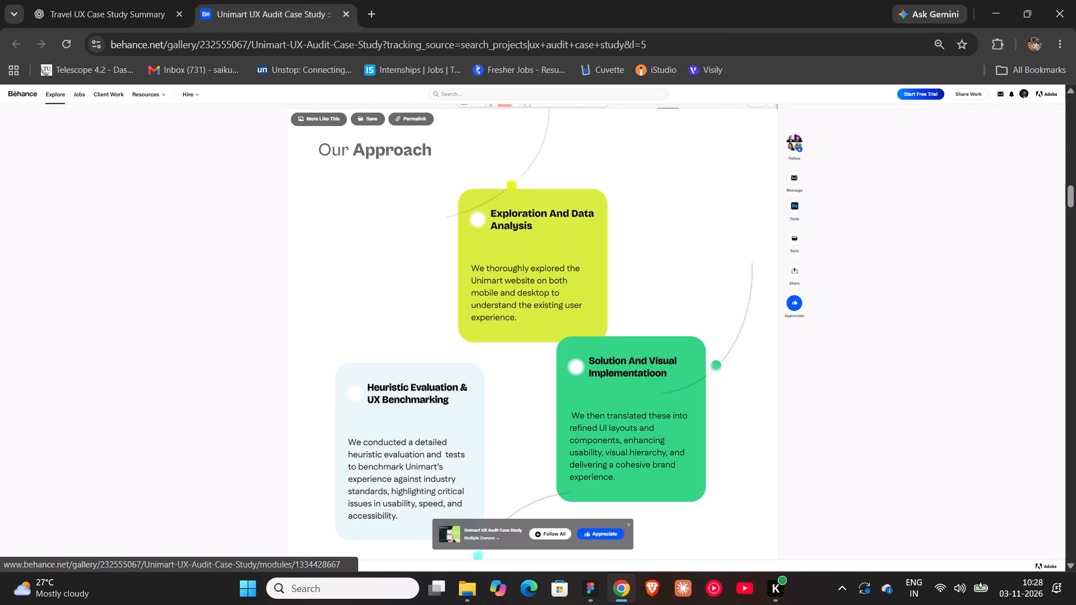
click(584, 585)
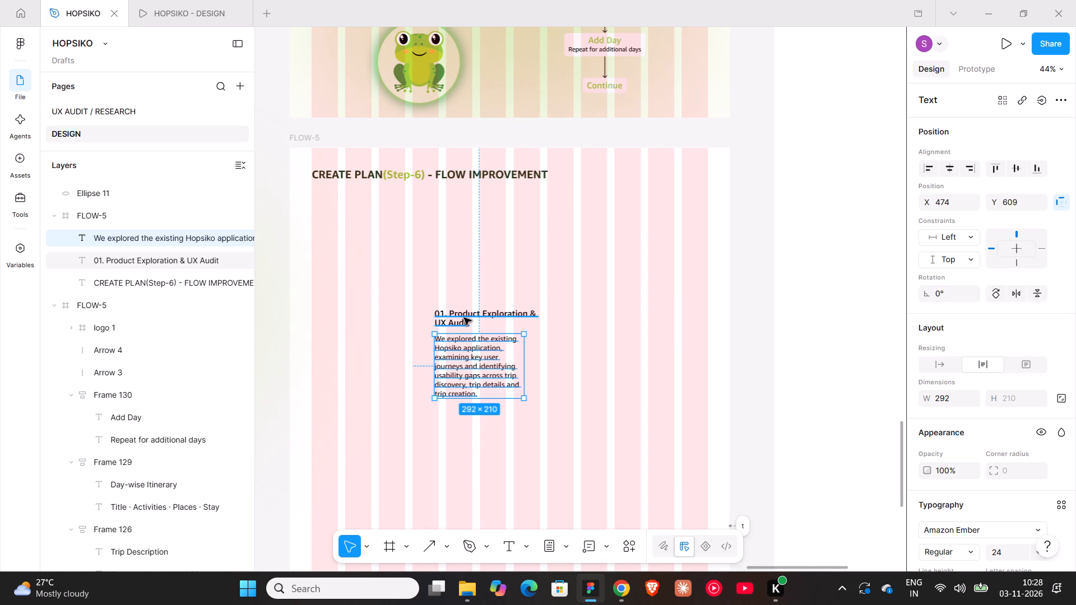
shift+click(464, 318)
key(shift+a)
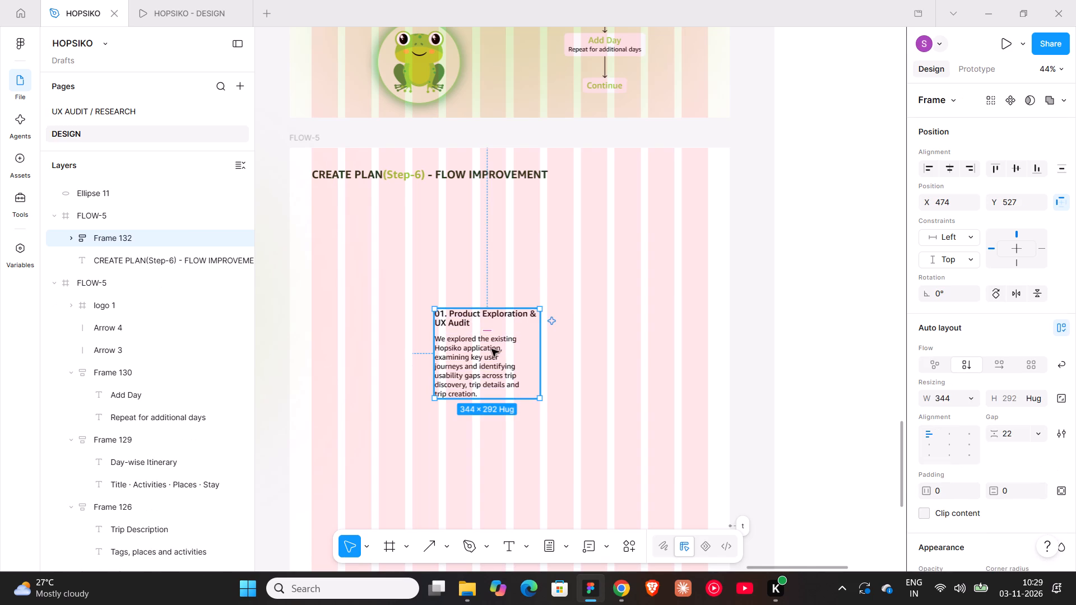
click(976, 399)
click(946, 414)
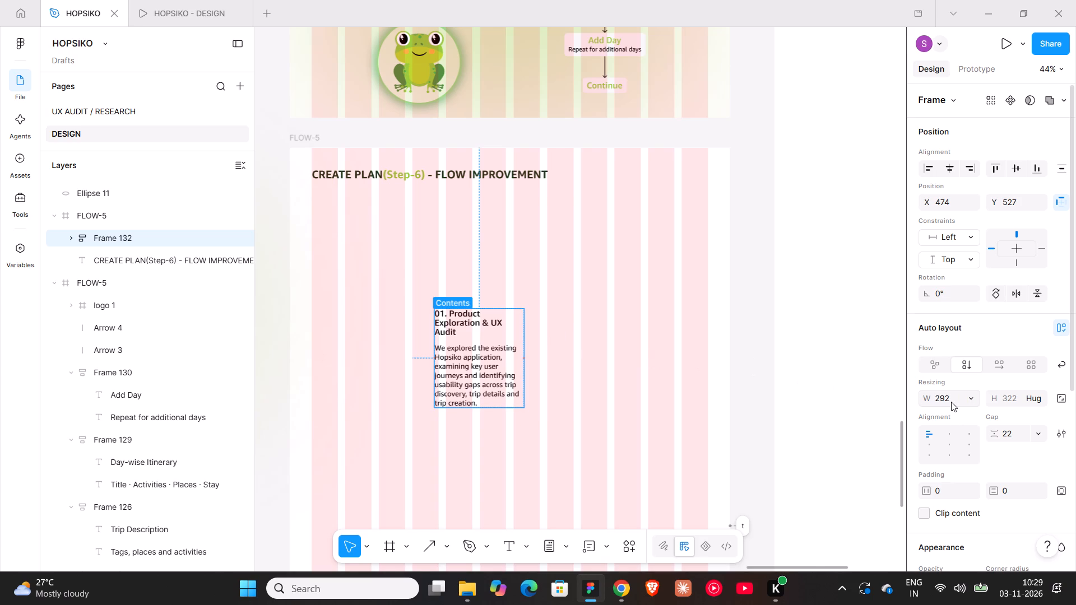
Set the stage 01 card frame's horizontal and vertical padding to 24.
drag(927, 492, 559, 297)
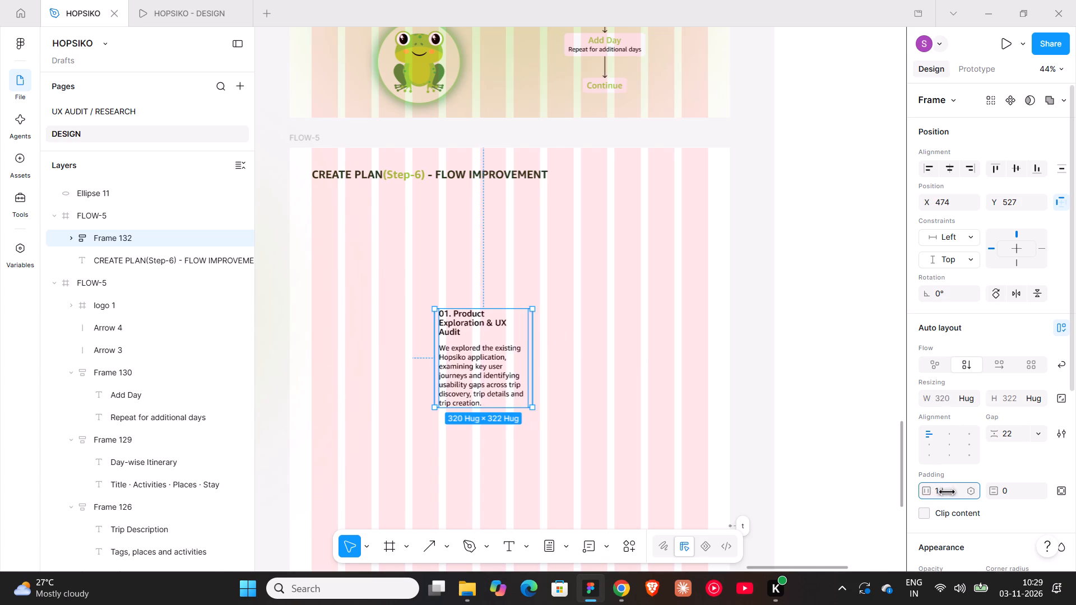
drag(559, 297, 573, 301)
click(940, 492)
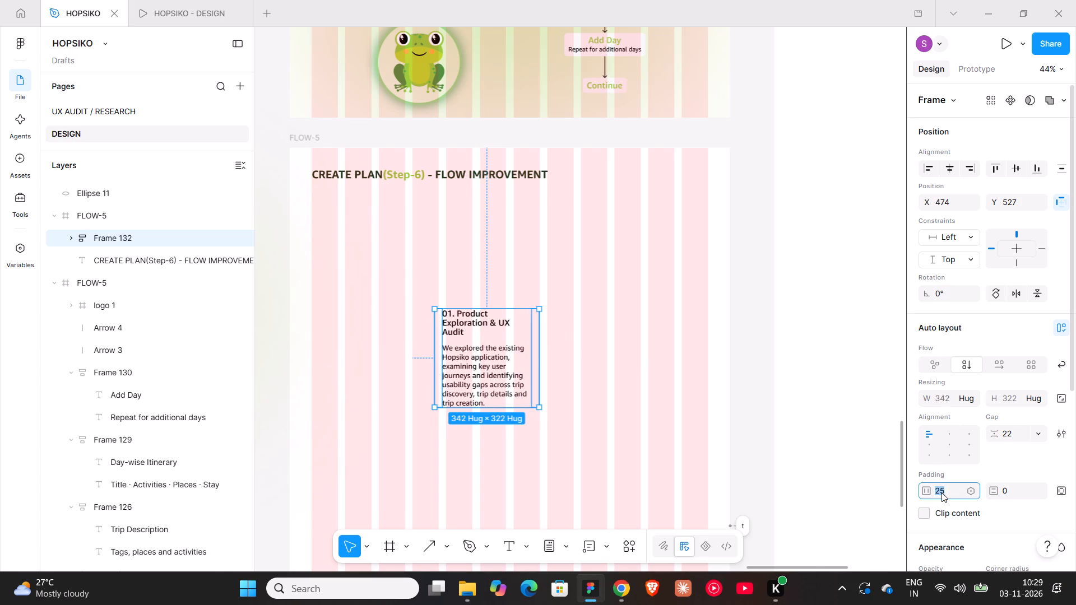
text(24)
key(Return)
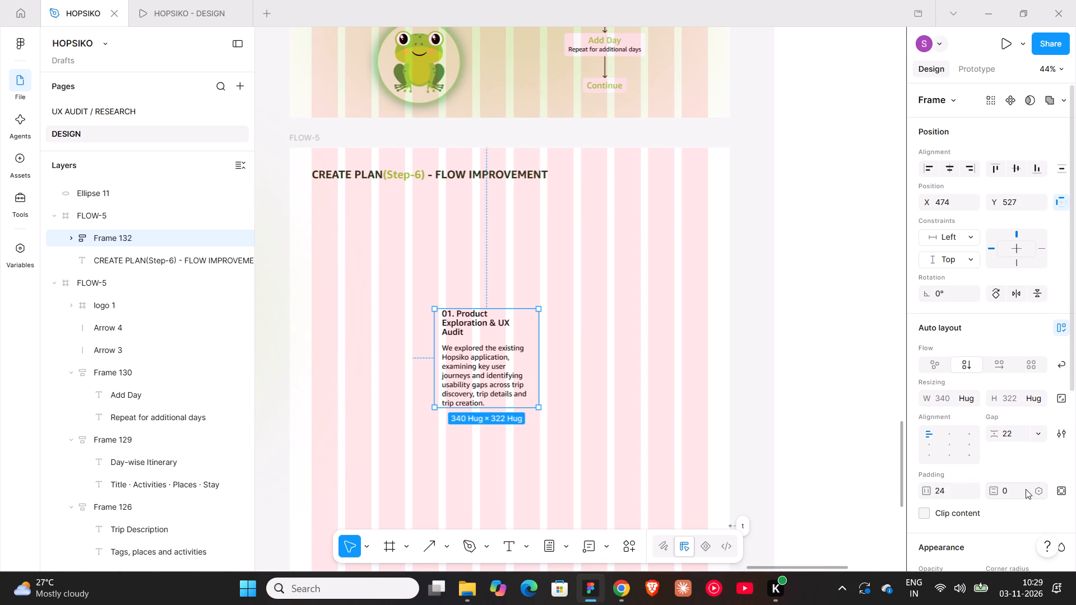
click(1014, 487)
text(16)
key(Return)
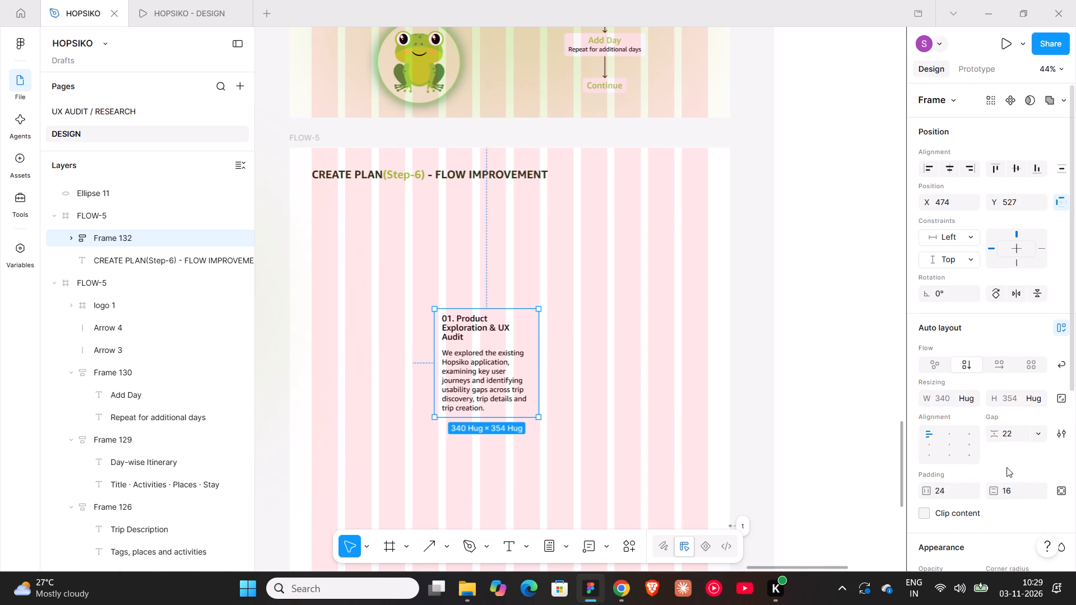
drag(1010, 482, 538, 298)
click(1012, 490)
text(24)
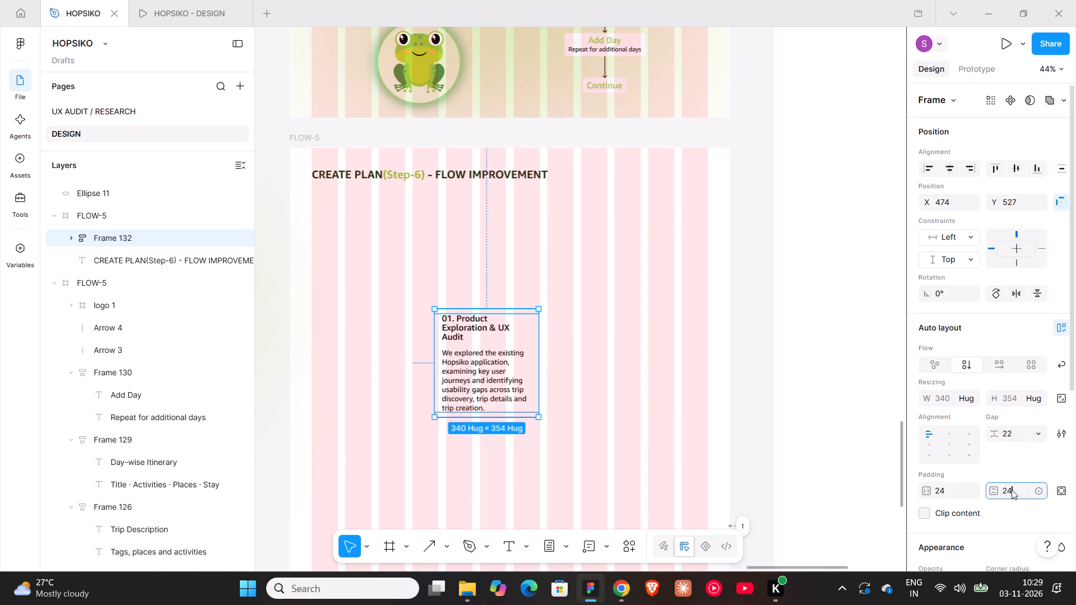
key(Return)
click(1012, 490)
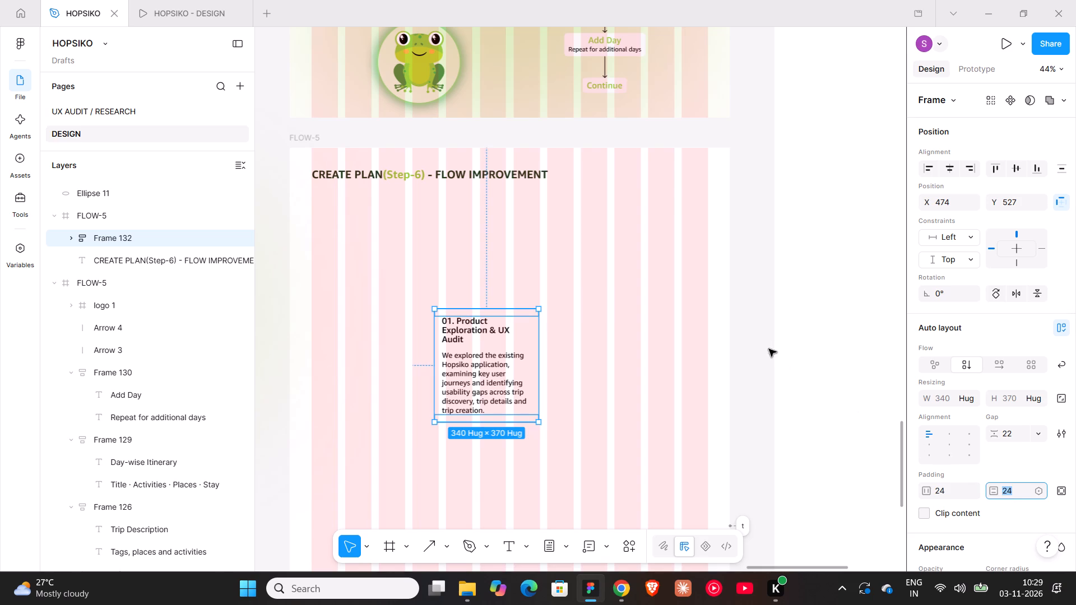
click(588, 309)
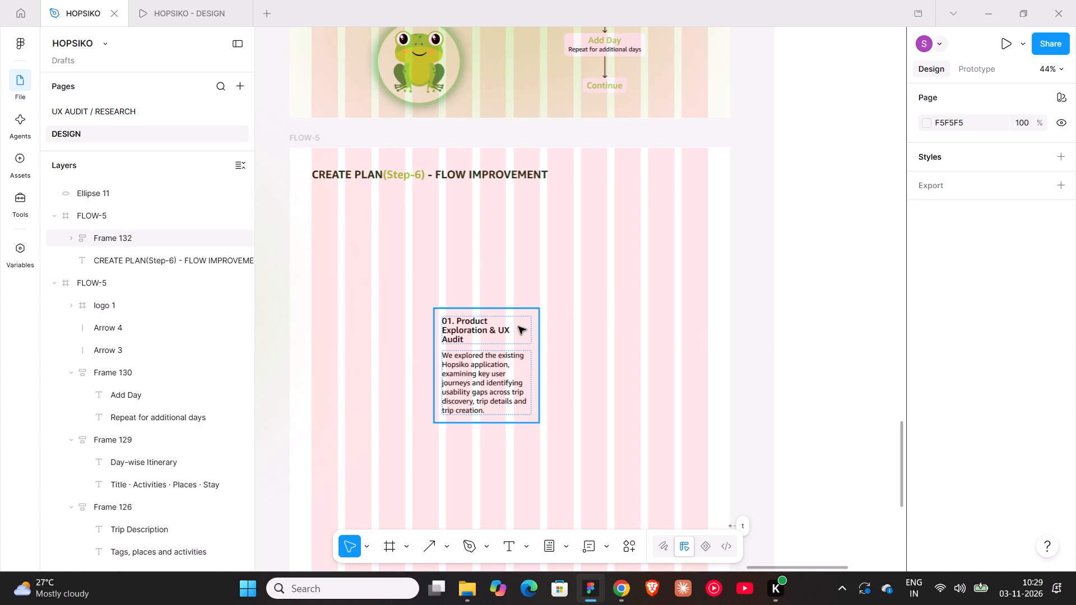
Compare the card with Unimart's version, and change the stage 01 description's font weight to Light.
click(518, 327)
click(616, 590)
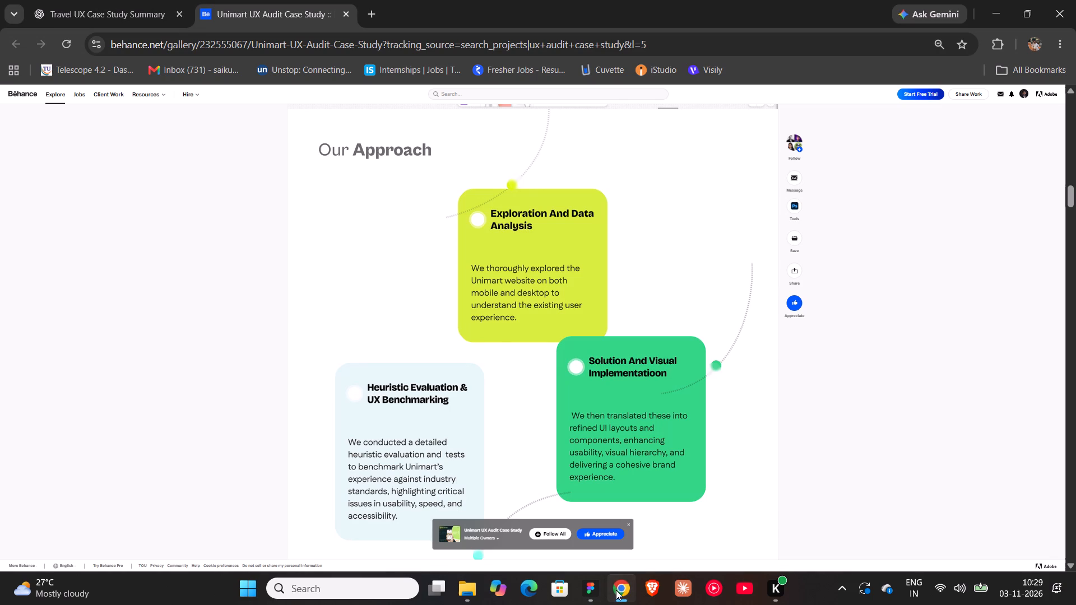
click(585, 590)
triple_click(489, 381)
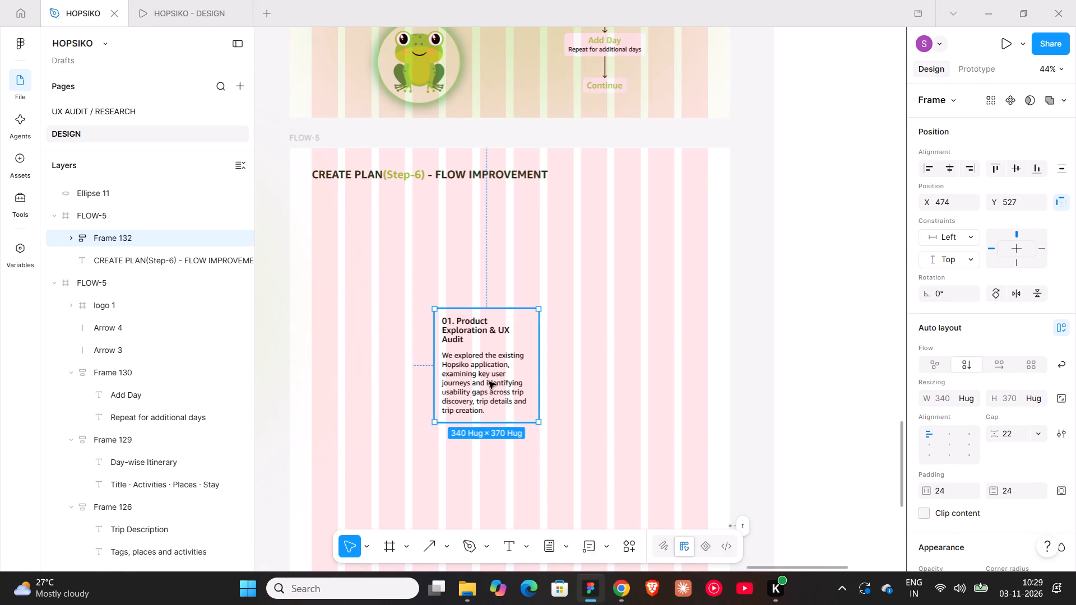
click(956, 501)
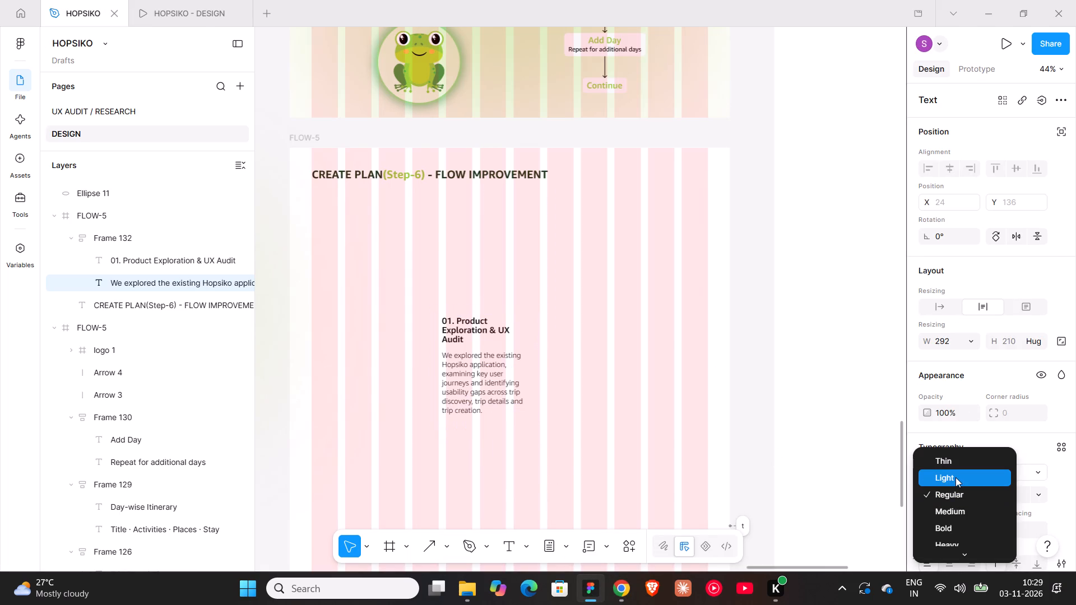
click(956, 477)
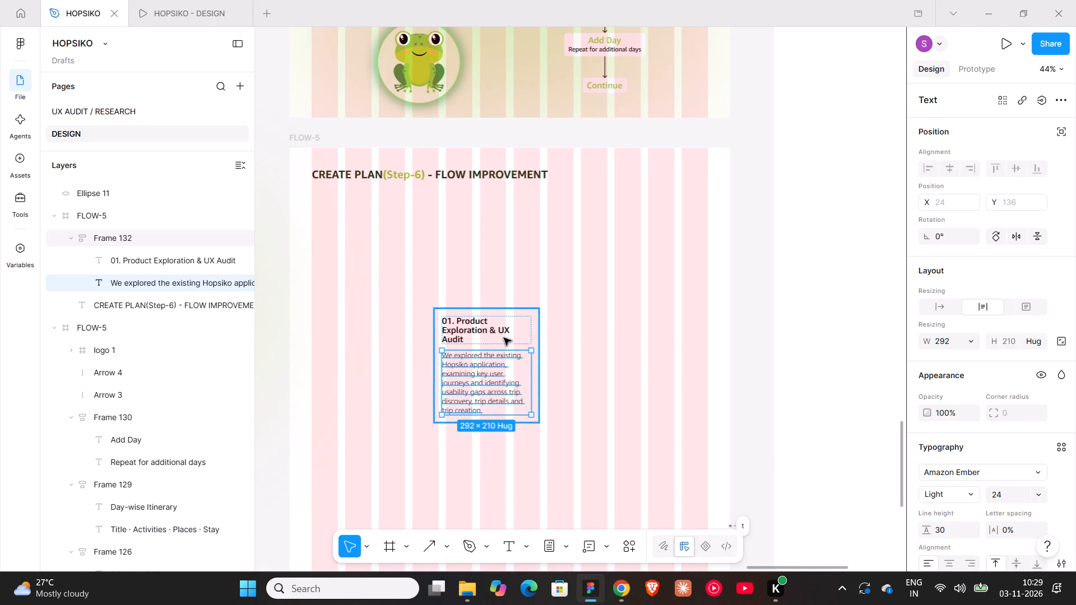
click(491, 329)
click(601, 355)
Set the stage 01 card frame's corner radius to 18.
click(509, 379)
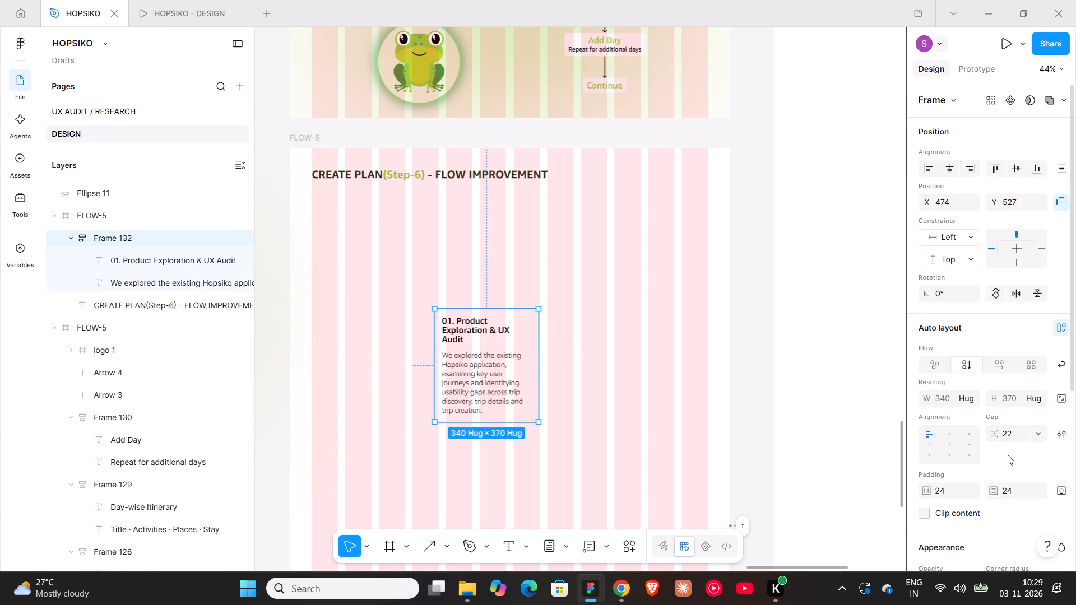
scroll(1010, 468, down, 3)
click(1003, 379)
text(18)
key(Return)
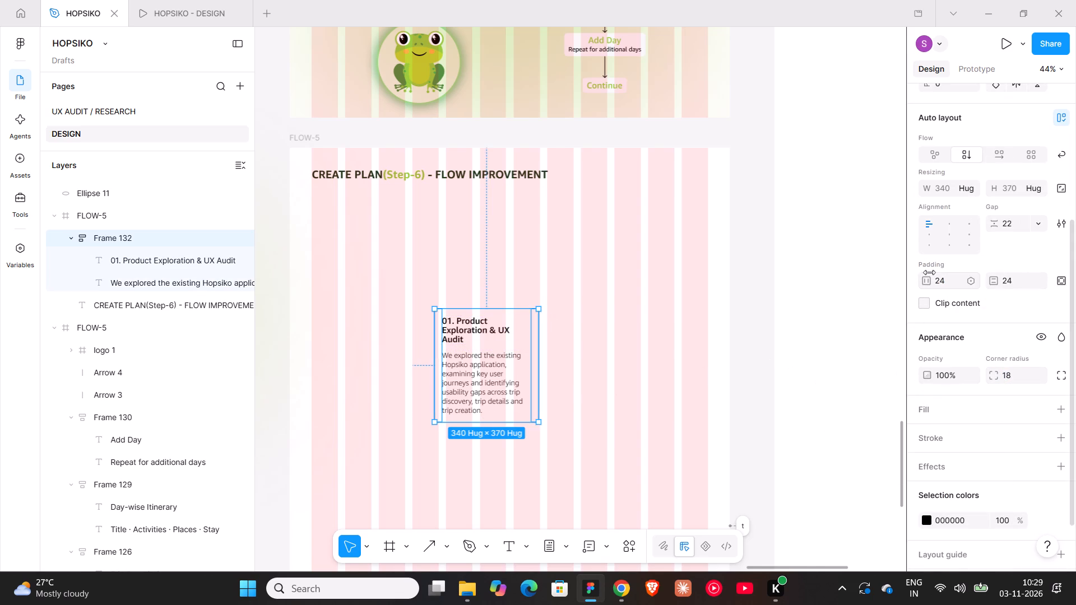
Fill the stage 01 card with the page's green 9ACA3C and check it in the prototype preview.
scroll(935, 280, up, 1)
click(1065, 482)
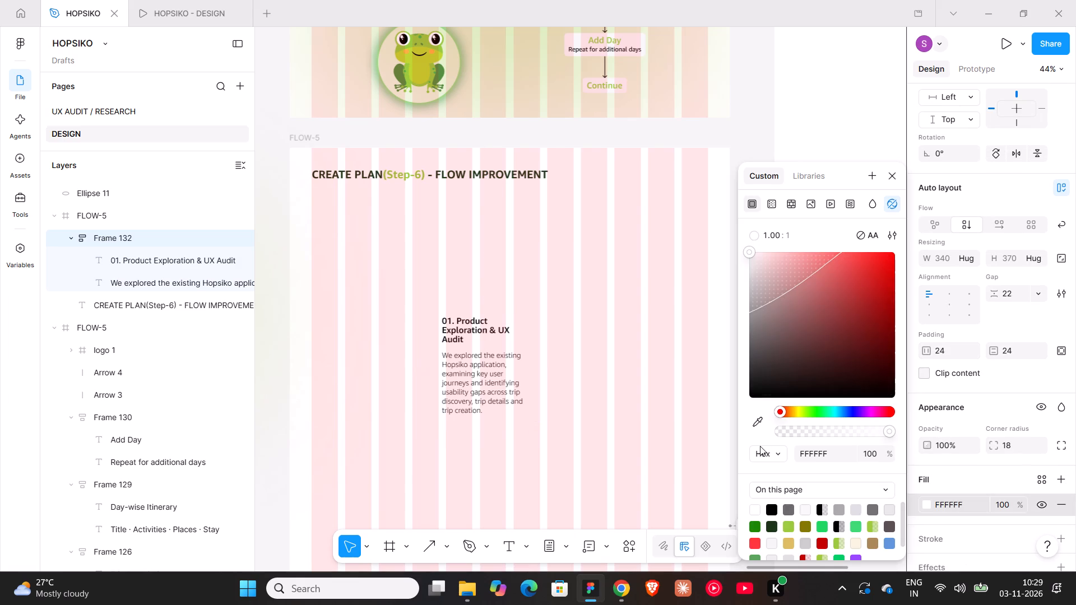
click(792, 525)
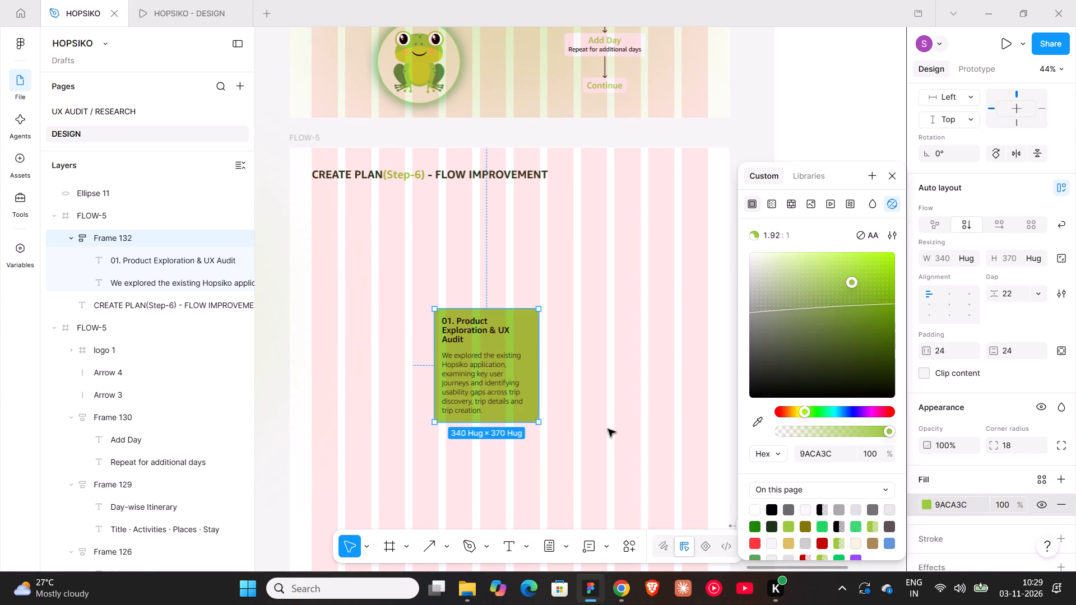
click(604, 394)
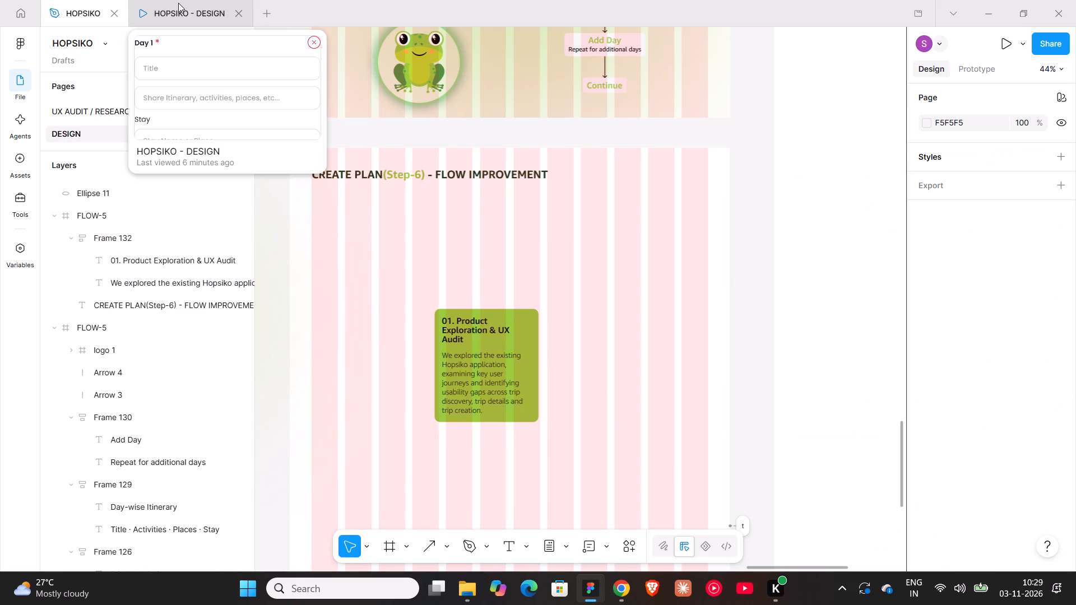
click(298, 136)
click(183, 21)
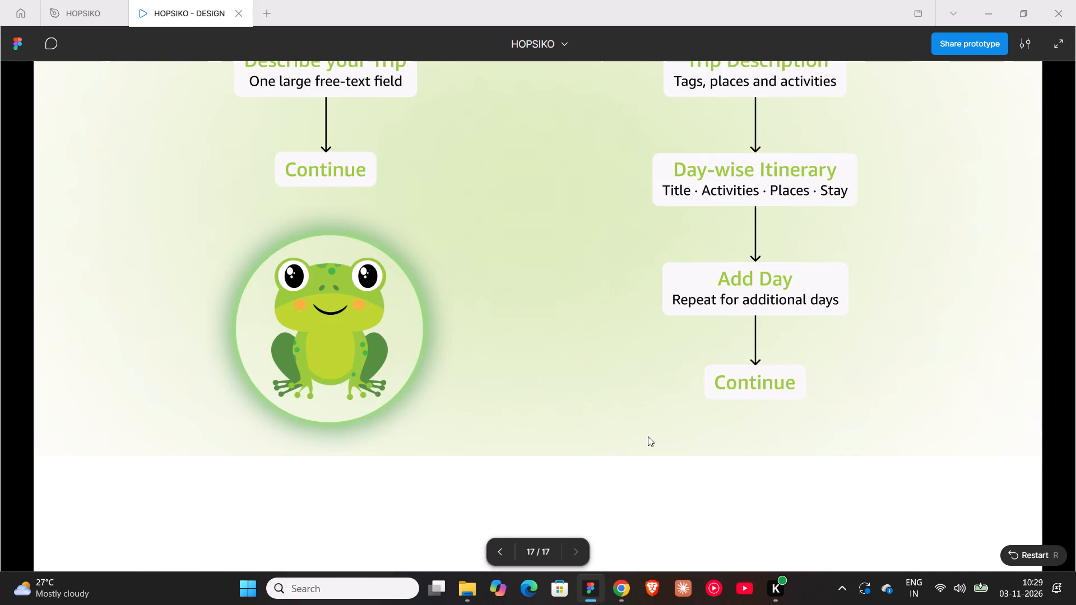
key(Left)
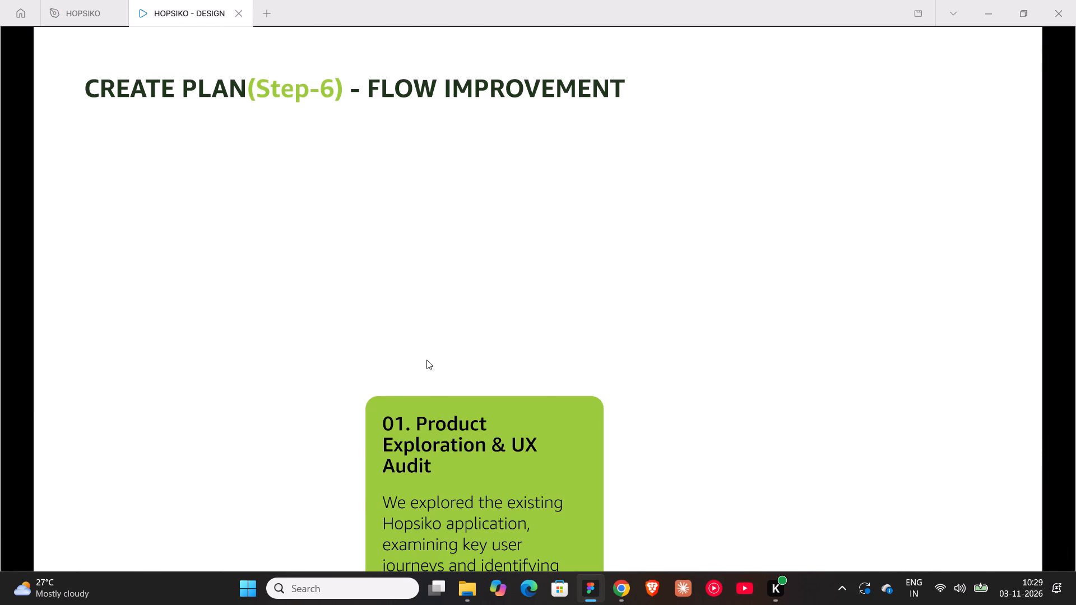
scroll(426, 360, down, 2)
scroll(426, 360, up, 1)
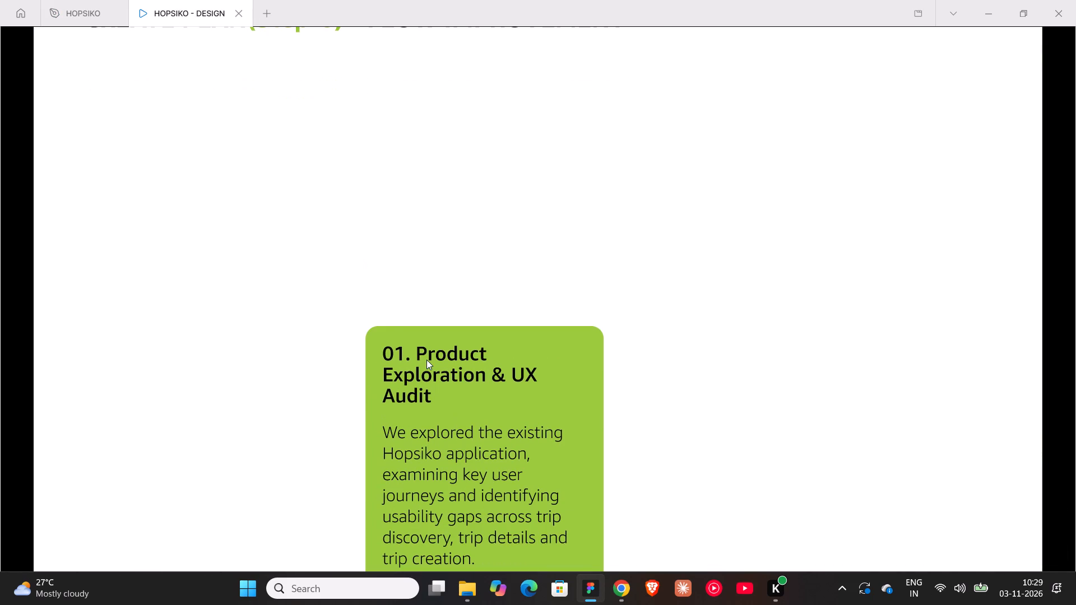
click(79, 21)
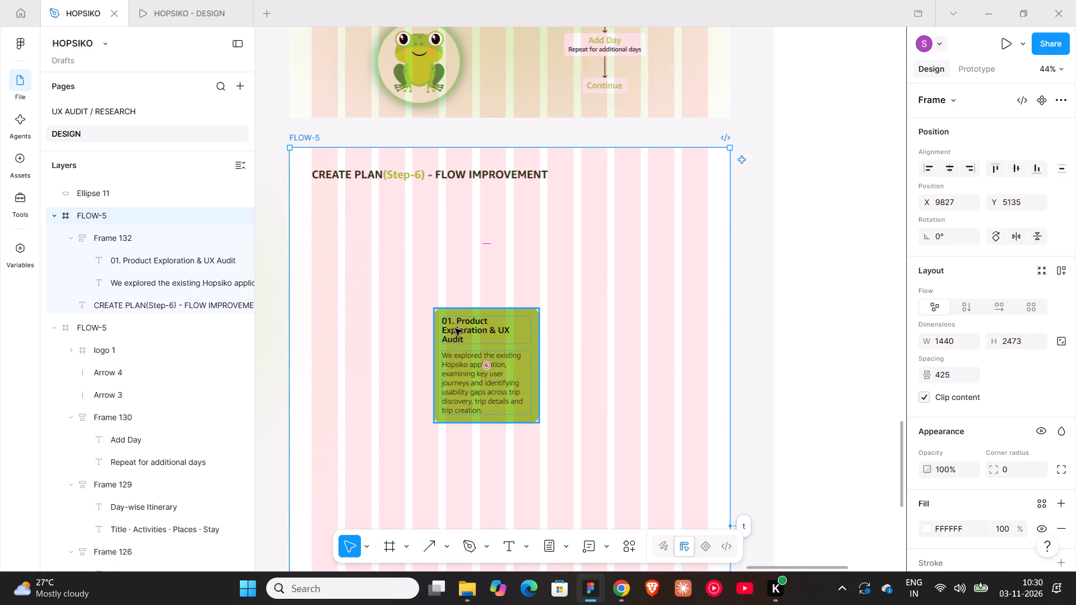
Move the stage 01 card up under the section heading, to about X 182, Y 248 in the FLOW-5 frame.
drag(472, 365, 430, 311)
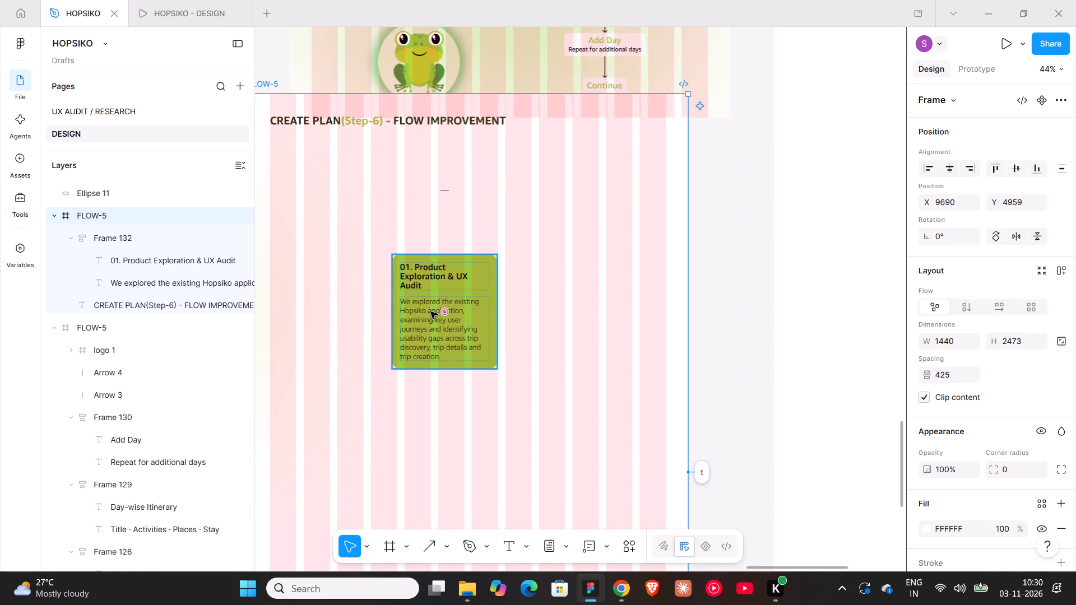
key(ctrl+z)
click(473, 352)
drag(471, 342, 434, 317)
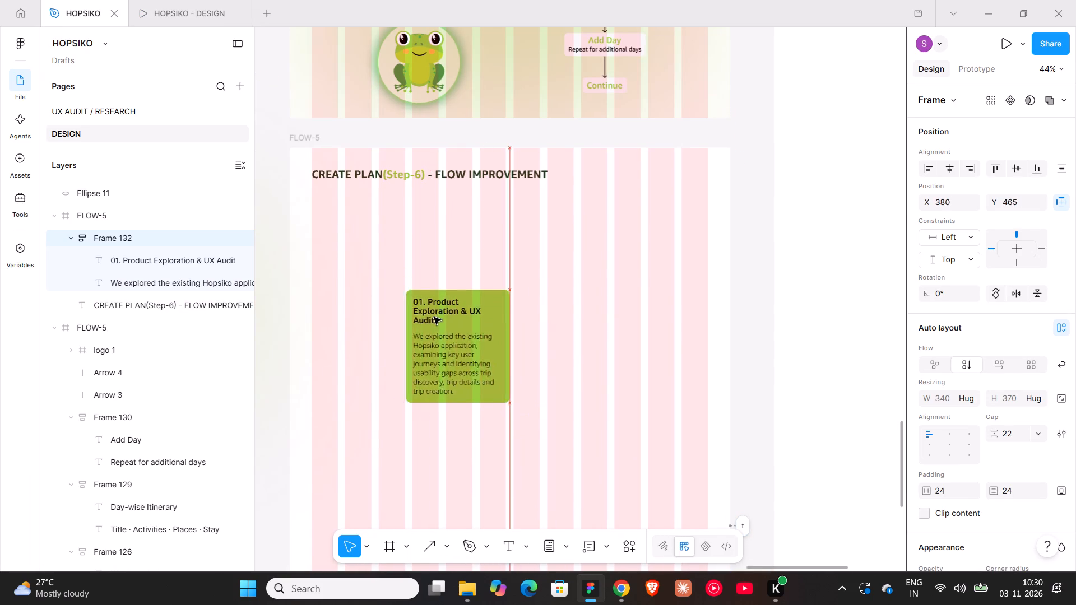
drag(434, 317, 392, 268)
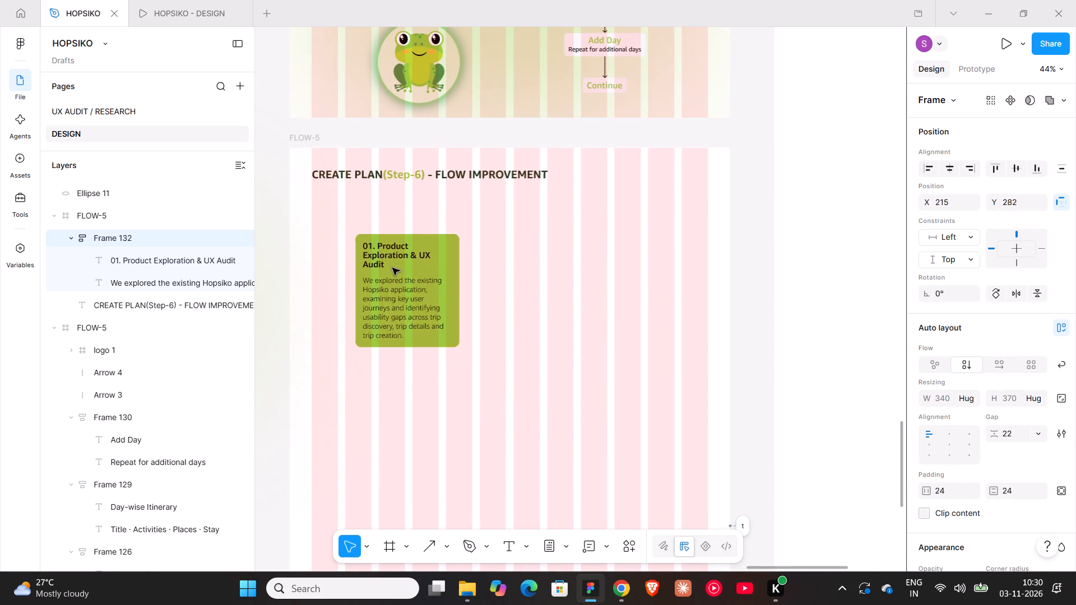
drag(392, 268, 382, 257)
alt+drag(382, 257, 438, 287)
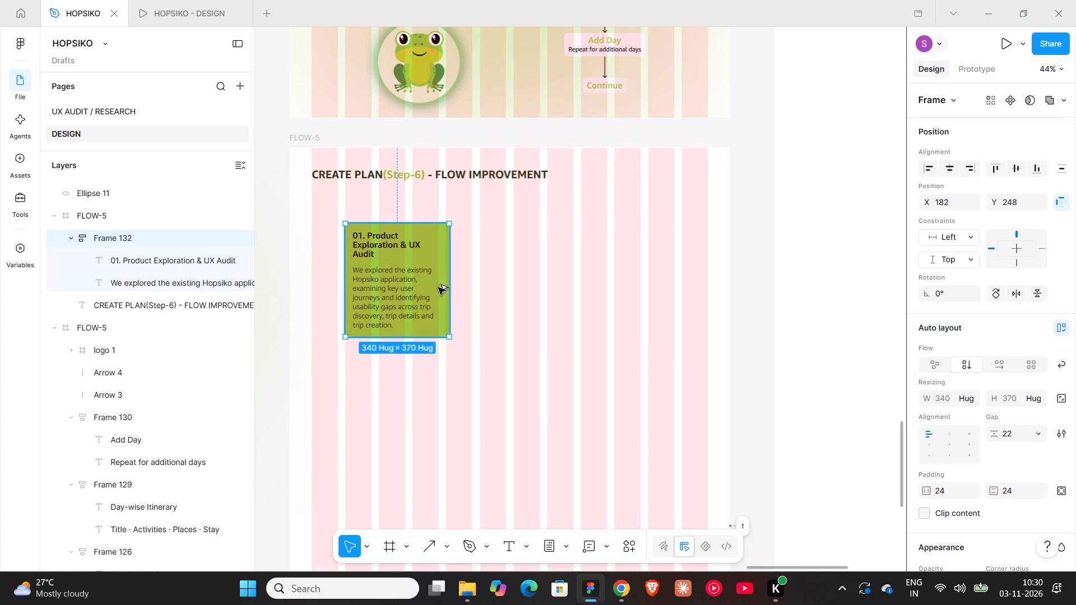
Duplicate the stage 01 card and place the copy lower on the opposite side of the frame, at about X 918, Y 403.
alt+drag(438, 287, 609, 305)
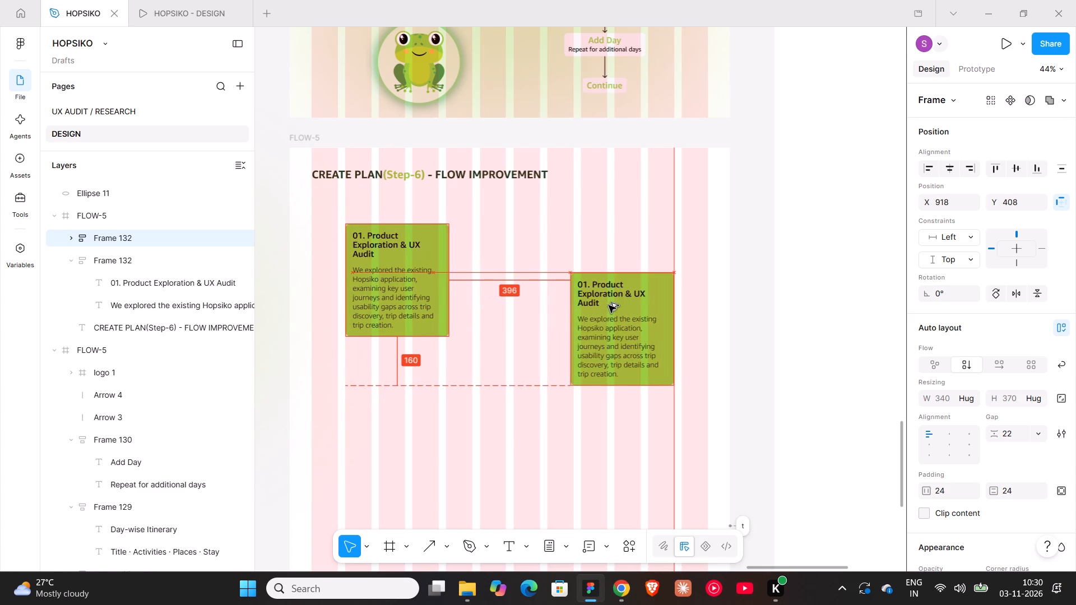
alt+drag(609, 305, 606, 304)
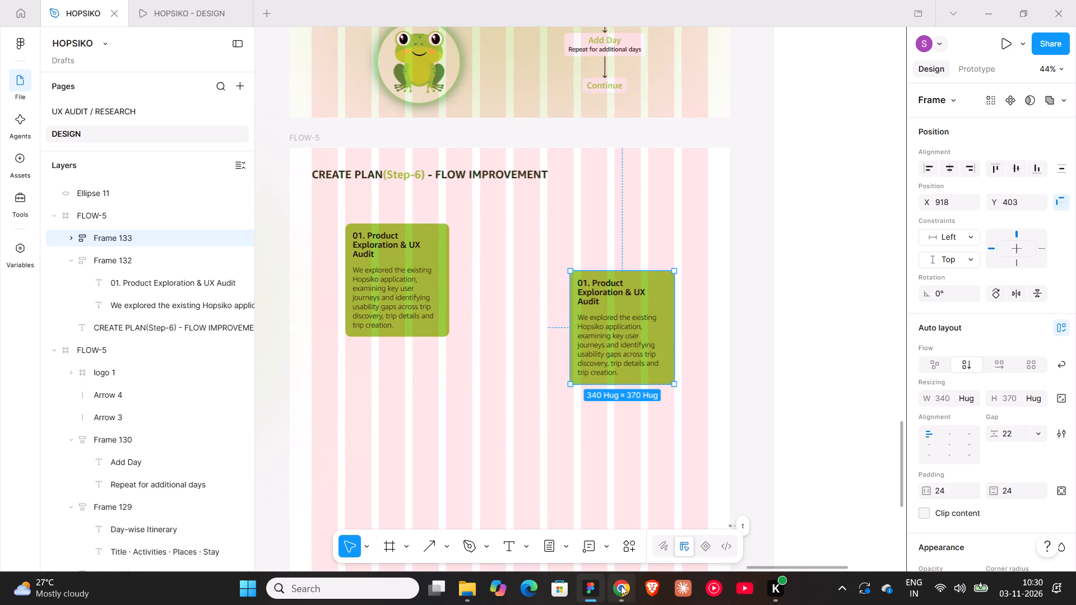
Replace the duplicated card's heading with "02. Identifying Opportunities", copied from ChatGPT's Our Approach text.
click(621, 585)
click(82, 3)
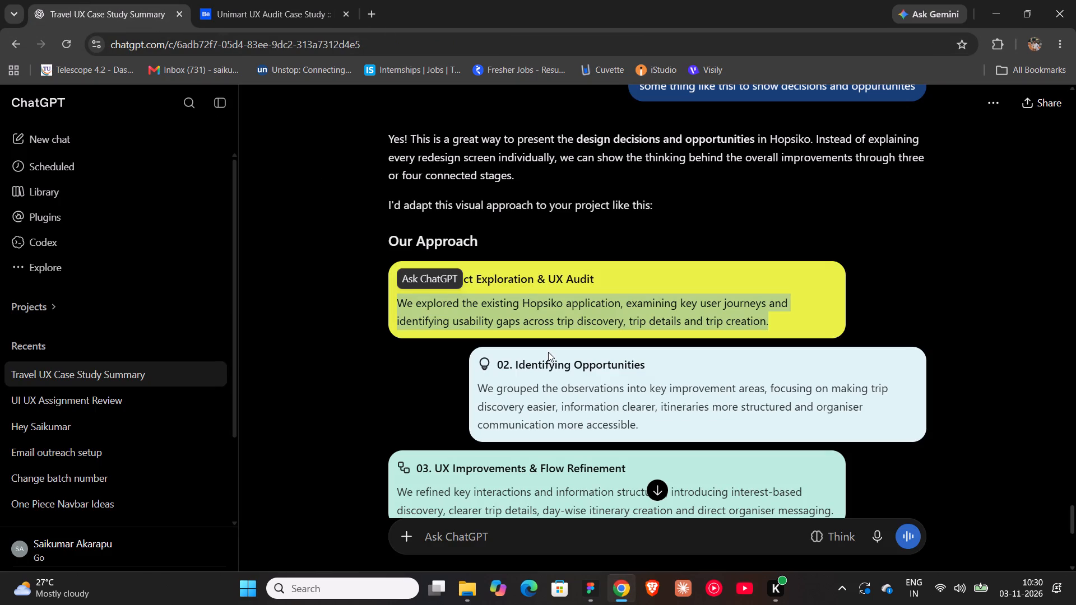
drag(498, 363, 595, 362)
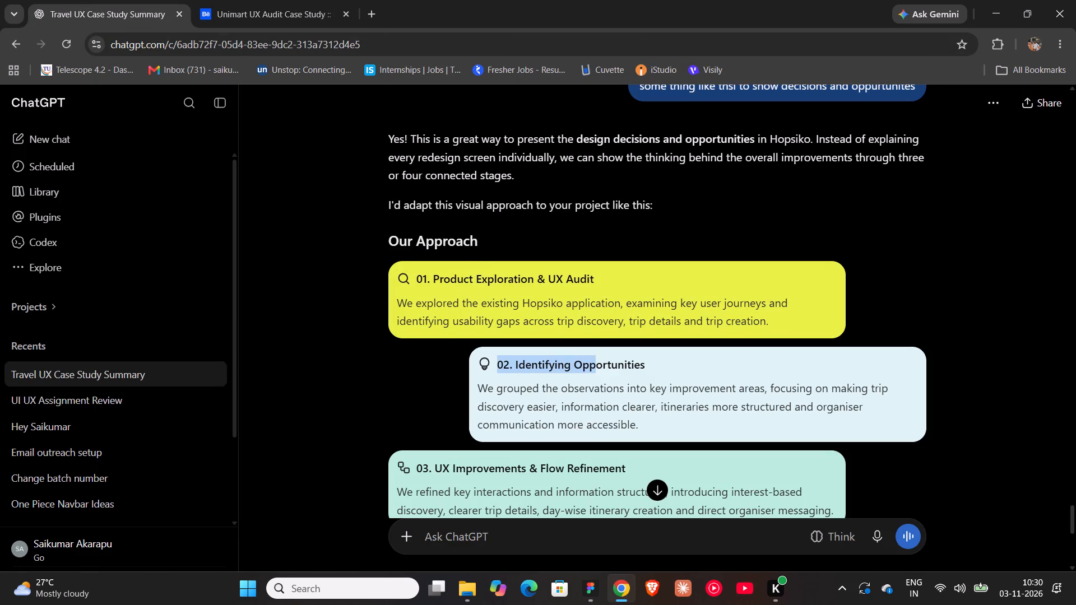
drag(595, 362, 644, 364)
key(ctrl+c)
click(600, 585)
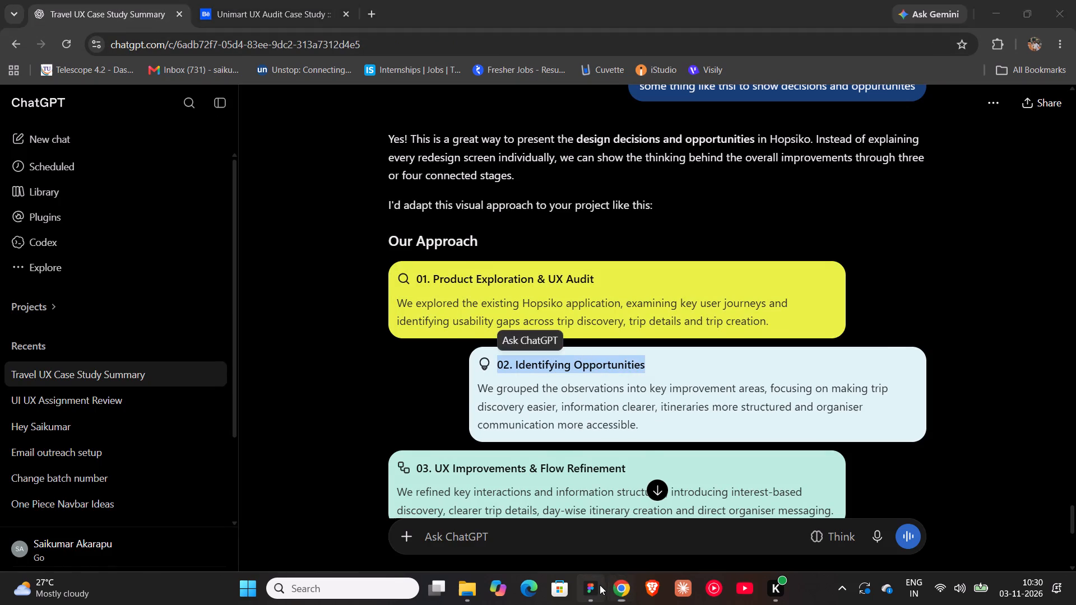
triple_click(607, 291)
triple_click(607, 291)
double_click(607, 291)
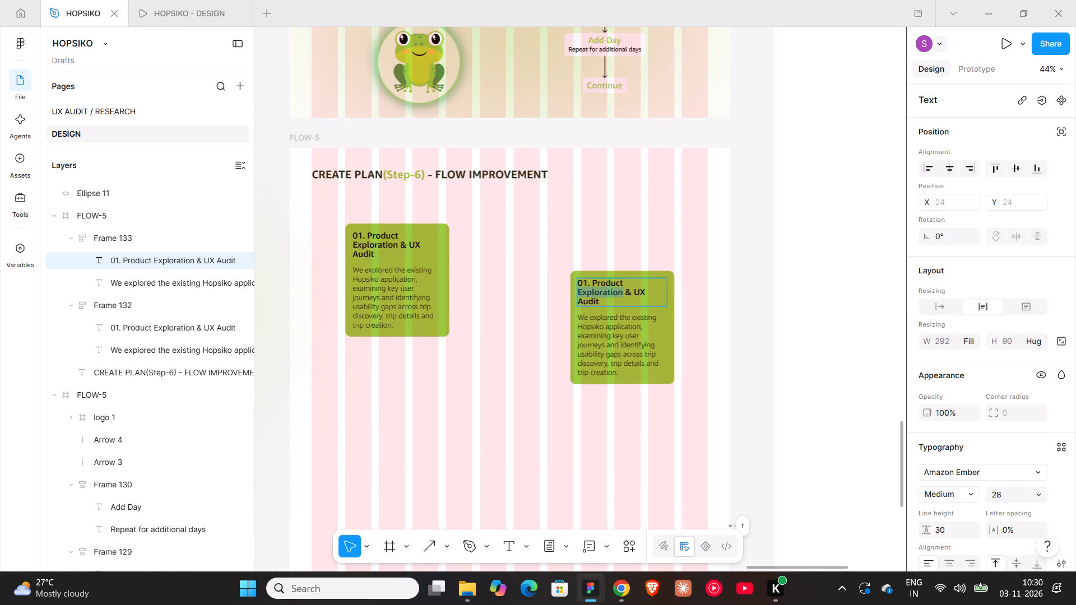
key(ctrl+v)
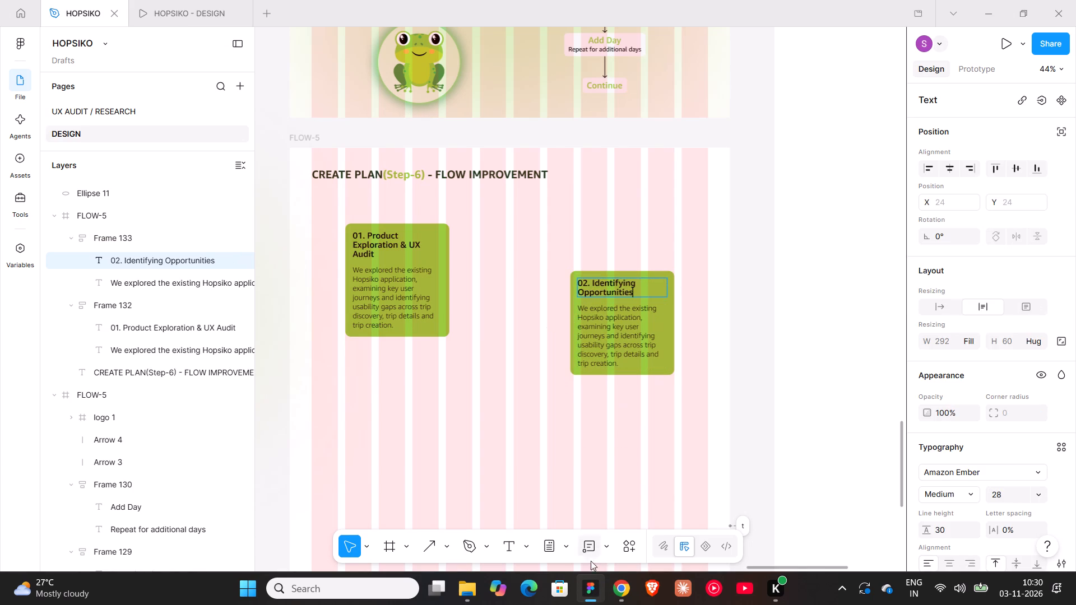
Replace the stage 02 card's description with ChatGPT's paragraph beginning "We grouped the observations into key improvement areas".
click(612, 583)
drag(479, 388, 515, 397)
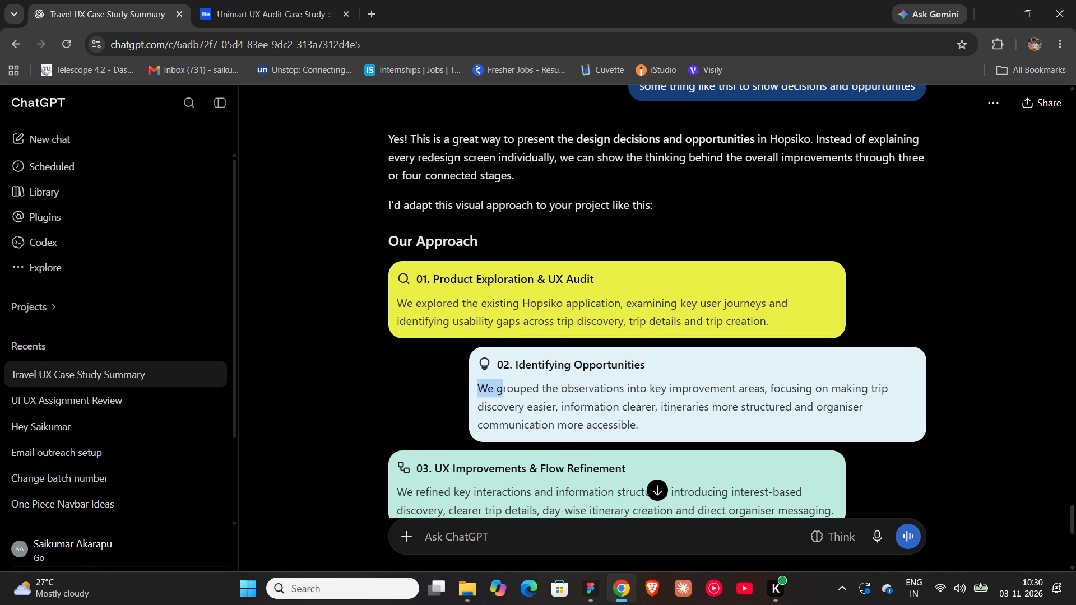
drag(515, 397, 639, 428)
key(ctrl+c)
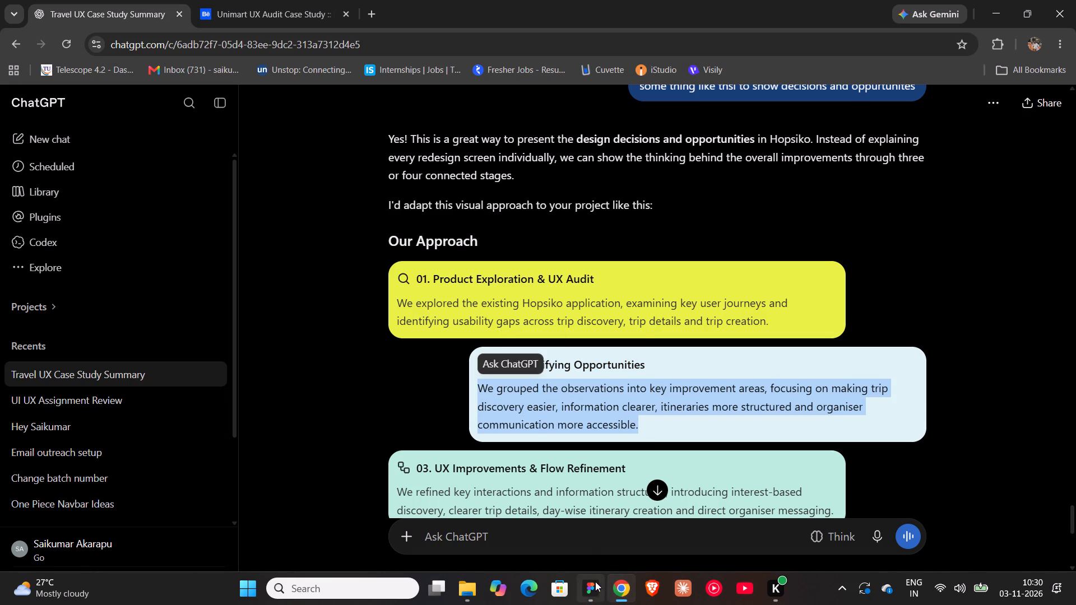
click(595, 581)
triple_click(618, 318)
key(ctrl+v)
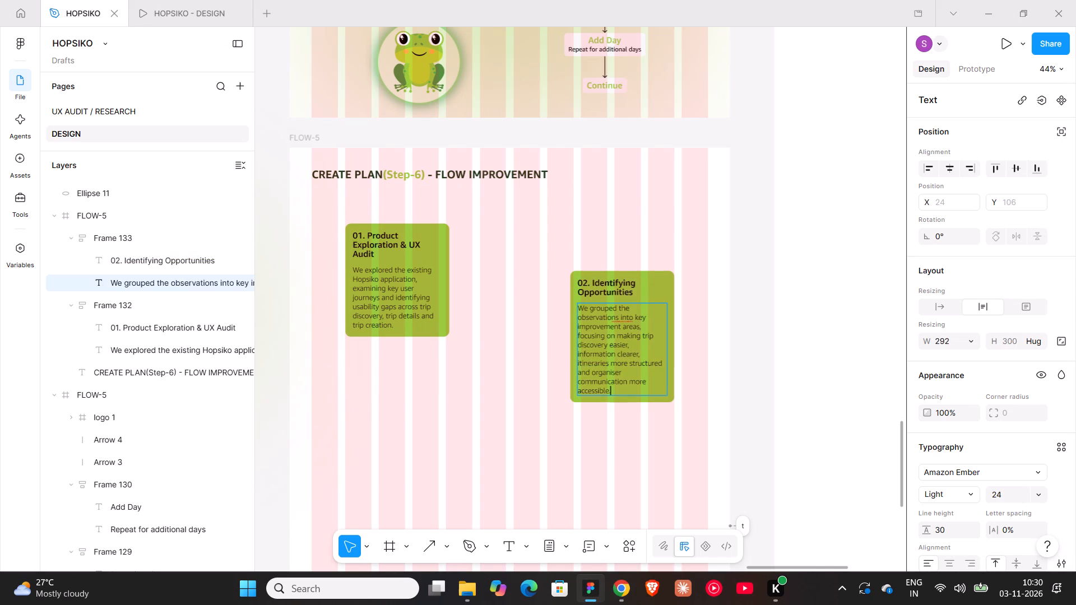
double_click(703, 358)
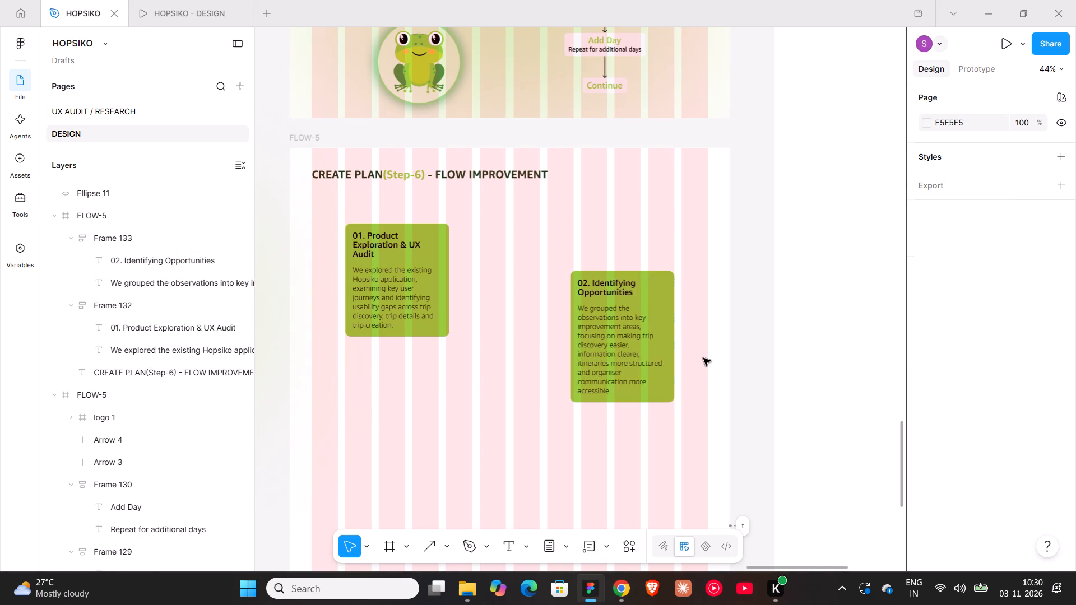
Fill the stage 02 card with the page's blue 6096D9 and adjust it to a lighter, brighter shade.
double_click(586, 345)
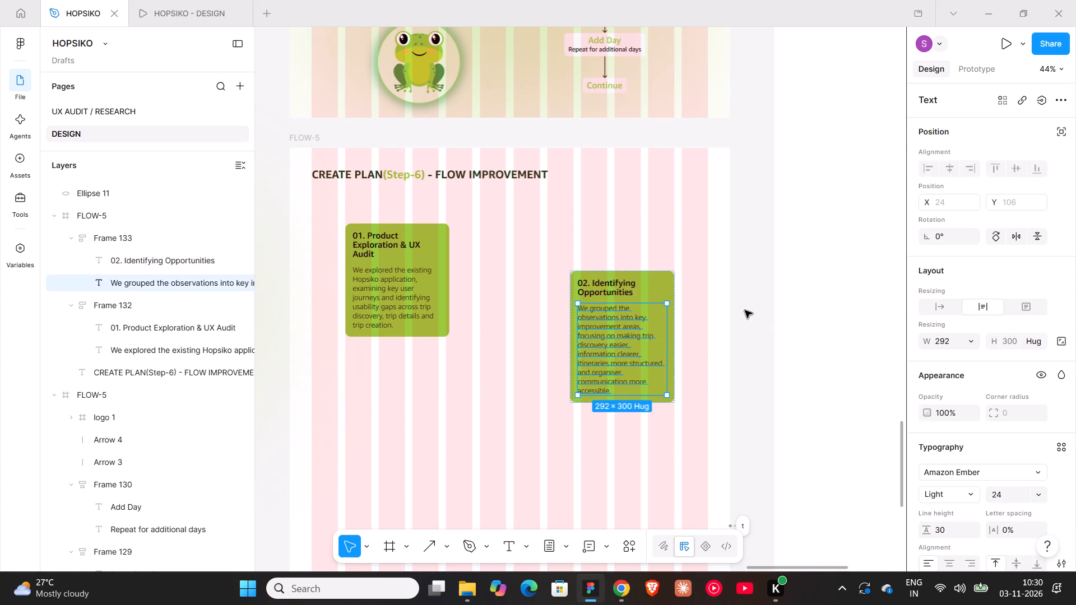
click(740, 306)
click(668, 286)
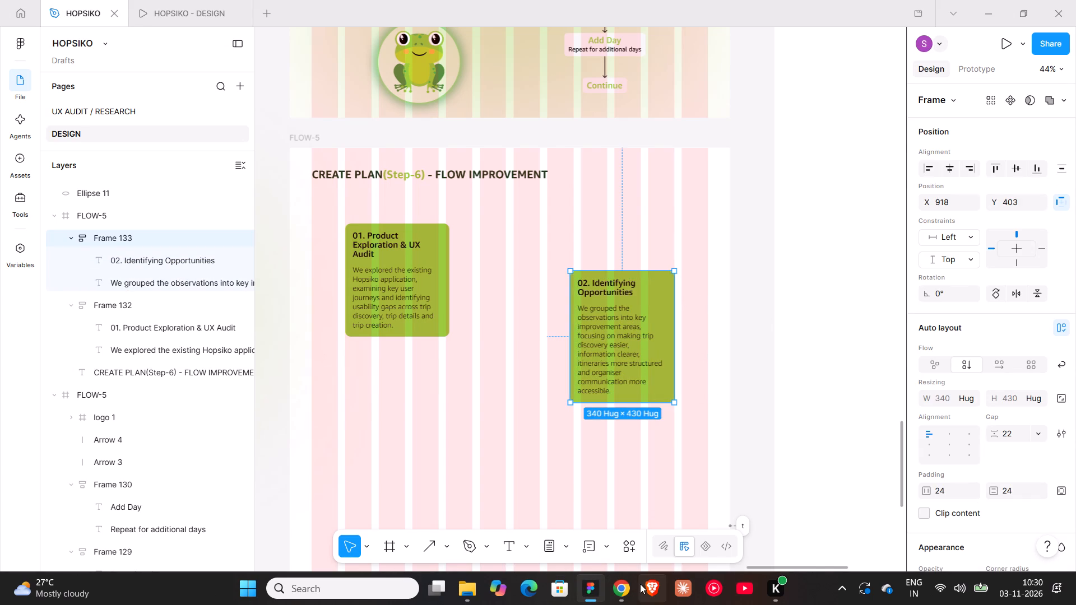
scroll(922, 530, down, 1)
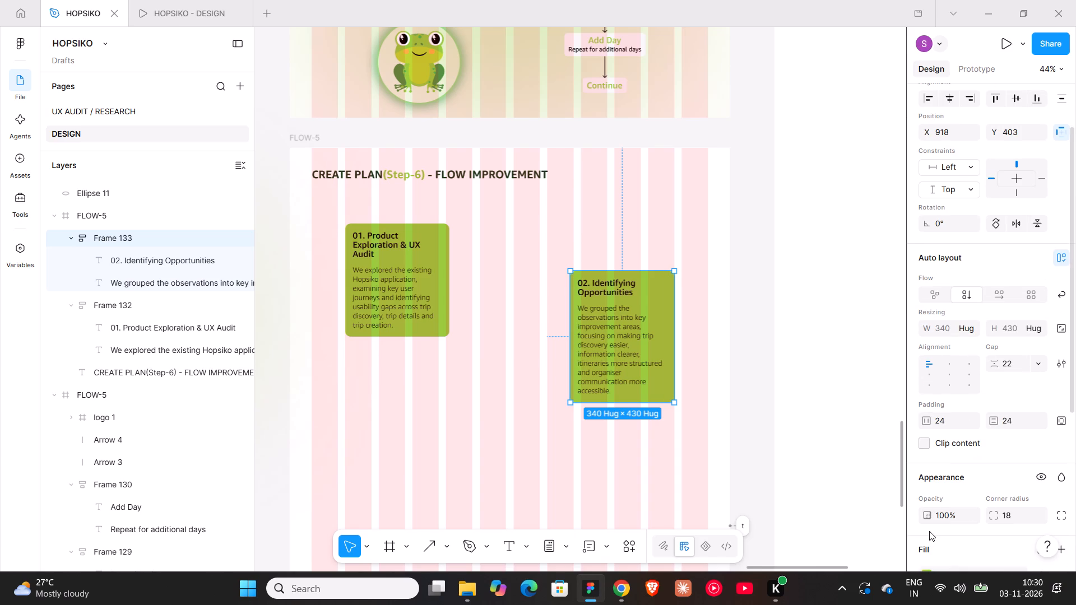
scroll(928, 531, down, 1)
click(926, 506)
scroll(864, 525, down, 1)
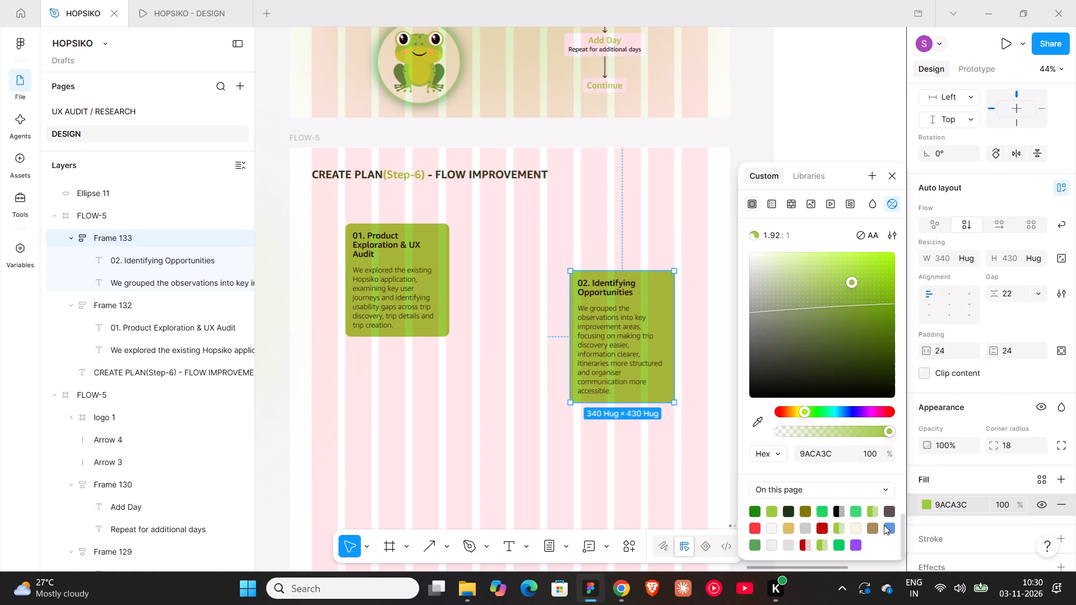
click(887, 525)
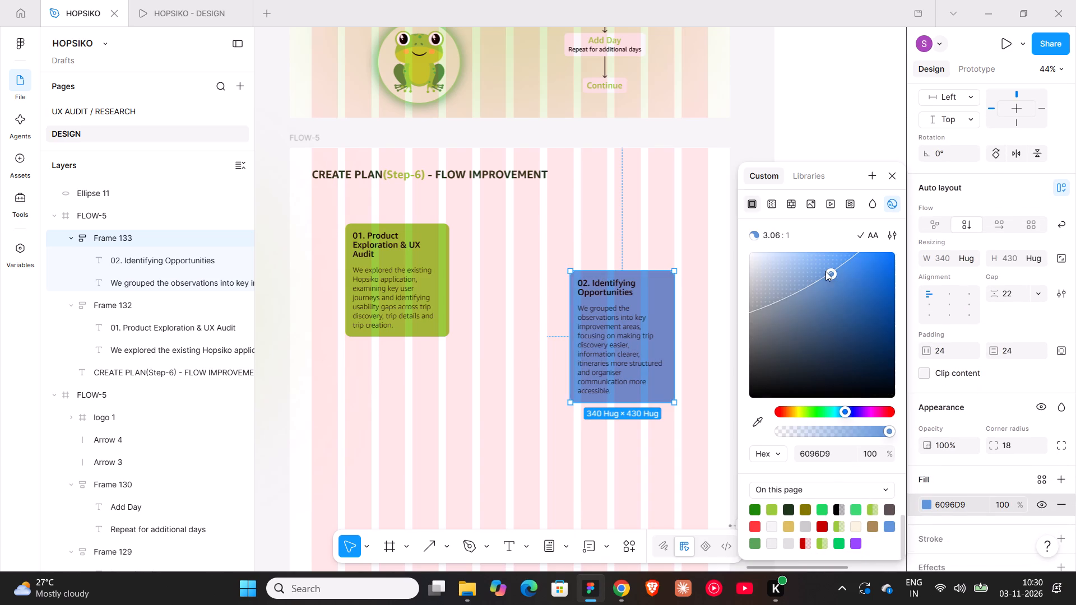
drag(831, 272, 810, 259)
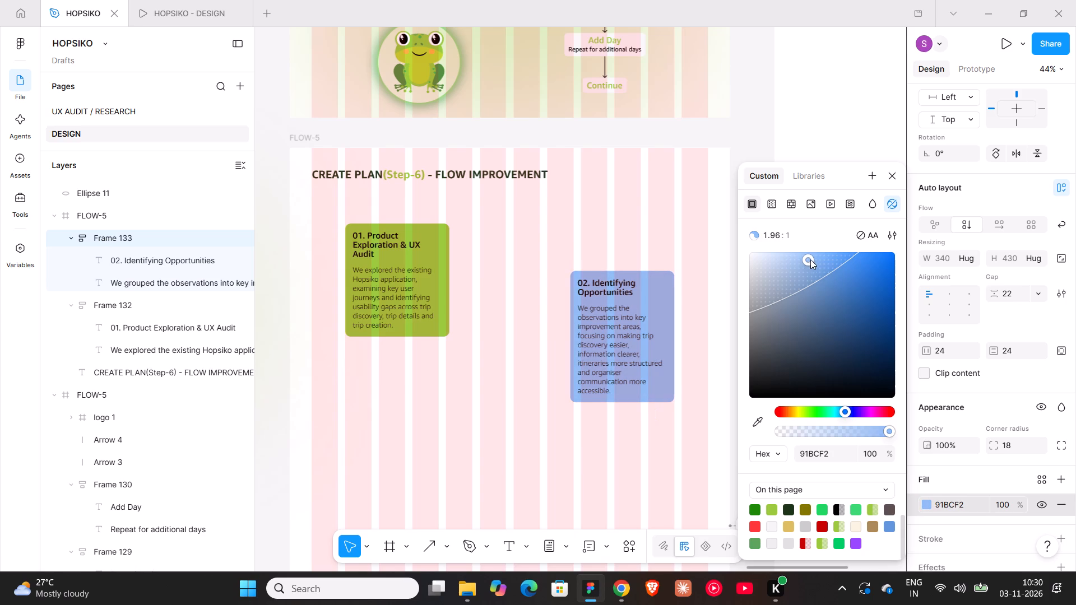
drag(810, 259, 822, 258)
click(708, 235)
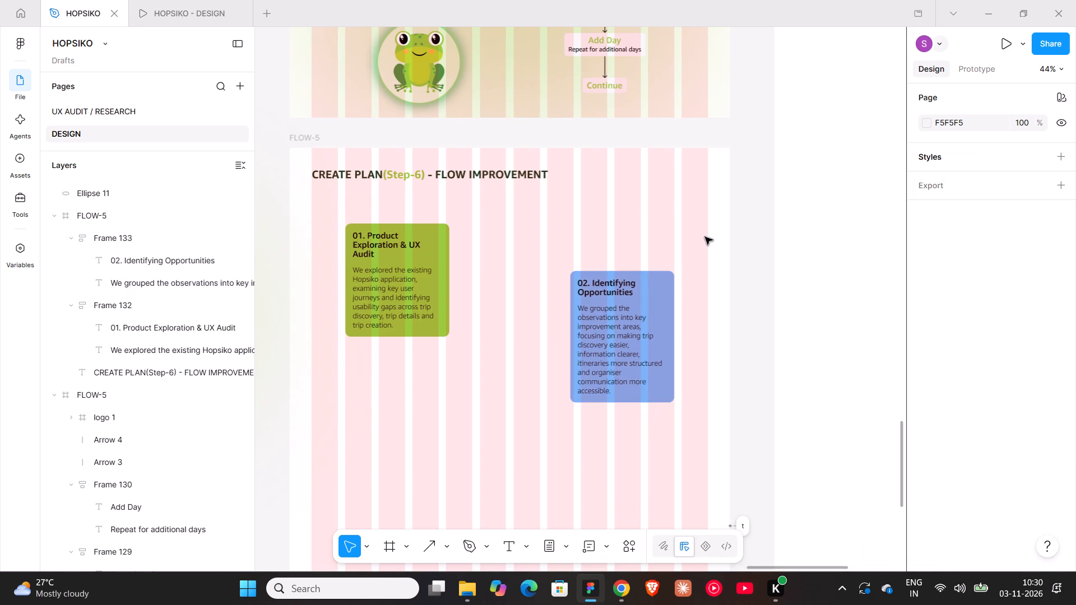
Open the prototype preview to check the blue stage 02 card beside the stage 01 card.
click(178, 21)
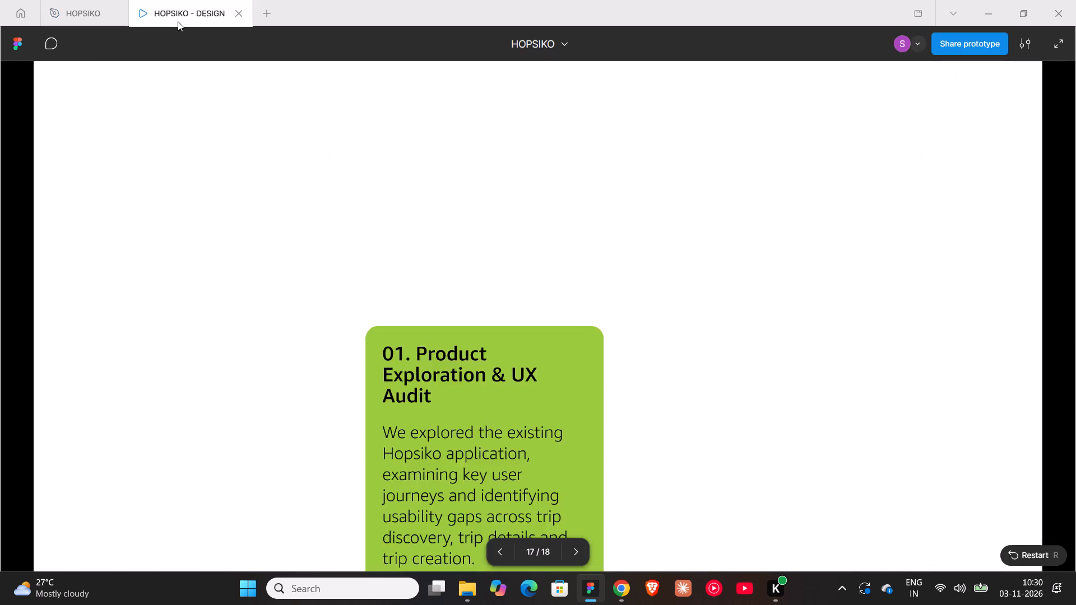
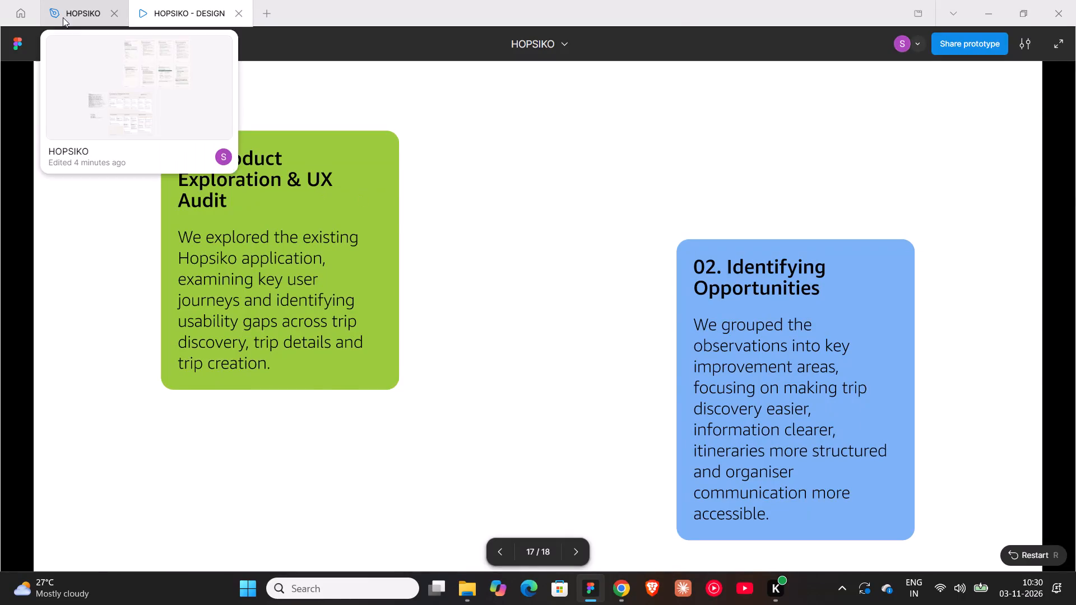
Back in the design file, duplicate the green stage 01 card and place the copy below it at about X 268, Y 887.
click(63, 17)
scroll(615, 341, down, 2)
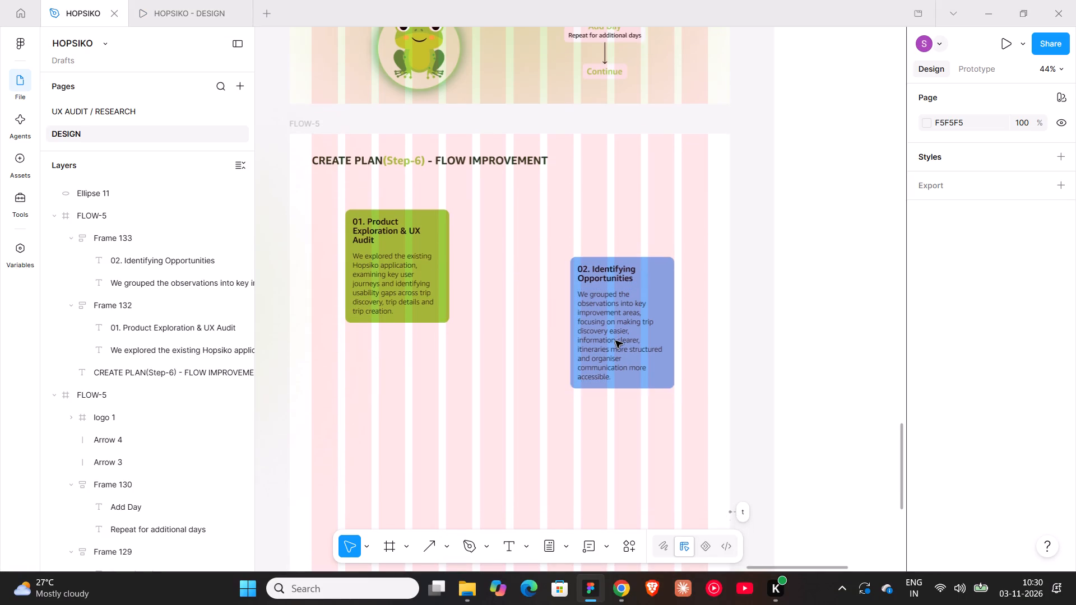
scroll(615, 341, down, 7)
scroll(615, 341, up, 3)
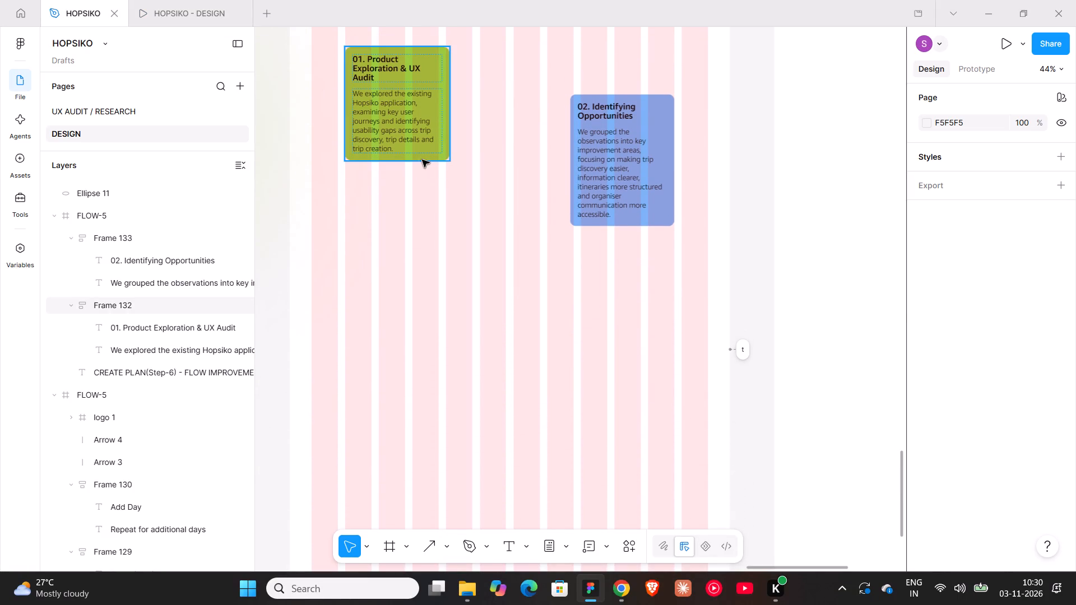
click(405, 139)
alt+click(391, 108)
alt+drag(391, 336, 391, 366)
alt+click(391, 373)
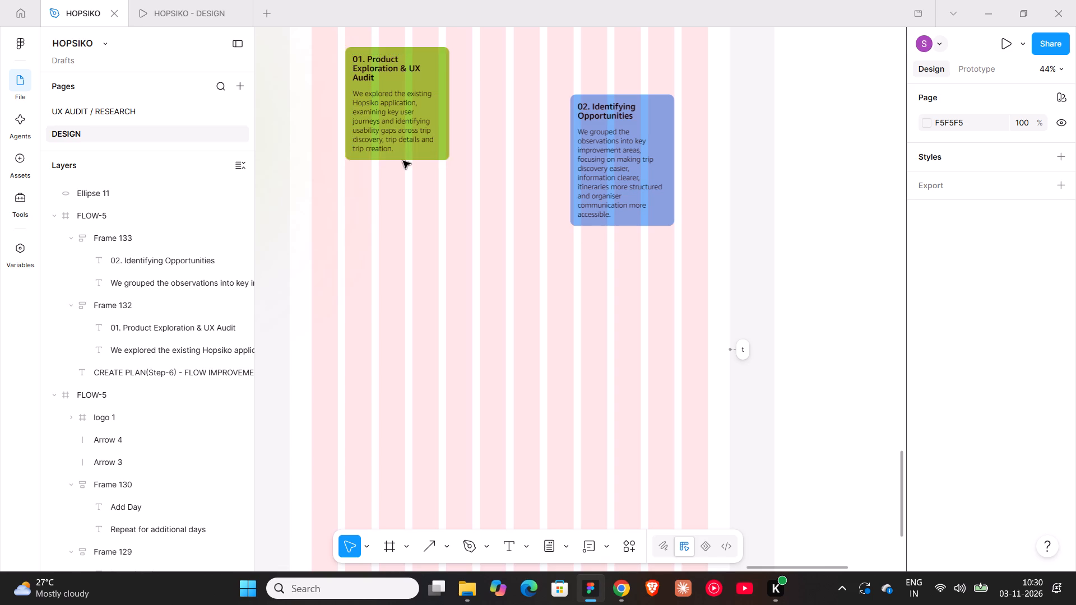
alt+drag(402, 103, 402, 242)
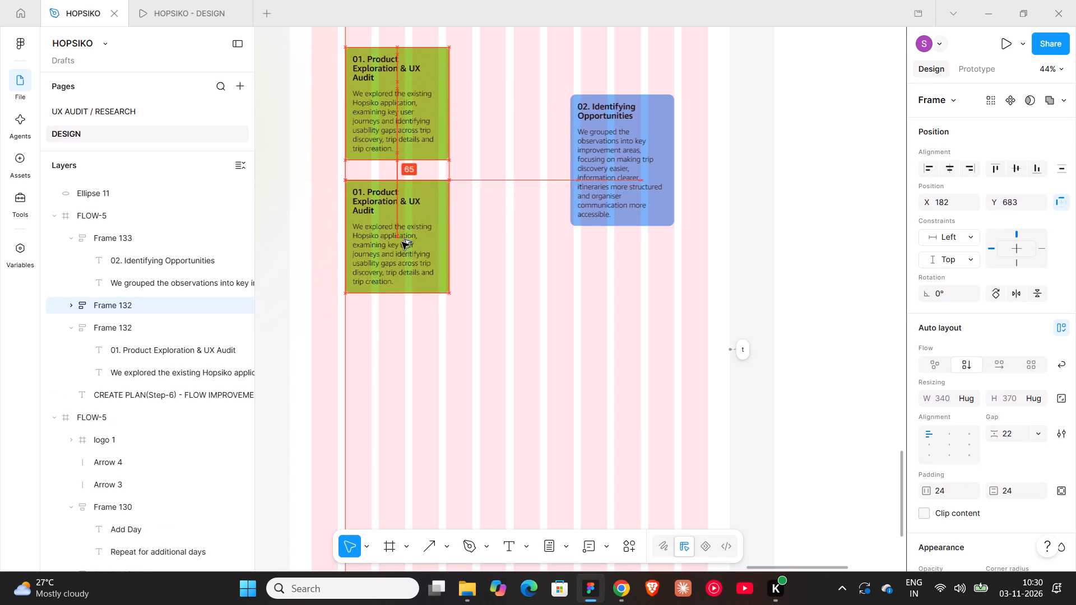
alt+drag(402, 242, 403, 290)
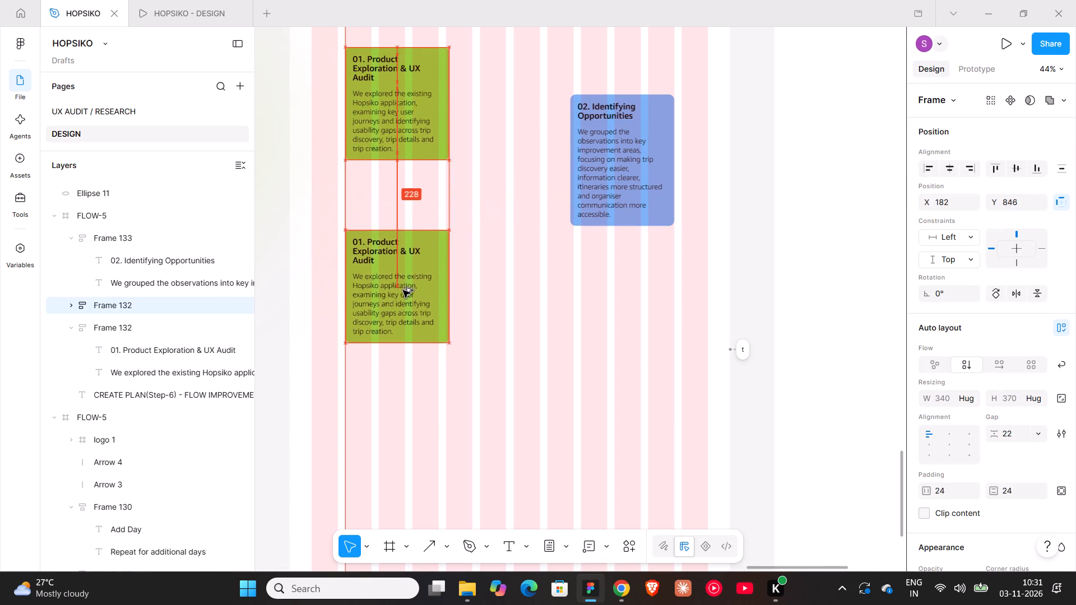
alt+drag(403, 290, 429, 298)
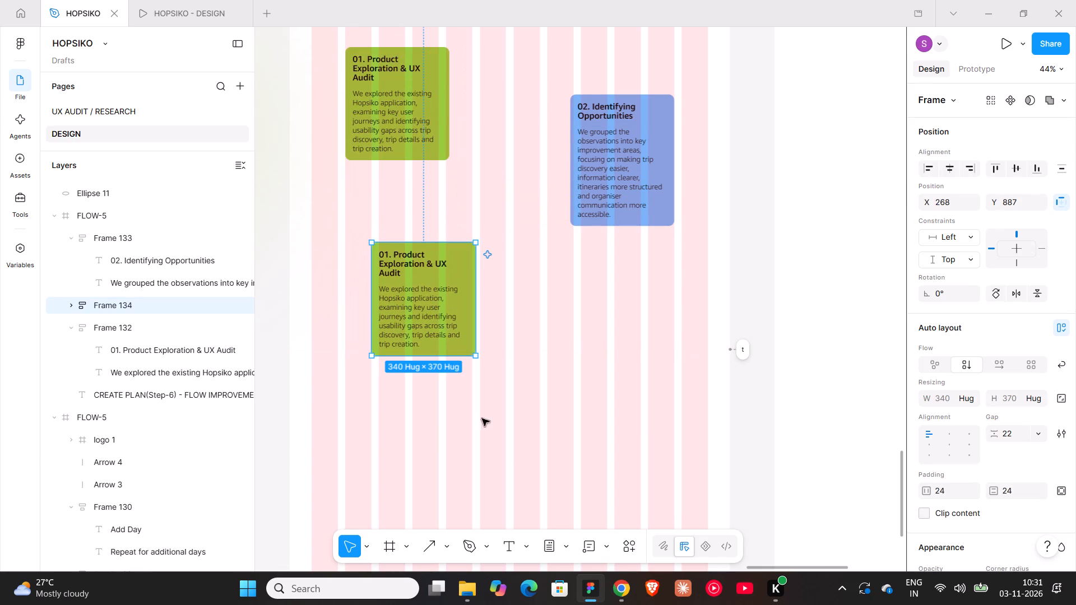
Replace the duplicated card's heading with "03. UX Improvements & Flow Refinement", copied from ChatGPT's Our Approach text.
click(623, 579)
scroll(524, 387, down, 4)
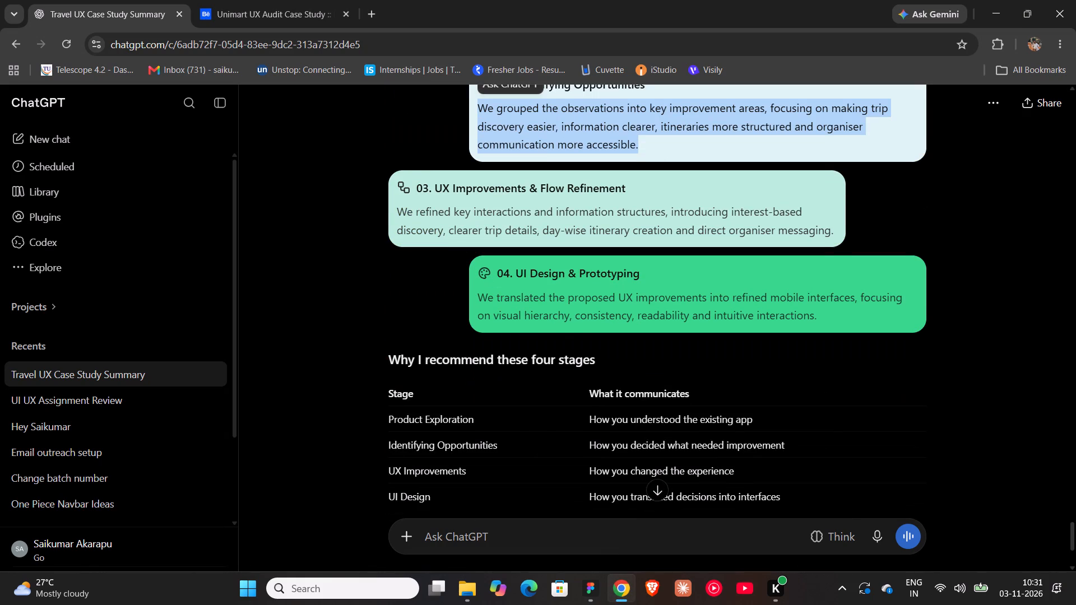
drag(418, 188, 633, 178)
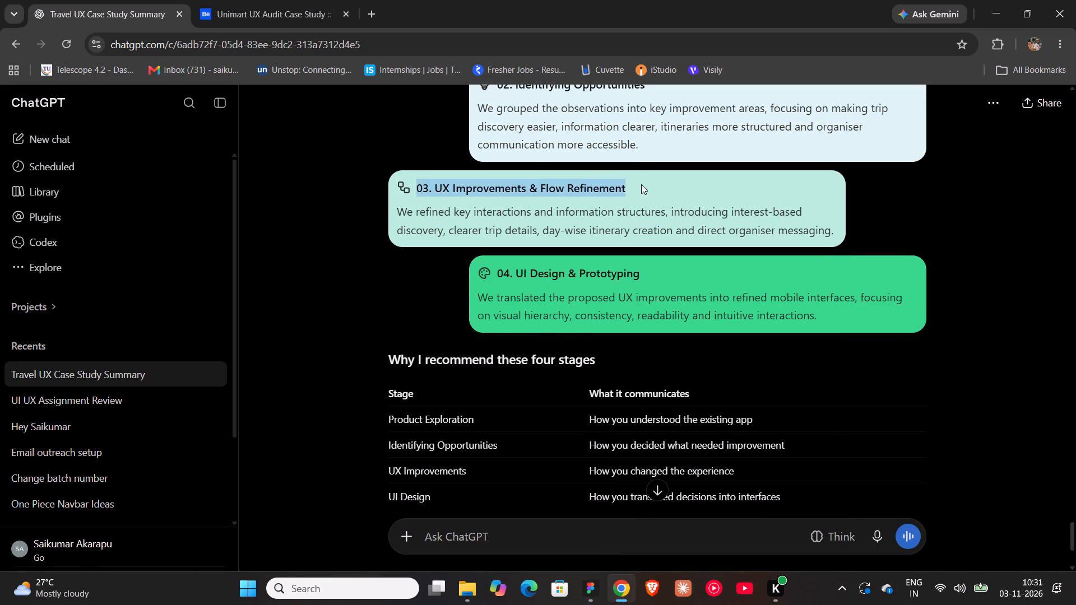
key(ctrl+c)
click(605, 589)
triple_click(406, 261)
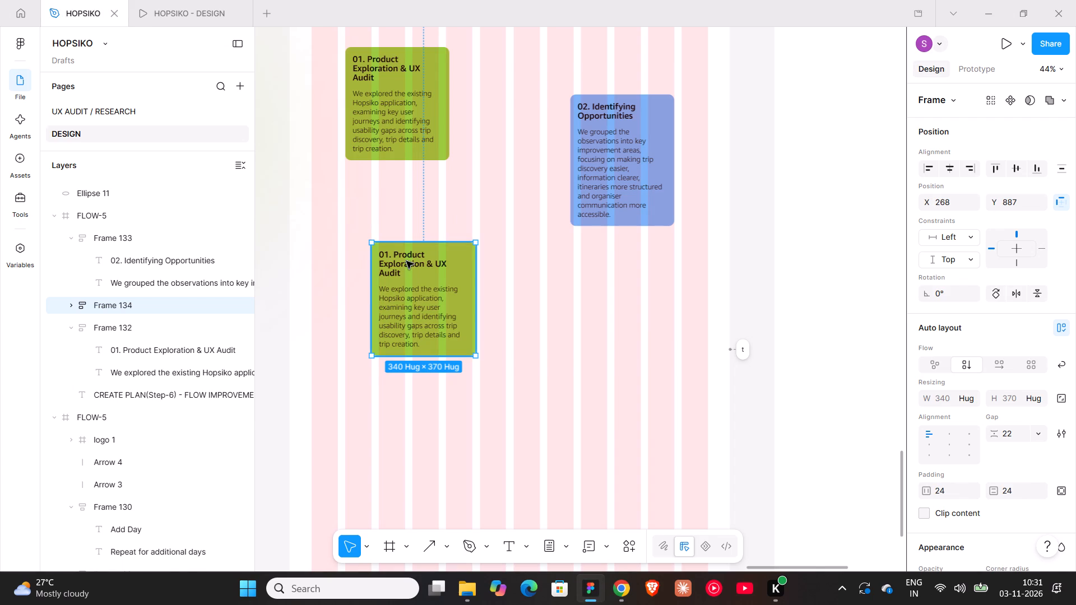
double_click(406, 261)
double_click(406, 261)
key(ctrl+v)
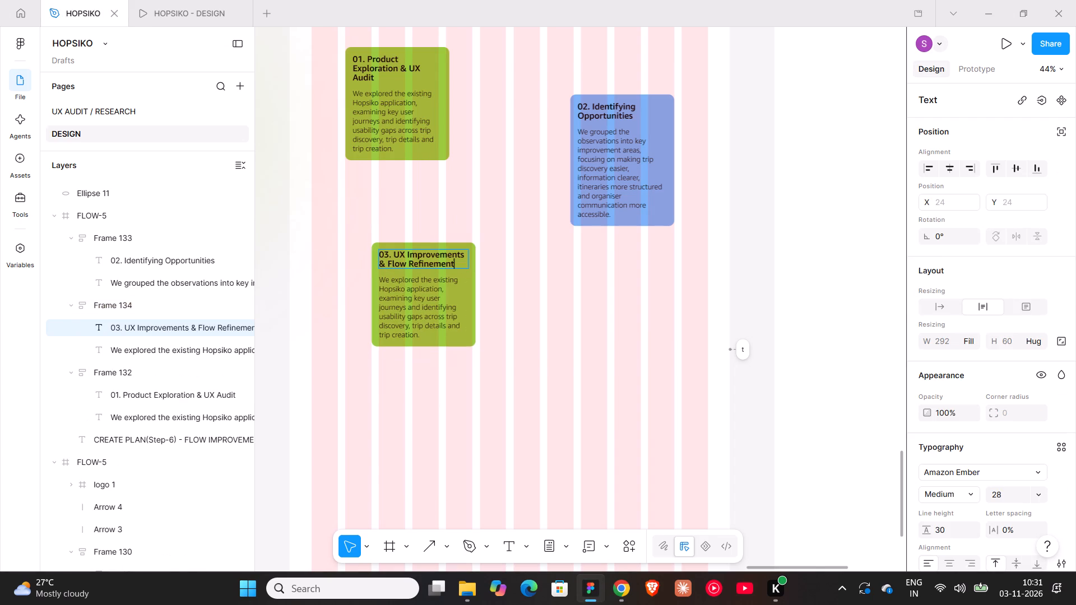
Replace the stage 03 card's description with ChatGPT's paragraph beginning "We refined key interactions and information structures".
click(616, 590)
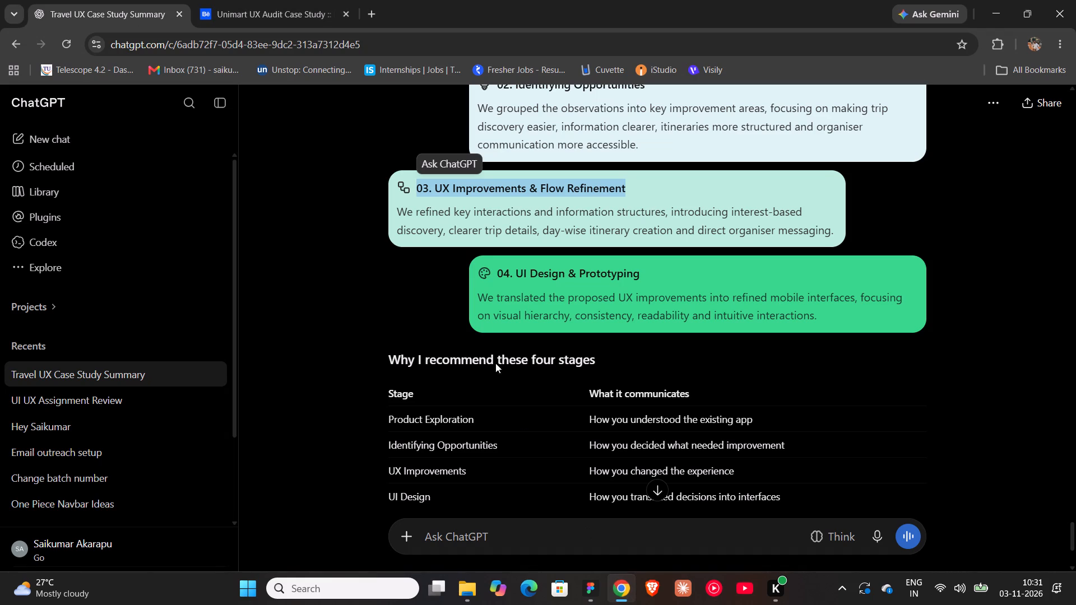
drag(397, 212, 817, 206)
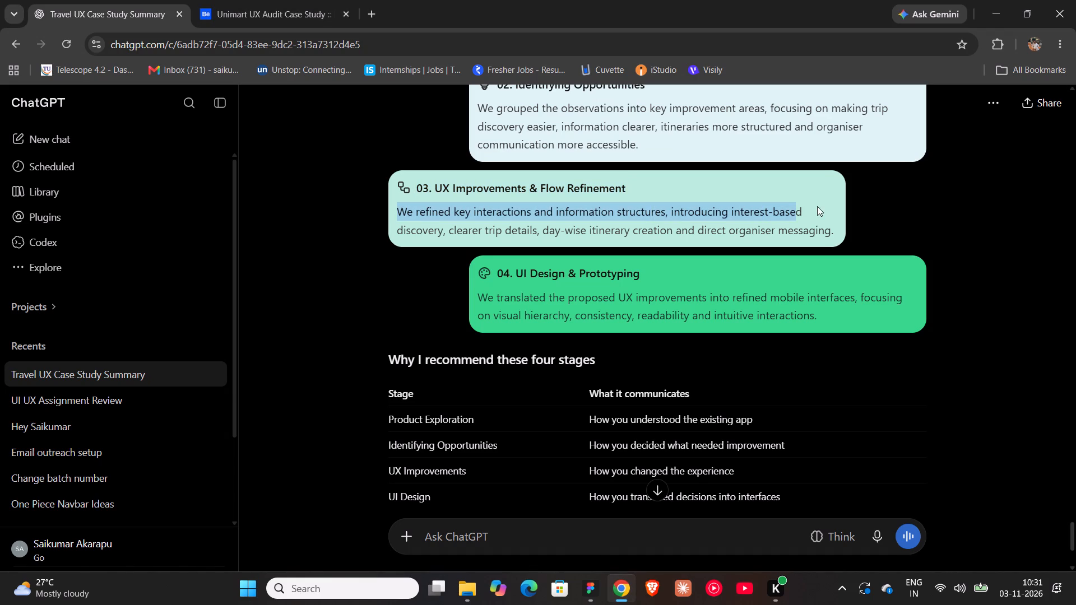
drag(817, 206, 841, 226)
key(ctrl+c)
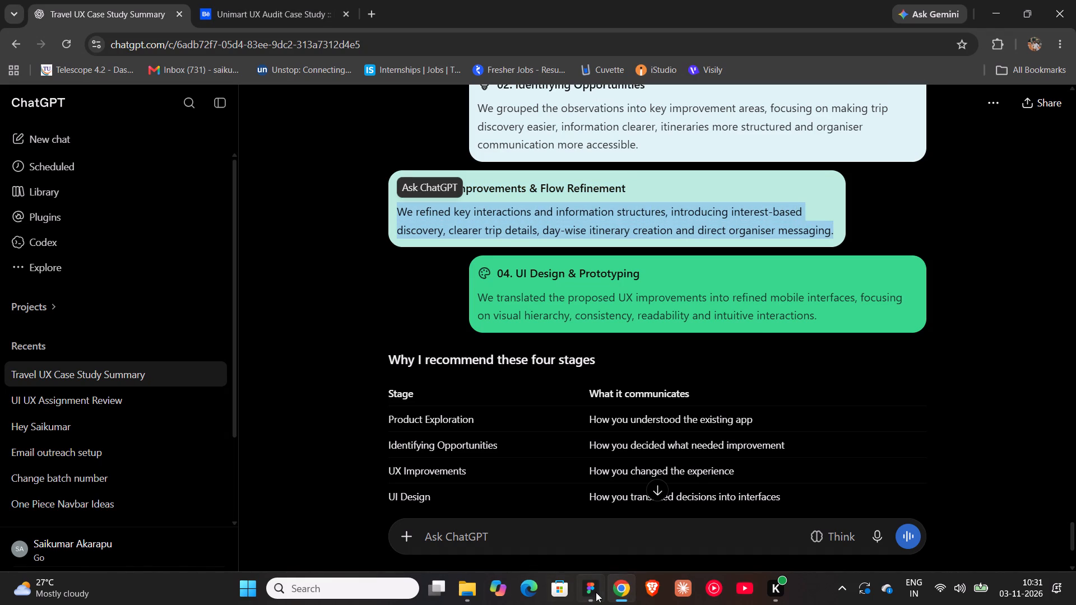
click(596, 592)
triple_click(424, 323)
key(ctrl+v)
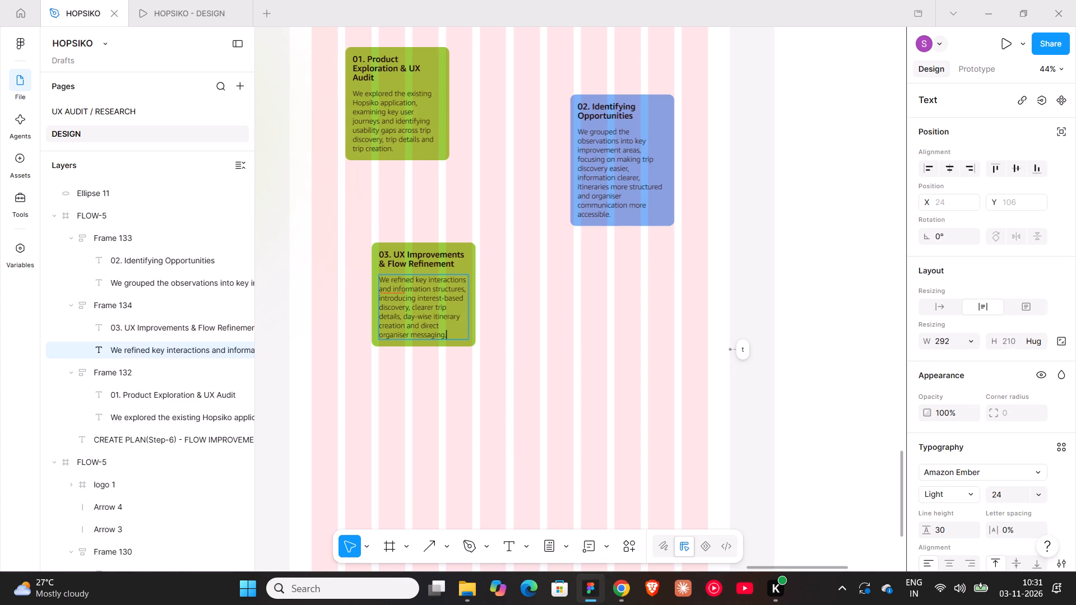
click(522, 323)
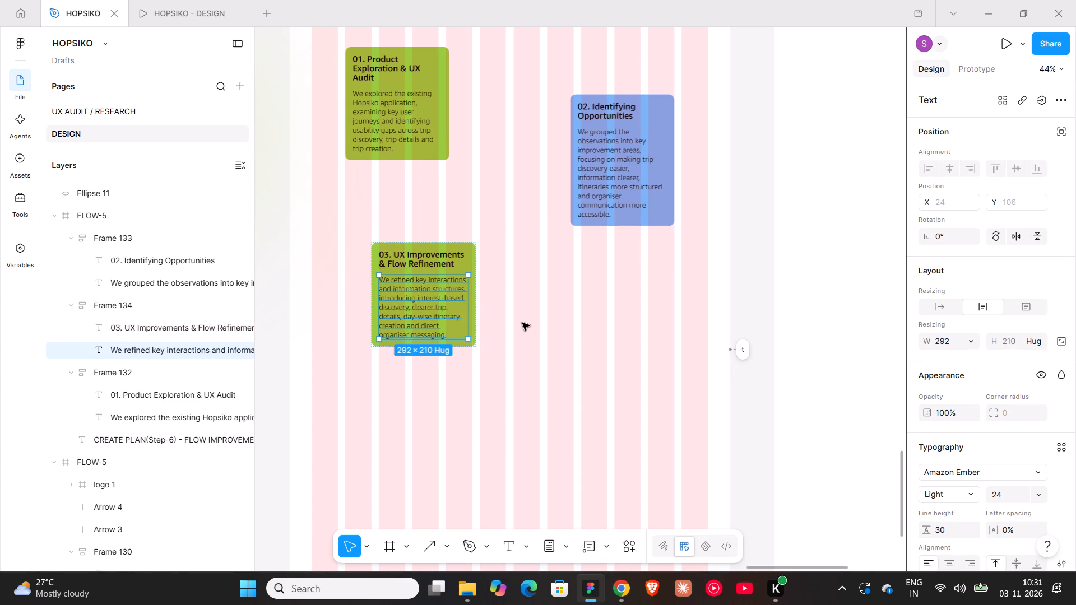
click(525, 292)
click(525, 288)
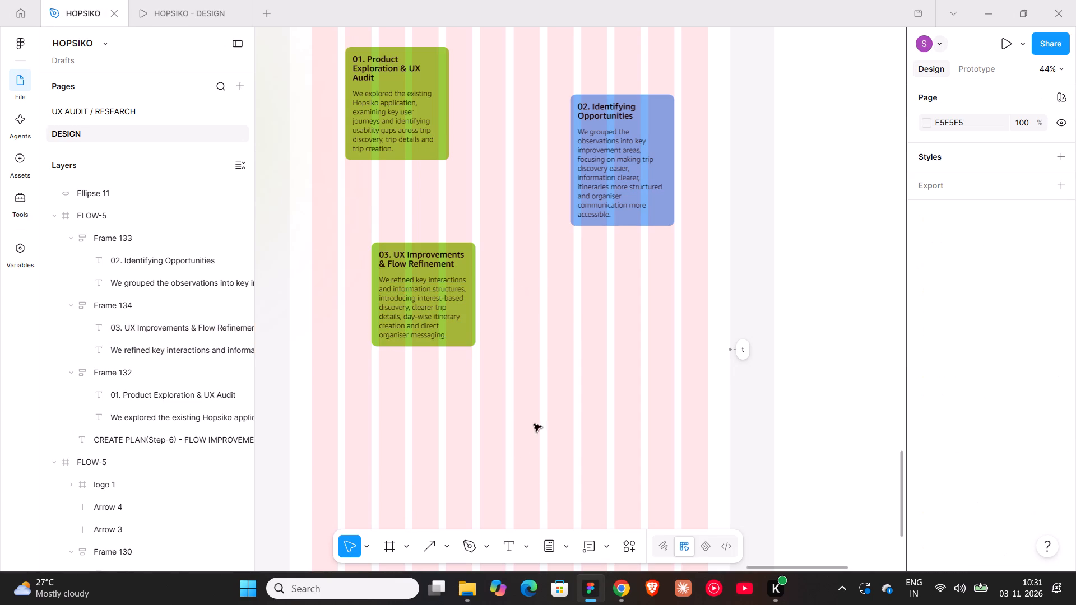
Fill the stage 03 card with the page's green 3AD973.
click(400, 260)
scroll(966, 434, down, 4)
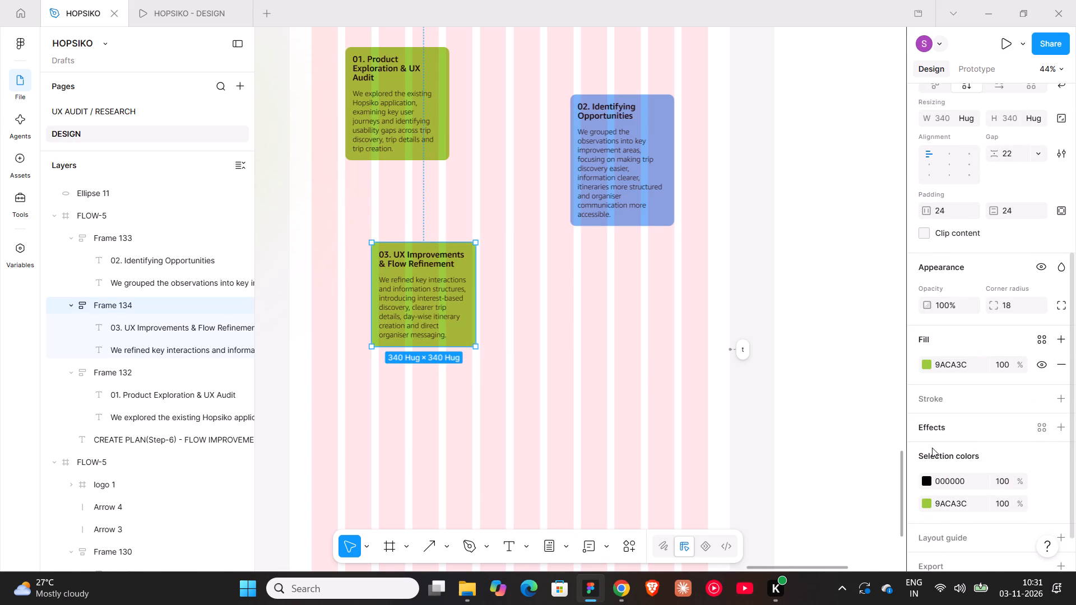
click(931, 369)
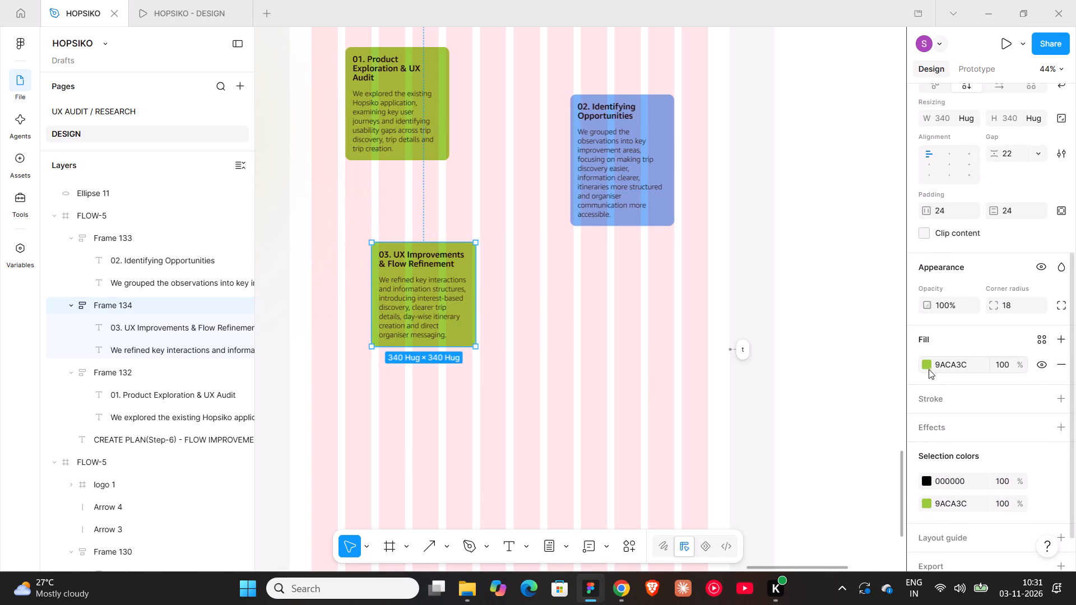
click(926, 365)
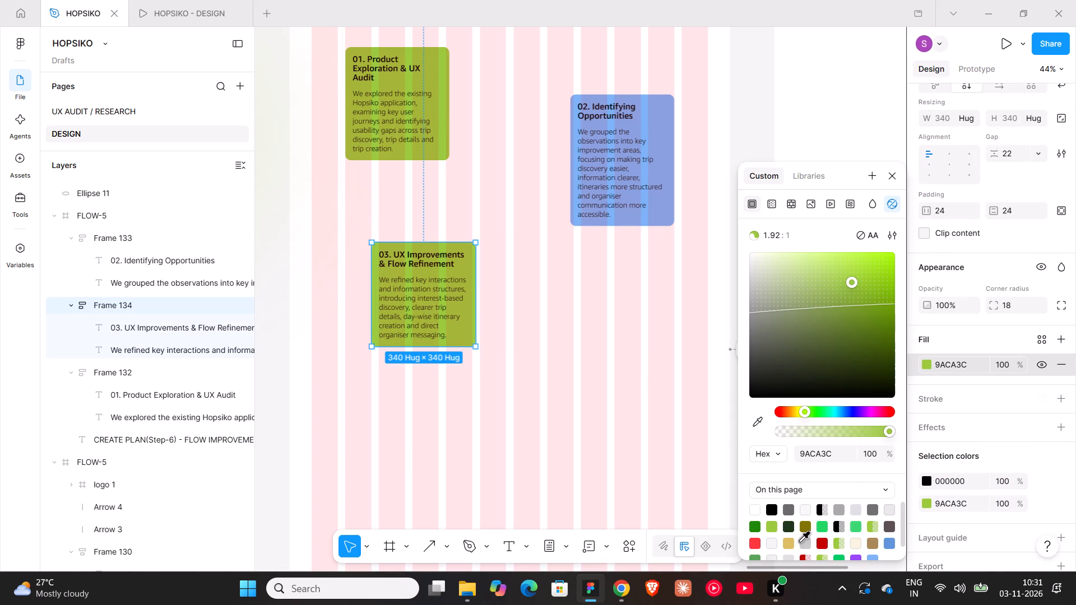
scroll(871, 544, down, 2)
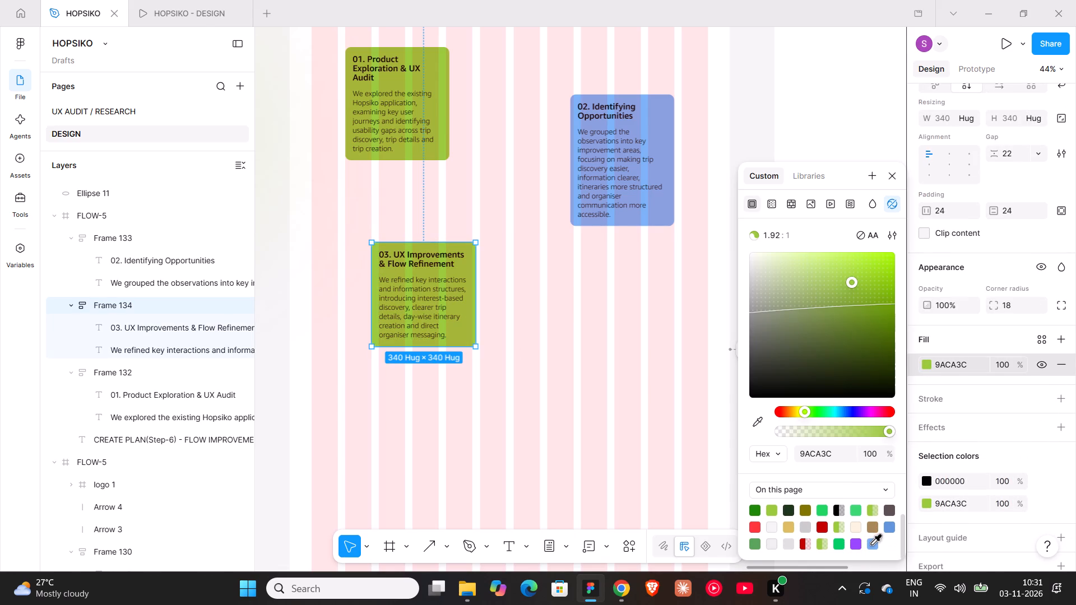
scroll(871, 544, up, 1)
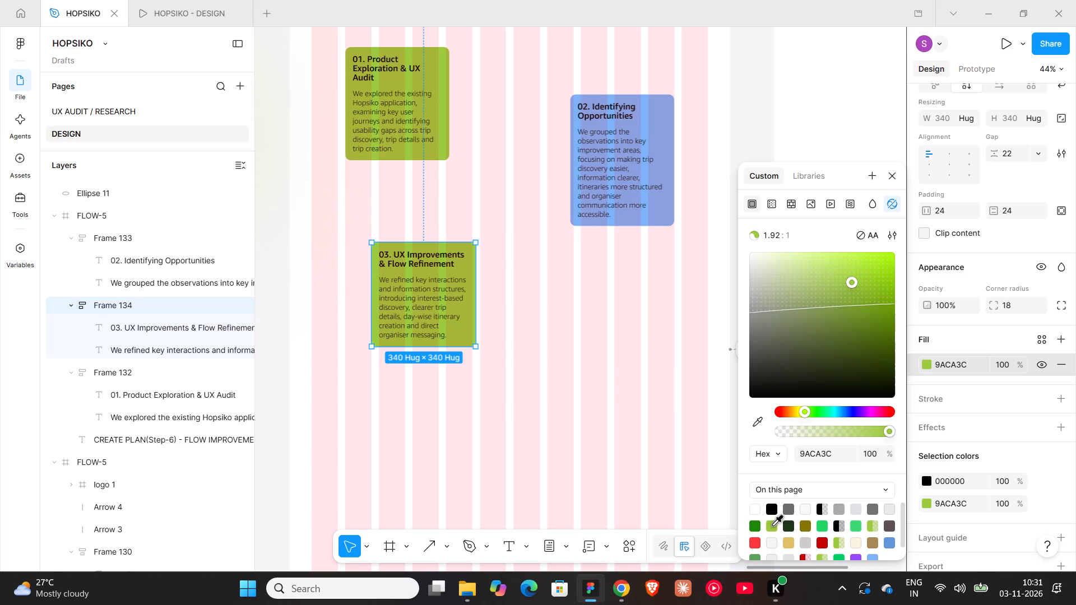
click(855, 522)
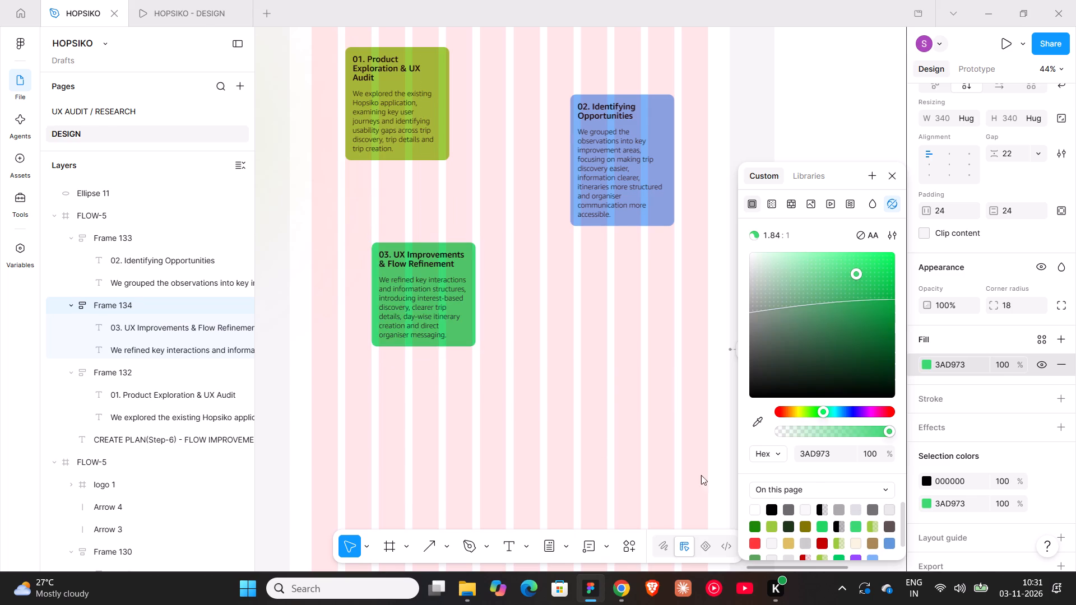
scroll(560, 343, down, 2)
click(560, 345)
Duplicate the stage 03 card and place the copy below the stage 02 card at about X 952, Y 1098.
click(447, 285)
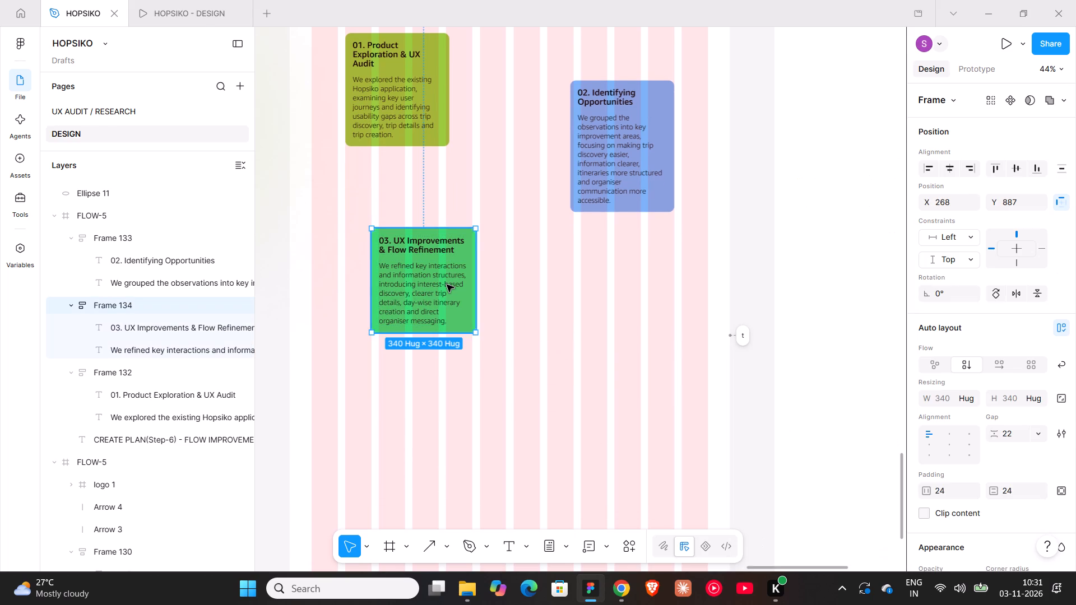
alt+drag(435, 269, 641, 336)
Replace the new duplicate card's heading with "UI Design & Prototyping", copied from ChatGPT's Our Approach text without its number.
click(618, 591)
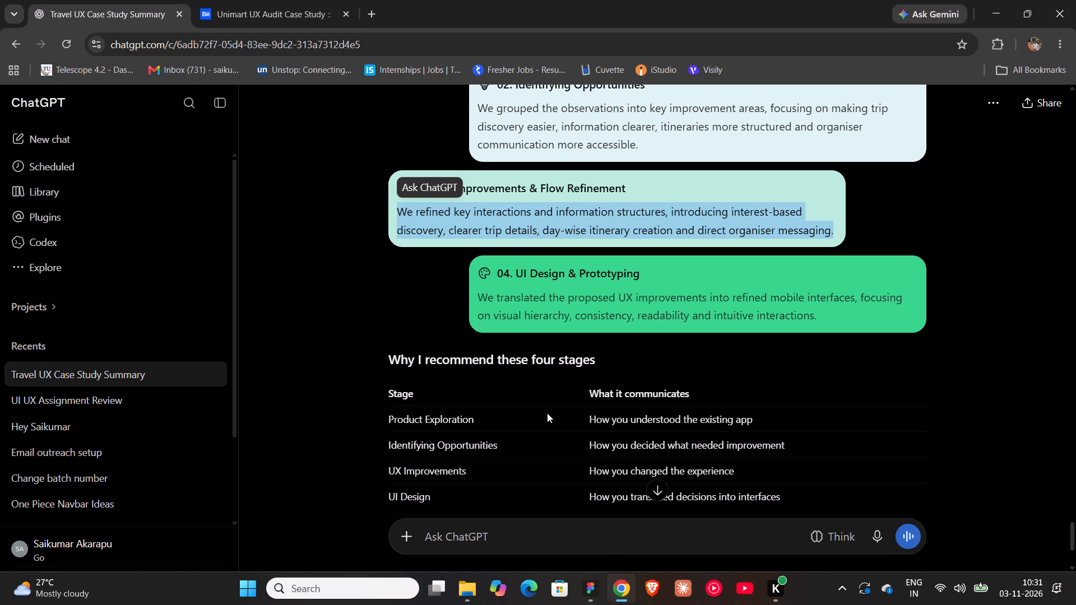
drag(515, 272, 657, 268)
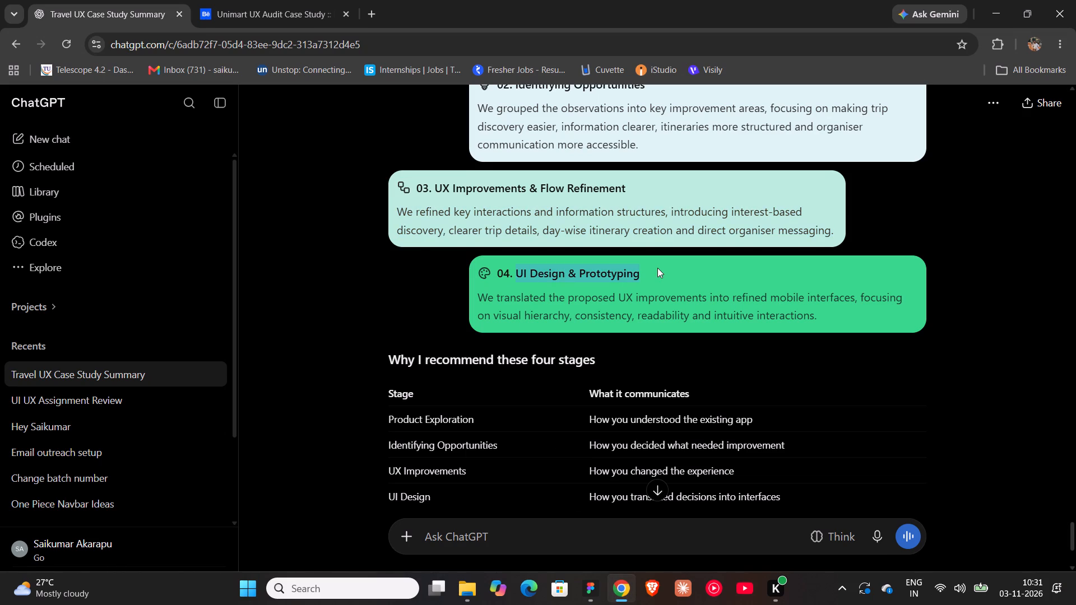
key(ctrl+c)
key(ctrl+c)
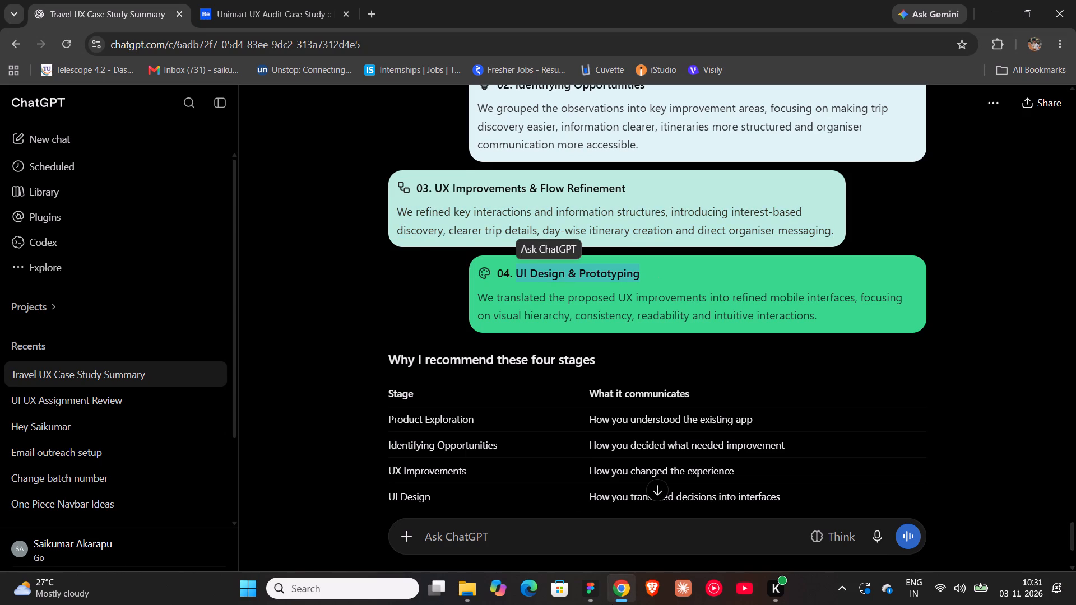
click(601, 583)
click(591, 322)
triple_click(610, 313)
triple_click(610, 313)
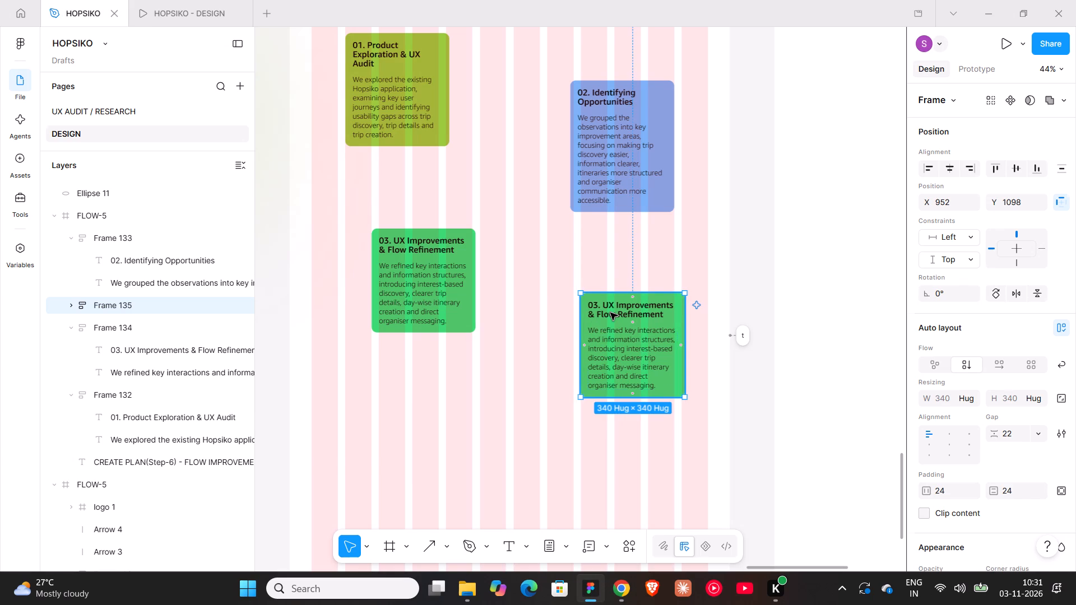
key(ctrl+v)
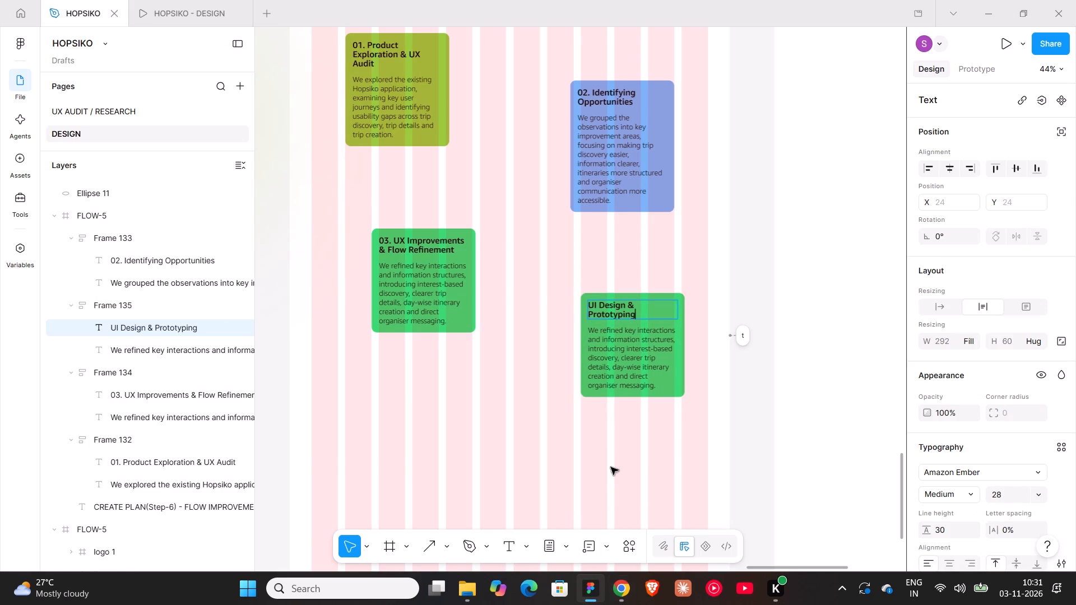
Replace the new duplicate card's heading with the full numbered title "04. UI Design & Prototyping" from ChatGPT's text.
click(624, 583)
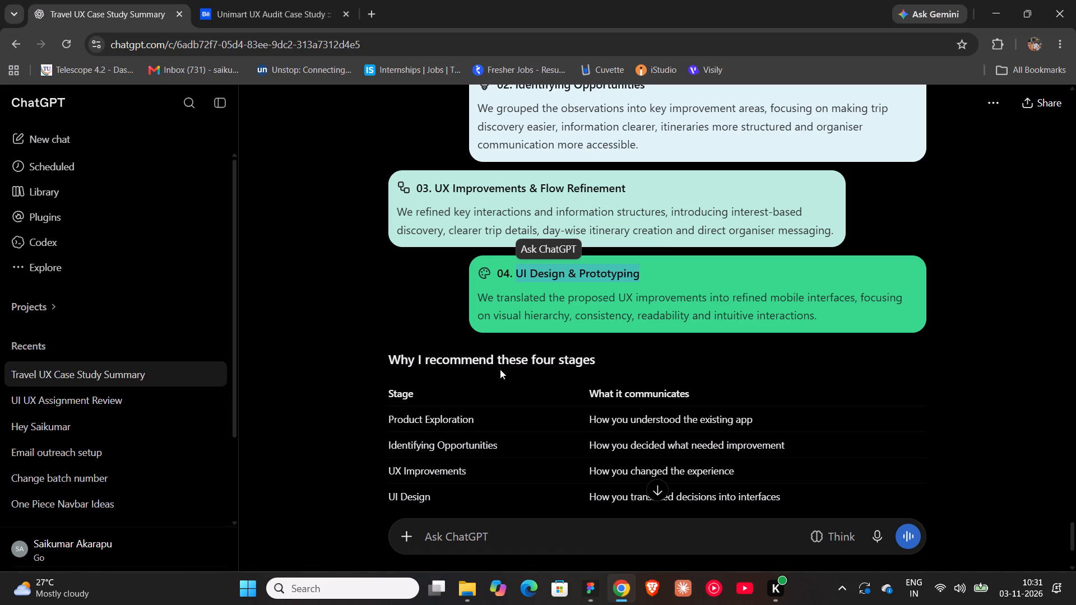
drag(499, 272, 642, 272)
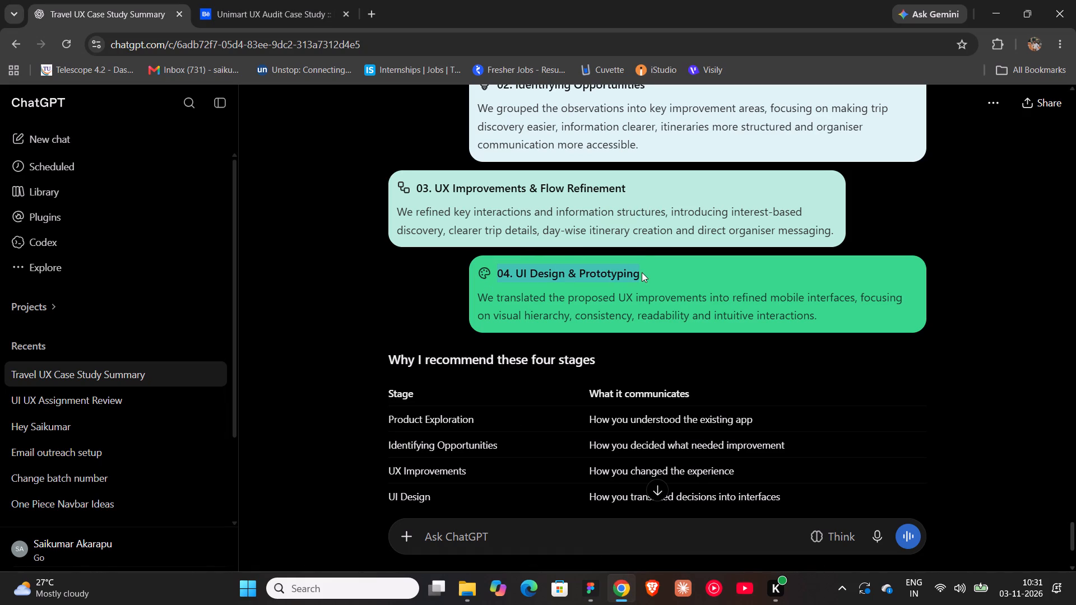
key(ctrl+c)
click(593, 604)
triple_click(619, 314)
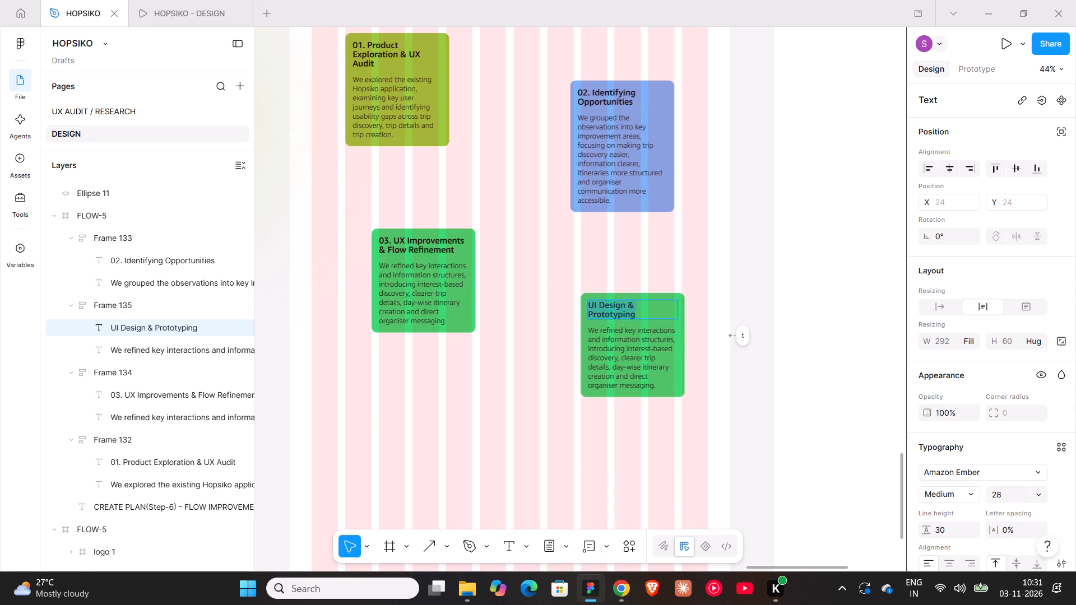
key(ctrl+v)
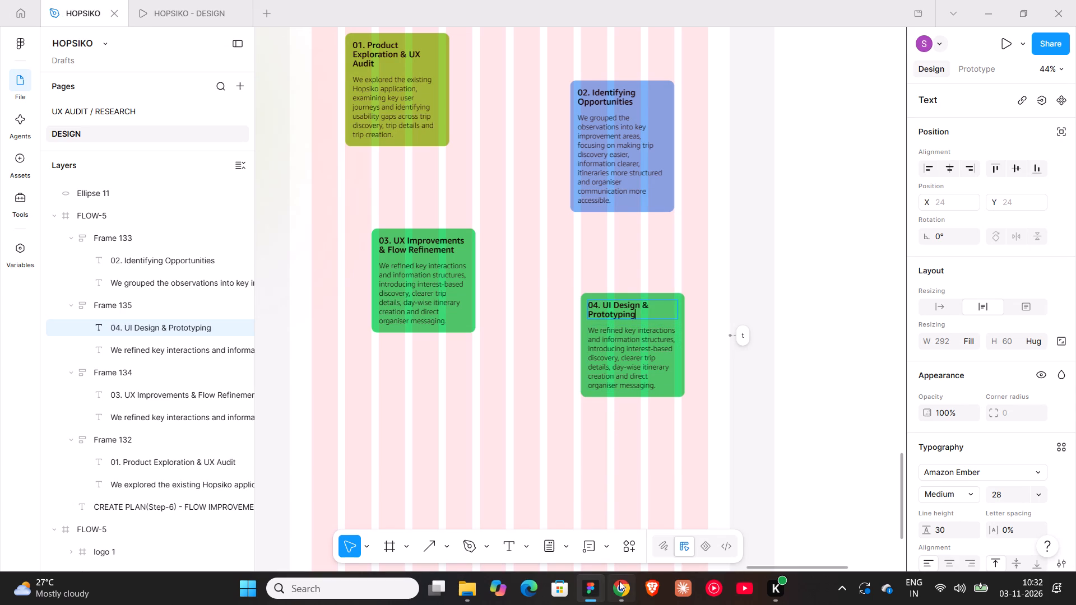
Replace the stage 04 card's description with ChatGPT's "We translated the proposed UX improvements into refined mobile interfaces…" paragraph.
click(620, 581)
drag(475, 295, 635, 297)
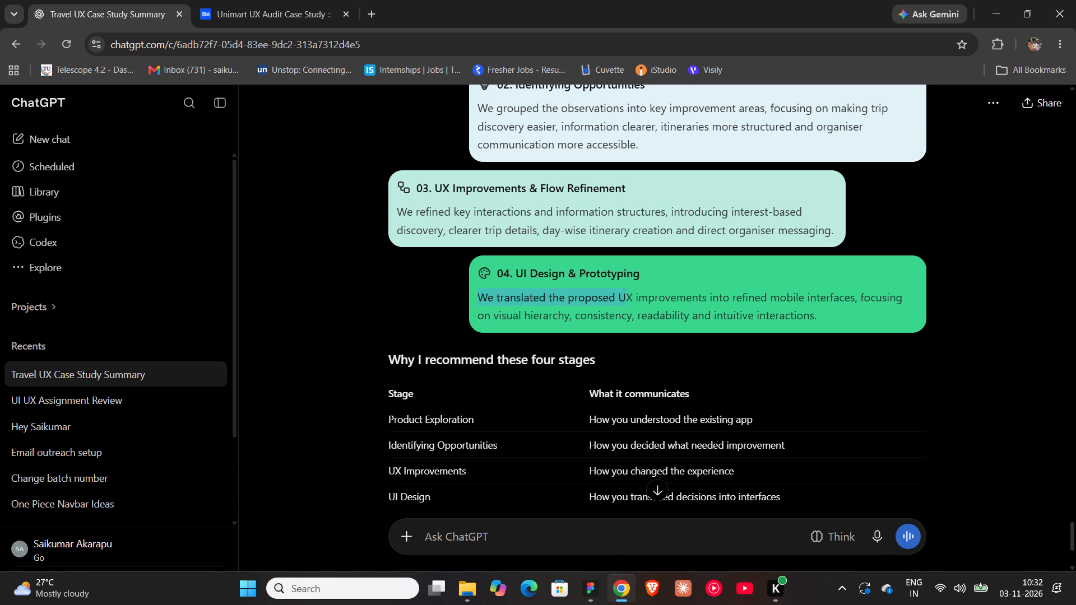
drag(635, 297, 840, 315)
key(ctrl+c)
click(596, 581)
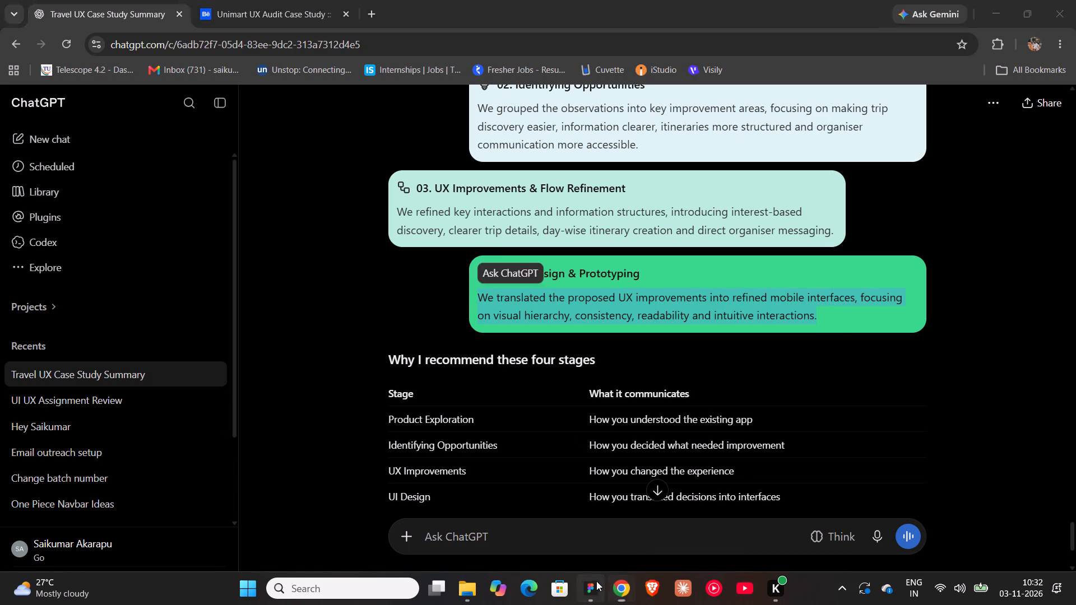
triple_click(604, 392)
double_click(606, 384)
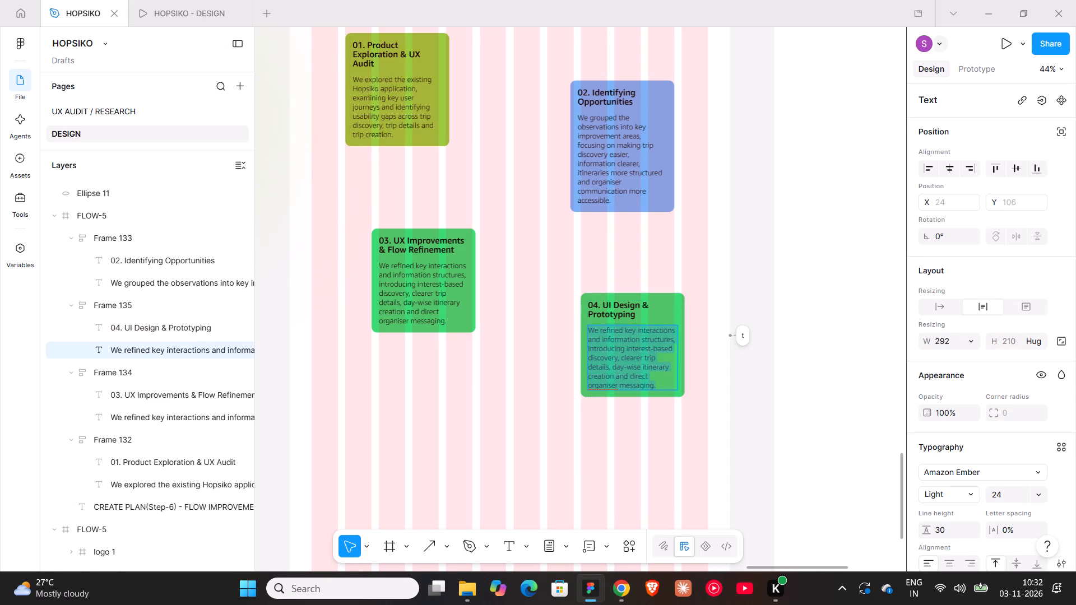
key(ctrl+v)
click(589, 448)
click(589, 448)
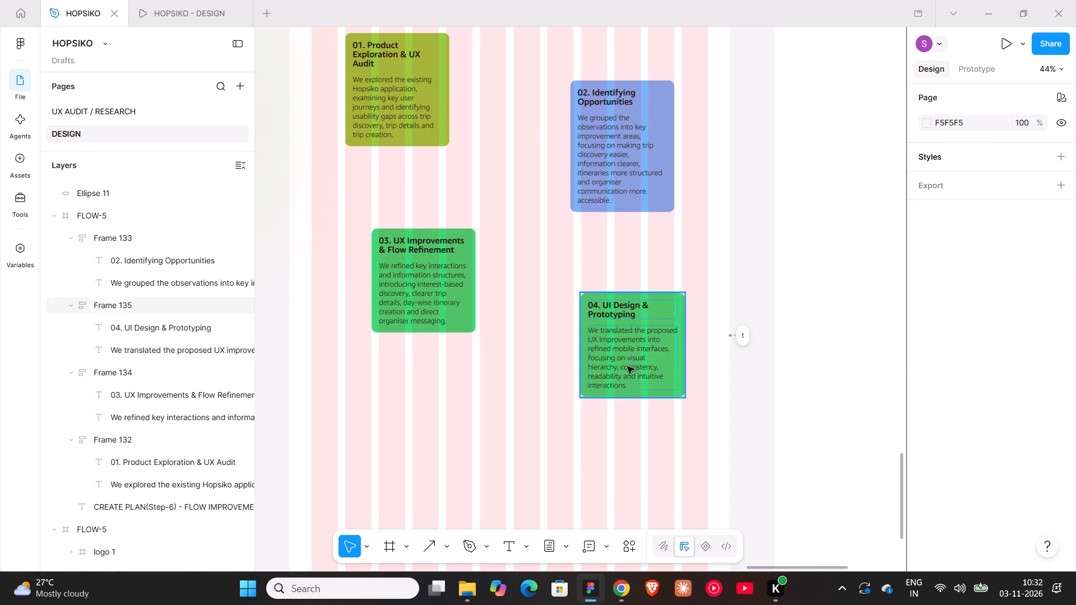
Delete the stray annotation attached beside the FLOW-5 frame.
click(737, 337)
right_click(740, 338)
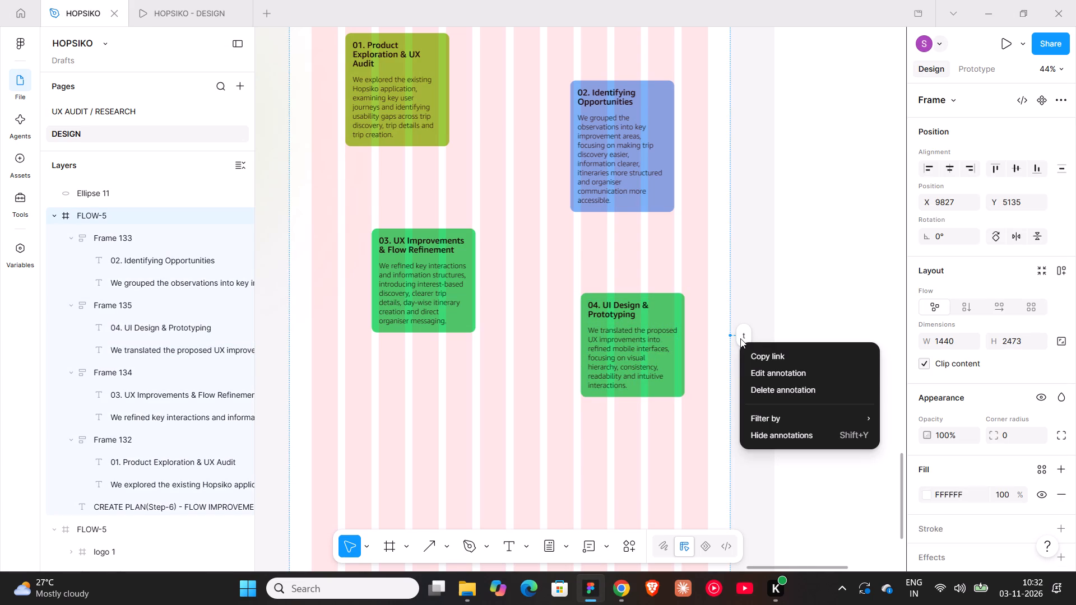
click(760, 391)
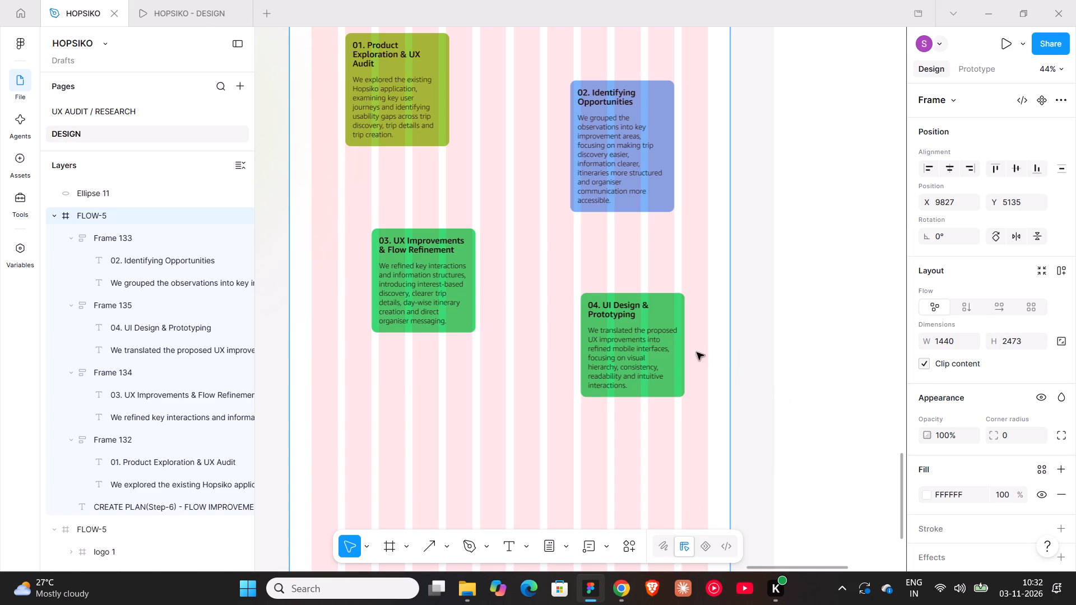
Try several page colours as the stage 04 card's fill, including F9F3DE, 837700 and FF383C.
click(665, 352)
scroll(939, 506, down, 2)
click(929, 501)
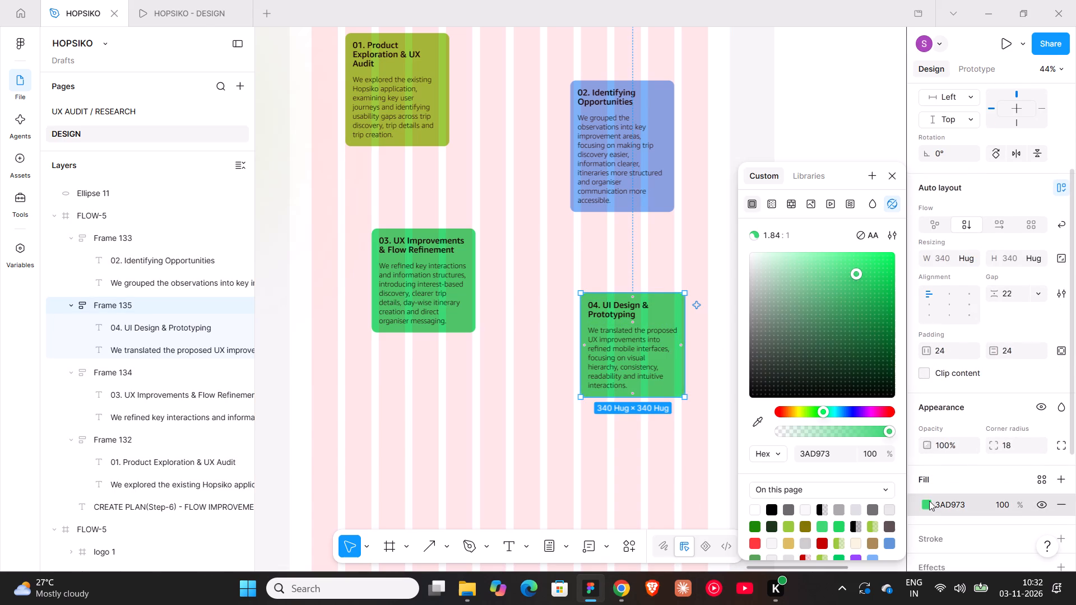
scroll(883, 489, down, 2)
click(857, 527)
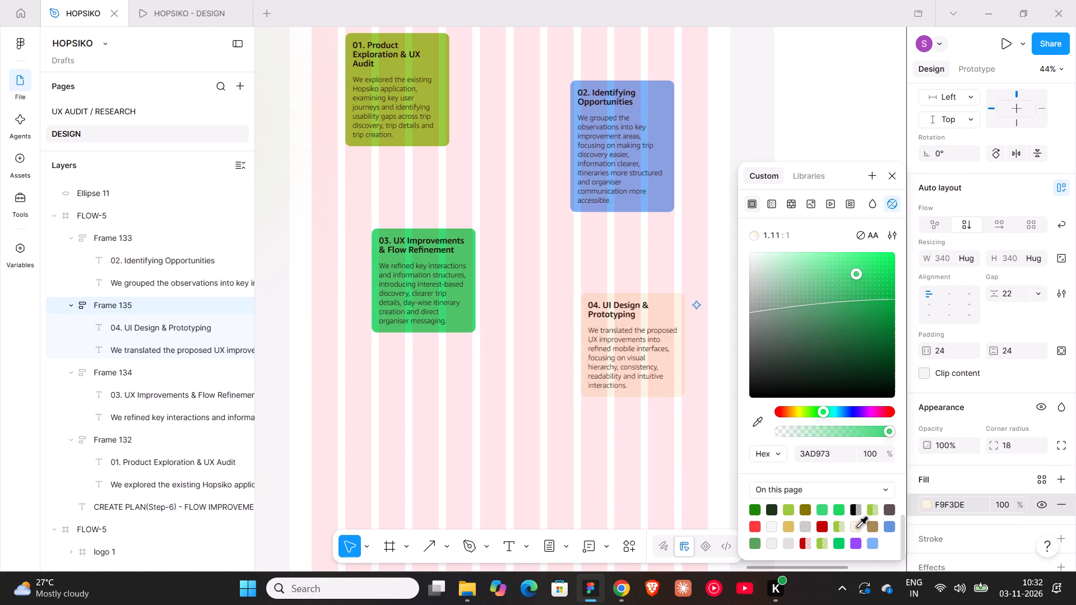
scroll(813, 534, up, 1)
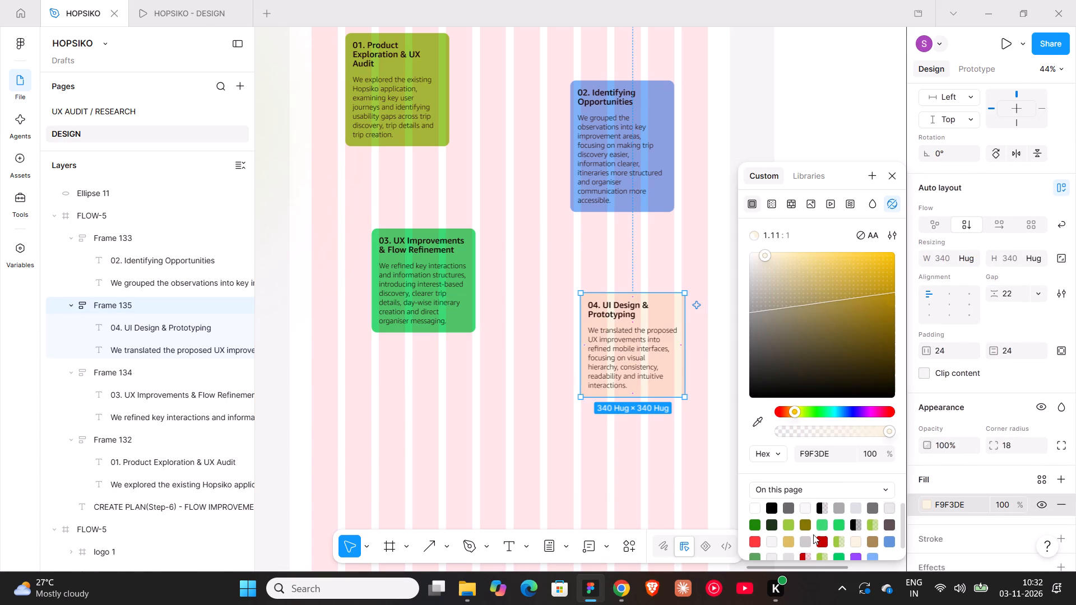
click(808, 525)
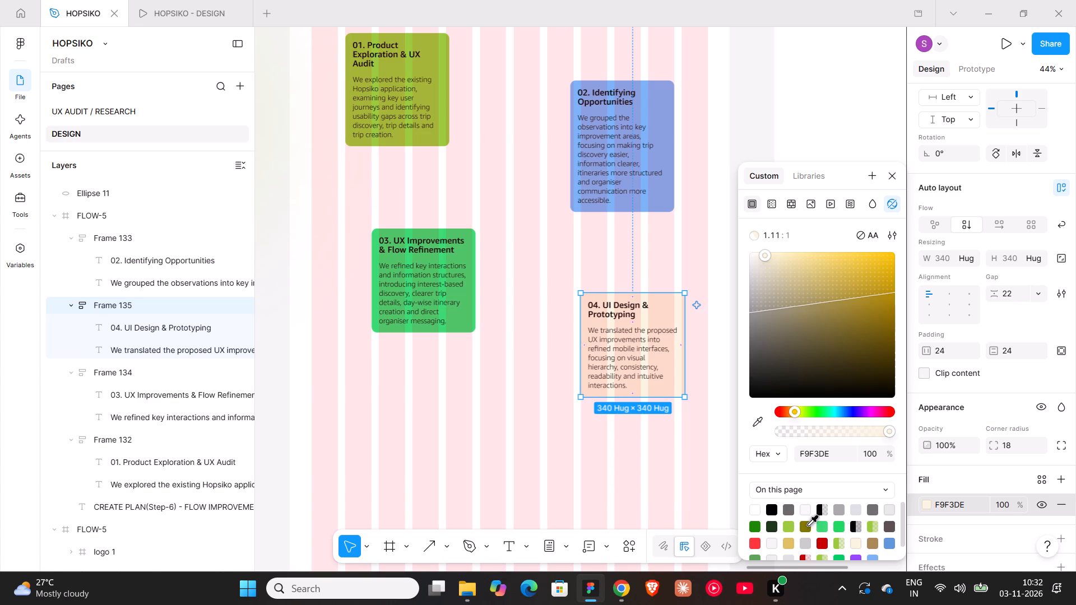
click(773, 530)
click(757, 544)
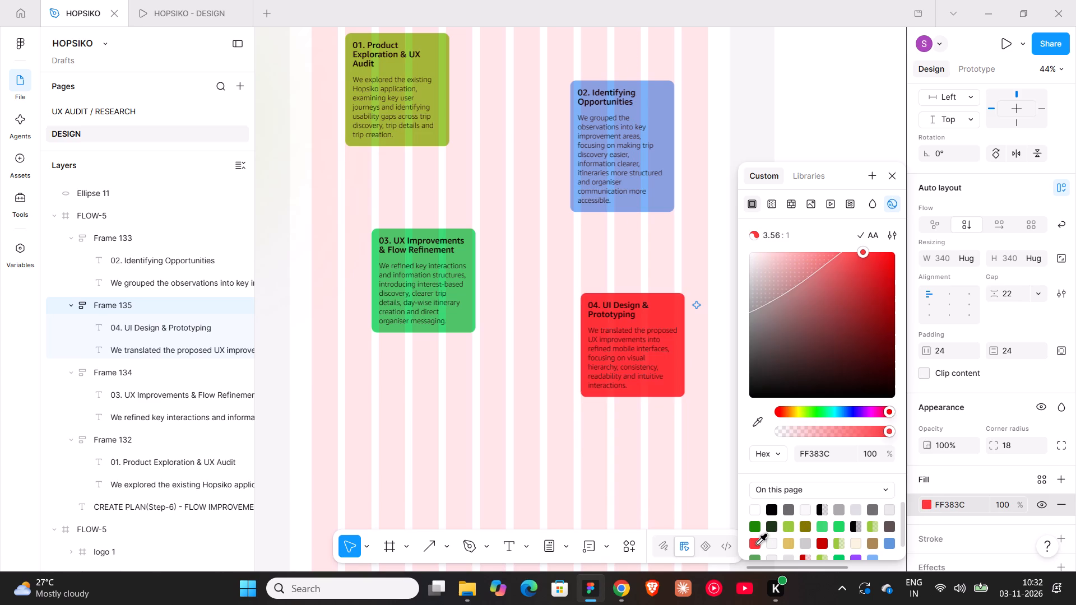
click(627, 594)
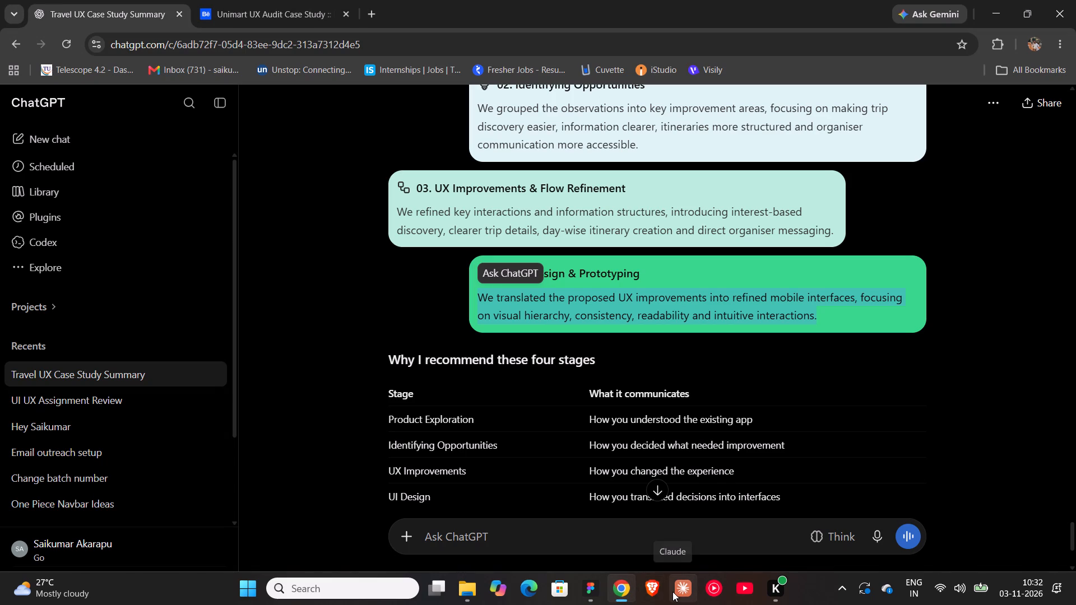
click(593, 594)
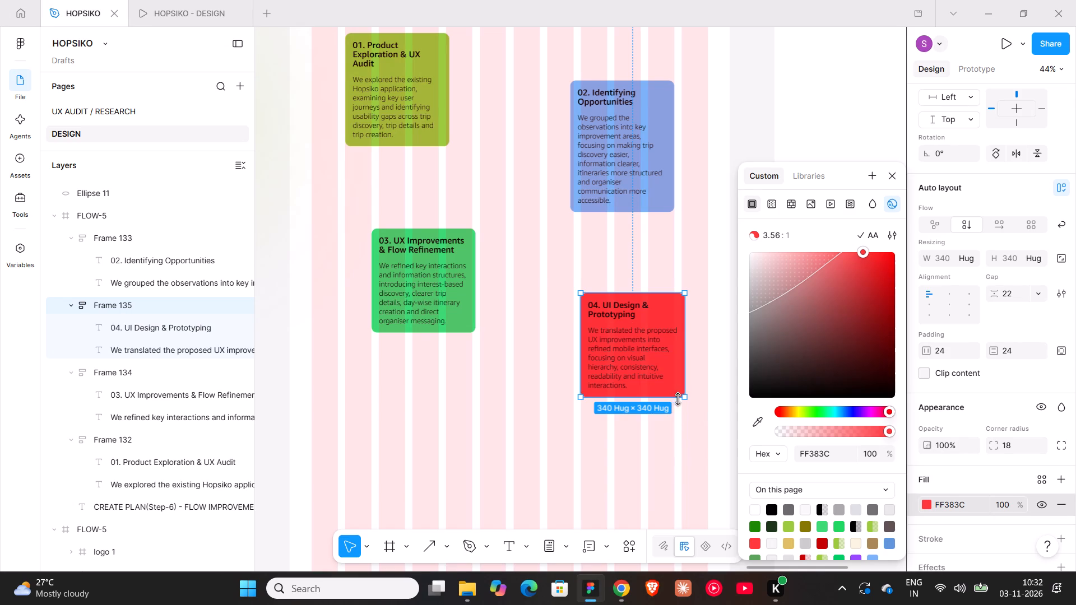
Fill the stage 04 card with the page's blue 7BB2F5 and adjust it to a more saturated, vivid blue.
click(874, 556)
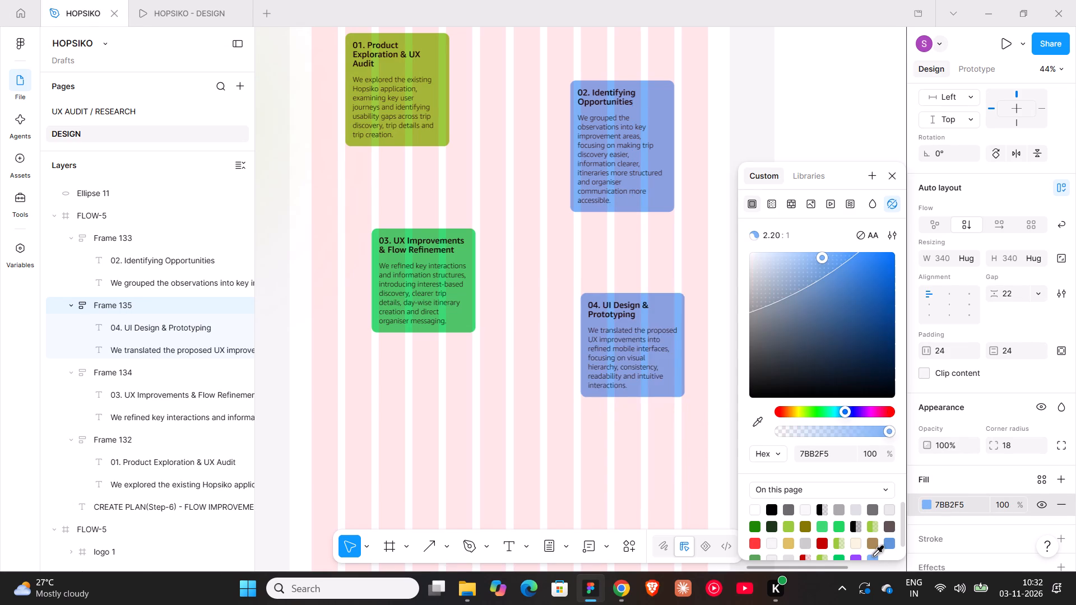
drag(819, 259, 786, 271)
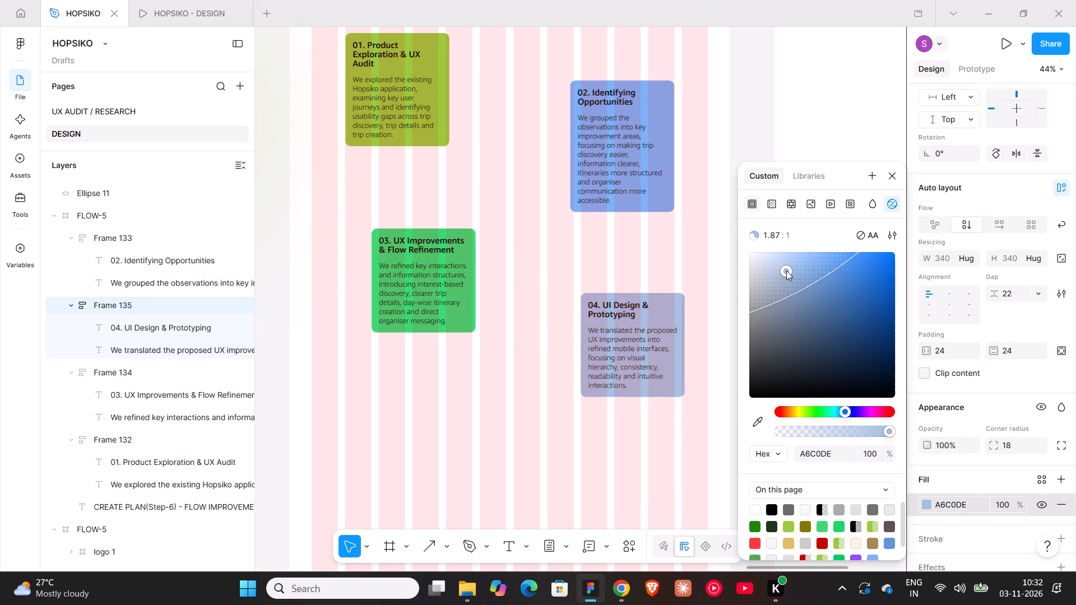
drag(786, 271, 889, 283)
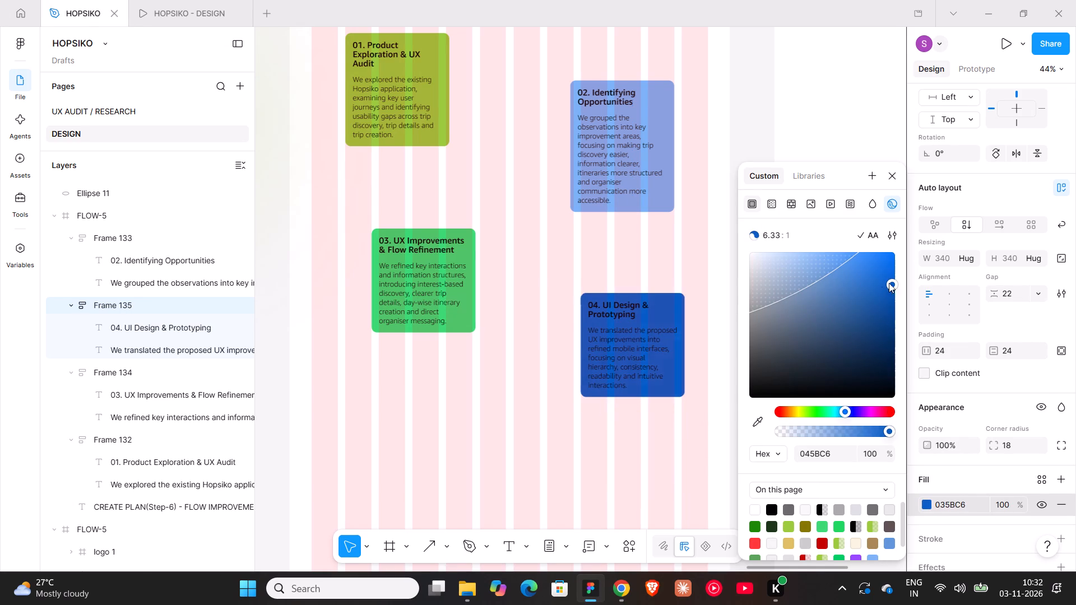
drag(889, 283, 860, 250)
Lighten the stage 02 card's fill to a paler pastel blue.
click(666, 151)
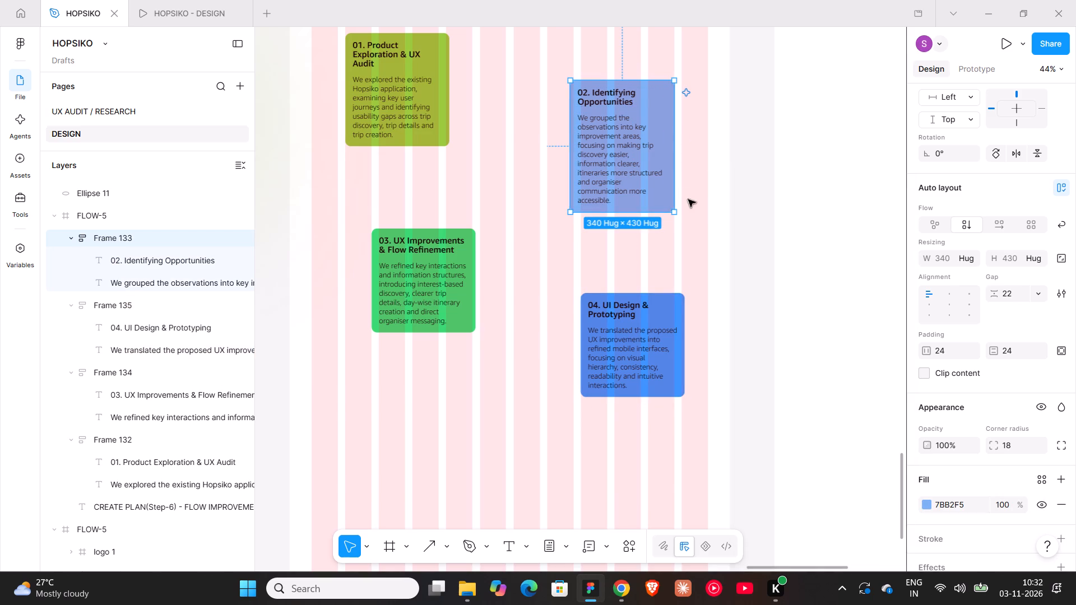
click(925, 502)
drag(821, 255, 820, 256)
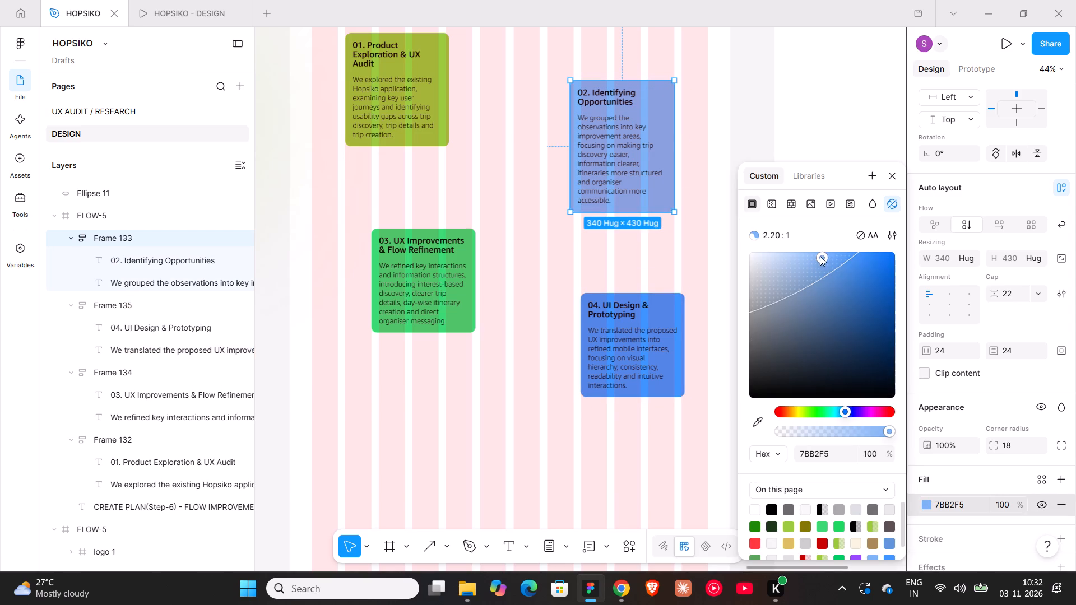
drag(820, 256, 794, 243)
Lighten the stage 03 card's fill to the bright mint green 7DFFAC.
click(397, 273)
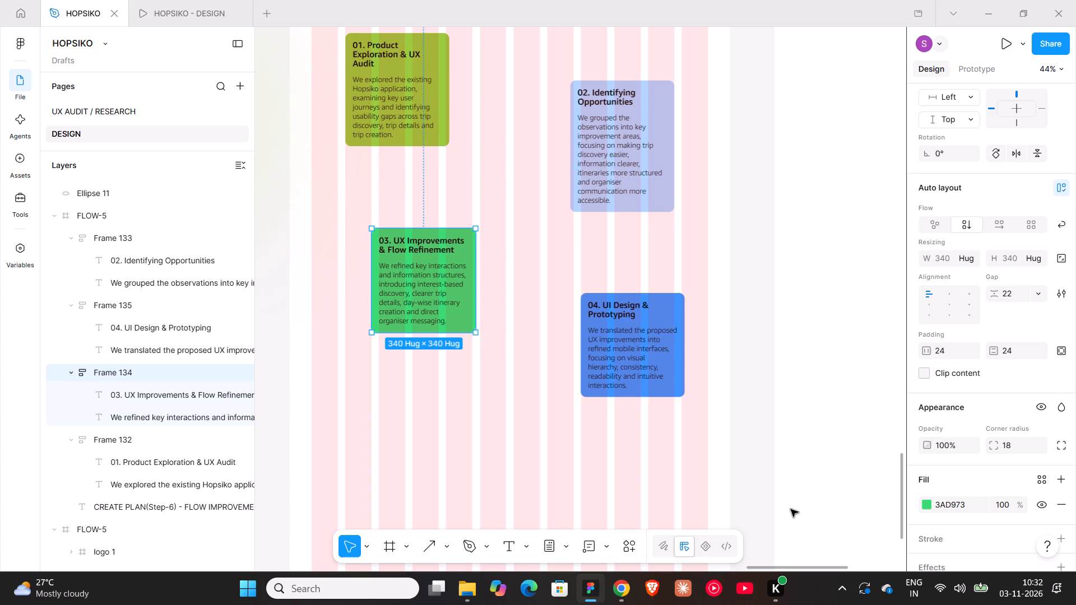
click(924, 505)
drag(855, 272, 849, 266)
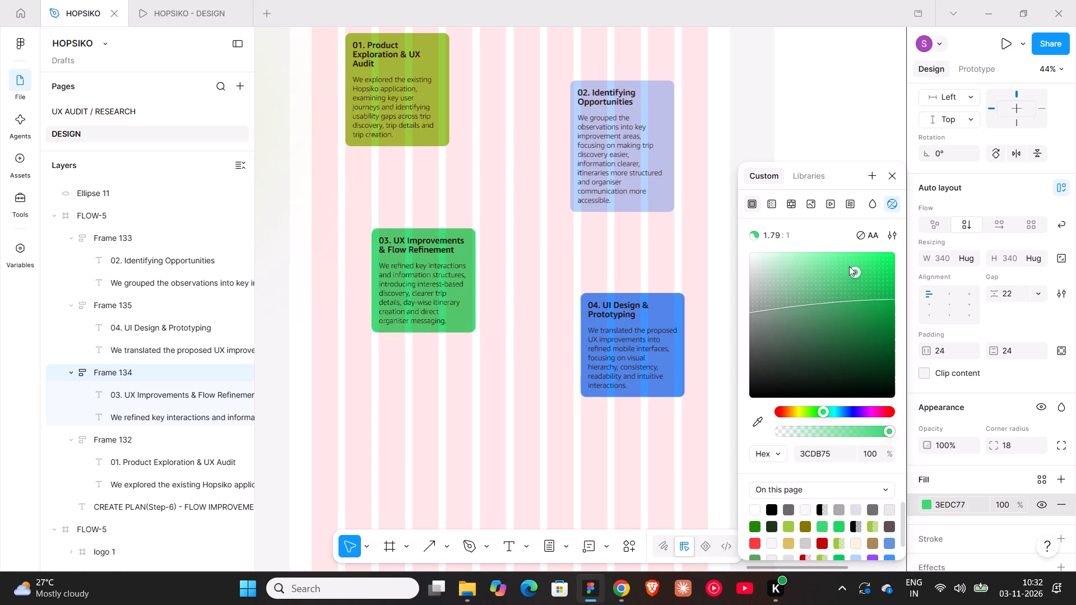
drag(849, 266, 824, 251)
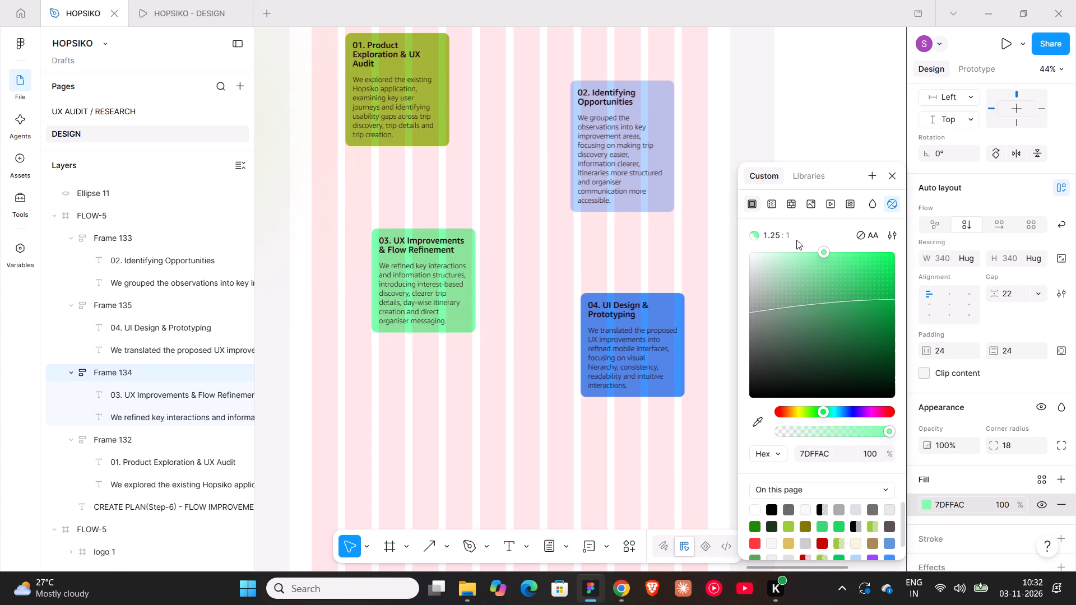
Lighten the stage 01 card's fill to the pale lime D8FF8D.
click(446, 104)
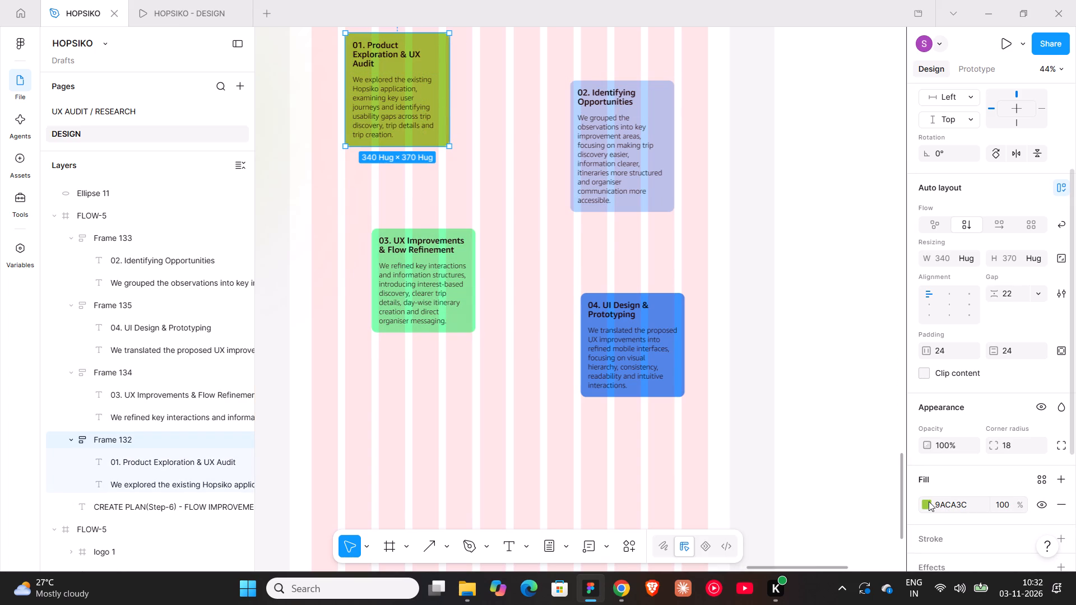
click(929, 501)
drag(848, 281, 815, 245)
Move the stage 02 card up and closer to the stage 01 card, at about X 808, Y 272.
scroll(551, 283, up, 4)
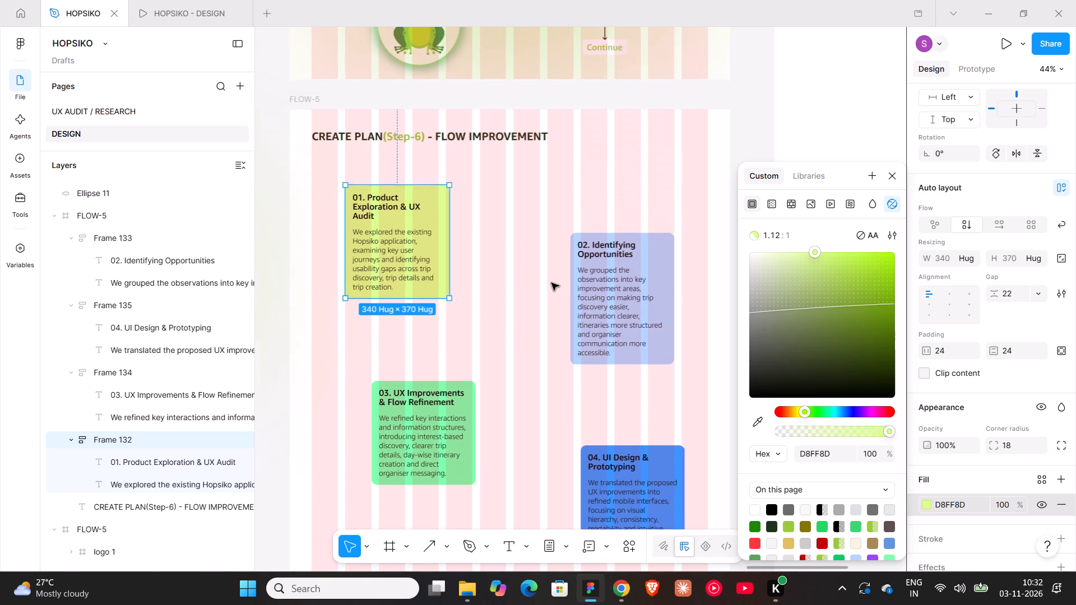
scroll(551, 283, up, 1)
scroll(551, 283, down, 3)
click(527, 383)
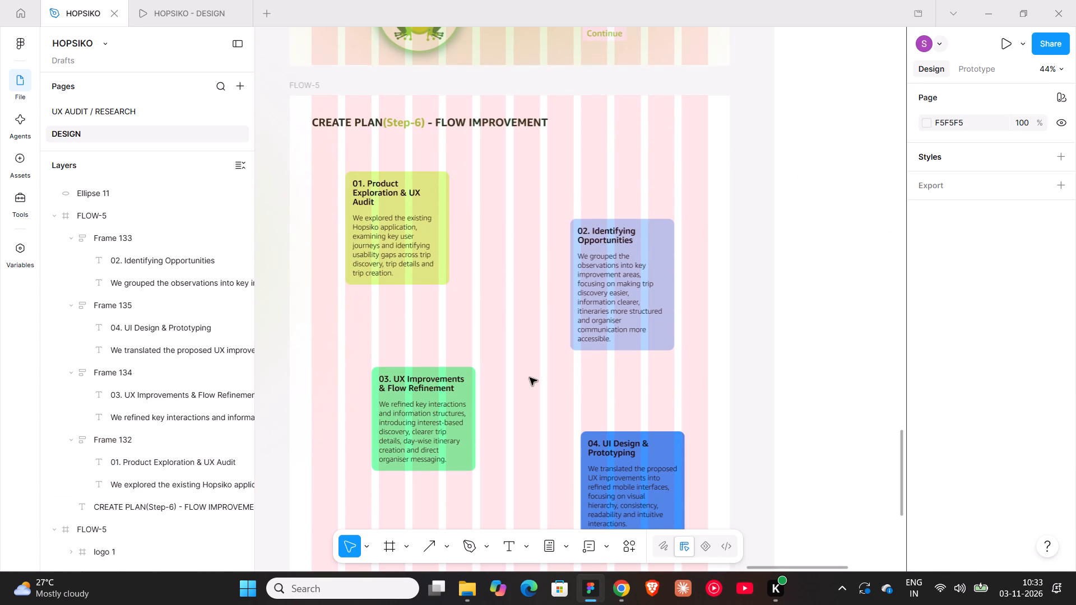
click(587, 306)
drag(612, 264, 583, 229)
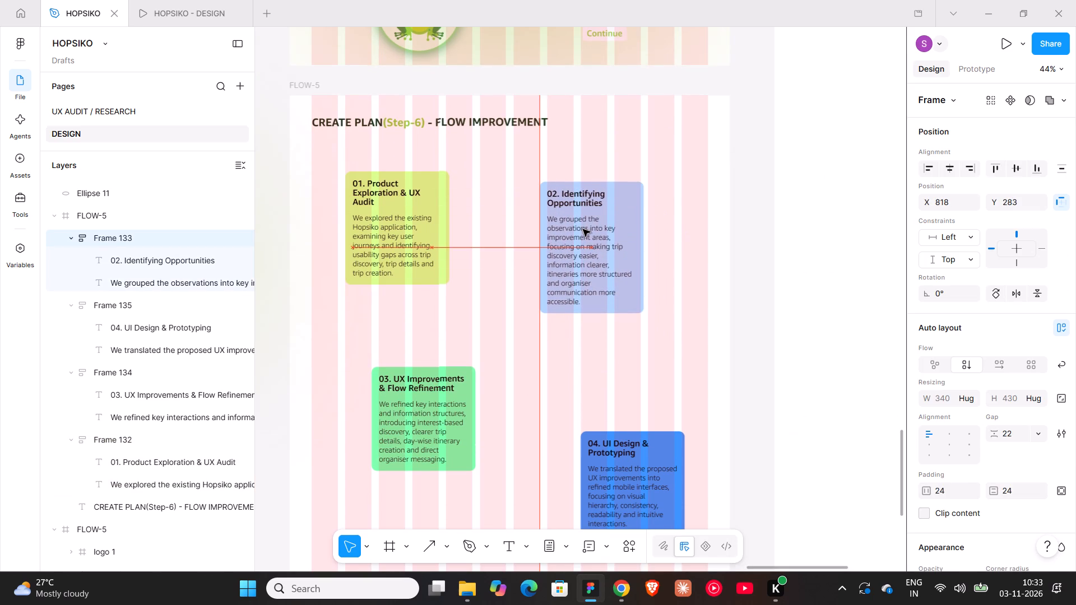
drag(583, 229, 579, 222)
Move the stage 03 card up to about X 268, Y 837 and the stage 04 card to about X 942, Y 943.
scroll(559, 254, down, 3)
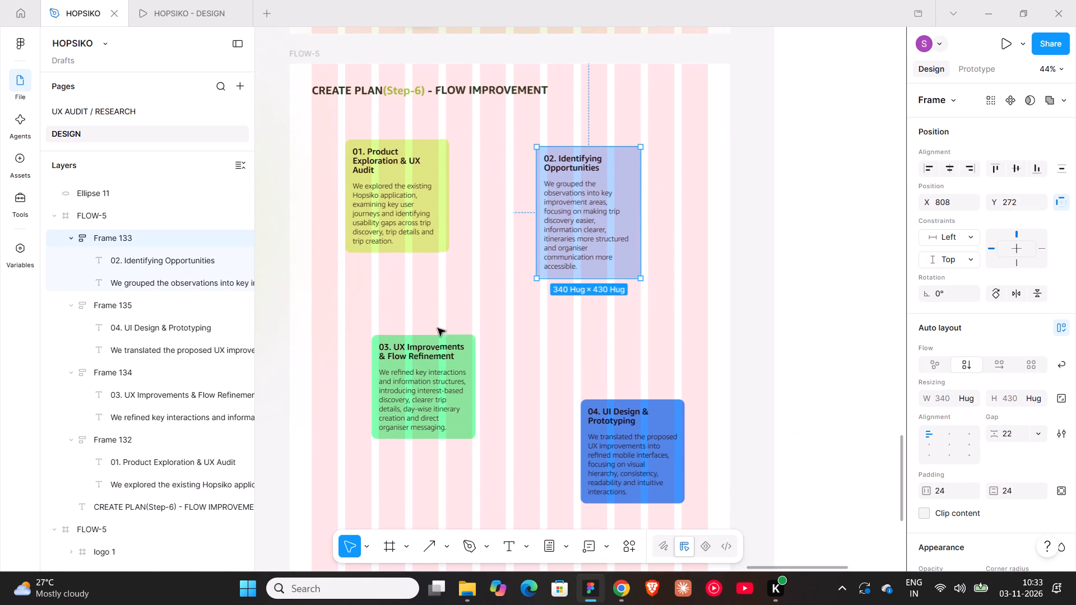
drag(424, 379, 427, 362)
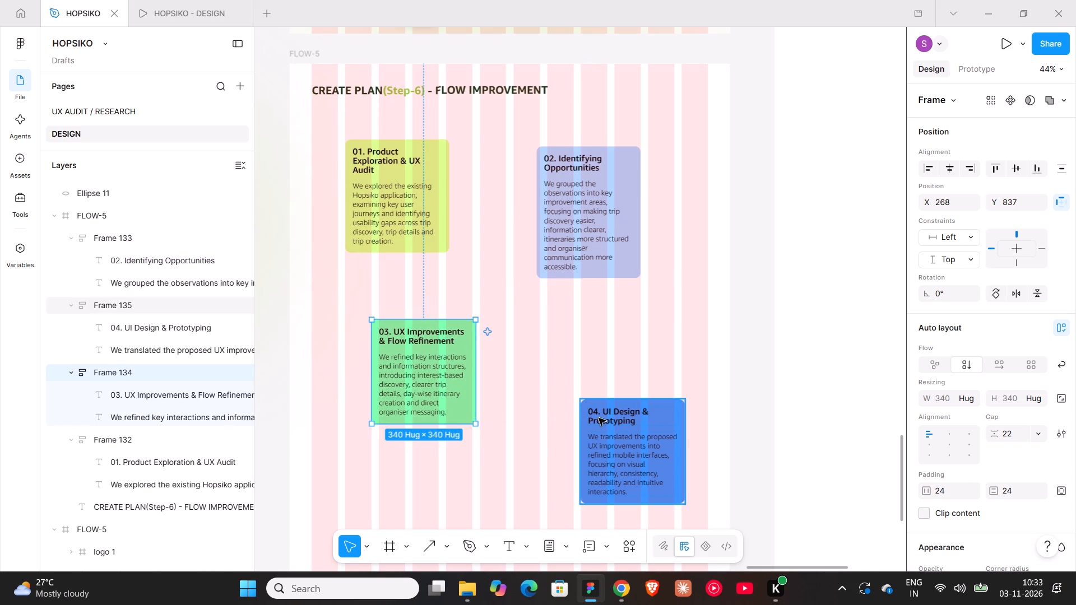
drag(613, 432, 607, 384)
Review the Our Approach card layout in the Unimart case study on Behance and the stage text in ChatGPT.
click(609, 587)
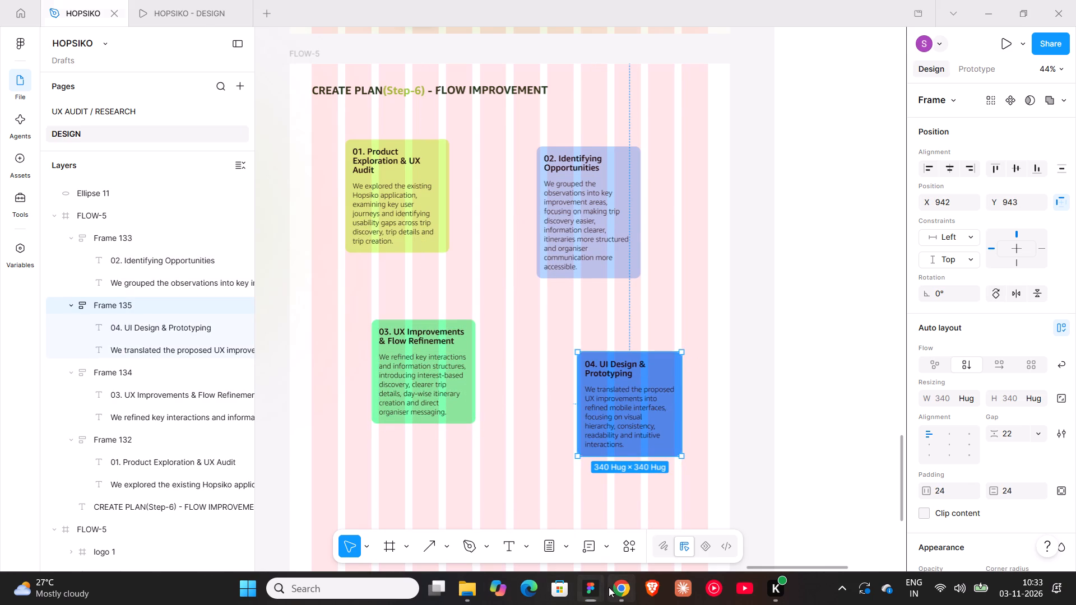
click(229, 17)
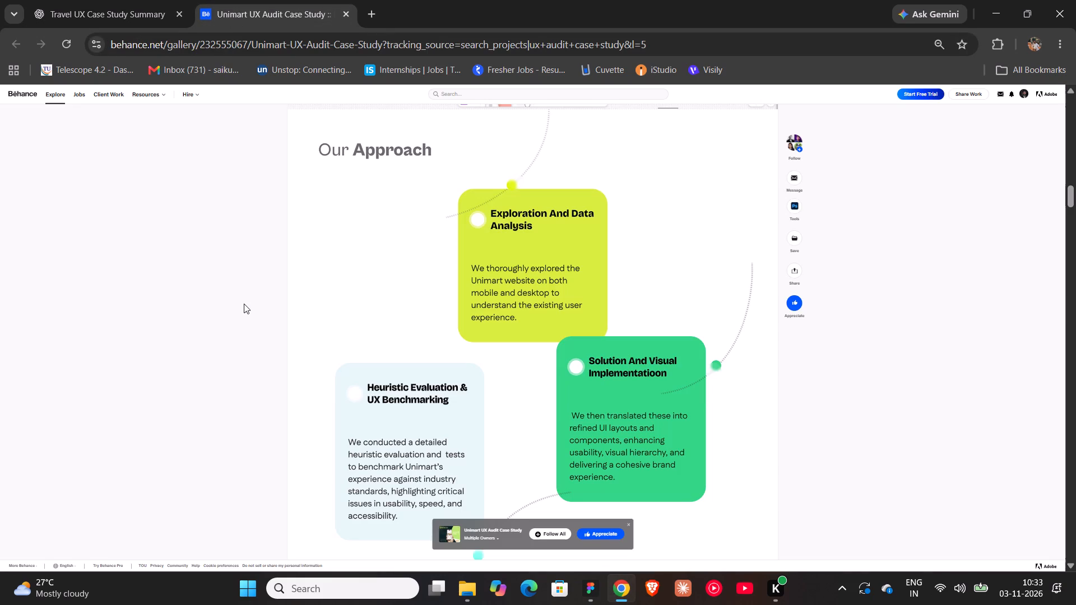
scroll(244, 304, down, 3)
scroll(244, 304, up, 5)
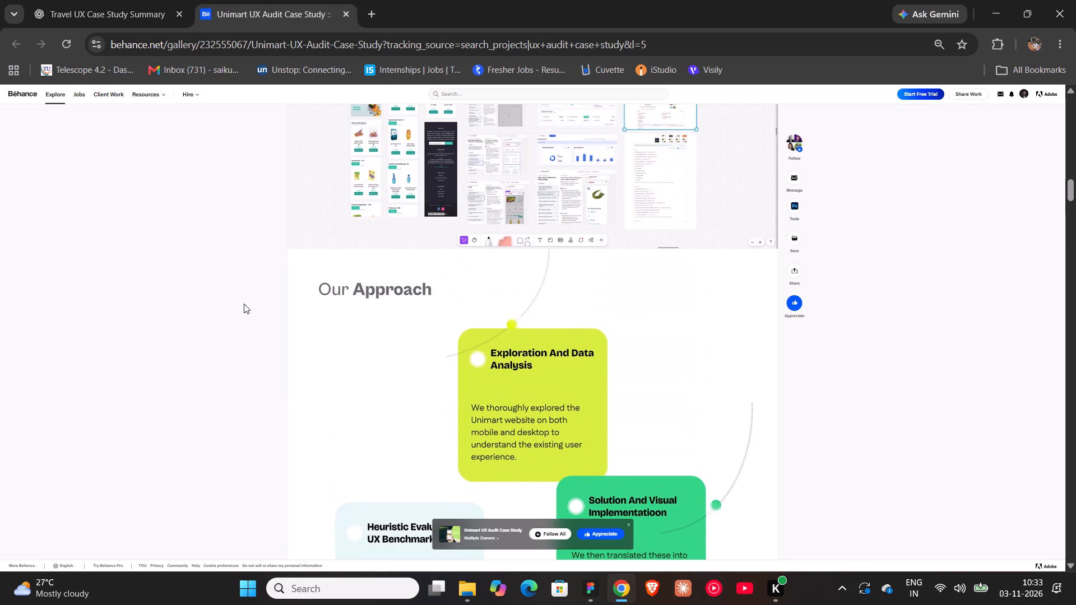
click(108, 11)
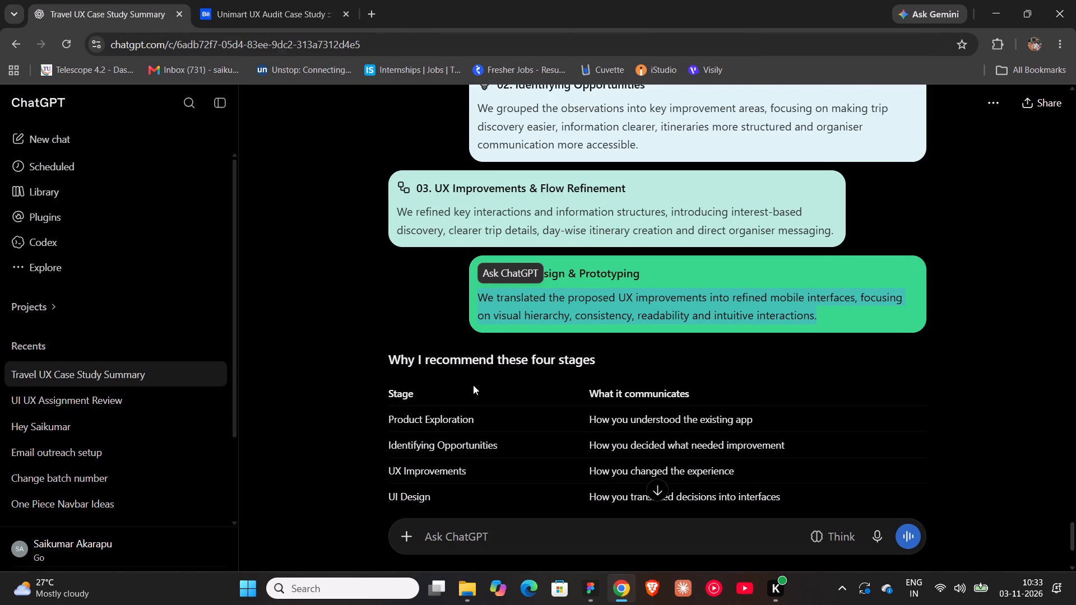
scroll(476, 390, down, 1)
click(589, 582)
Draw a straight Pen line across the stage 01 card's upper-left corner, from about X 79, Y 310 to X 340, Y 170.
click(508, 309)
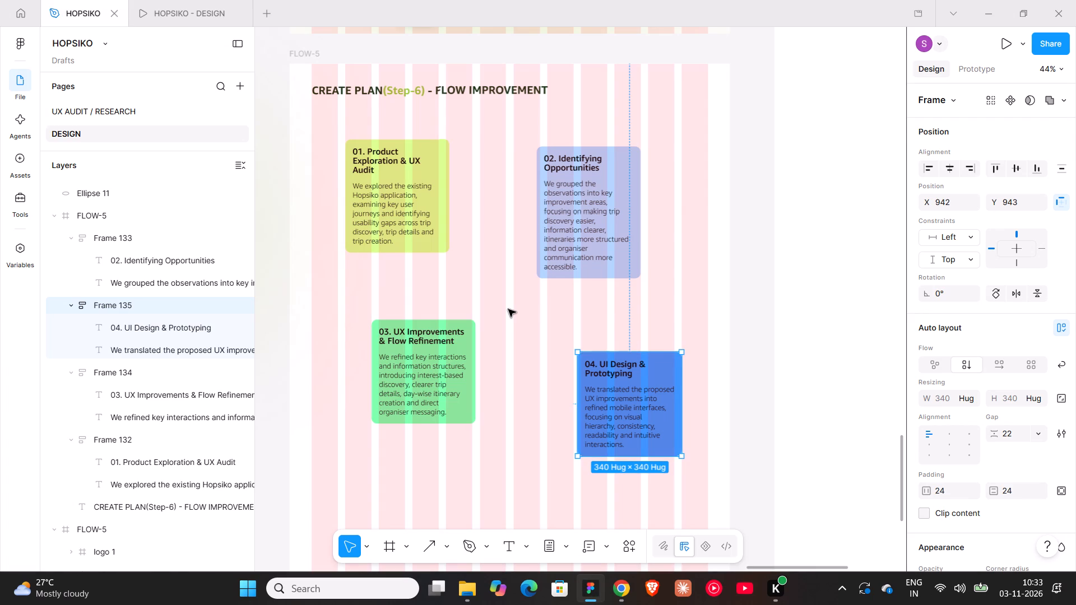
scroll(508, 309, up, 5)
shift+scroll(508, 309, up, 4)
shift+scroll(508, 309, down, 4)
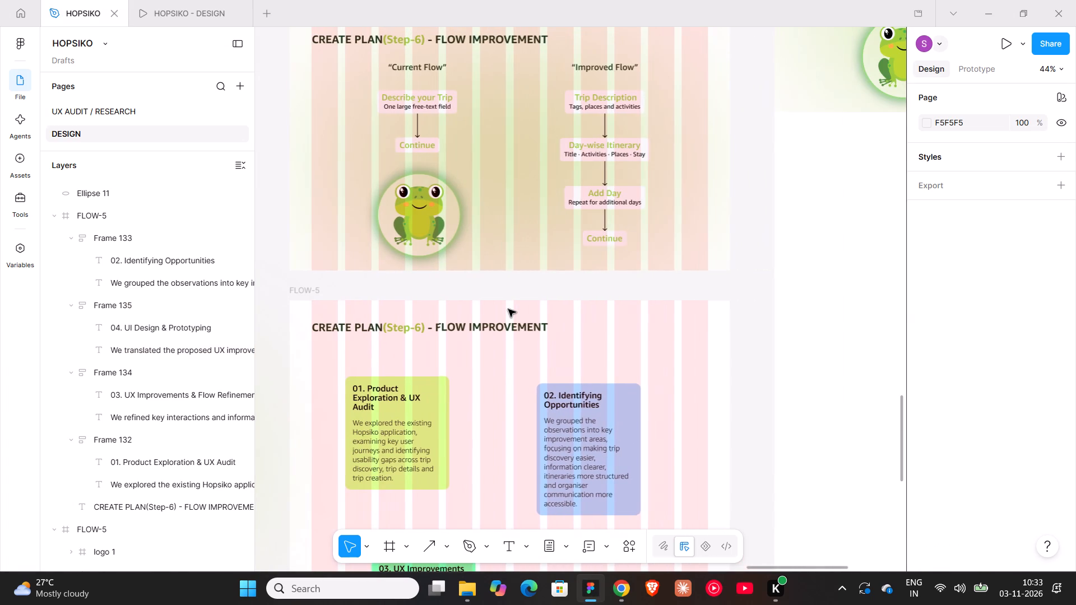
scroll(508, 309, down, 4)
shift+scroll(508, 309, up, 4)
scroll(508, 309, down, 2)
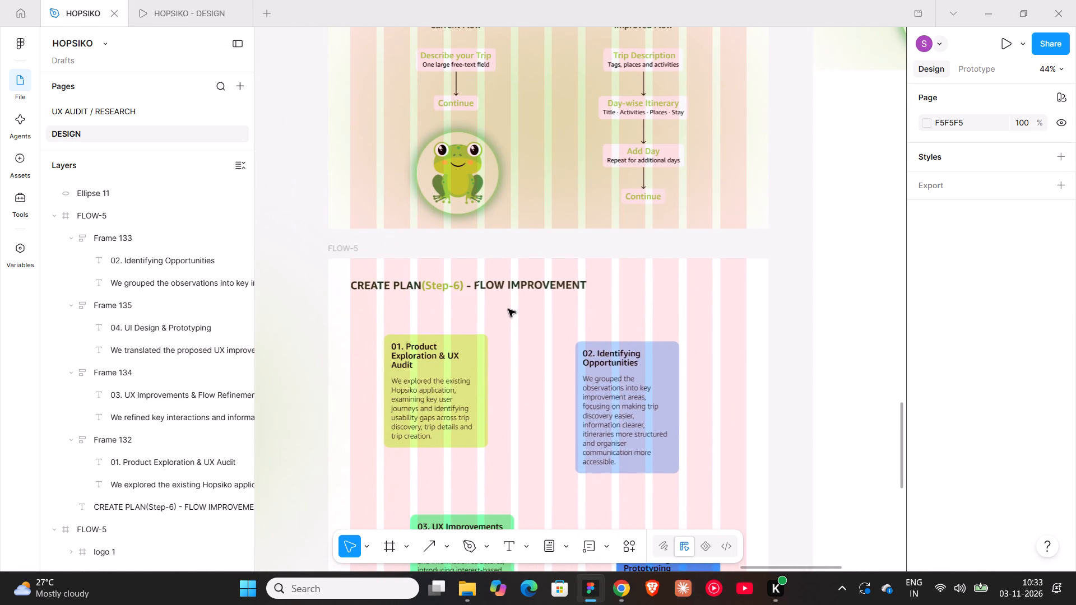
key(p)
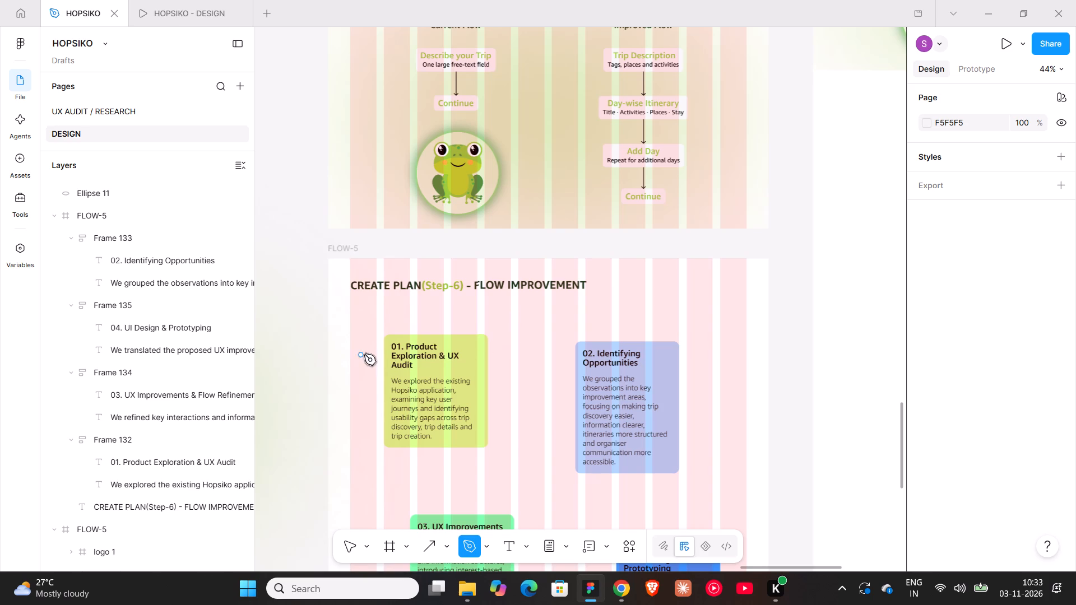
click(353, 353)
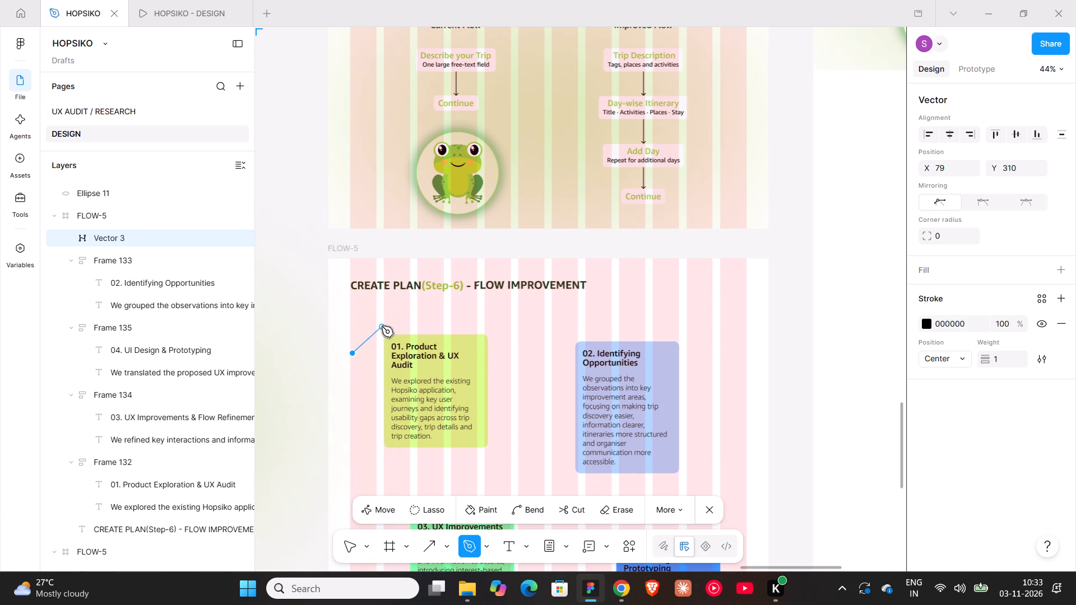
click(432, 310)
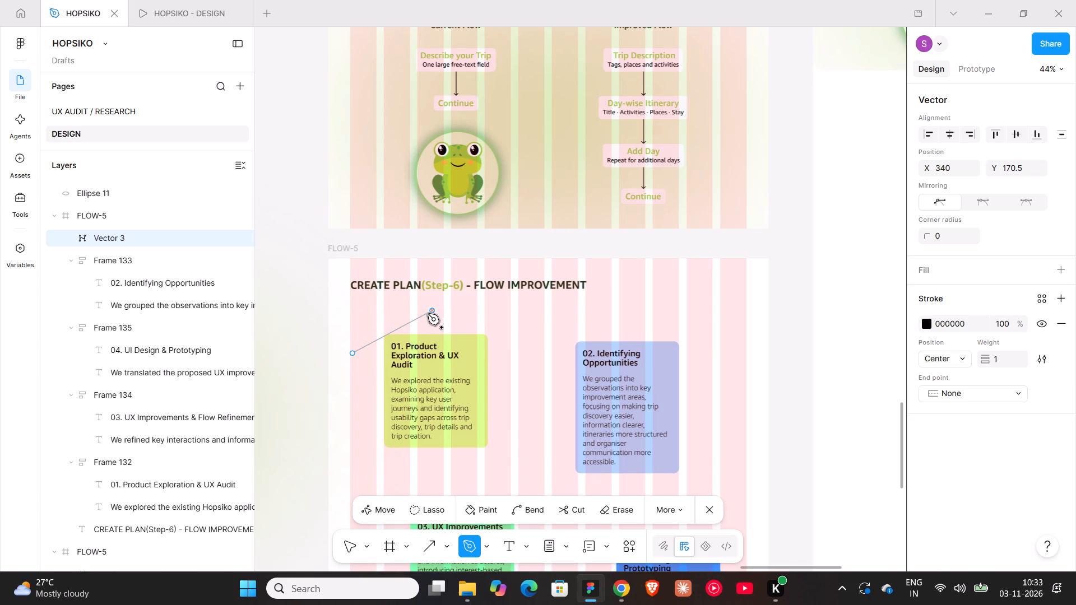
key(Escape)
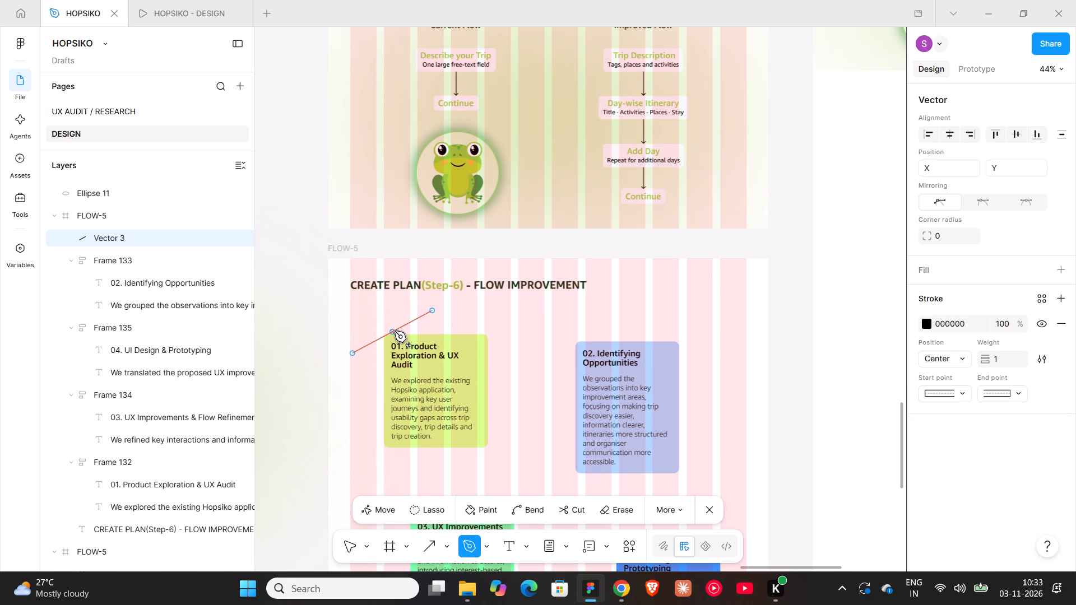
key(Escape)
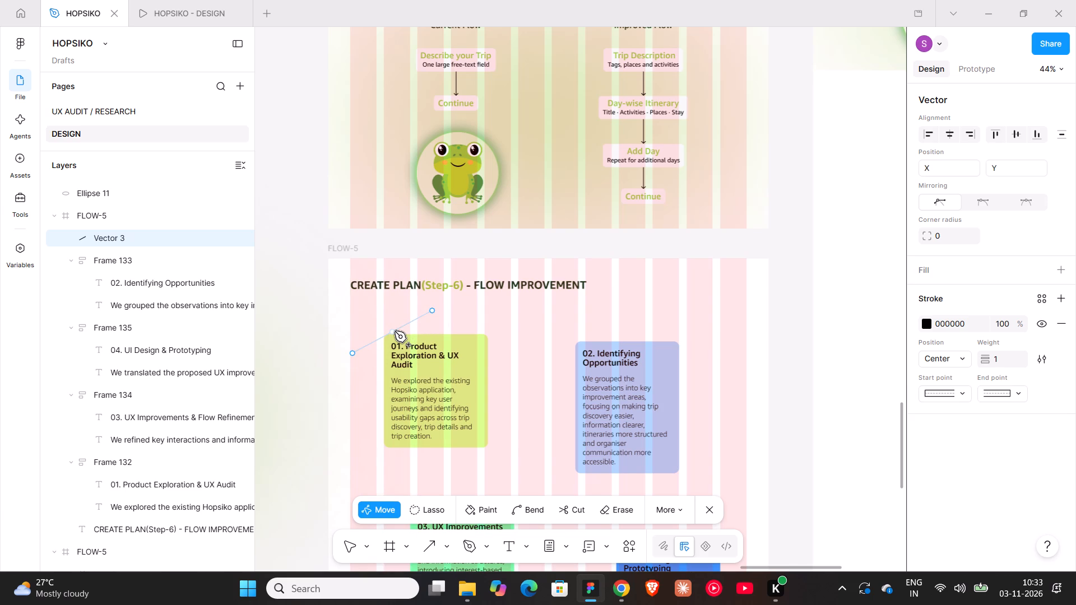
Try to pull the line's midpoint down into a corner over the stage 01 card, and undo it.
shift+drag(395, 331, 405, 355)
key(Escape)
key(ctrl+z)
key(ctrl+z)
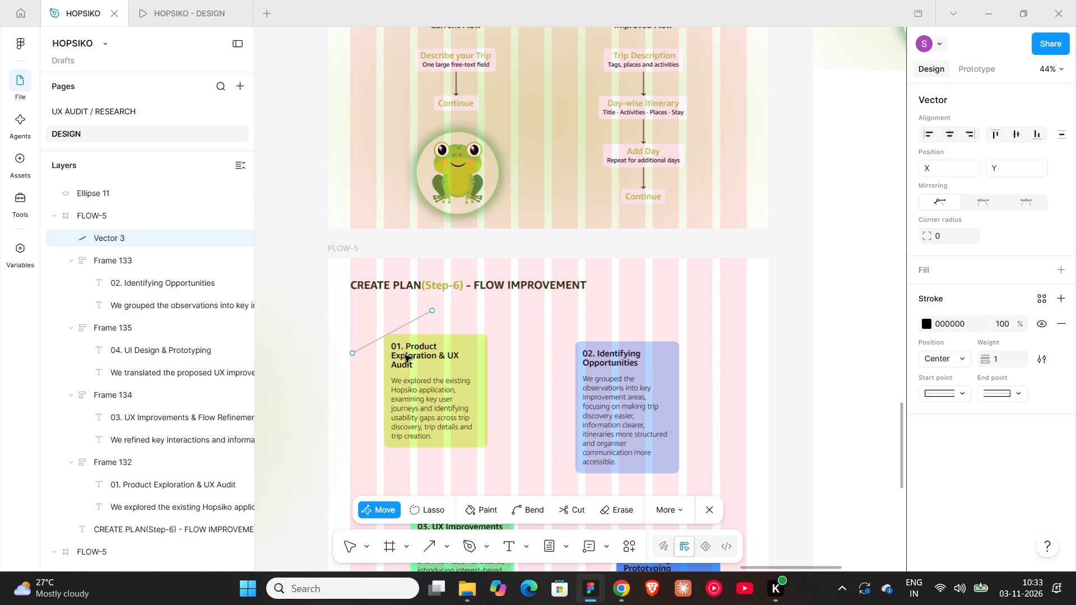
Bend the line into a smooth curve bowing down over the top of the stage 01 card.
click(522, 512)
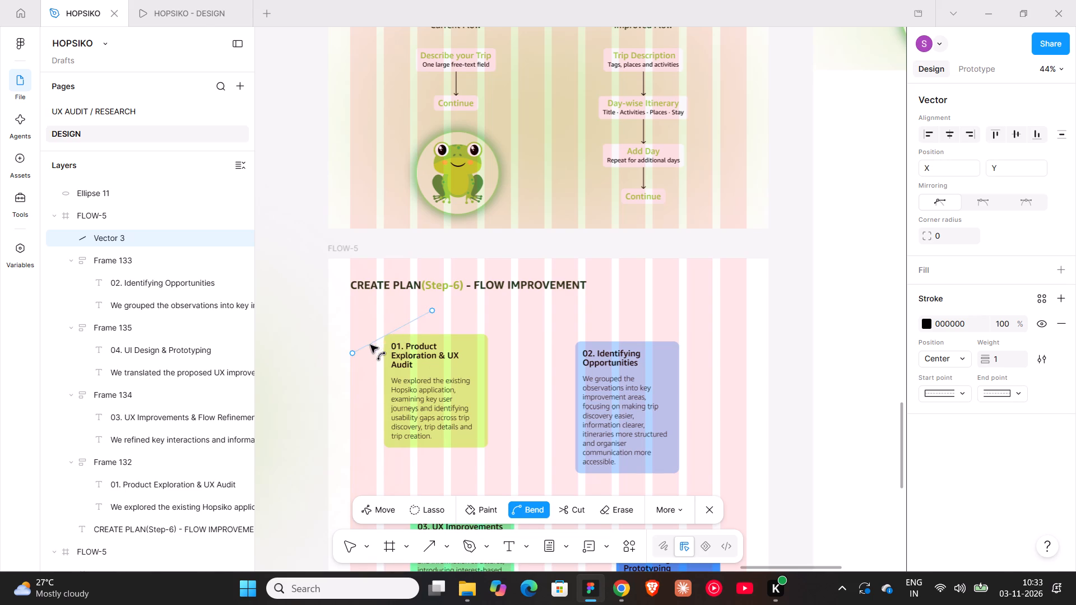
drag(388, 339, 396, 349)
drag(396, 349, 396, 348)
ctrl+scroll(396, 348, up, 8)
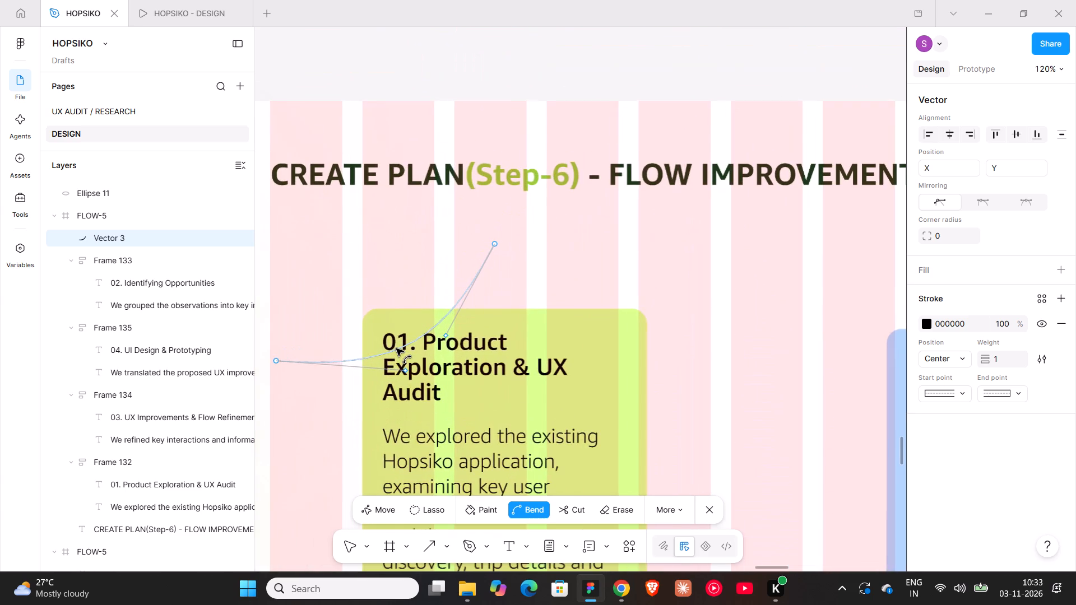
click(698, 300)
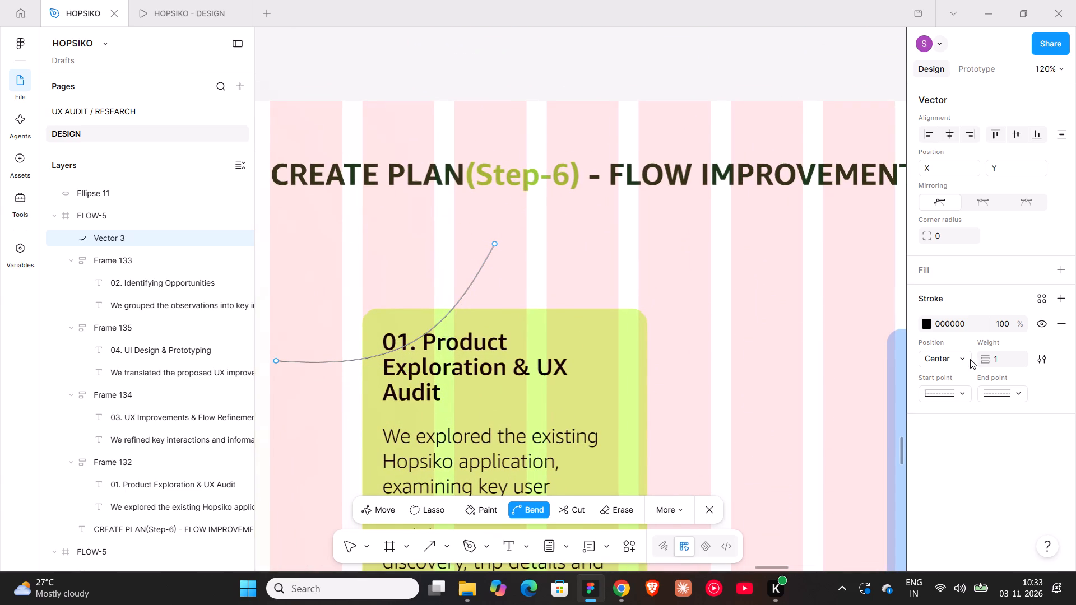
Change the curve's stroke style to dashed, keeping the uniform width profile.
click(1035, 356)
click(855, 444)
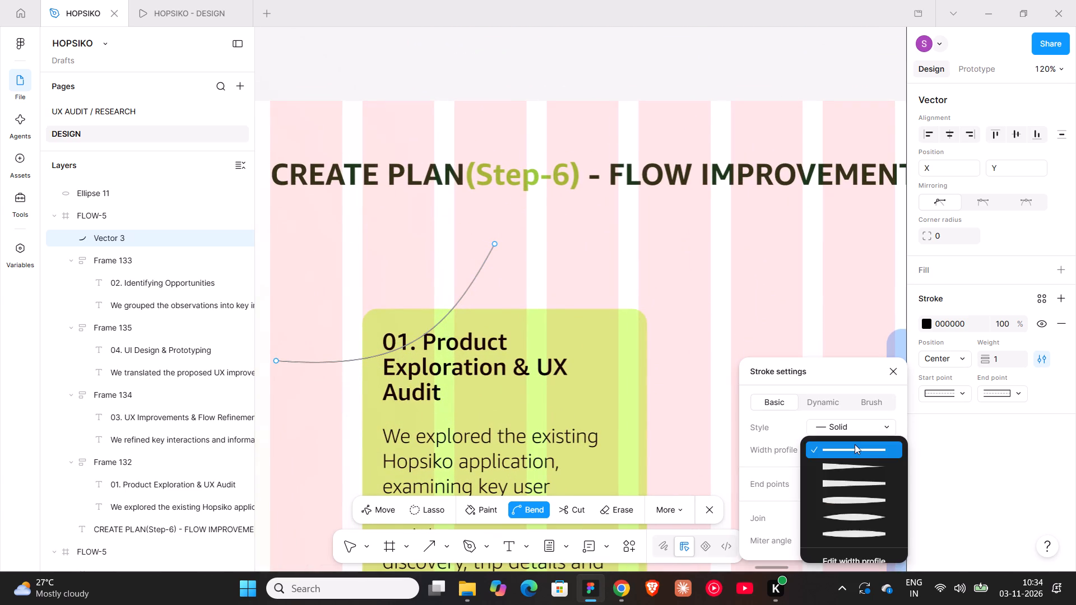
click(855, 444)
click(854, 427)
click(857, 441)
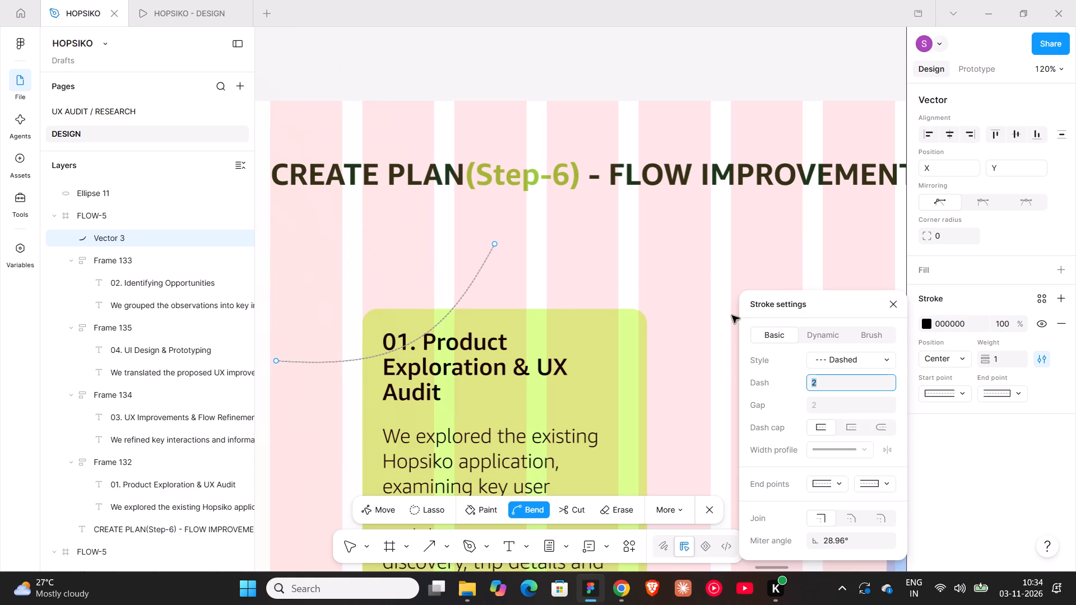
Compare with the dotted curves in the Unimart case study on Behance and set the curve's dash to 1.5, after trying 3 and 1.
click(627, 585)
click(307, 0)
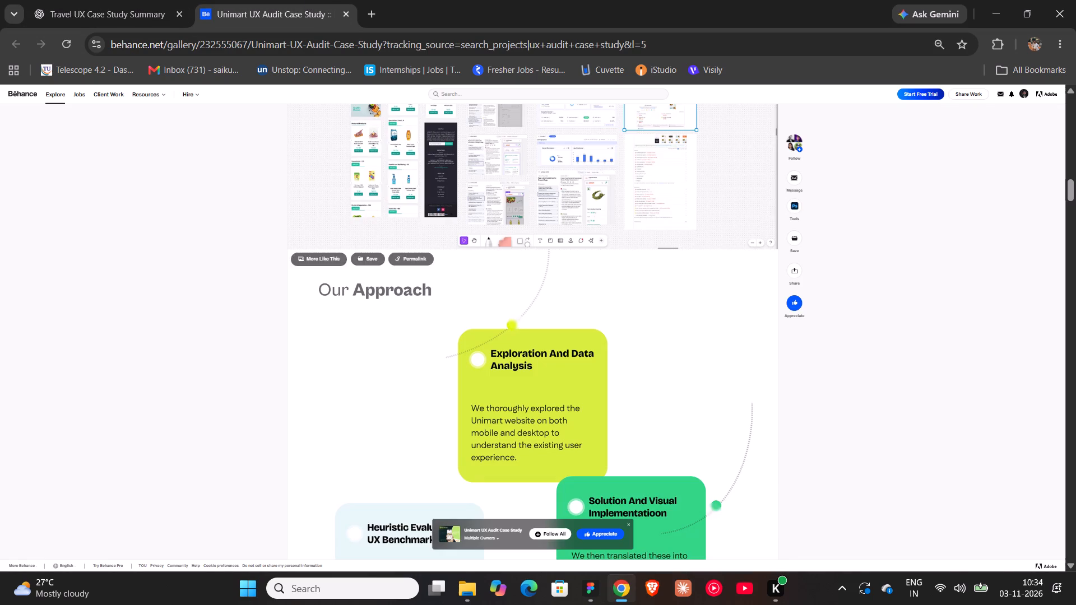
click(589, 592)
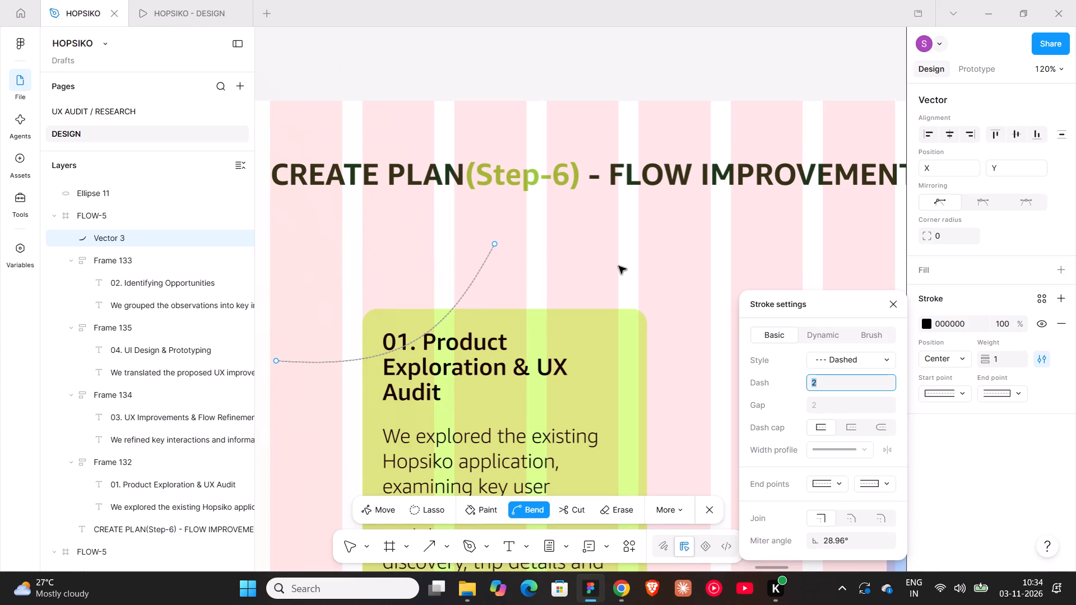
key(3)
key(Return)
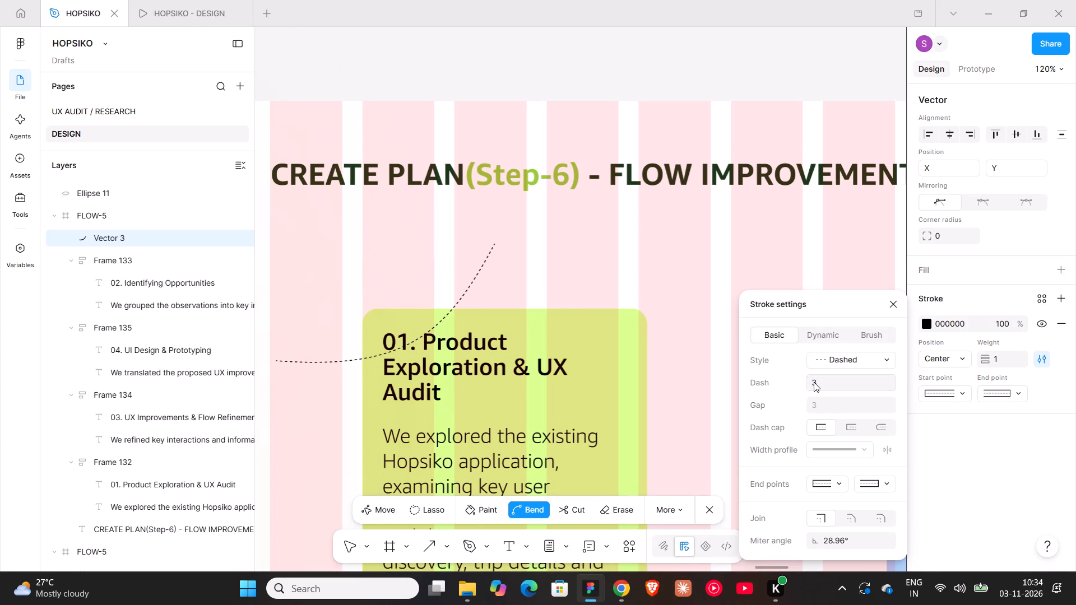
click(814, 382)
key(1)
key(Return)
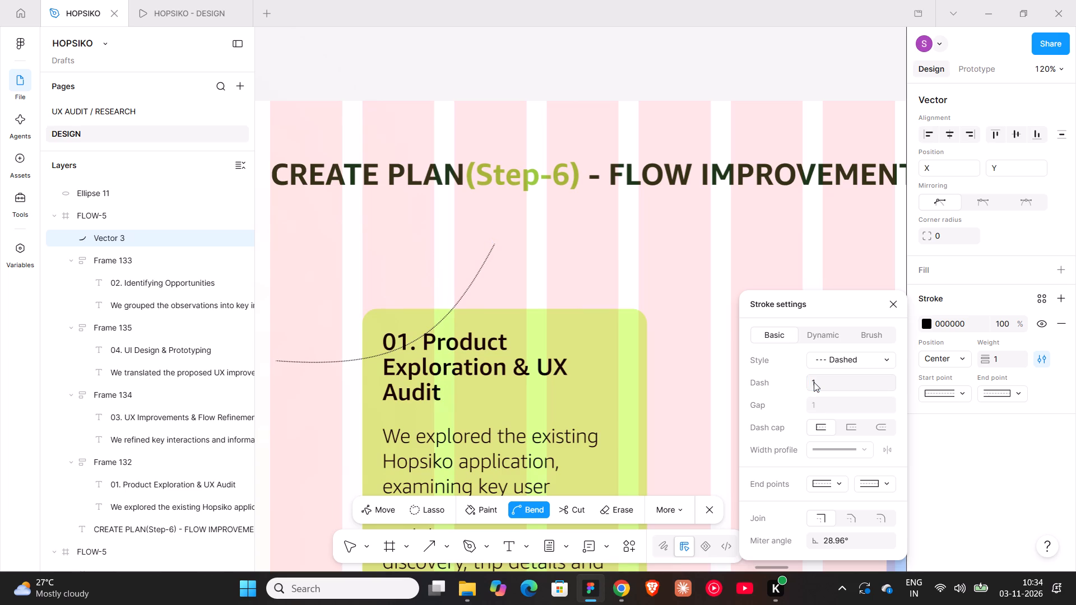
click(814, 382)
text(1.5)
key(Return)
click(545, 216)
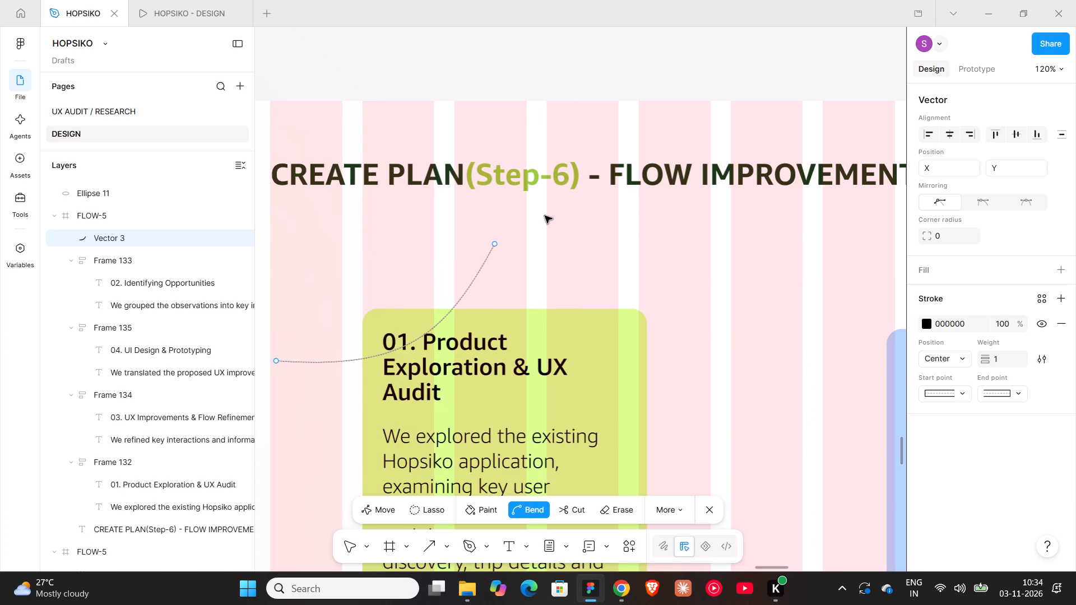
Leave vector editing and move the dashed curve up and left to X 66, Y 147.
double_click(493, 296)
shift+scroll(574, 271, up, 4)
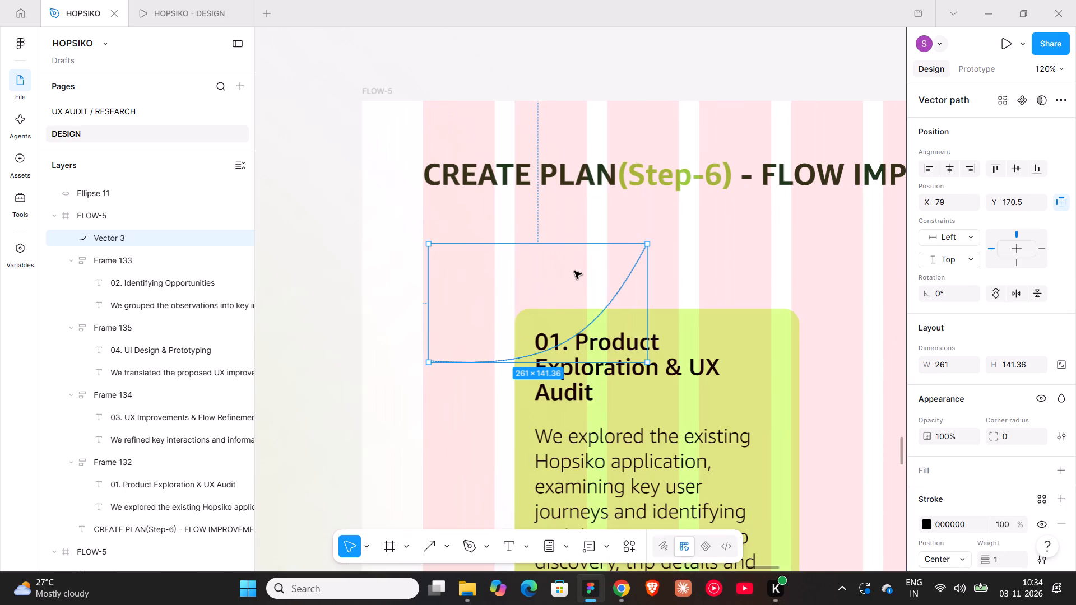
drag(580, 285, 569, 265)
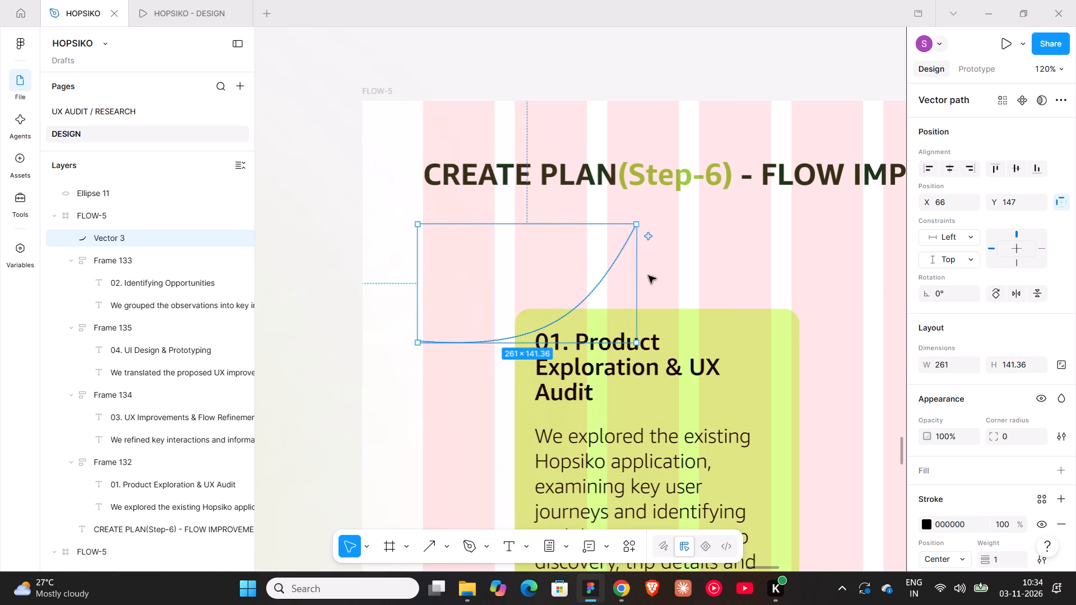
click(717, 275)
Draw a 27 × 27 circle above the stage 01 card and fill it with the card's lime D8FF8D.
key(o)
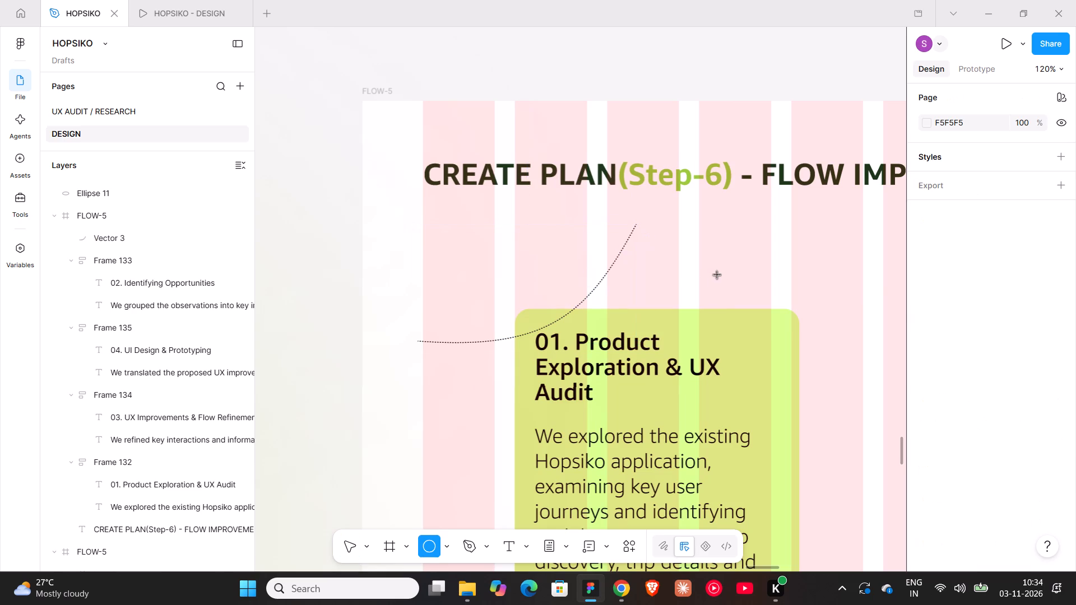
shift+drag(671, 234, 692, 257)
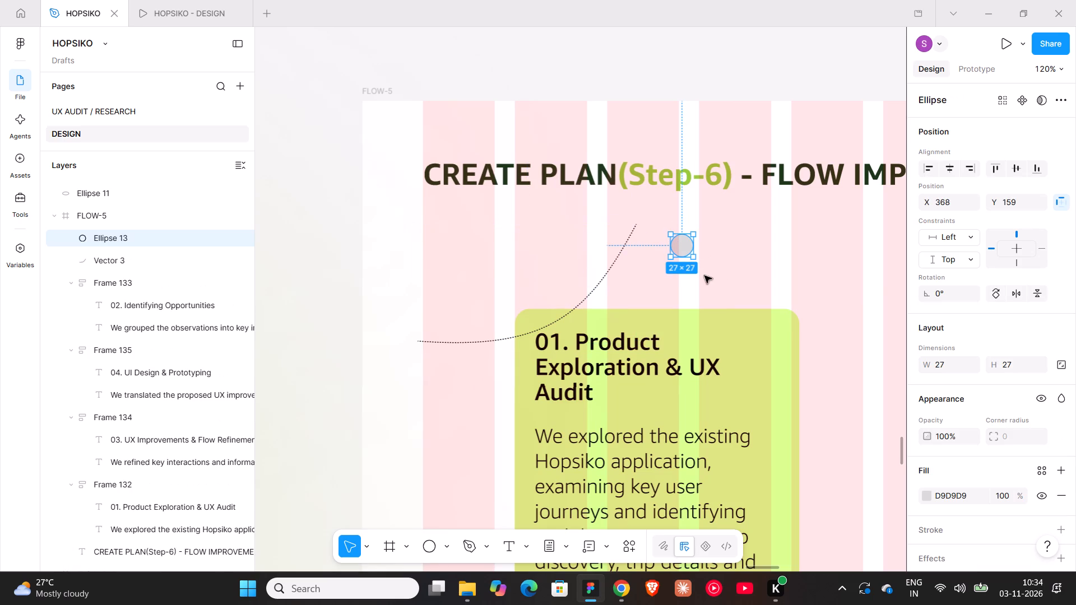
key(i)
click(769, 370)
click(767, 255)
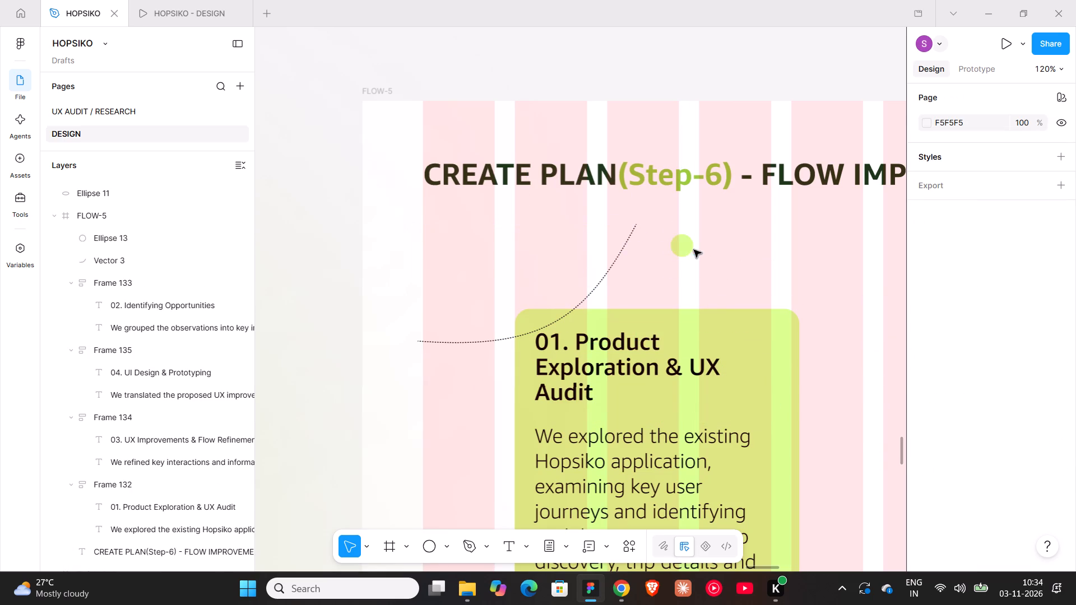
Place the lime circle on the dashed curve above the stage 01 card, at X 279, Y 186.
click(687, 246)
drag(684, 245, 611, 269)
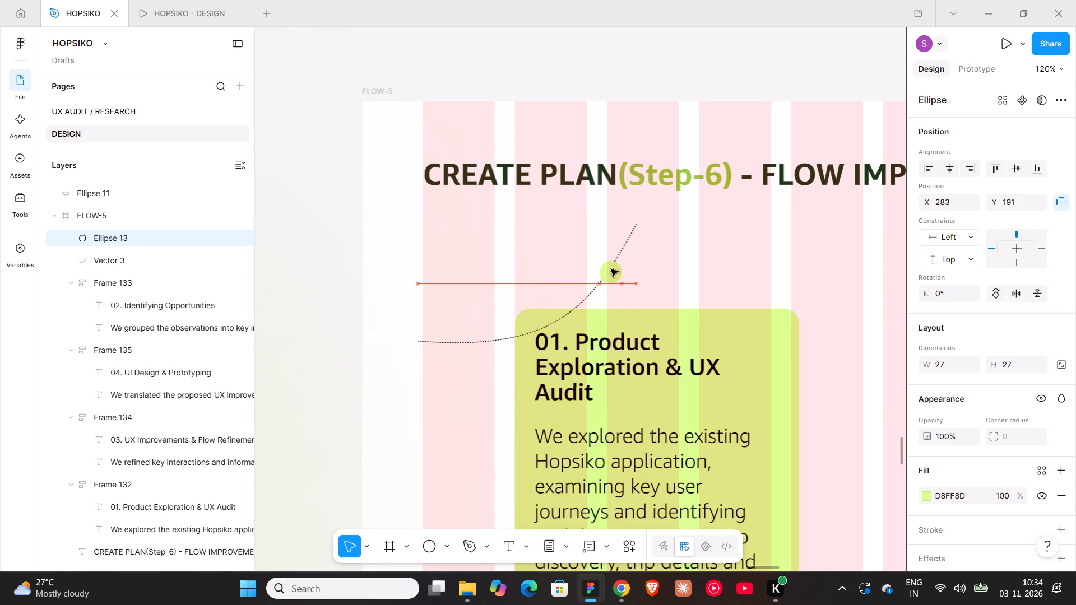
drag(611, 269, 609, 268)
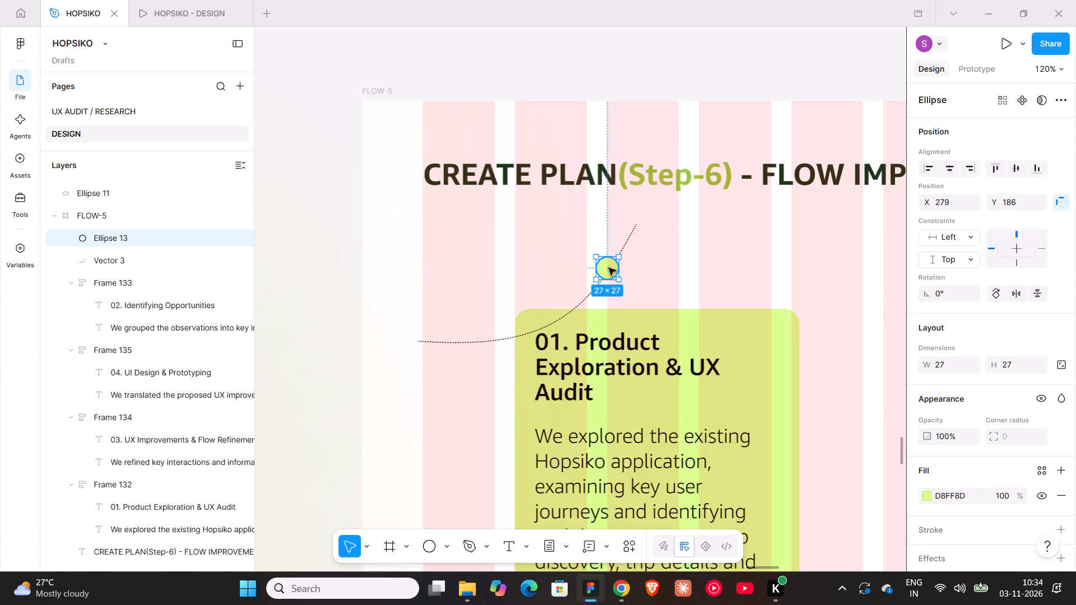
ctrl+scroll(609, 268, down, 6)
click(671, 266)
Duplicate the dashed curve into the gap between the stage 01 and stage 02 cards, at about X 522, Y 288.
shift+scroll(671, 266, down, 4)
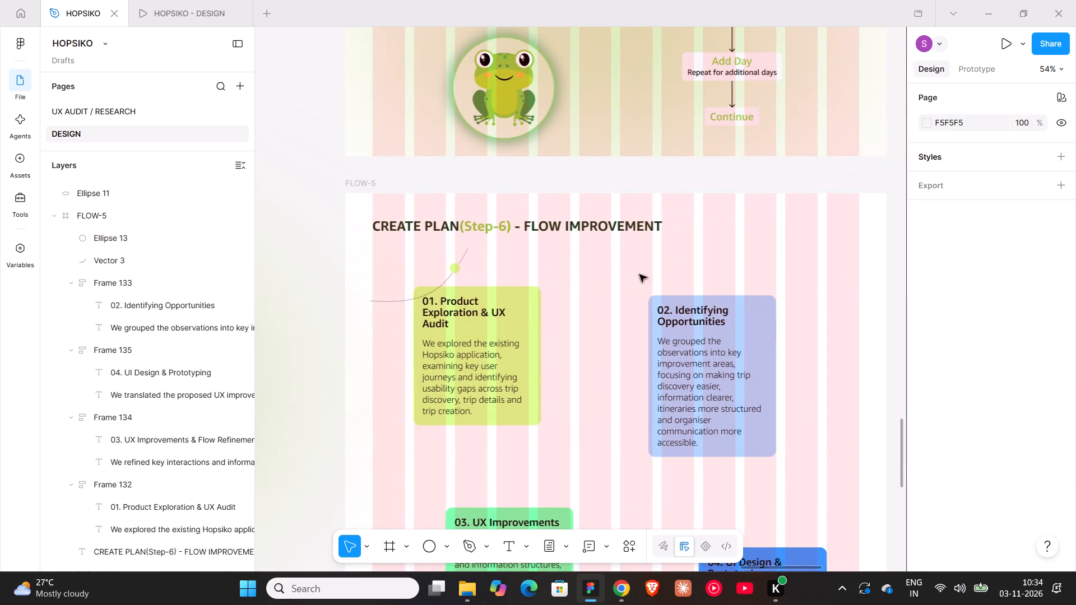
click(390, 301)
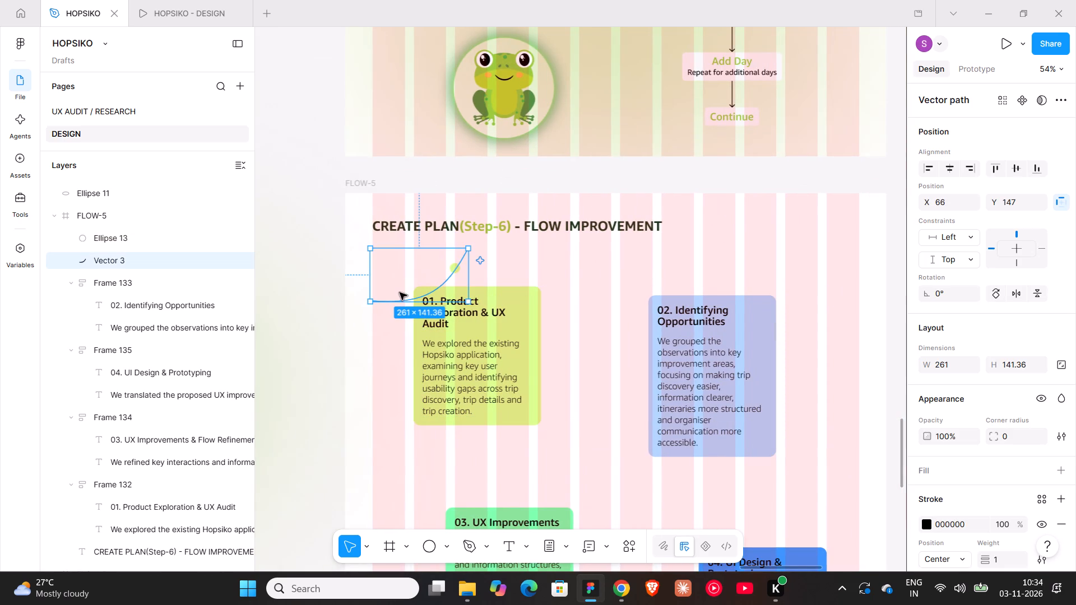
alt+drag(400, 284, 577, 340)
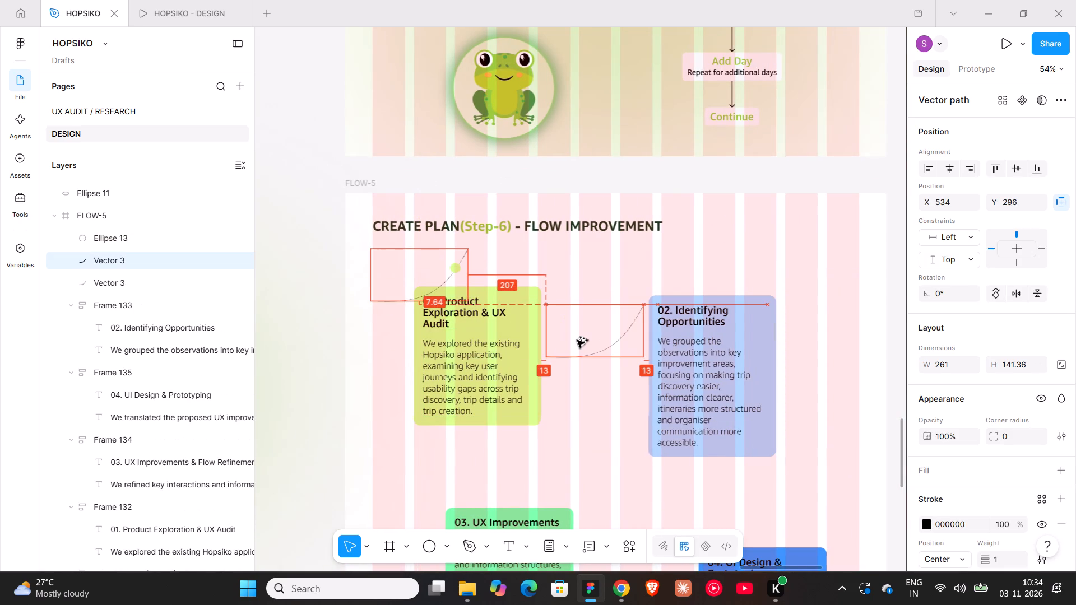
alt+drag(577, 340, 573, 337)
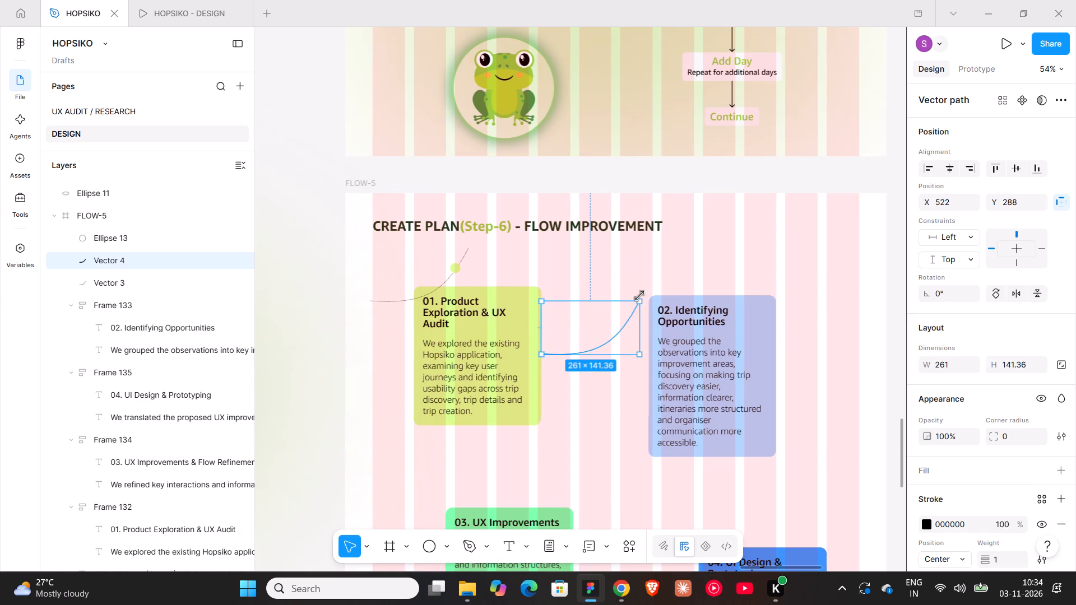
Rotate the duplicate curve to about -54°, move it lower between the two cards and enlarge it to about 303 × 193.
drag(643, 296, 653, 354)
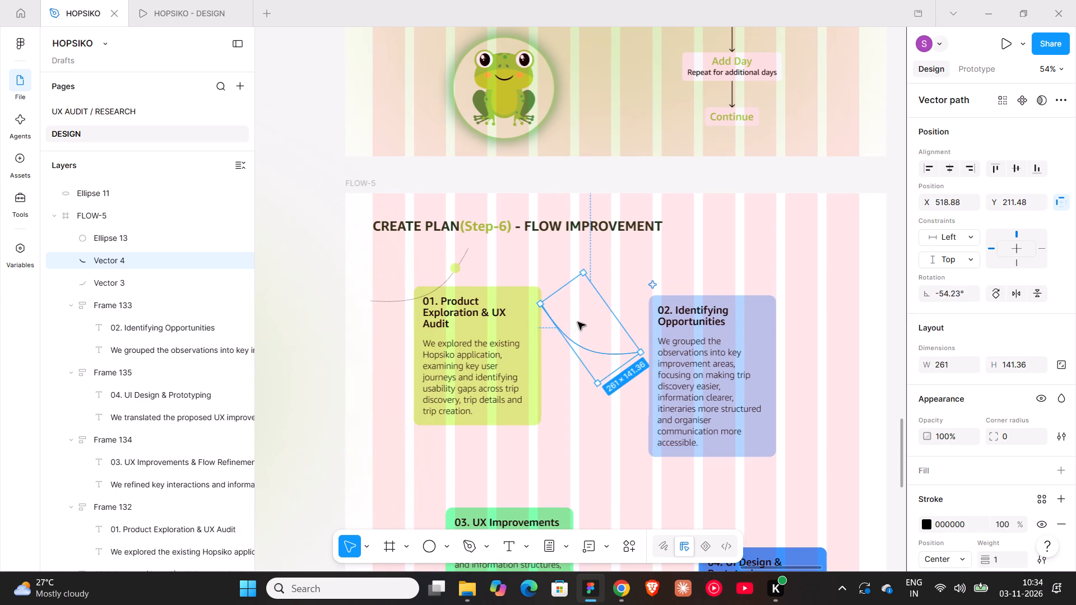
drag(578, 322, 571, 394)
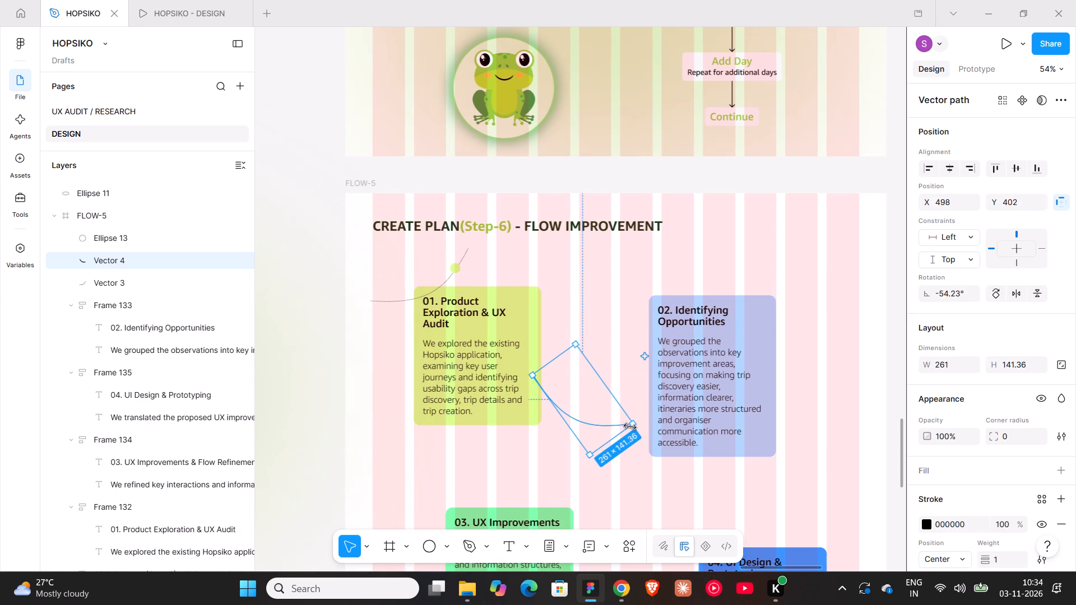
drag(634, 426, 656, 427)
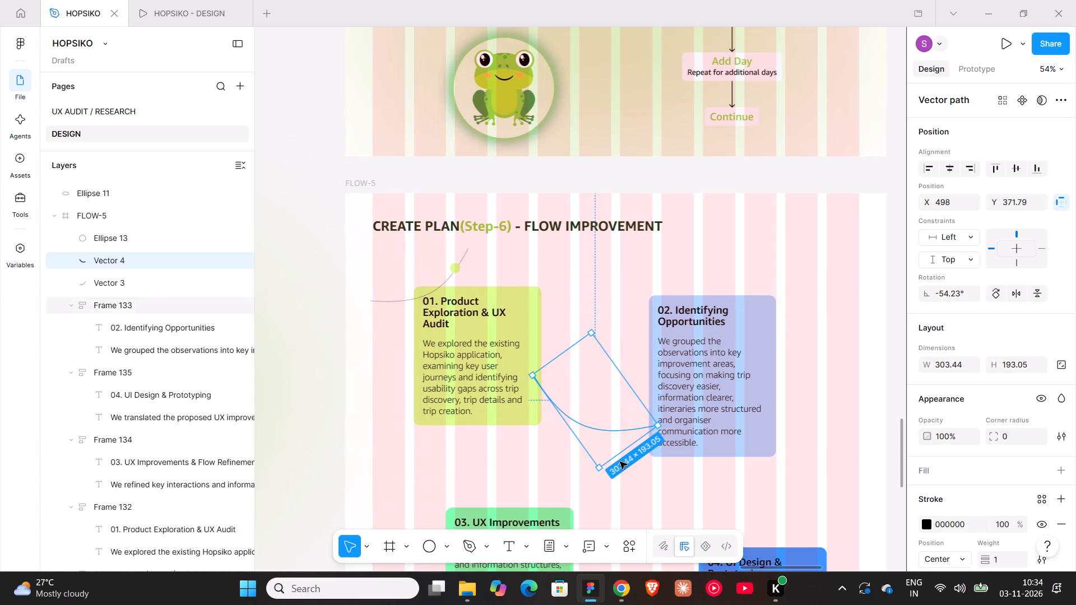
Duplicate the lime circle onto the second curve at X 745, Y 618 and fill it with the stage 02 card's B2D5FF.
click(556, 464)
scroll(571, 438, down, 4)
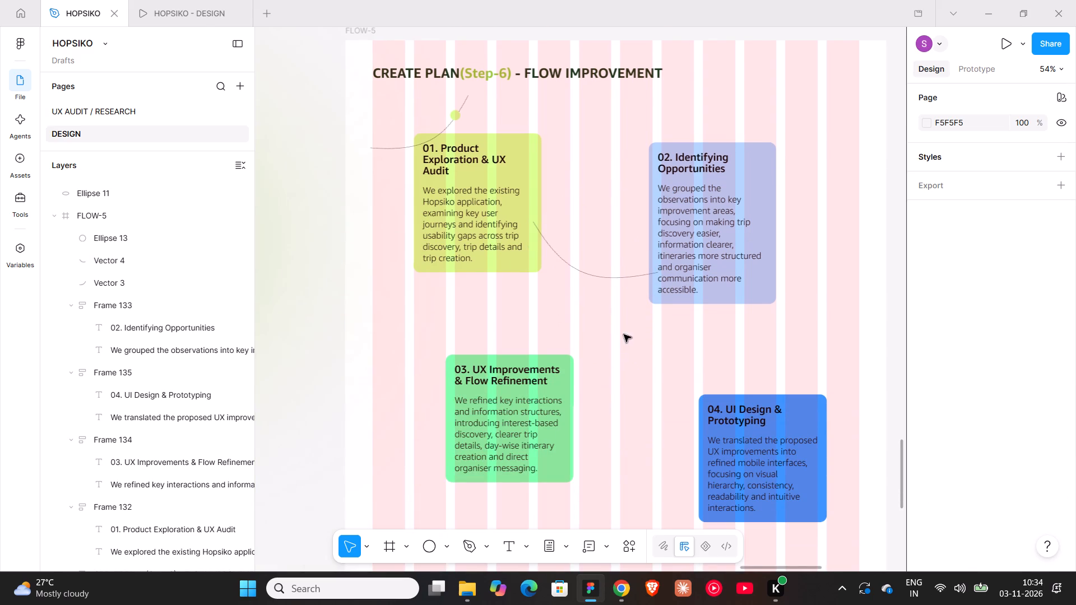
click(456, 116)
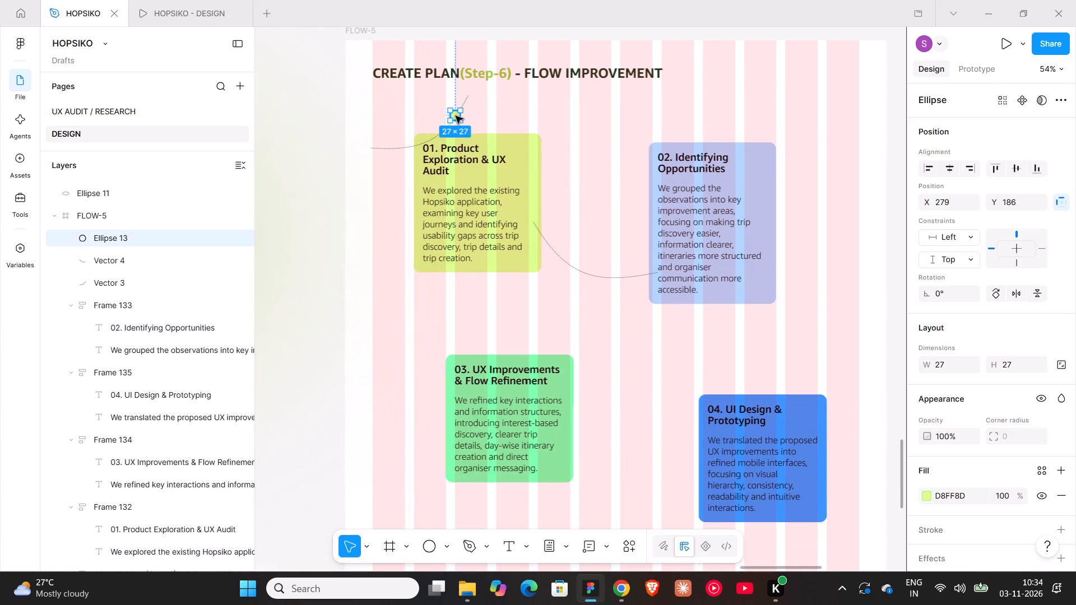
alt+drag(456, 116, 630, 279)
key(i)
click(765, 288)
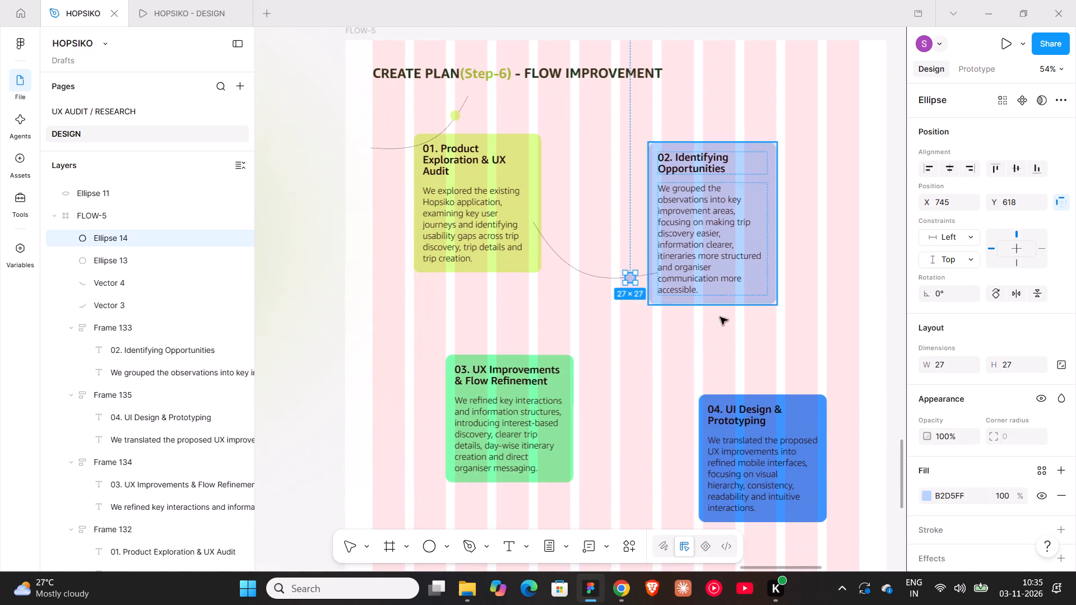
click(613, 309)
Duplicate the second curve below, rotate it to about 18.5° and position it to link the stage 02 and stage 03 cards.
scroll(613, 309, down, 3)
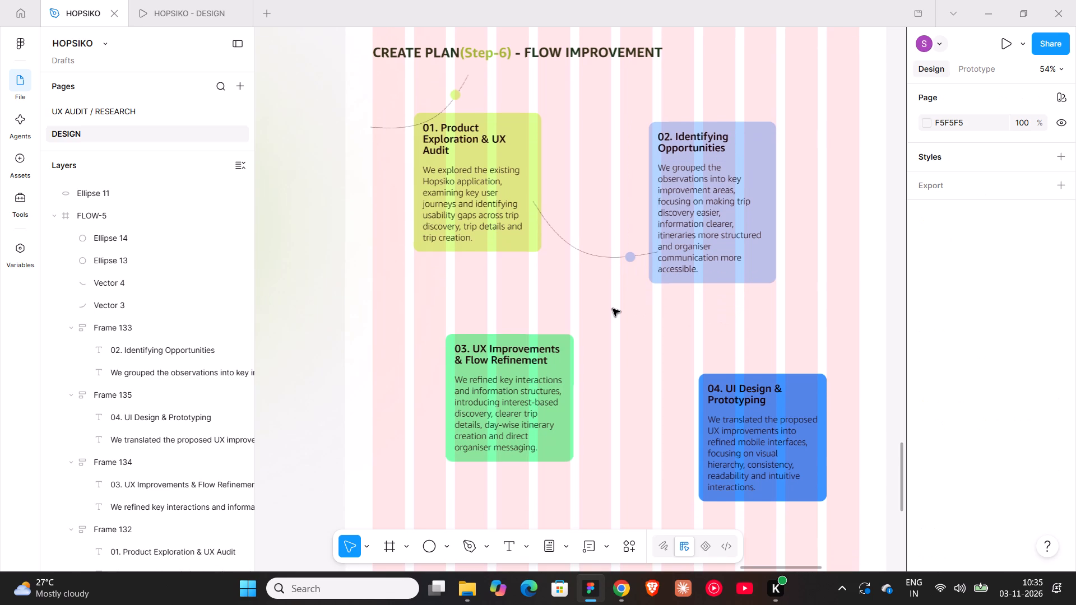
scroll(613, 309, down, 4)
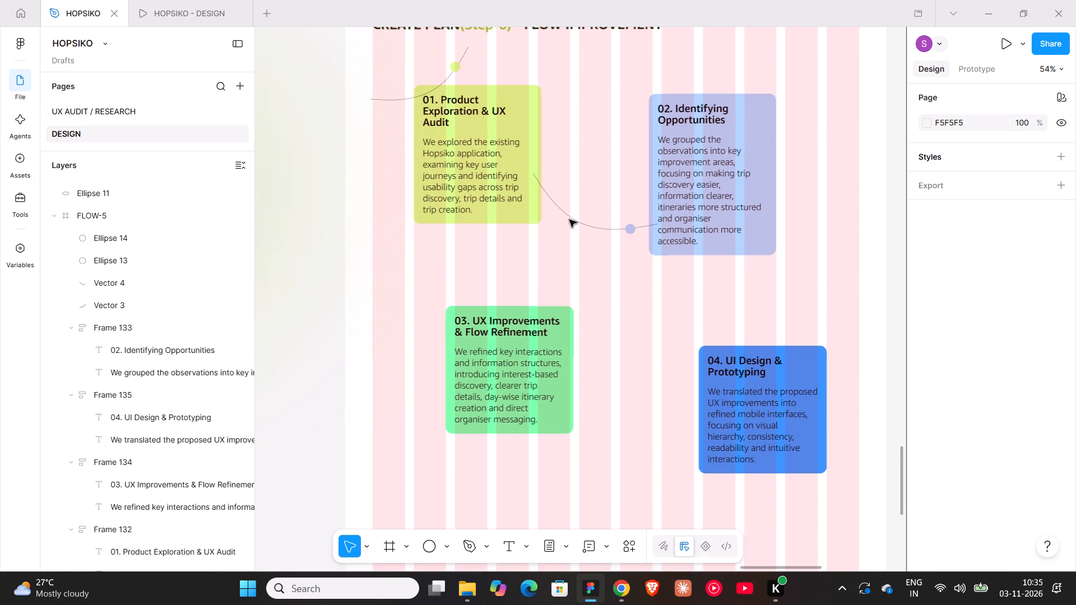
click(572, 216)
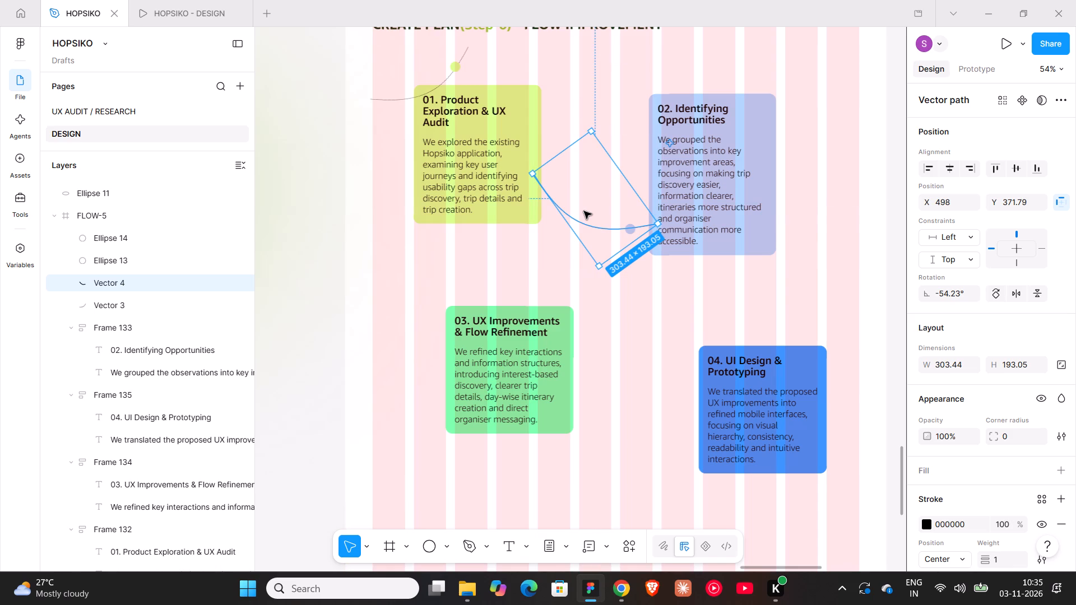
alt+drag(584, 211, 619, 316)
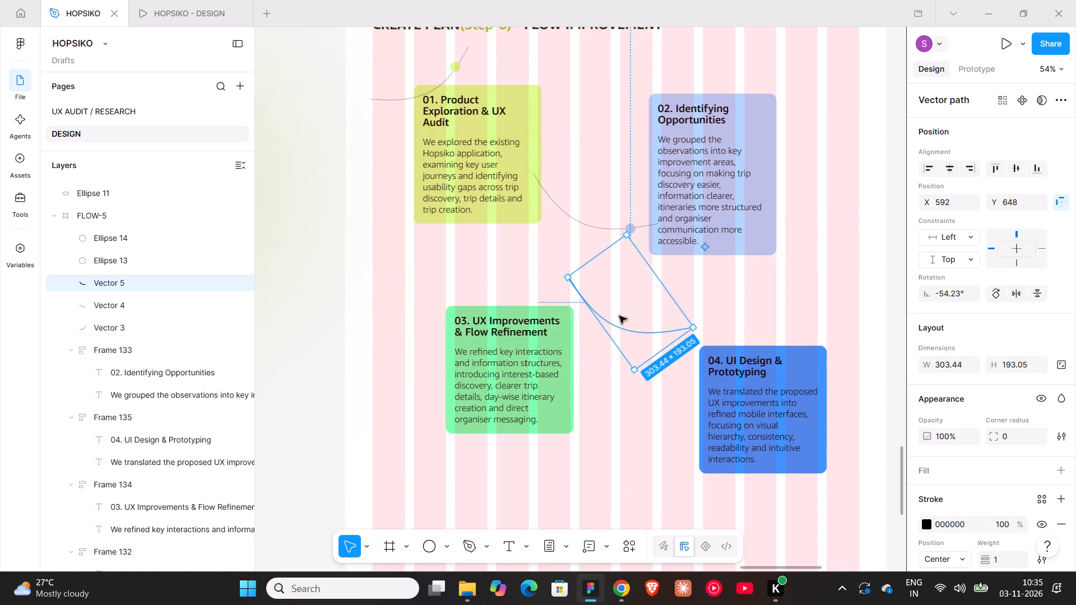
drag(702, 328, 690, 242)
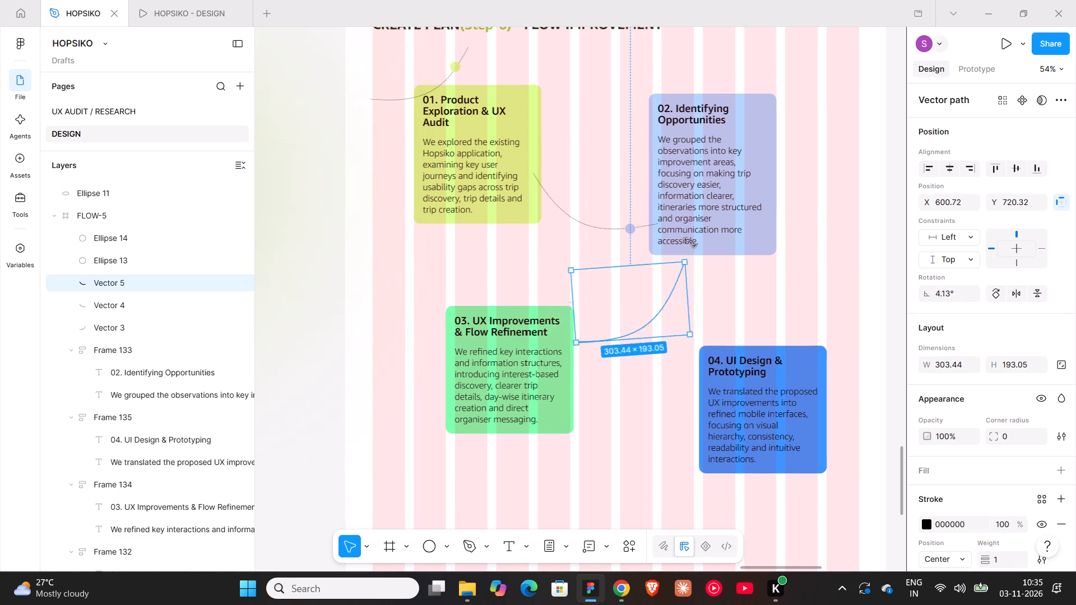
drag(690, 242, 684, 231)
drag(632, 313, 615, 314)
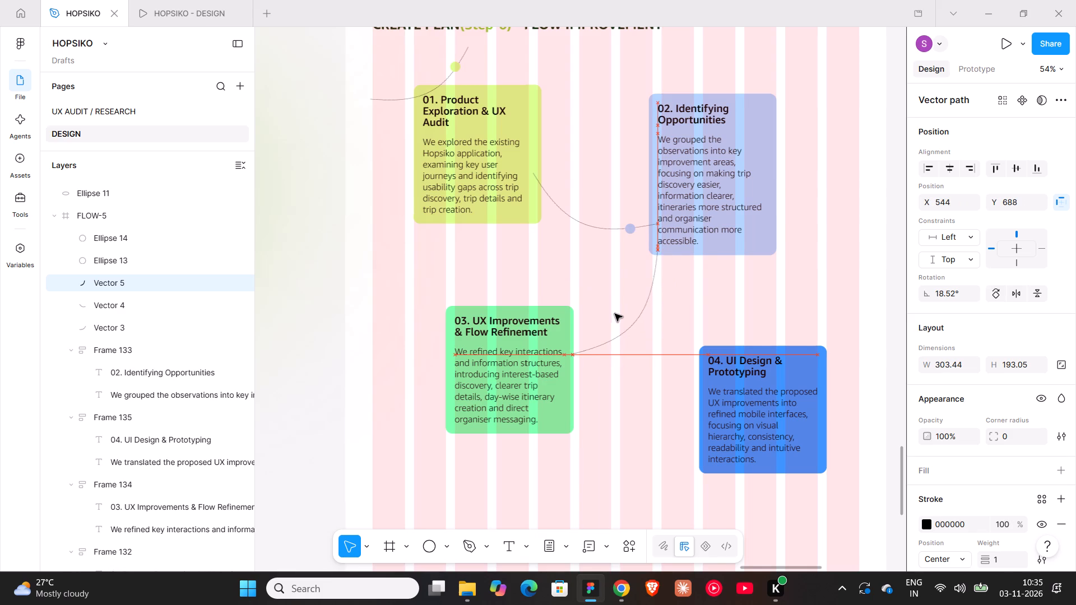
drag(615, 314, 614, 314)
drag(604, 323, 599, 319)
click(633, 367)
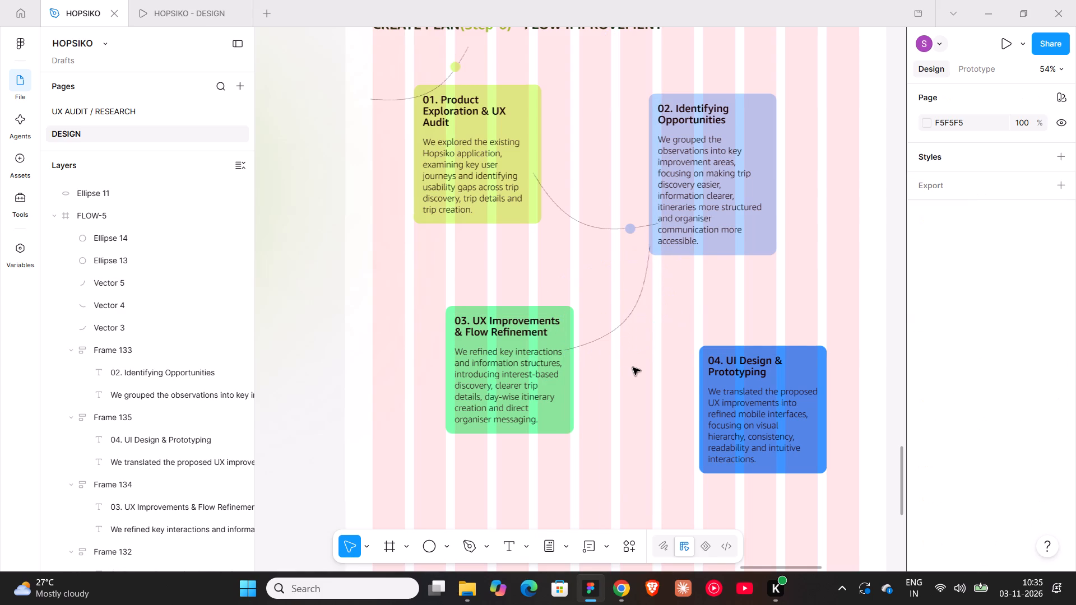
Duplicate the light blue circle onto the curve beside the stage 03 card at X 638, Y 921, and fill it with the card's green 7DFFAC.
click(627, 232)
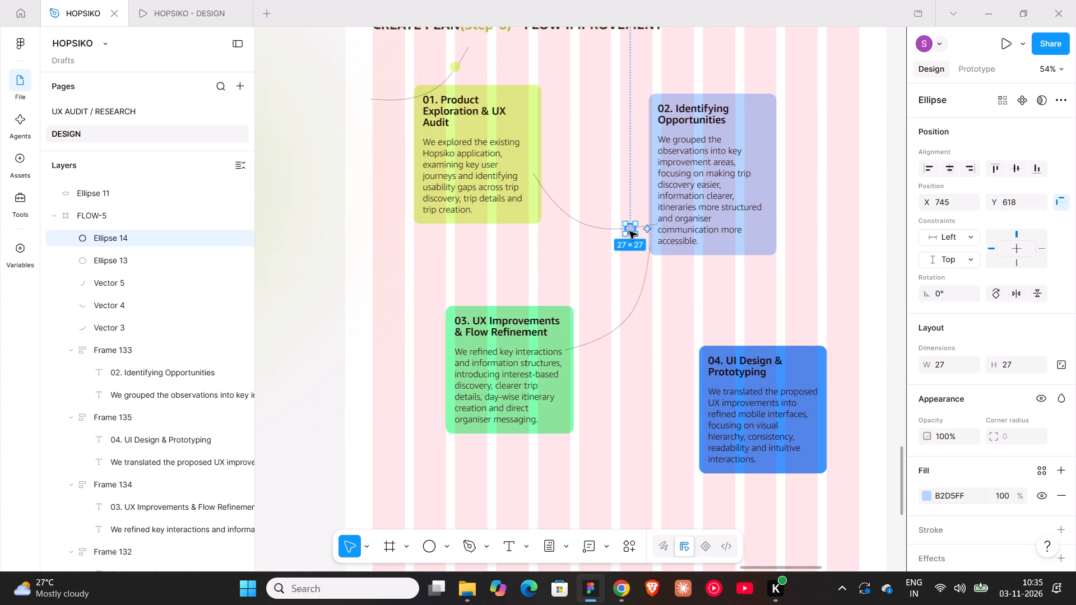
alt+drag(629, 231, 595, 341)
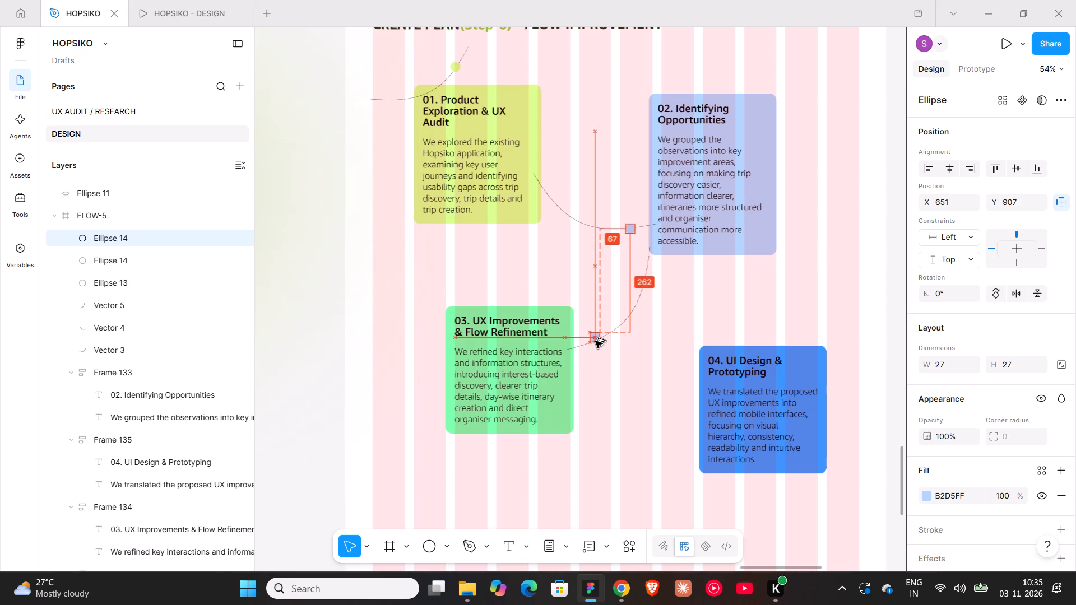
alt+drag(595, 341, 590, 343)
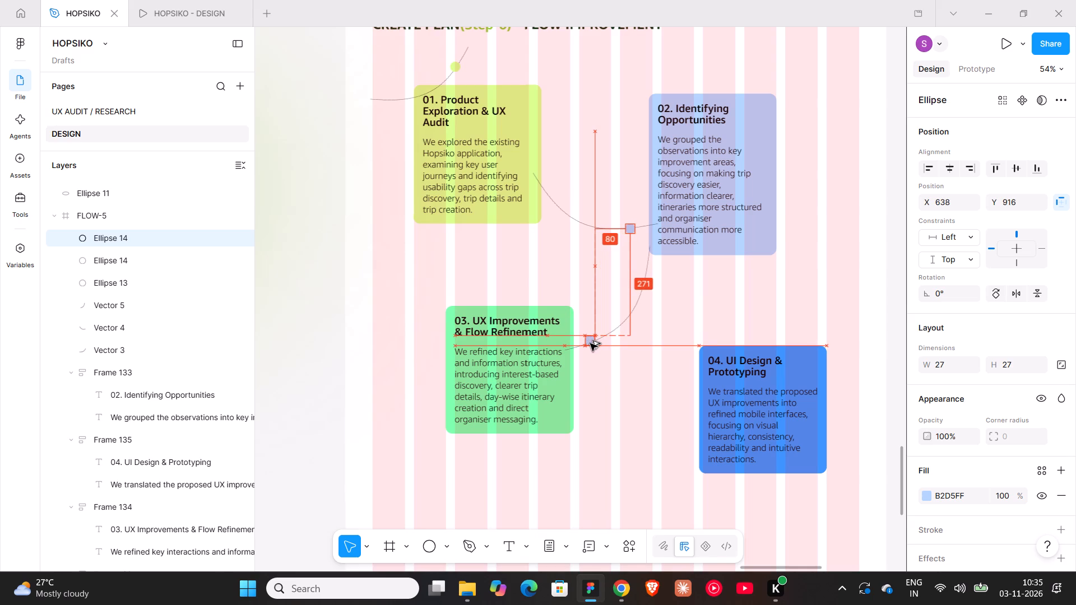
alt+drag(590, 343, 589, 345)
key(i)
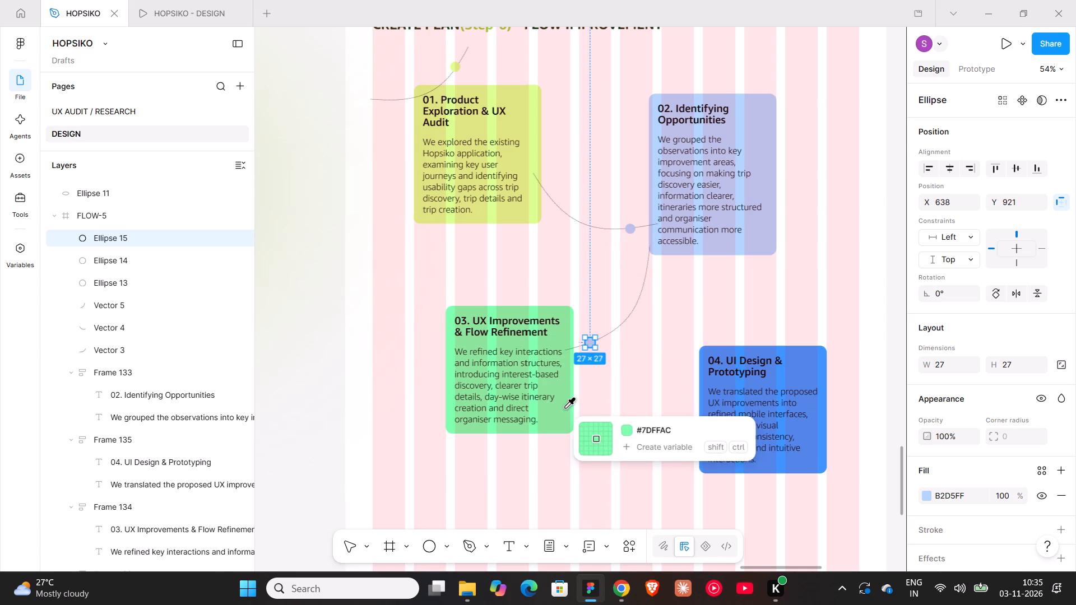
click(565, 407)
click(624, 393)
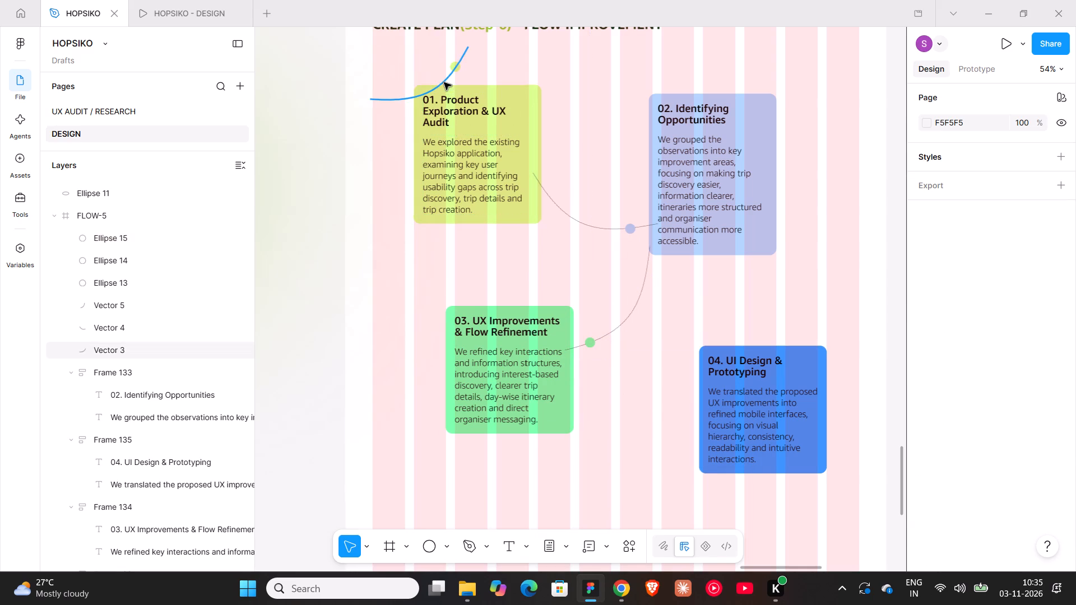
Duplicate the first curve with its lime circle between the stage 03 and 04 cards, rotate to about -62° and enlarge to about 306 × 366.
click(444, 81)
shift+click(456, 70)
alt+drag(444, 67, 446, 67)
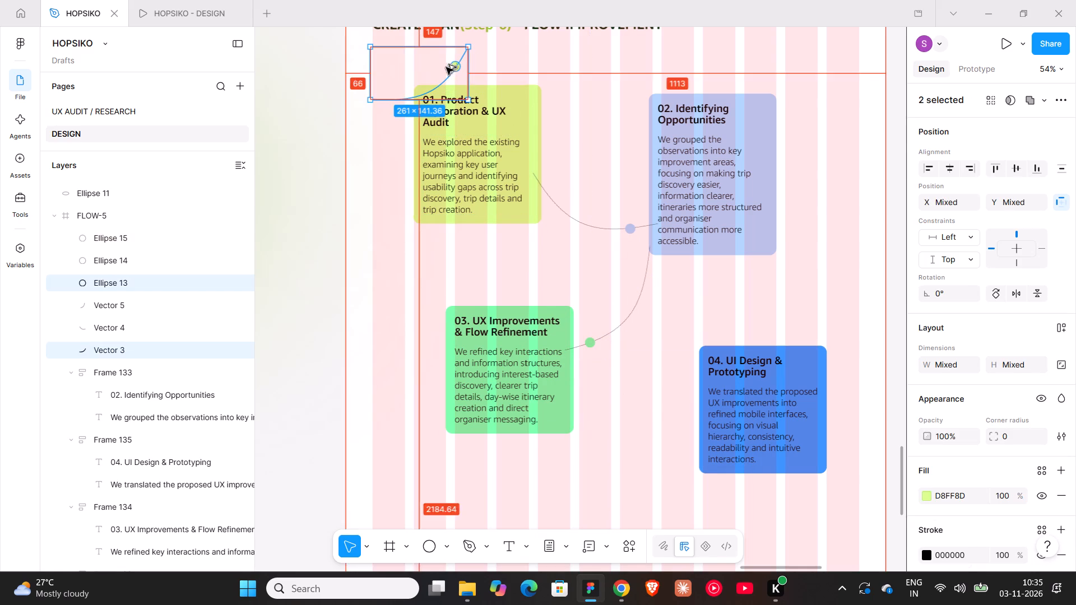
alt+drag(446, 67, 655, 415)
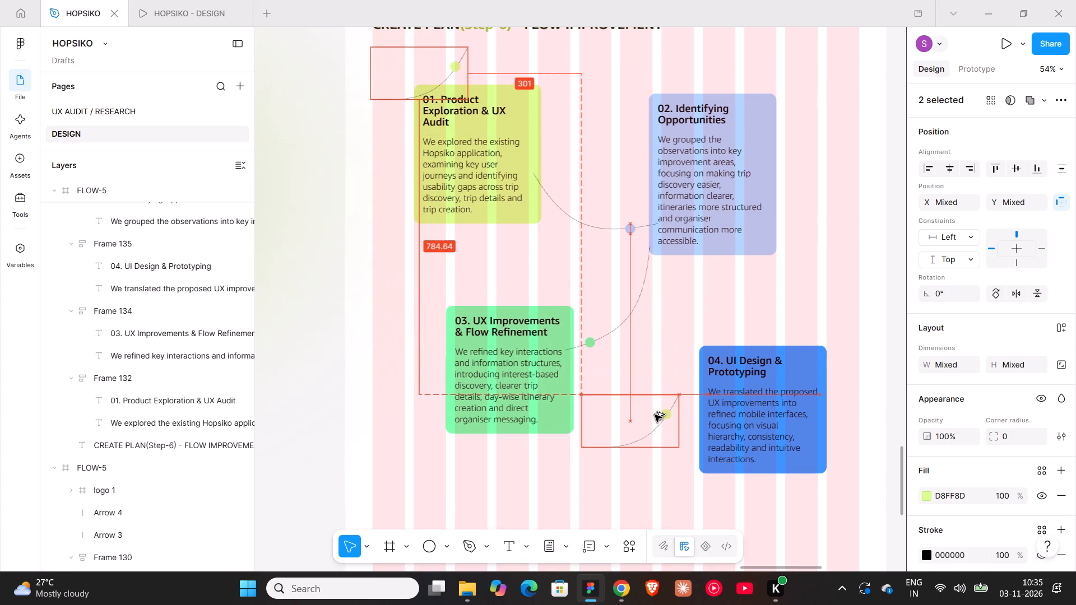
alt+drag(655, 415, 664, 381)
drag(693, 357, 700, 388)
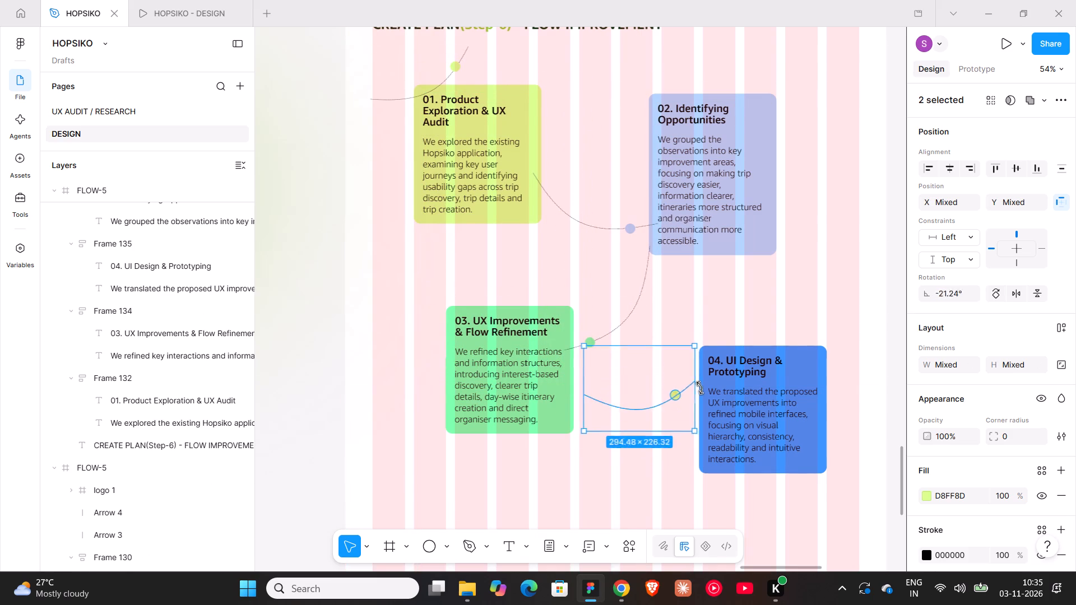
drag(700, 388, 698, 425)
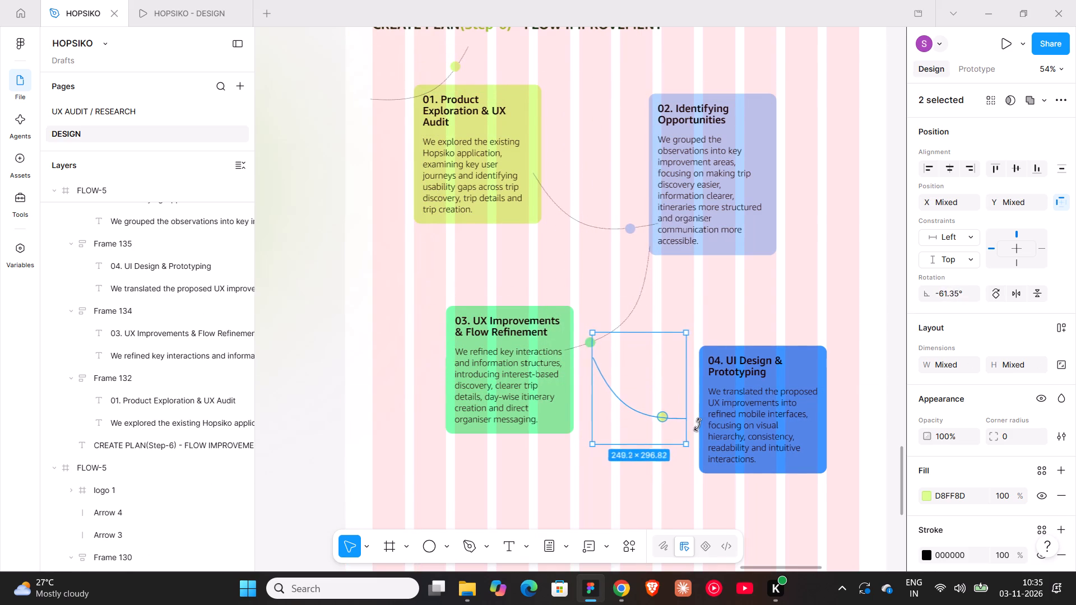
drag(698, 425, 698, 425)
drag(685, 447, 703, 466)
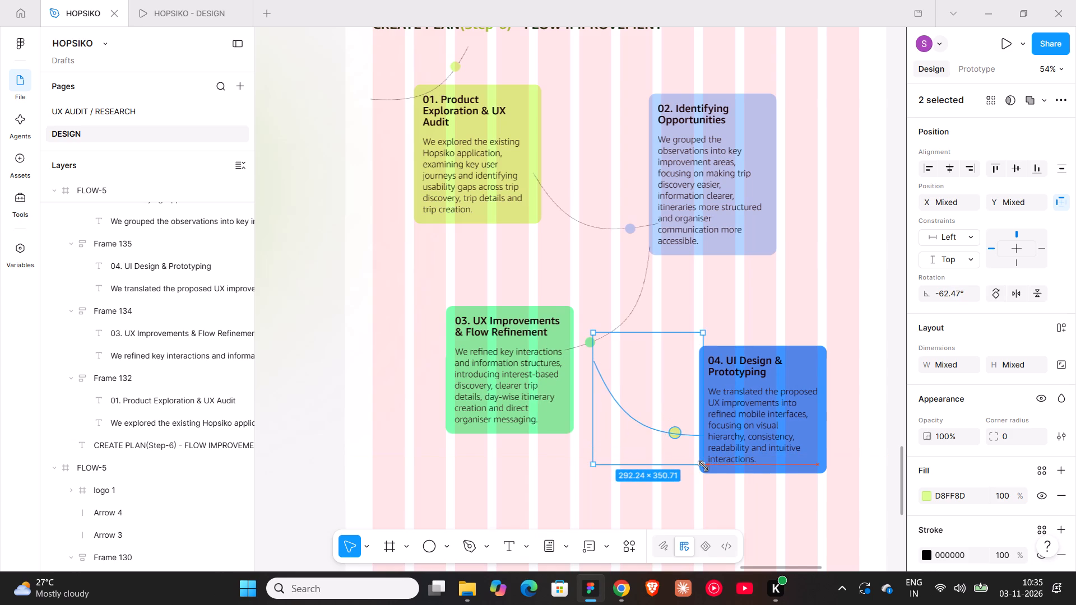
drag(703, 466, 707, 470)
Lower the copied curve and circle, rotate them to about -52° and fit them between the stage 03 and stage 04 cards.
drag(639, 383, 626, 404)
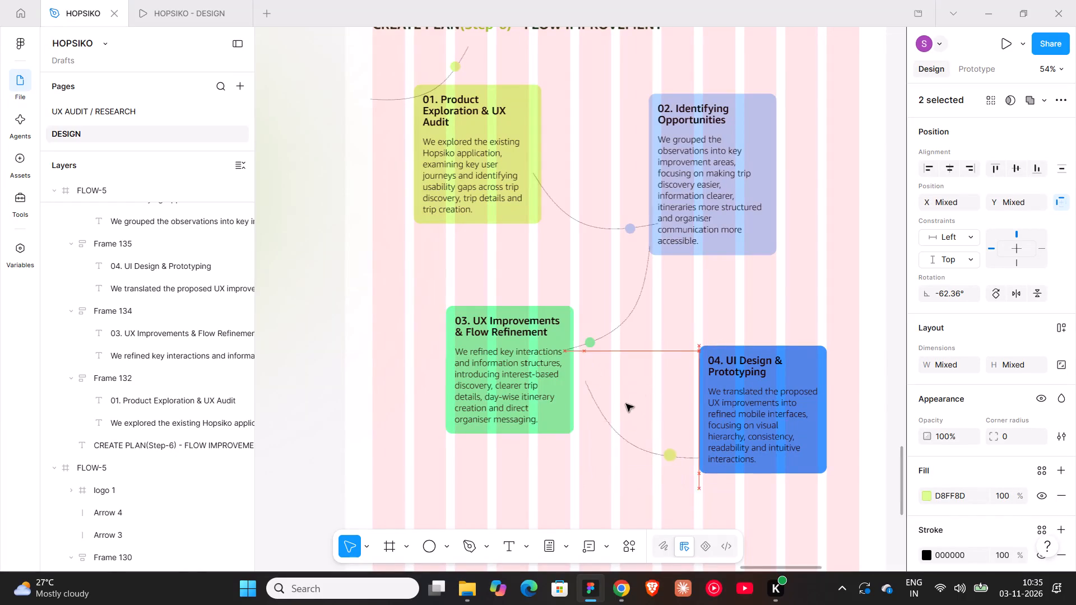
drag(626, 404, 616, 416)
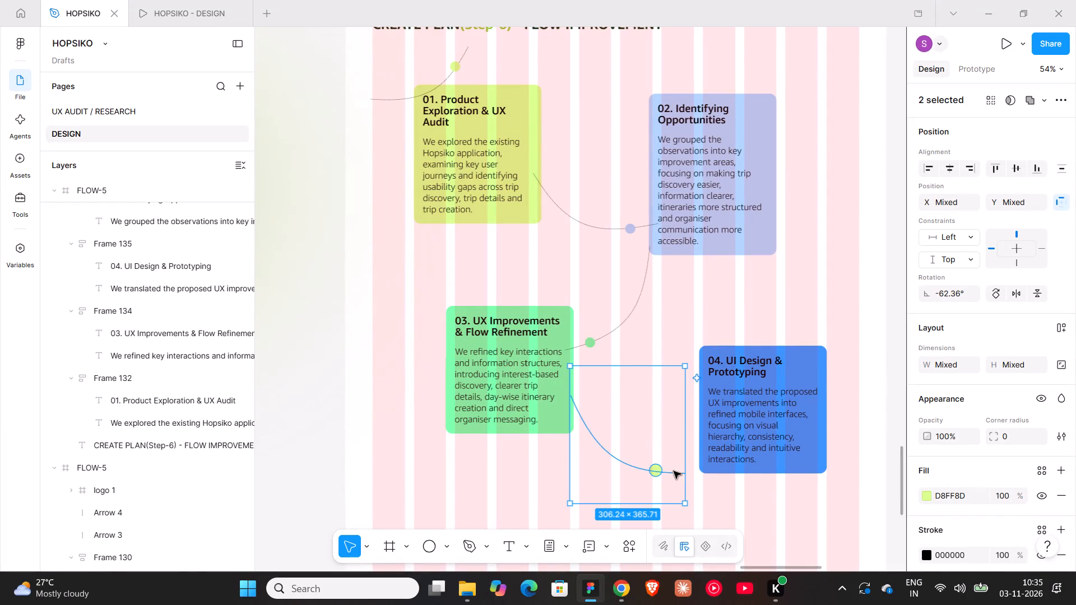
drag(690, 511, 697, 500)
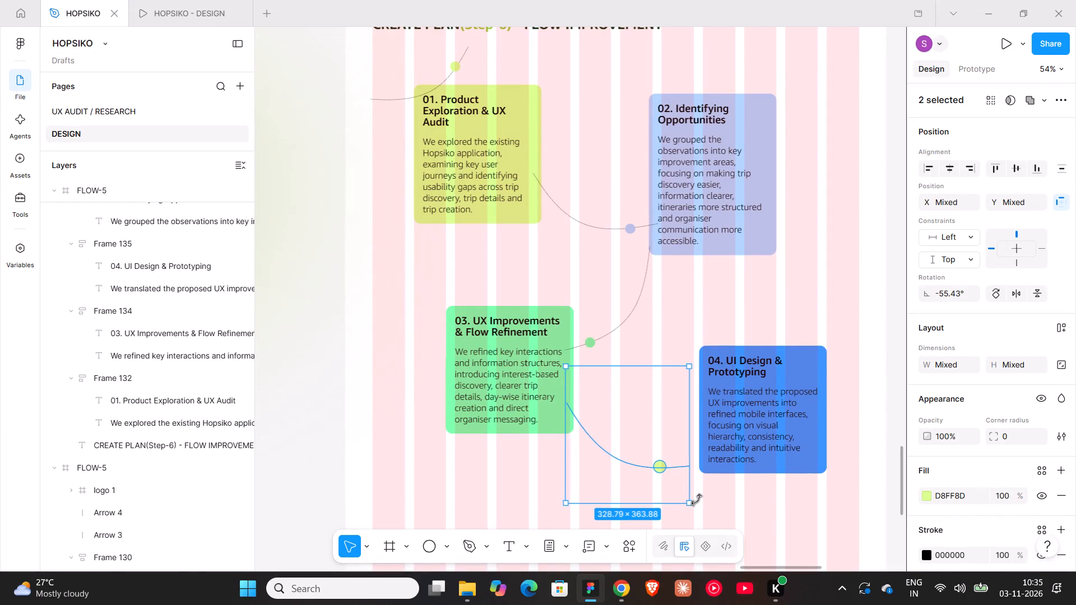
drag(697, 500, 698, 494)
drag(655, 424, 665, 424)
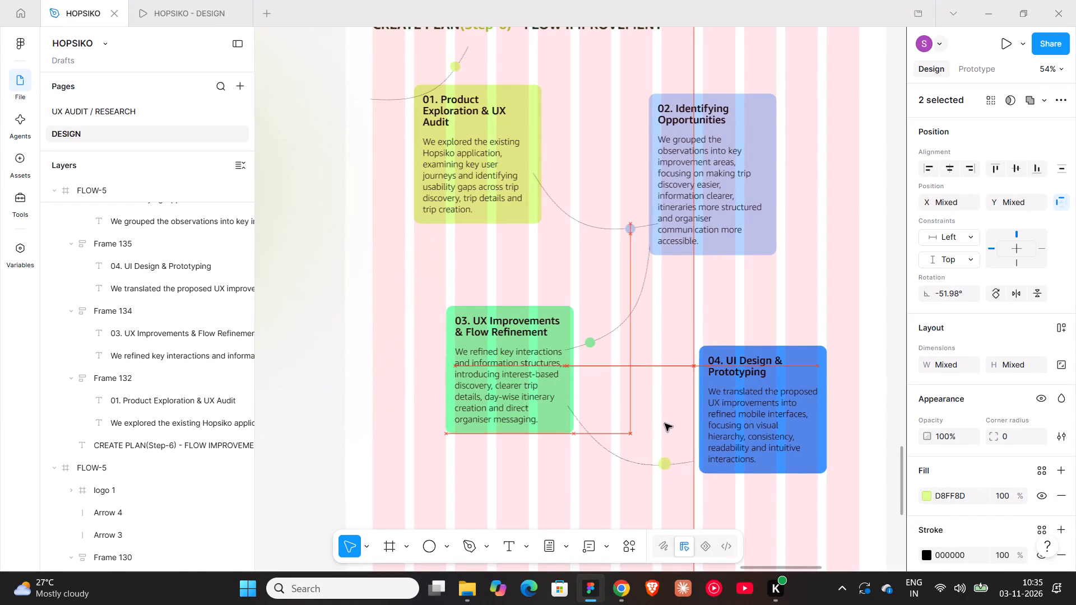
drag(665, 424, 665, 424)
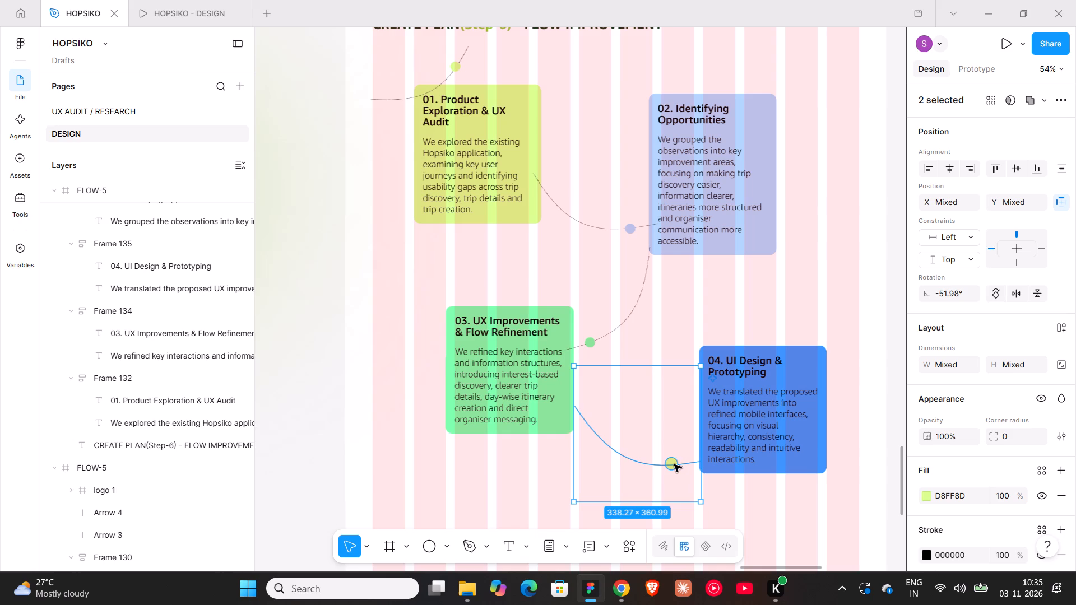
Recolour the circle on the last curve with the stage 04 card's blue 3D94FF.
click(674, 464)
key(i)
click(774, 469)
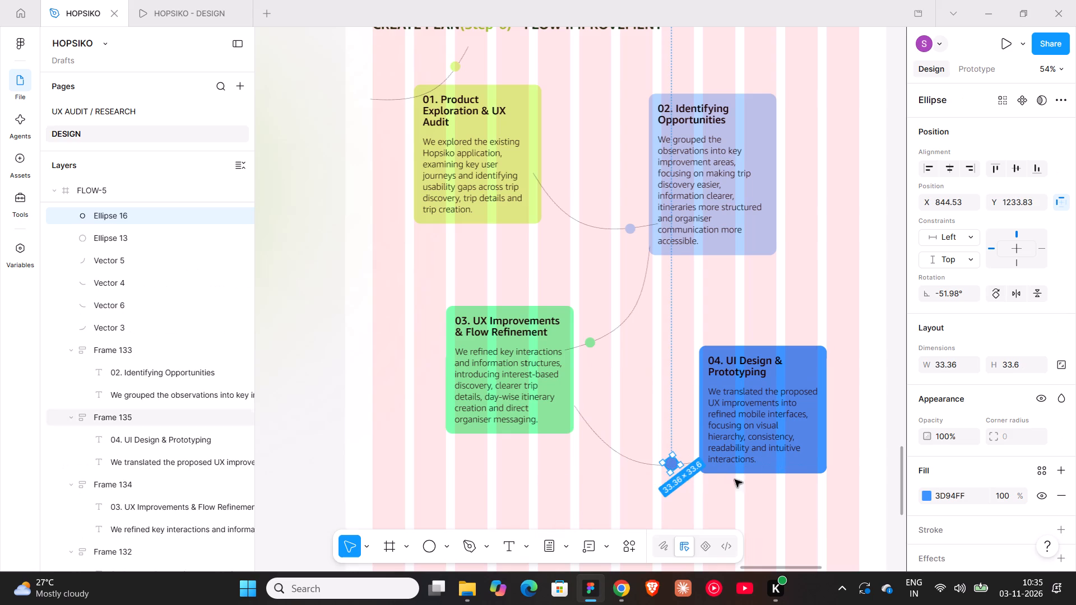
click(590, 469)
Shorten the lower FLOW-5 frame holding the stage cards to a height of 1430.
ctrl+scroll(549, 438, down, 7)
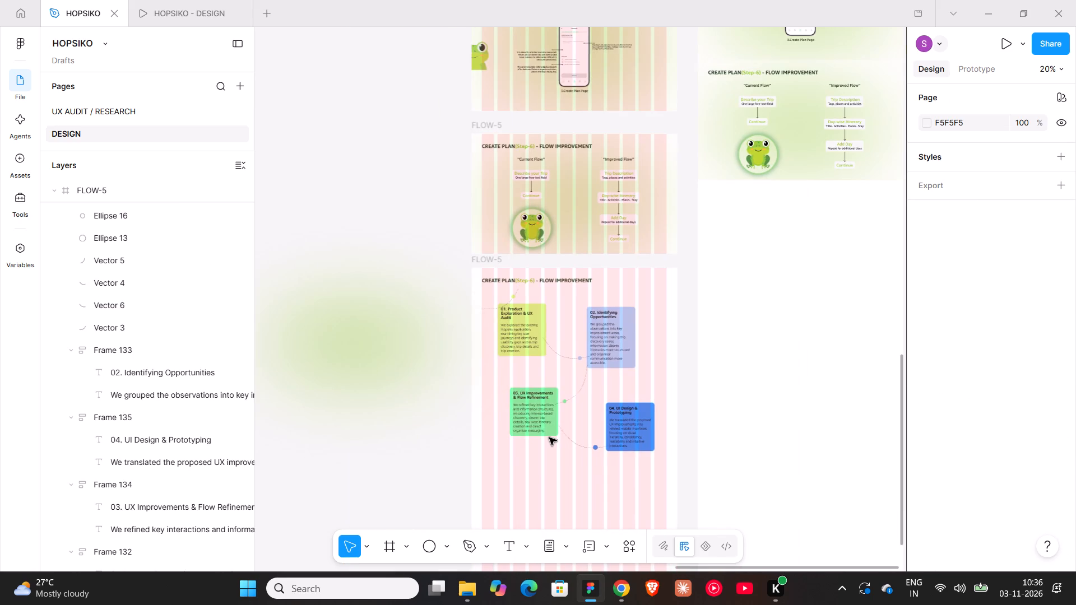
click(491, 265)
scroll(491, 265, down, 4)
scroll(584, 448, down, 5)
scroll(575, 374, up, 3)
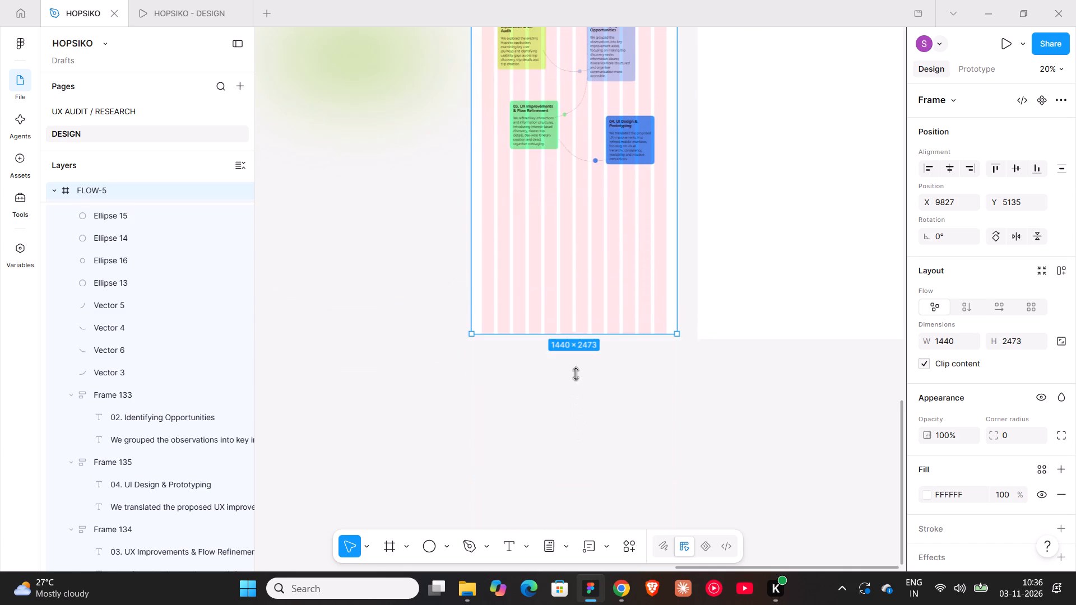
drag(577, 379, 586, 227)
scroll(577, 286, up, 5)
Switch to Chrome and review the Our Approach section in the Unimart case study and the ChatGPT conversation.
click(623, 588)
scroll(527, 368, up, 3)
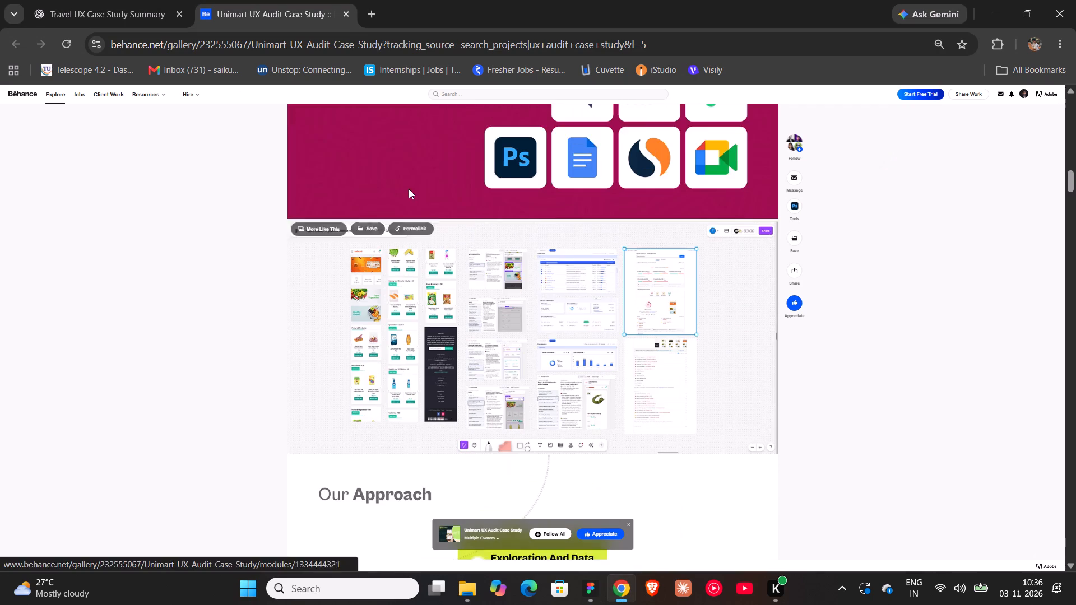
click(123, 8)
scroll(460, 238, up, 8)
scroll(460, 238, down, 1)
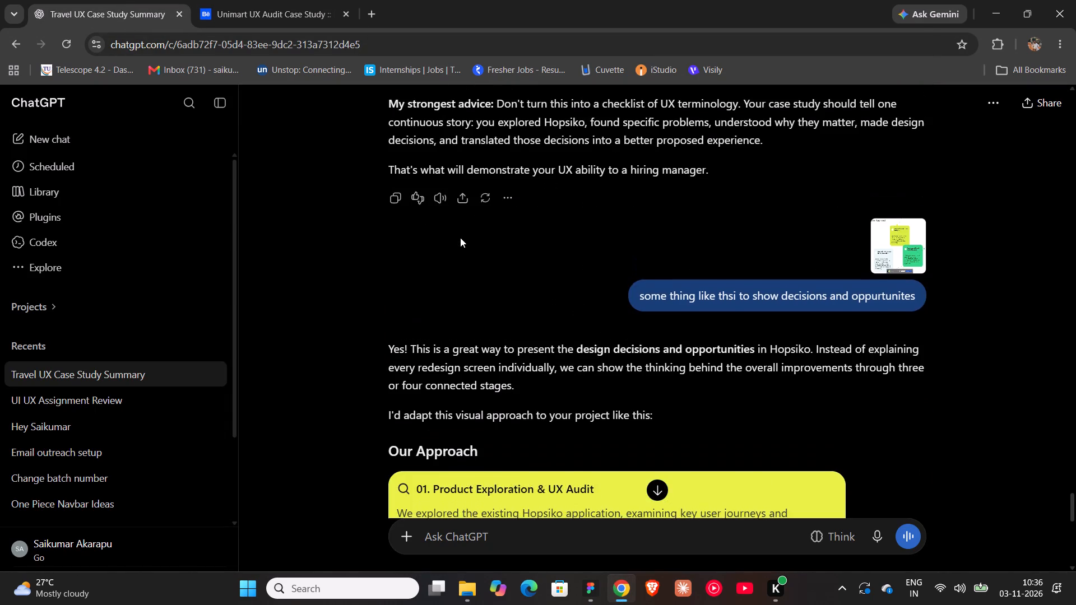
scroll(460, 238, down, 1)
Return to Figma and replace the heading above the stage cards with "OUR APPROACH".
click(592, 604)
ctrl+scroll(490, 259, up, 11)
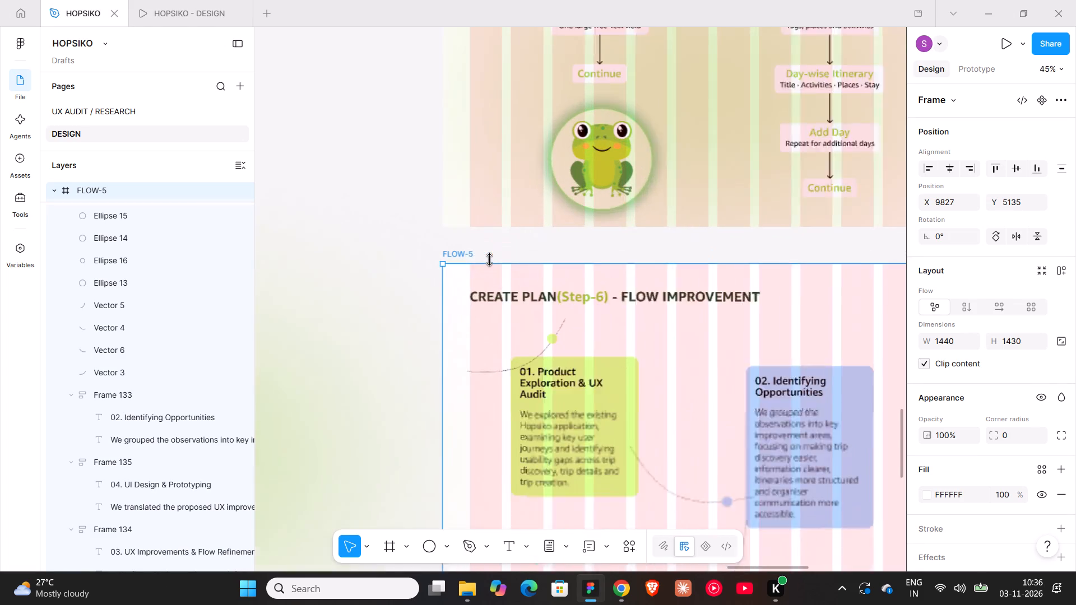
triple_click(563, 301)
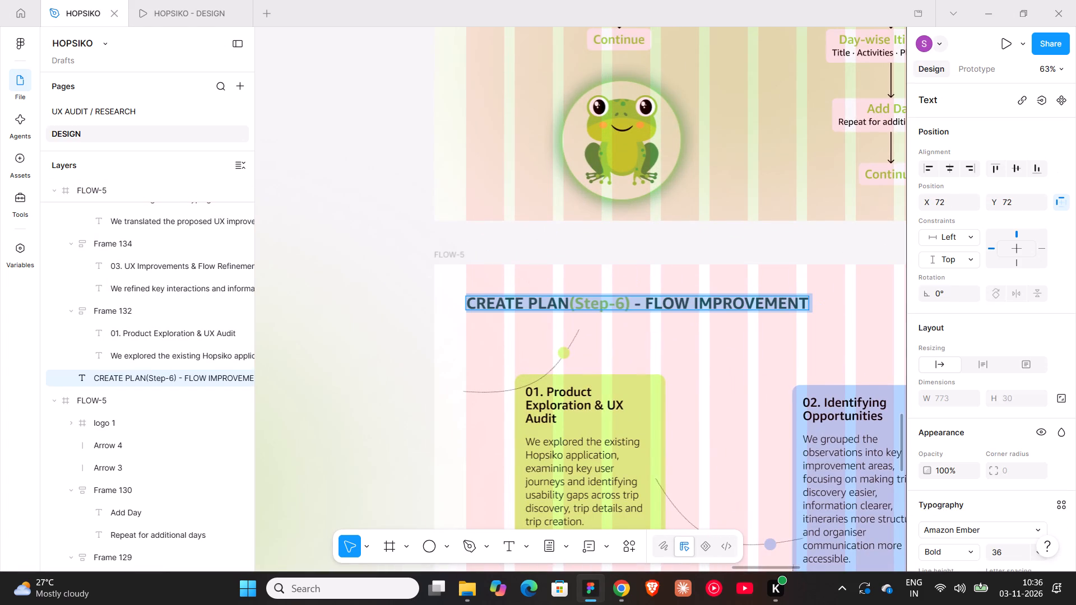
text(OUR)
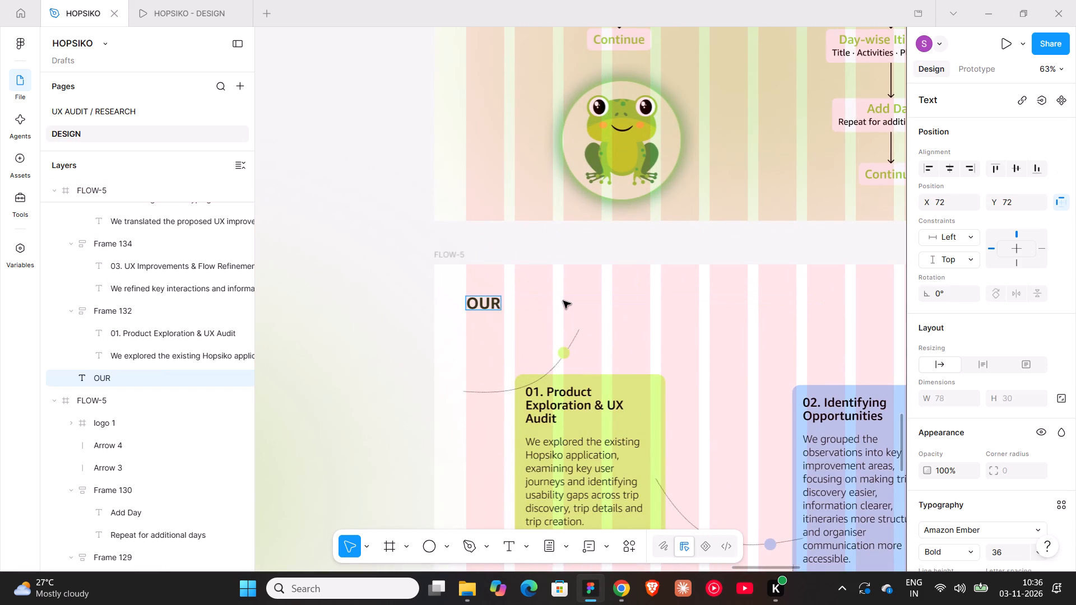
key(space)
text(APPROACH)
ctrl+scroll(563, 301, down, 7)
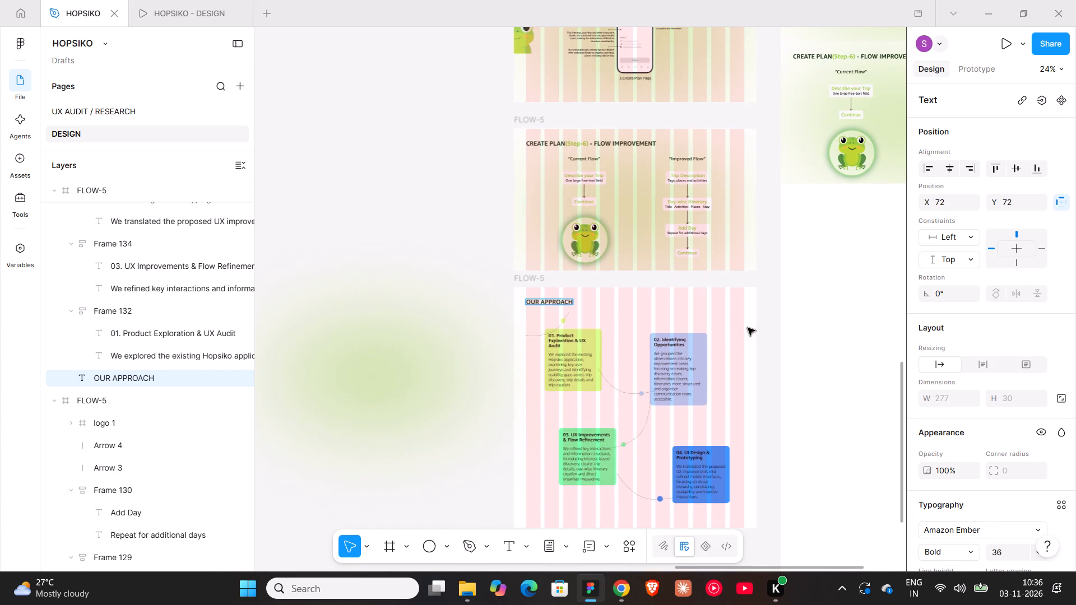
scroll(1074, 487, down, 2)
double_click(805, 407)
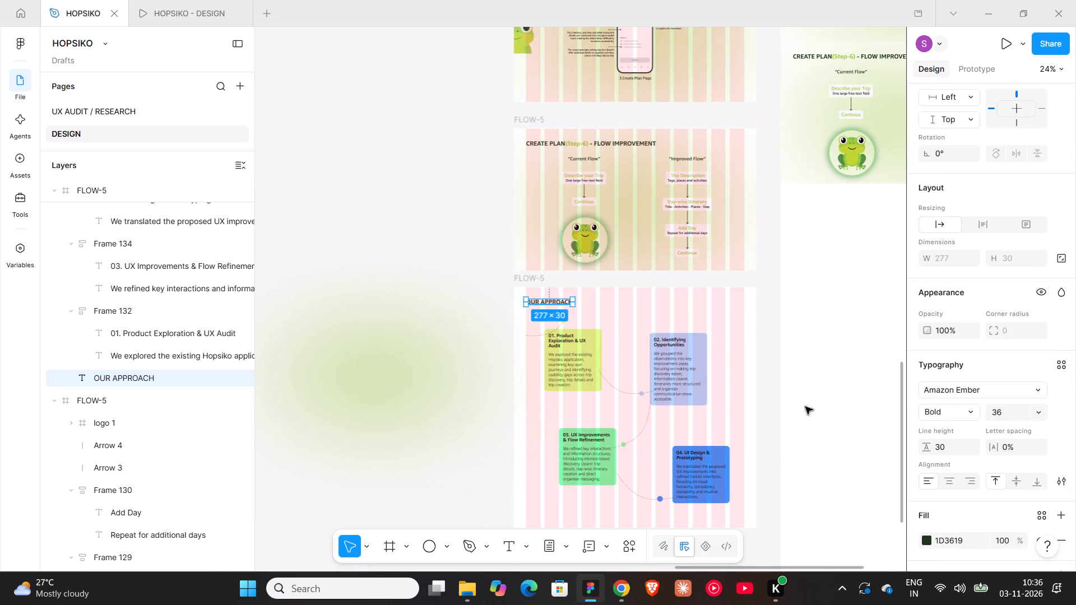
Check the OUR APPROACH section in the prototype preview and duplicate the blurred green ellipse beside its frame.
click(227, 10)
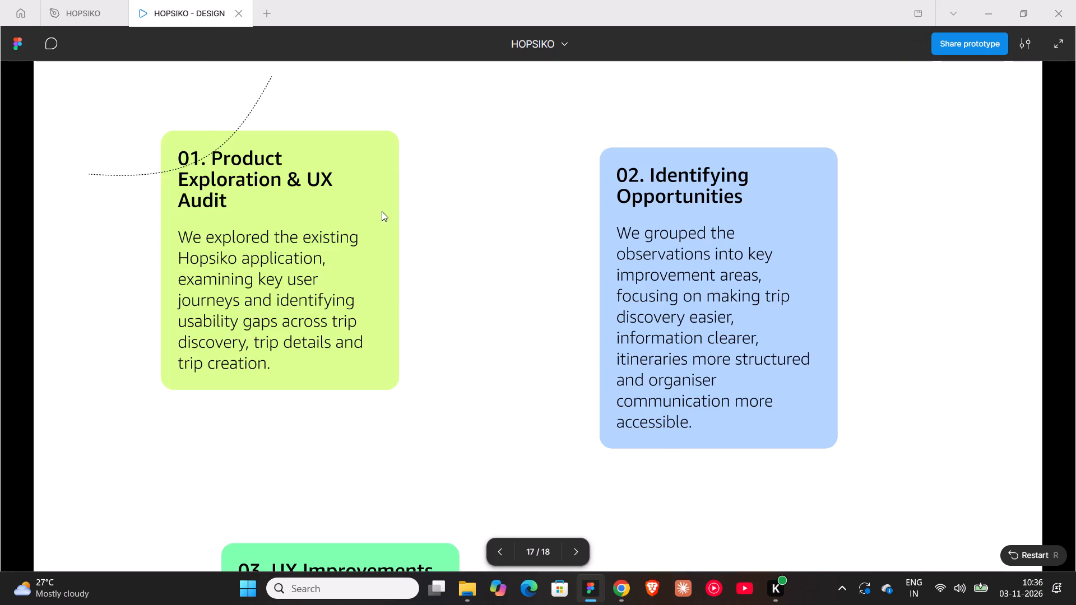
scroll(428, 299, up, 4)
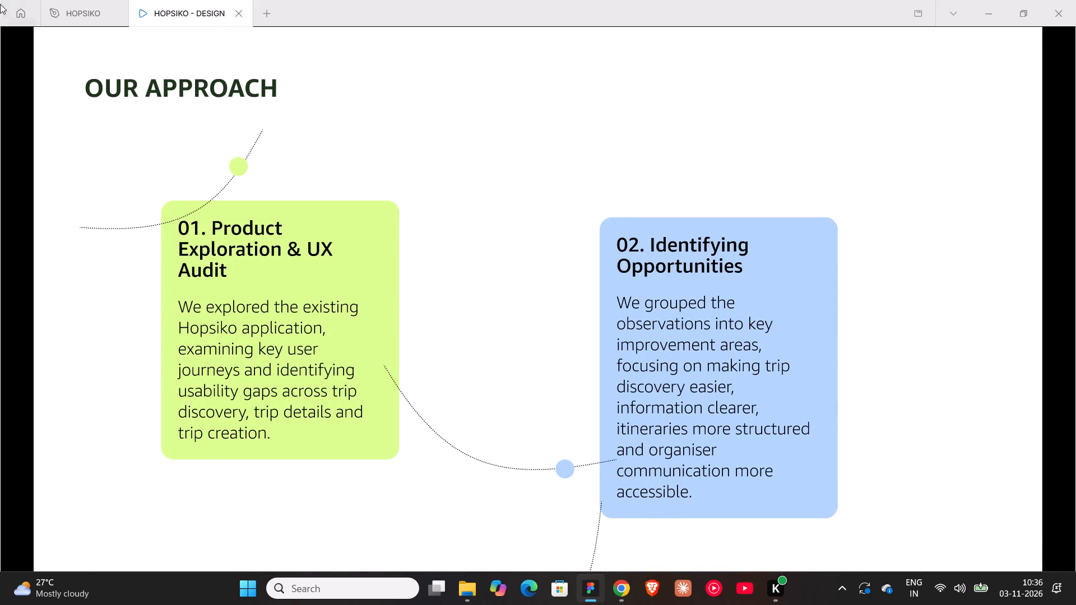
click(69, 17)
click(407, 339)
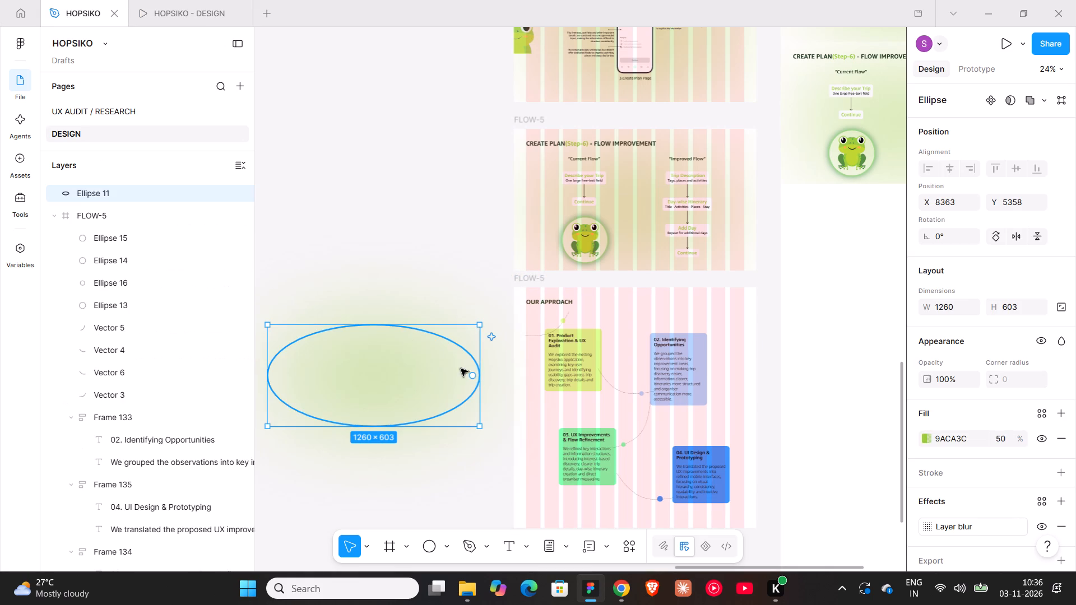
alt+drag(369, 366, 375, 485)
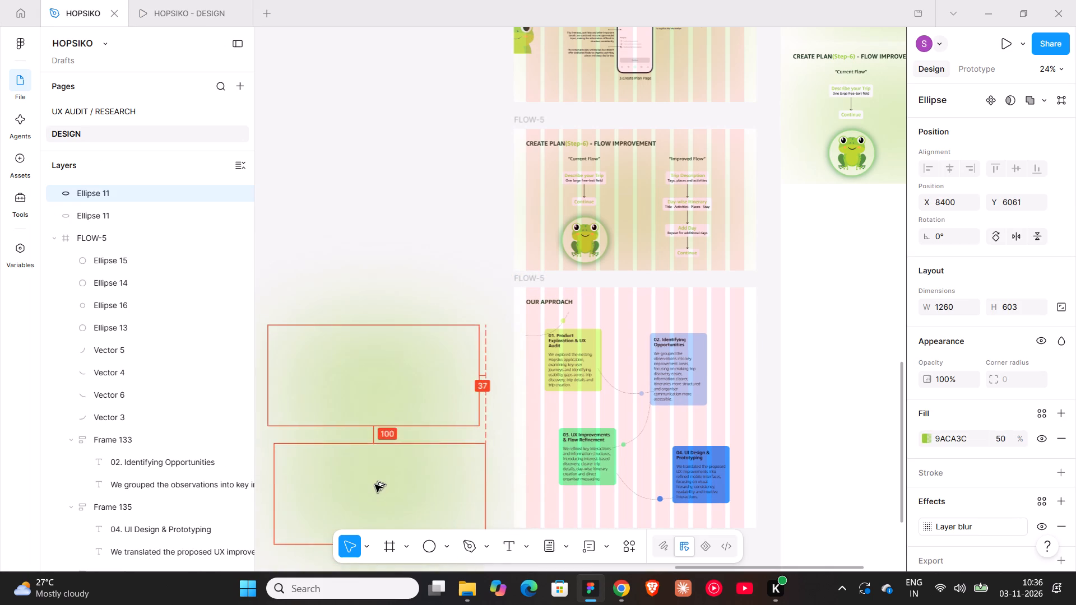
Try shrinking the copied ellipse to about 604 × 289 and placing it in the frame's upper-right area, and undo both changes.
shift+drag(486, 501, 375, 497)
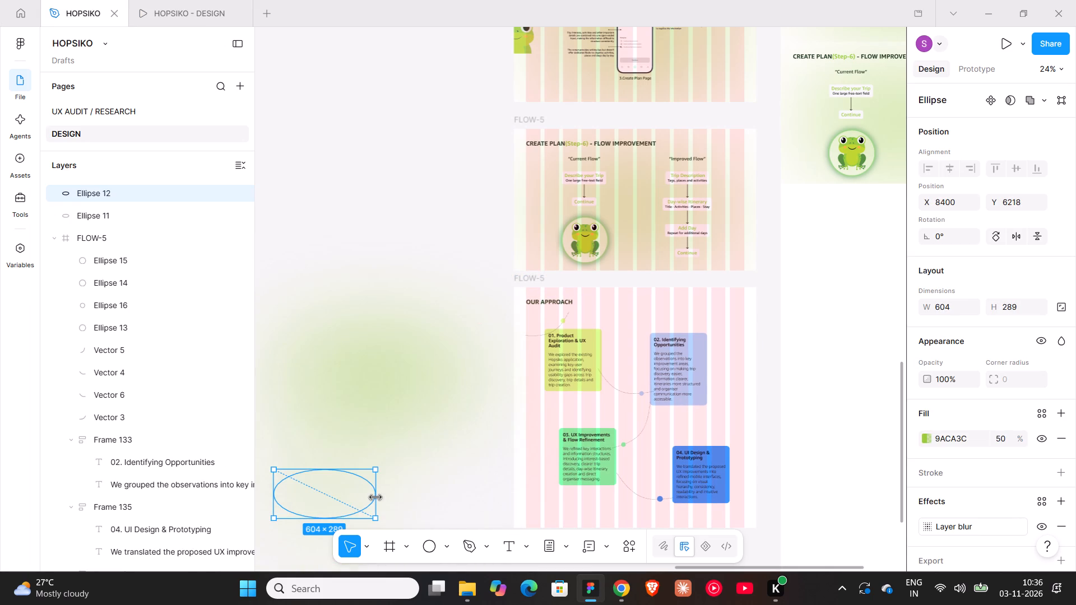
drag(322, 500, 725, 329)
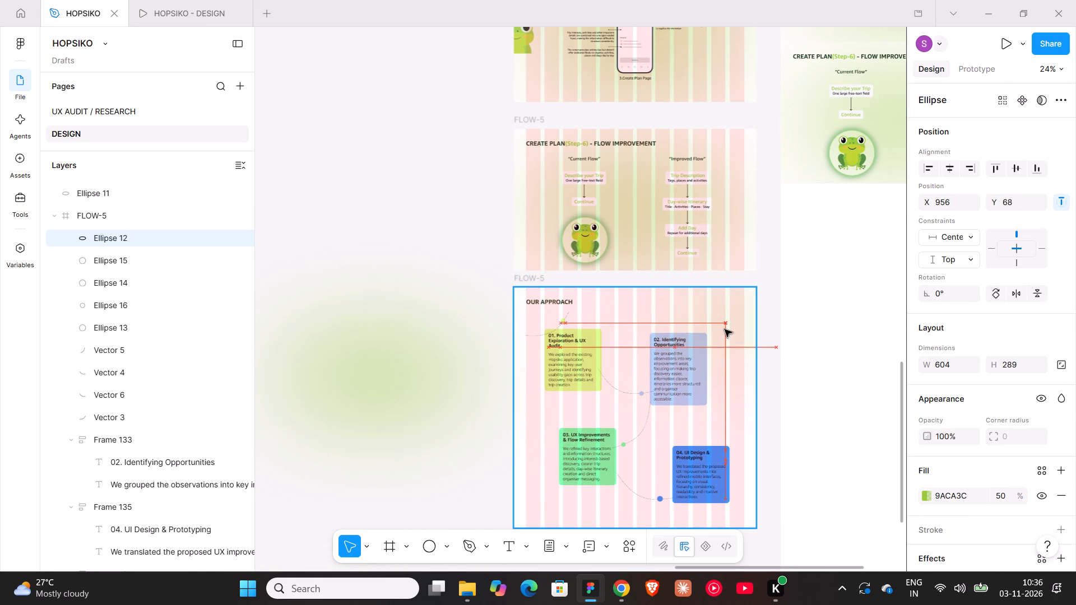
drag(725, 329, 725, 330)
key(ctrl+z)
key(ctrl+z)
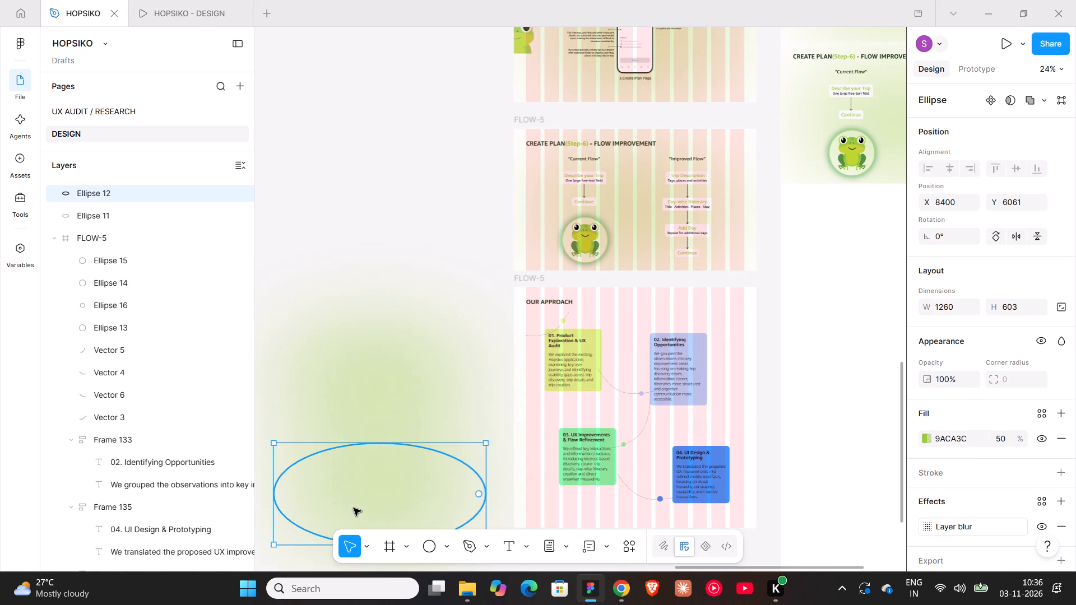
Place the full-size ellipse copy over the OUR APPROACH frame's upper-right corner at about X 518, Y -135, behind all the content.
drag(359, 492, 665, 378)
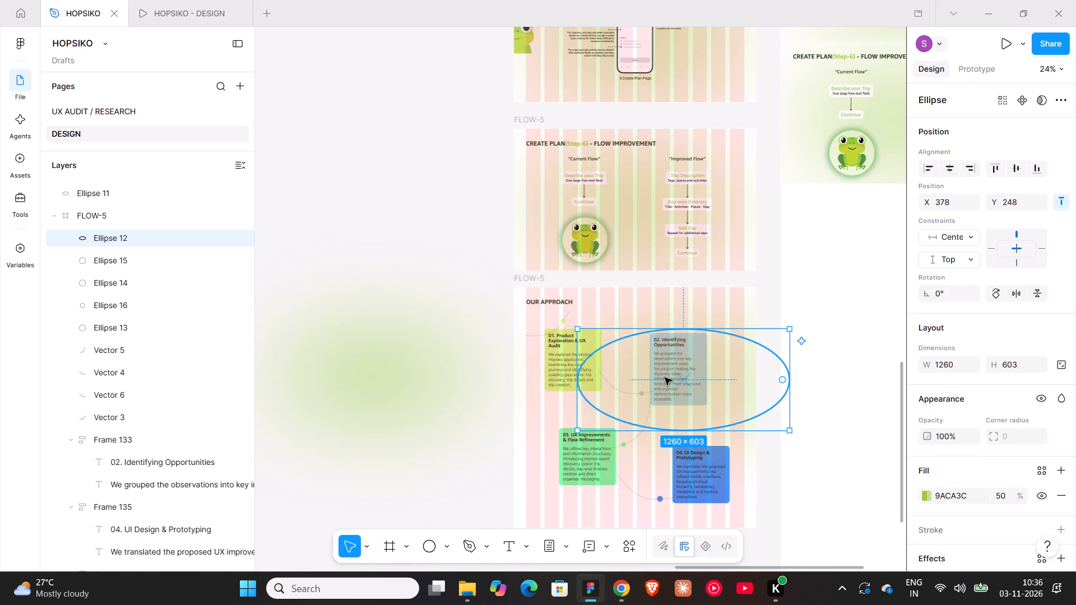
key(bracketleft)
drag(726, 376, 739, 337)
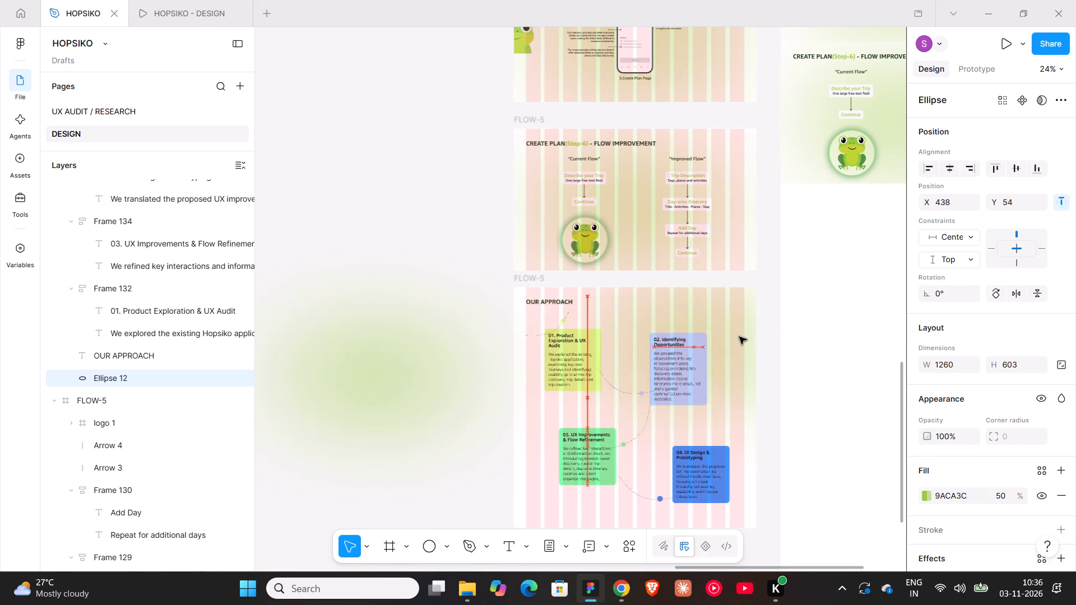
drag(739, 337, 750, 313)
Add a second copy of the blurred green ellipse in the frame's lower-left corner at about X -368, Y 943, behind all the content.
scroll(625, 346, down, 4)
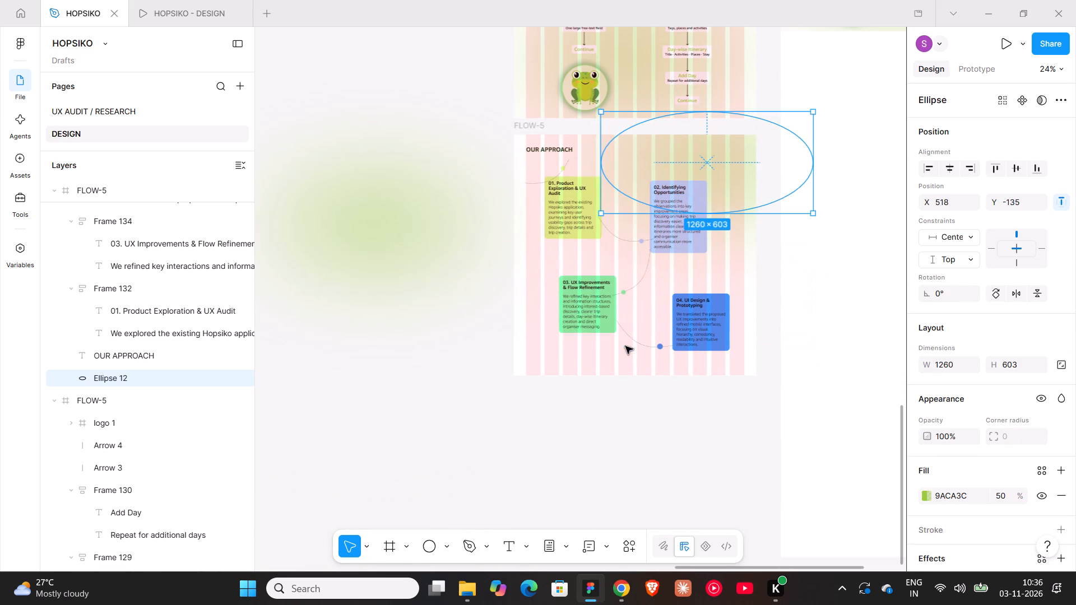
click(388, 238)
alt+drag(388, 224, 444, 434)
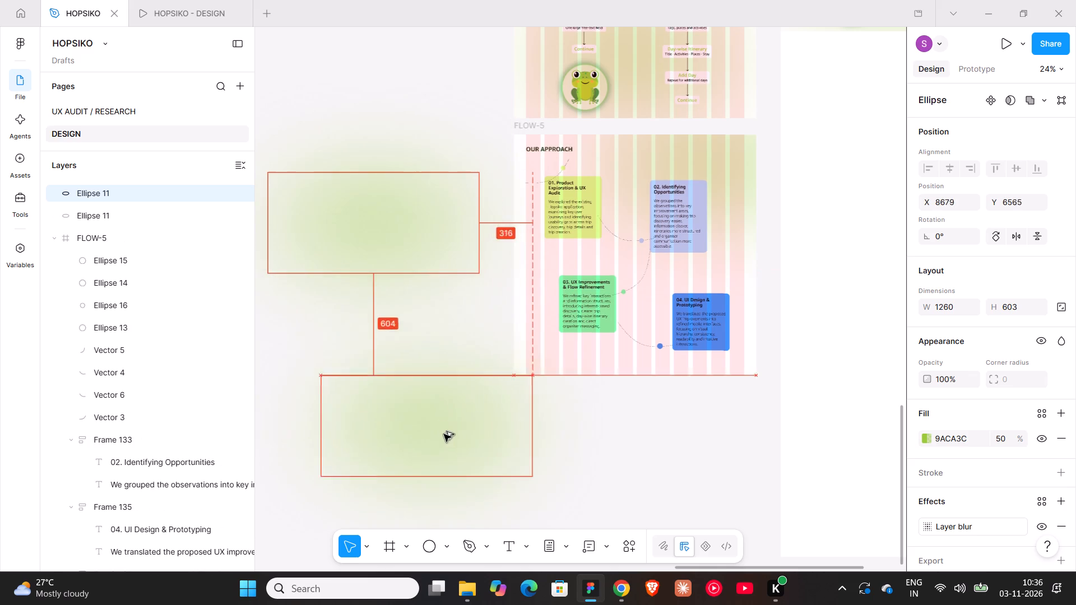
alt+drag(444, 434, 446, 435)
drag(439, 434, 566, 344)
key(bracketleft)
click(542, 462)
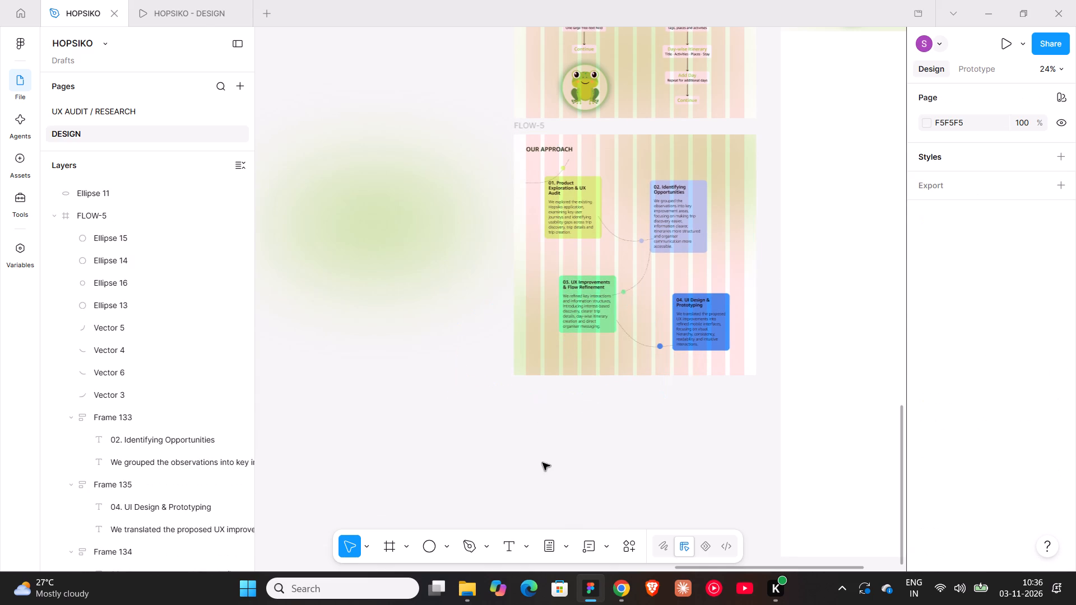
Check the background glow in the prototype preview and enlarge the lower-left ellipse upward to about 928 high and wider toward the right.
click(164, 21)
scroll(536, 297, down, 2)
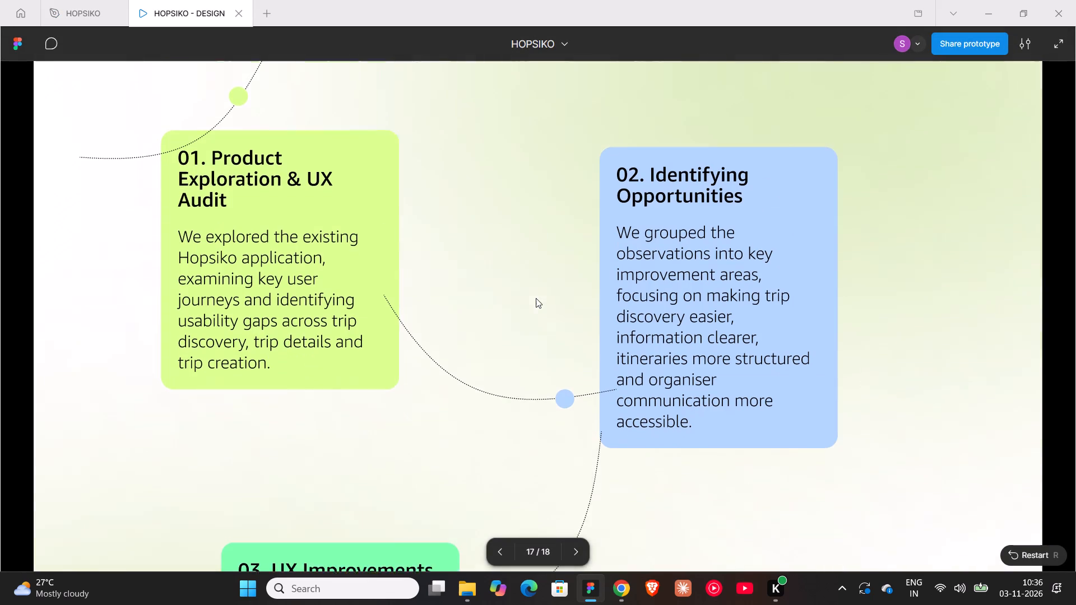
scroll(536, 298, down, 4)
scroll(536, 298, up, 5)
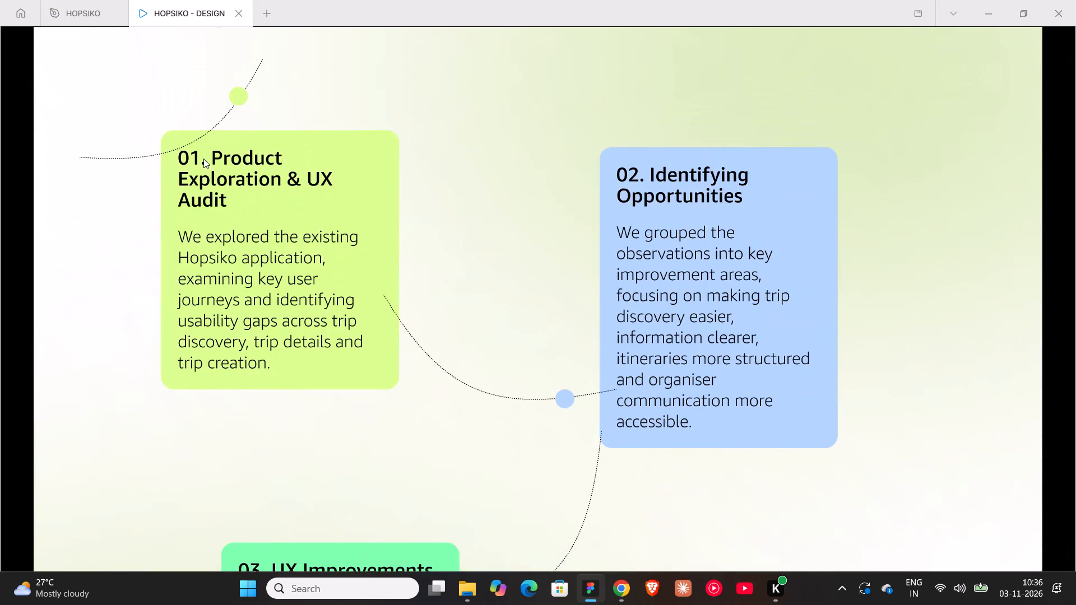
click(92, 21)
click(540, 339)
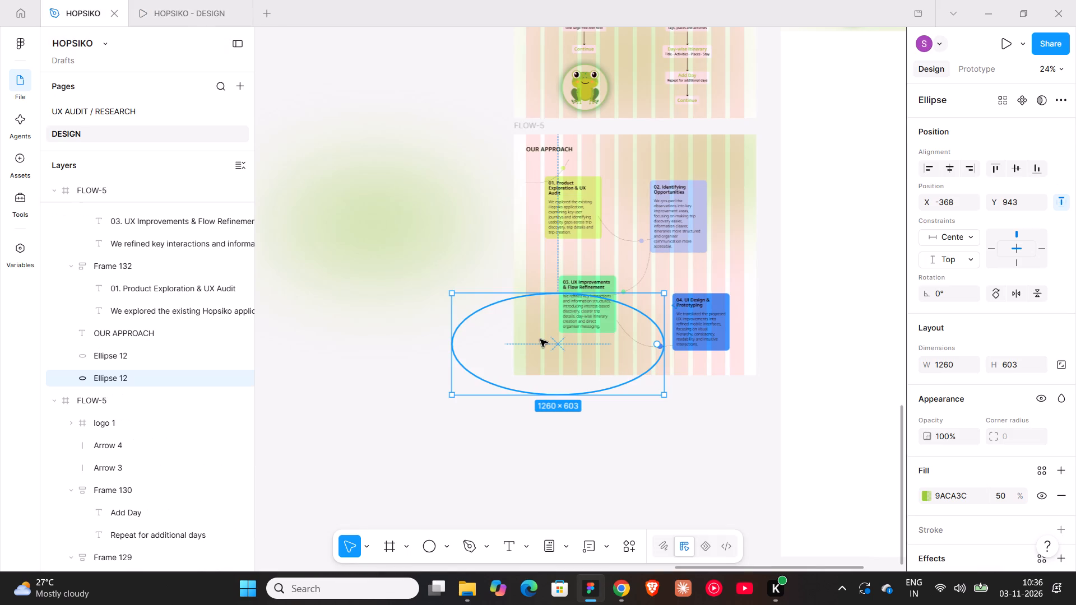
drag(627, 292, 646, 253)
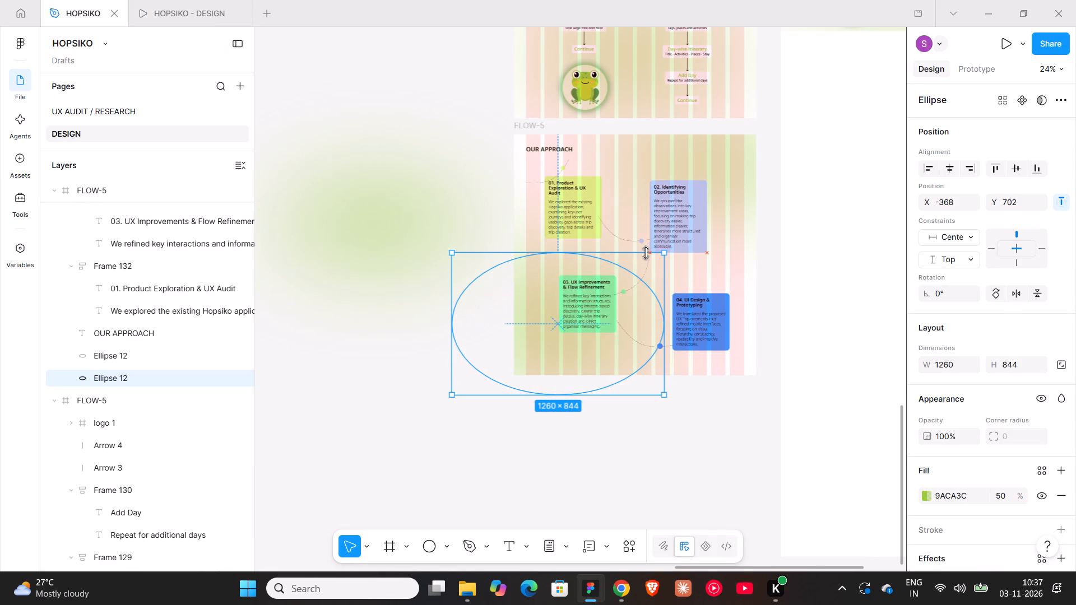
drag(646, 253, 650, 239)
drag(663, 283, 701, 281)
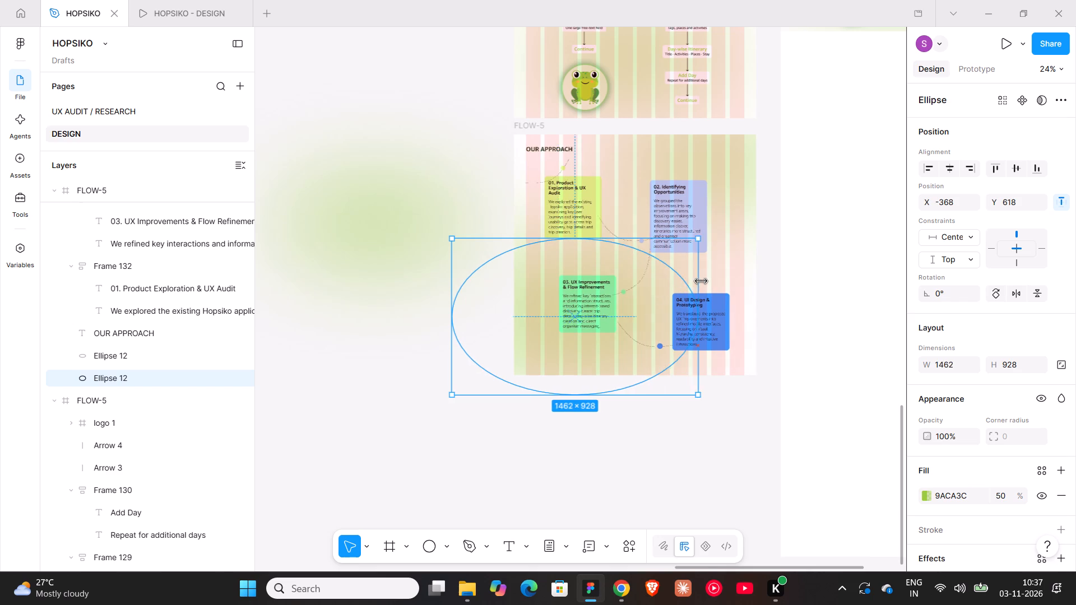
drag(701, 281, 713, 281)
click(795, 304)
Review the stage cards against the enlarged green background glow in the prototype preview and return to the design file.
click(151, 10)
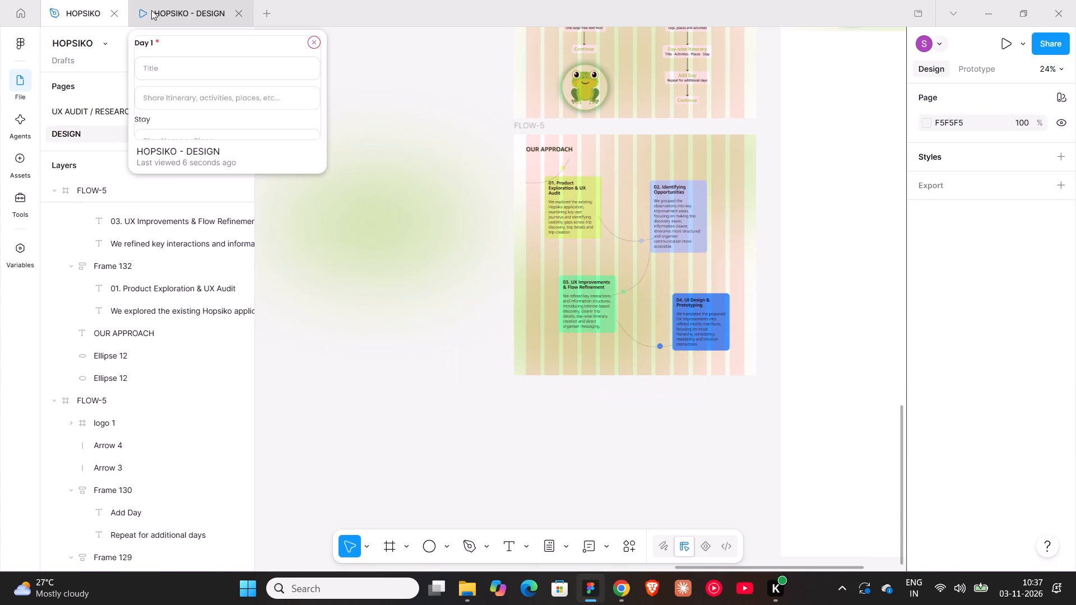
scroll(537, 288, down, 5)
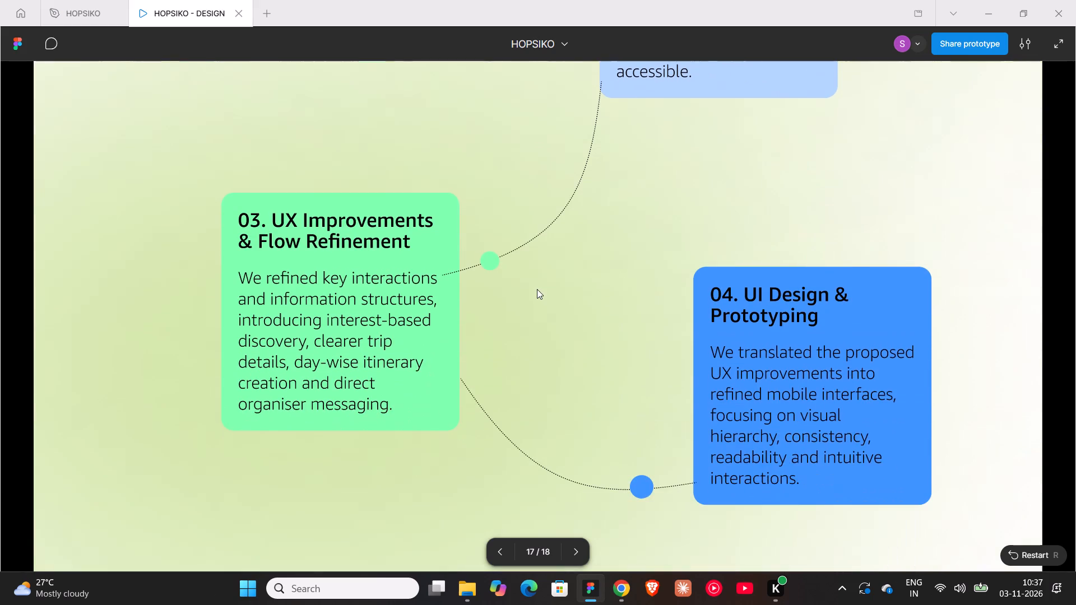
scroll(537, 289, down, 2)
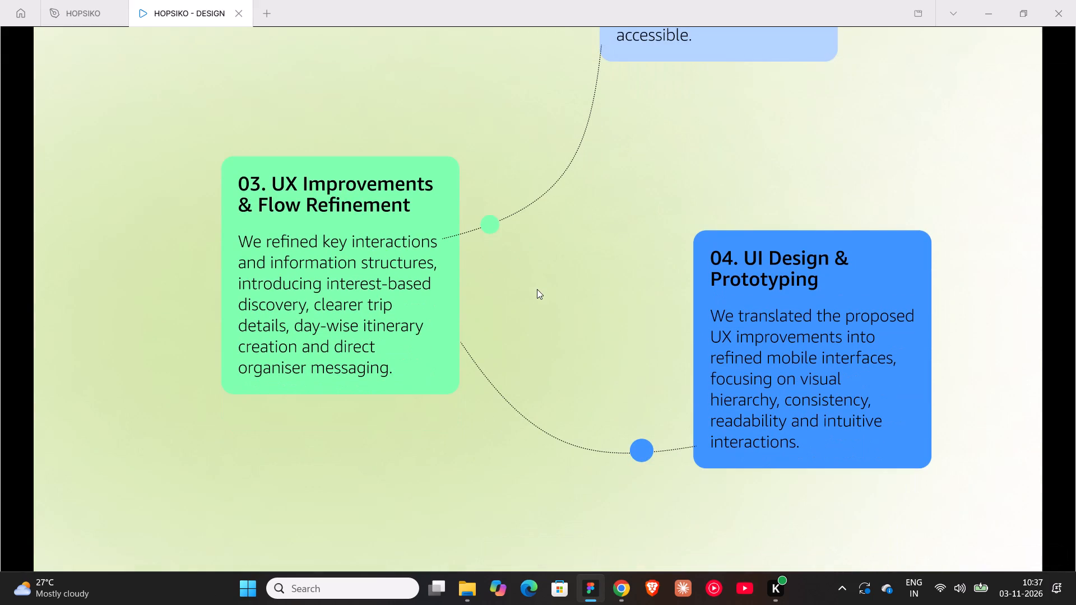
scroll(537, 289, up, 7)
scroll(537, 289, down, 10)
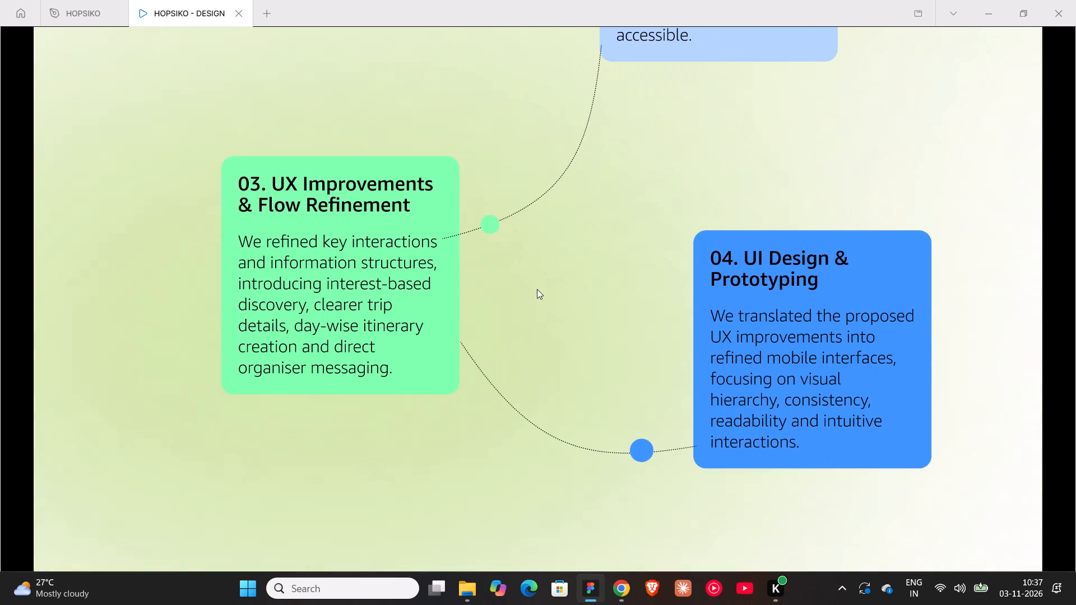
scroll(537, 289, up, 7)
click(96, 20)
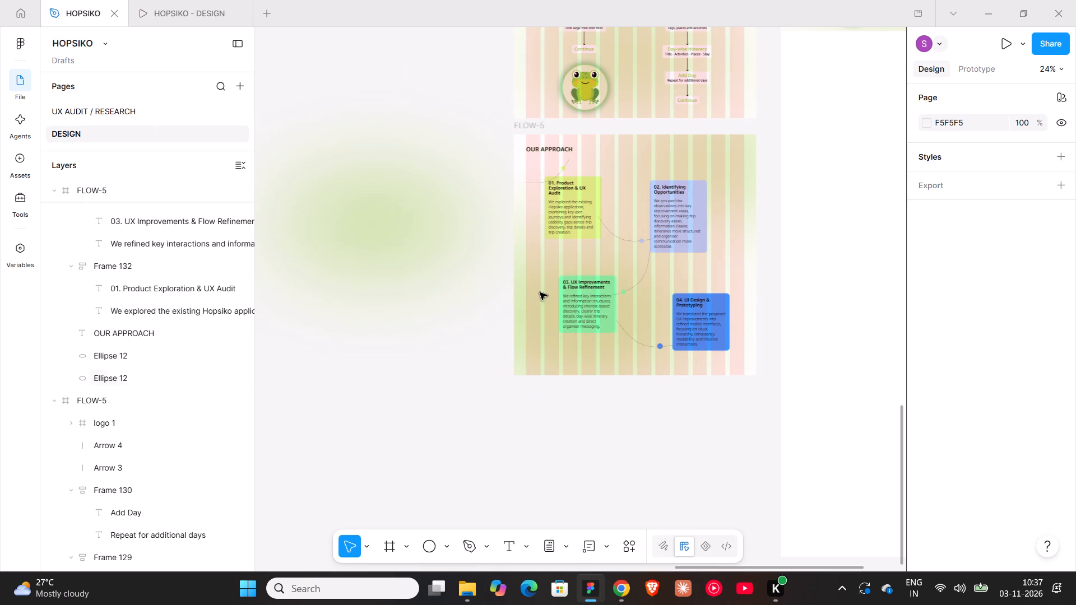
Change the stage 03 card's fill to a lighter, less saturated tint of its green.
click(574, 300)
scroll(937, 462, down, 4)
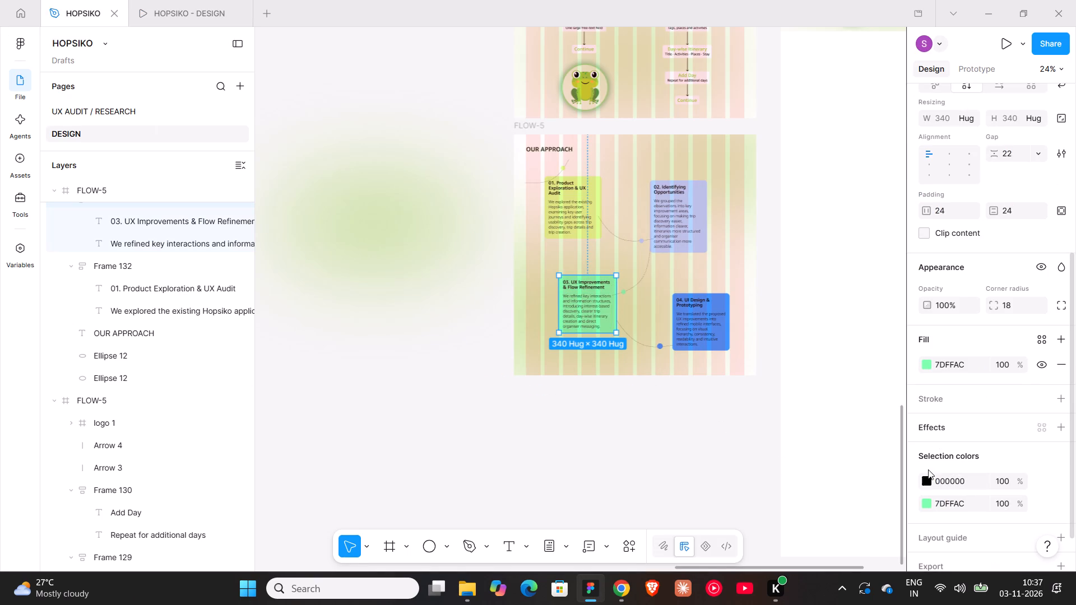
click(926, 365)
drag(826, 254, 824, 253)
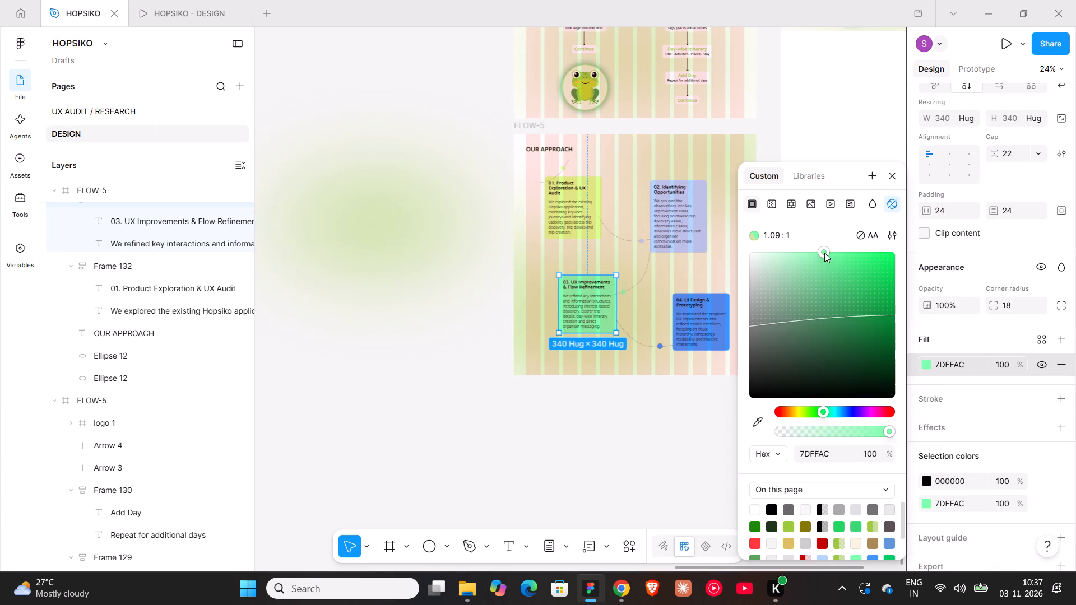
drag(824, 253, 804, 246)
click(597, 460)
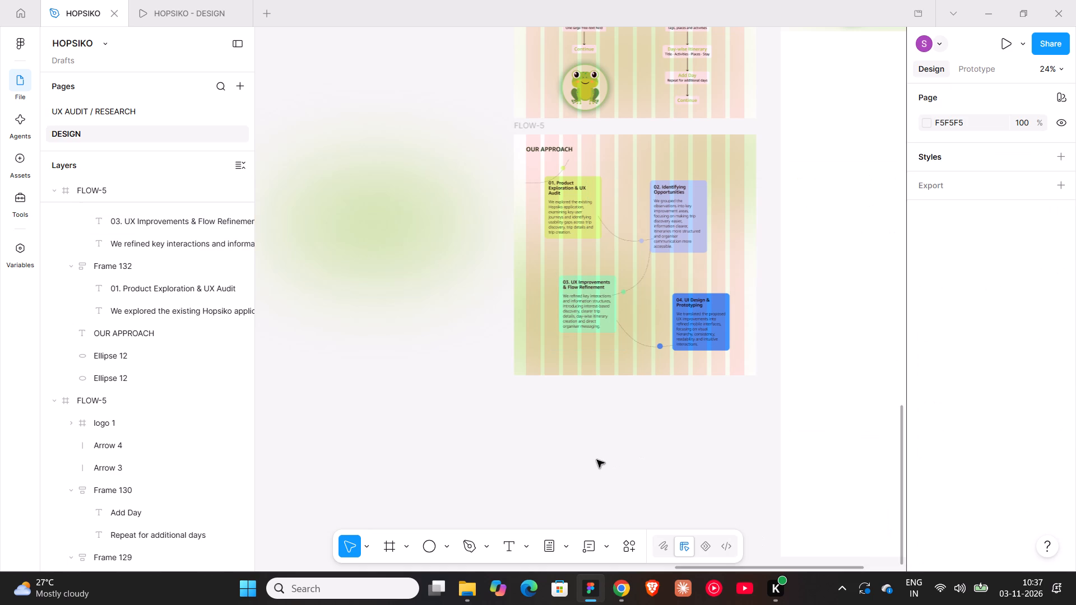
Rename the frame holding the OUR APPROACH section as "Approach 6".
ctrl+scroll(597, 460, down, 6)
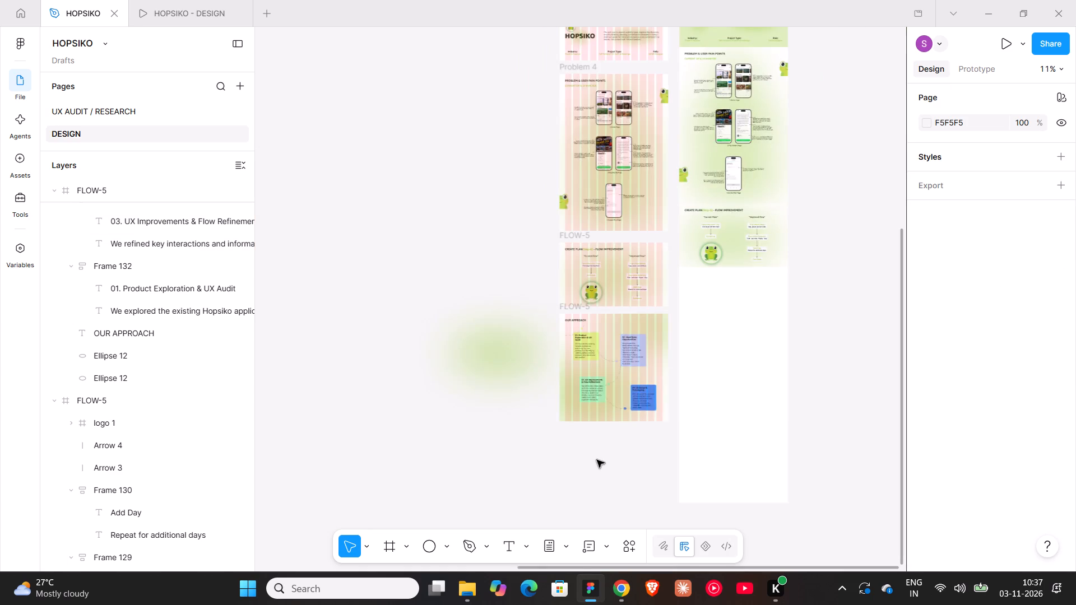
shift+scroll(597, 460, down, 5)
click(332, 302)
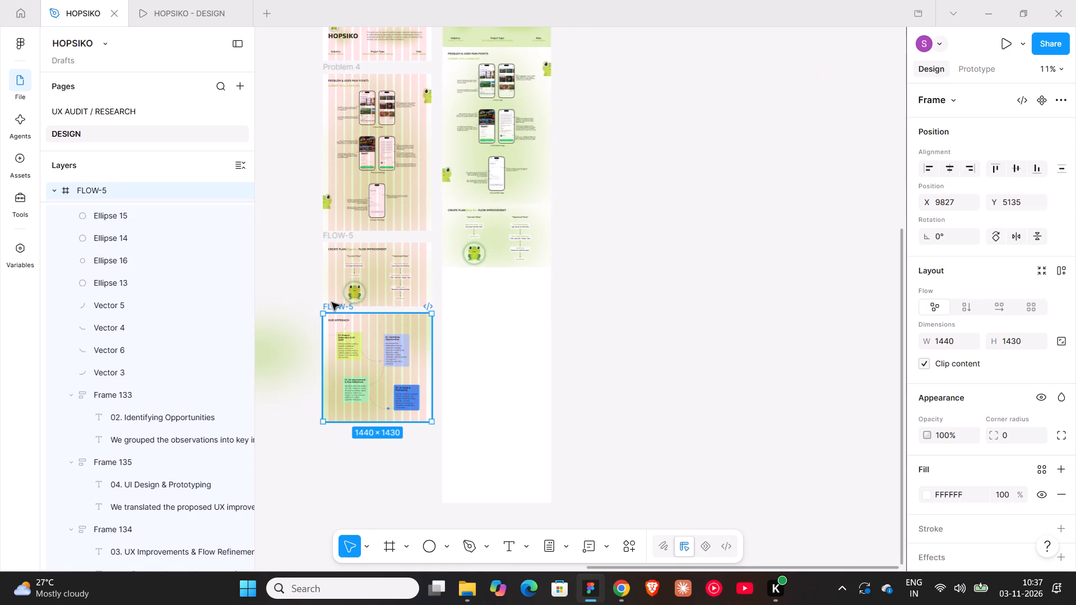
double_click(332, 302)
text(Approach 6)
key(Return)
Copy the Approach 6 frame into the assembled HOPSIKO page below the flow improvement section and hide the copy's 12-column layout guide.
alt+drag(342, 307, 428, 290)
alt+drag(428, 290, 461, 276)
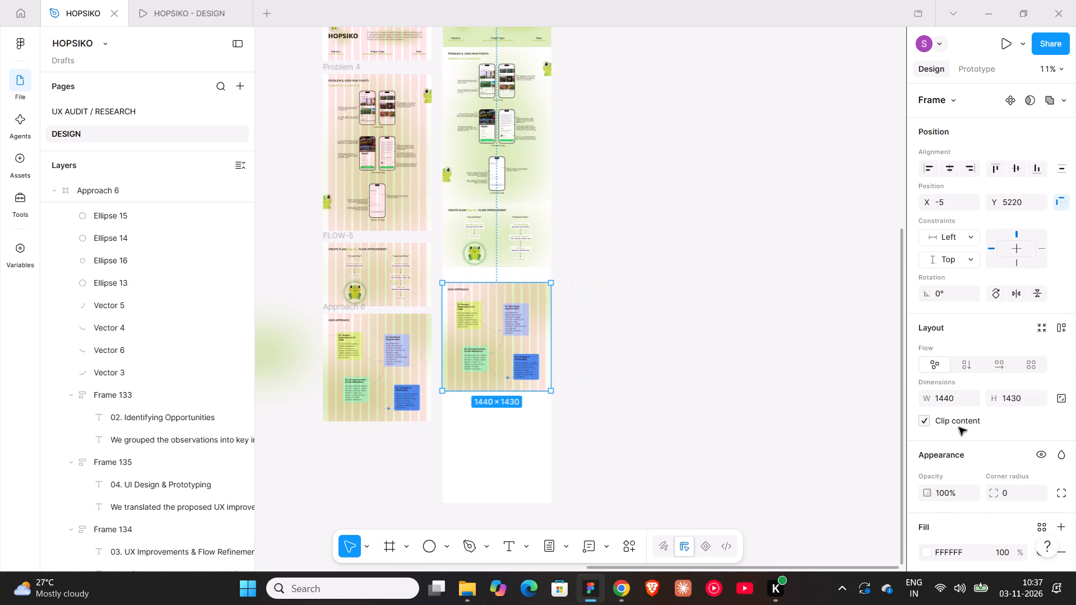
scroll(992, 537, down, 6)
click(1042, 486)
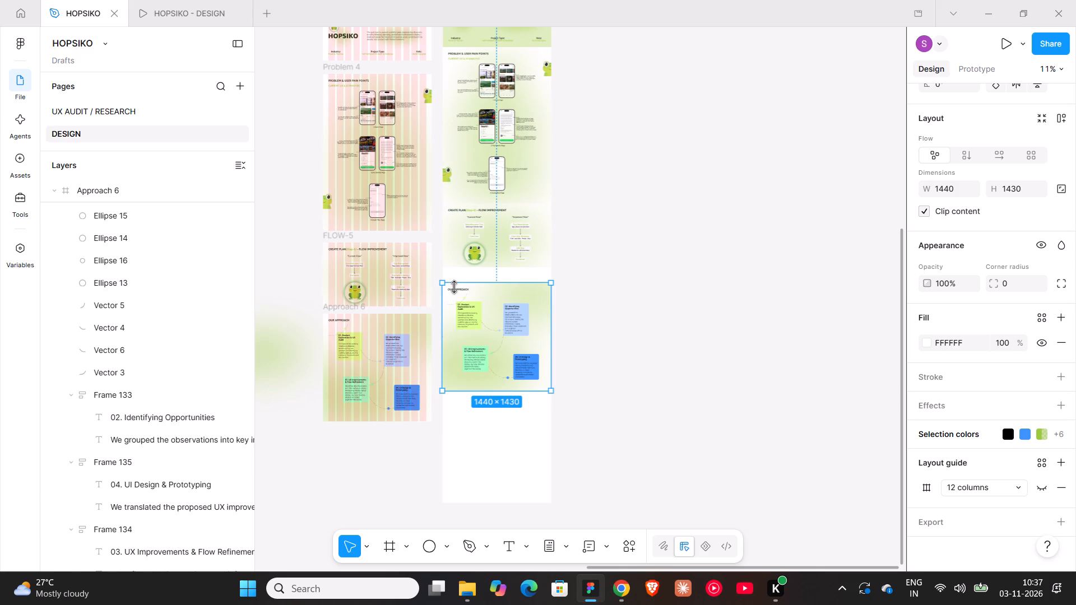
Move the copied Approach 6 section up so it sits flush beneath the flow improvement section.
ctrl+scroll(473, 288, up, 8)
drag(513, 302, 513, 279)
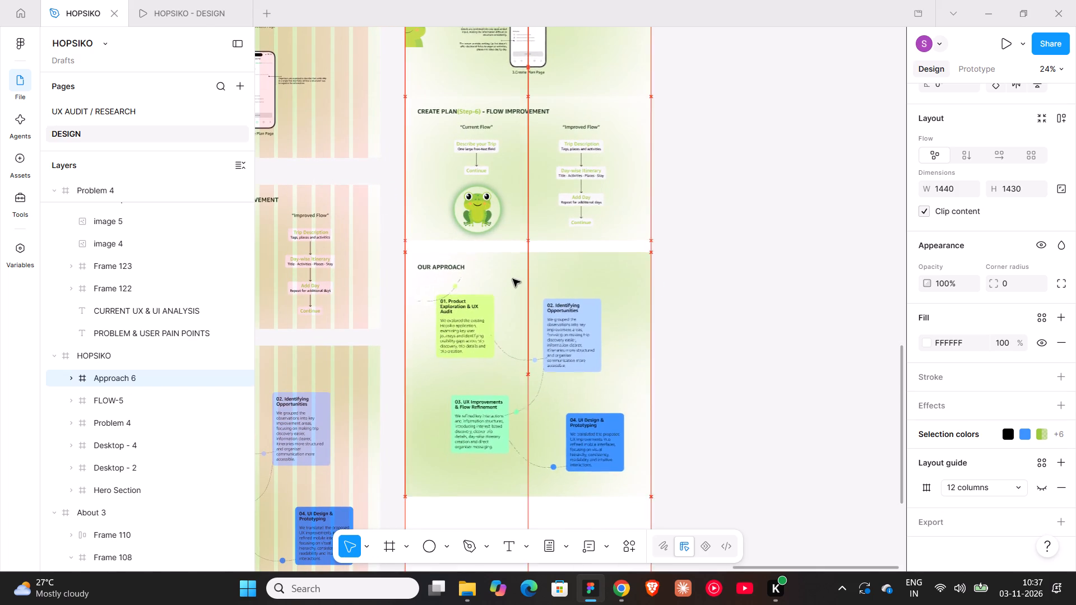
drag(513, 279, 513, 267)
scroll(504, 318, up, 9)
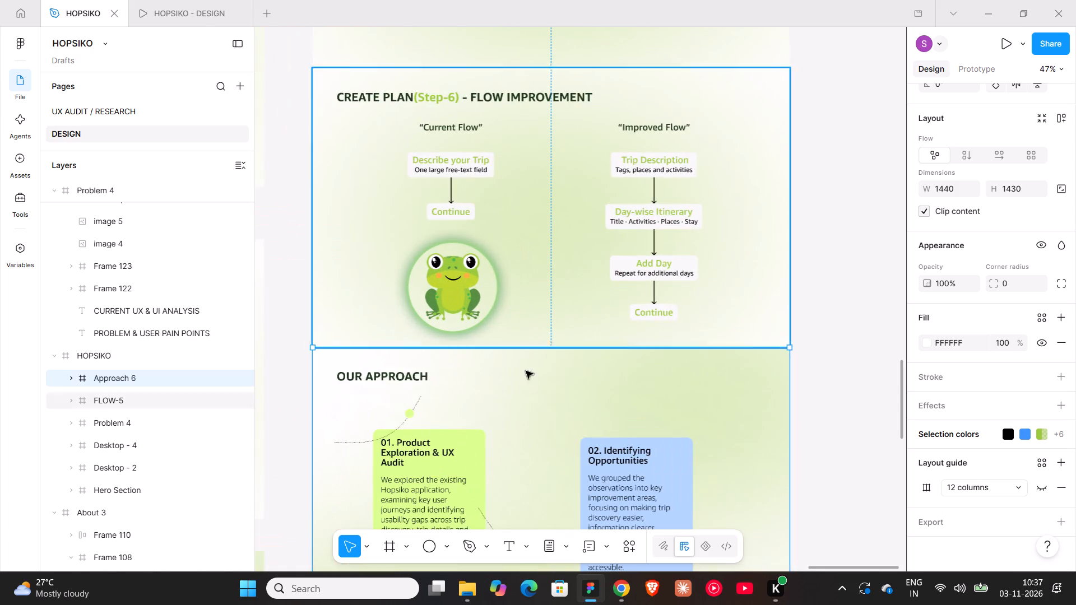
Check the joins between the Problem 4, flow improvement and OUR APPROACH sections on the assembled HOPSIKO page.
click(632, 104)
ctrl+scroll(614, 182, up, 13)
ctrl+scroll(572, 341, down, 4)
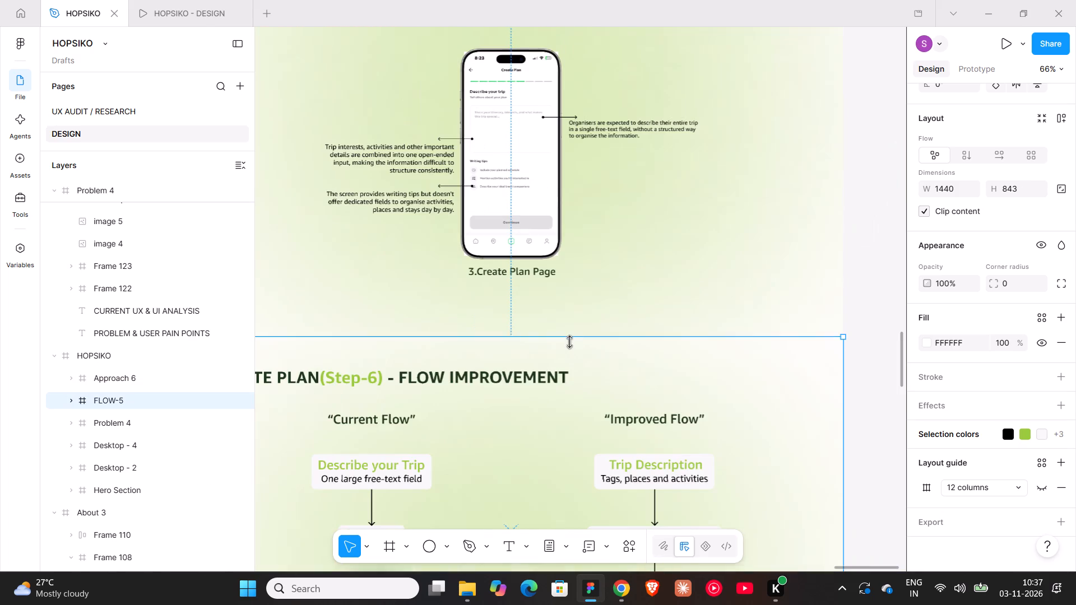
click(588, 347)
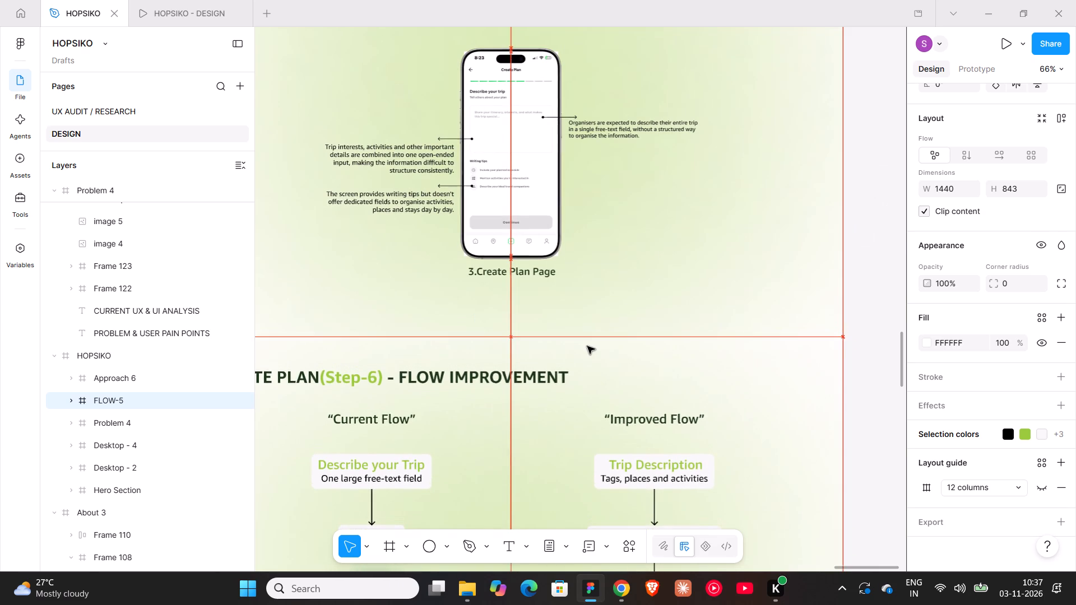
ctrl+scroll(587, 346, down, 12)
click(771, 300)
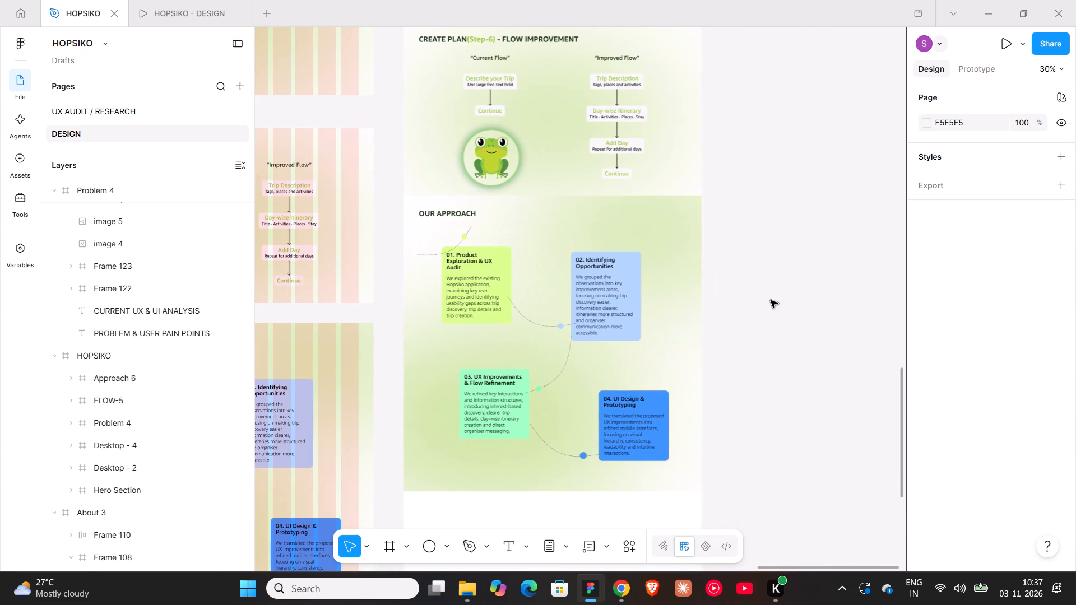
ctrl+scroll(760, 262, down, 6)
click(764, 273)
shift+scroll(764, 273, down, 3)
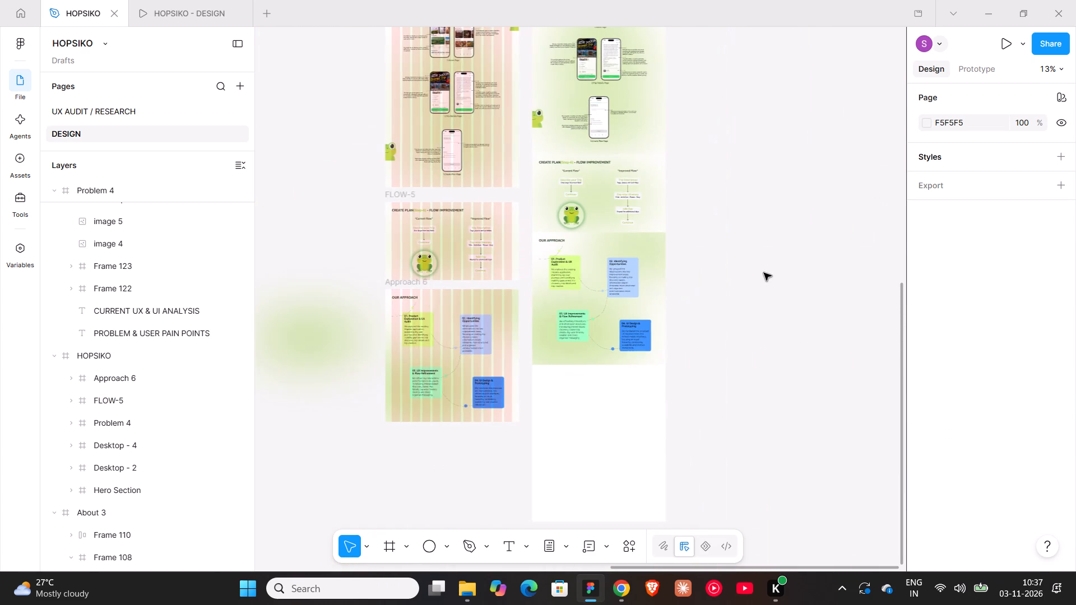
shift+scroll(764, 273, down, 4)
scroll(764, 273, up, 5)
shift+scroll(764, 273, down, 3)
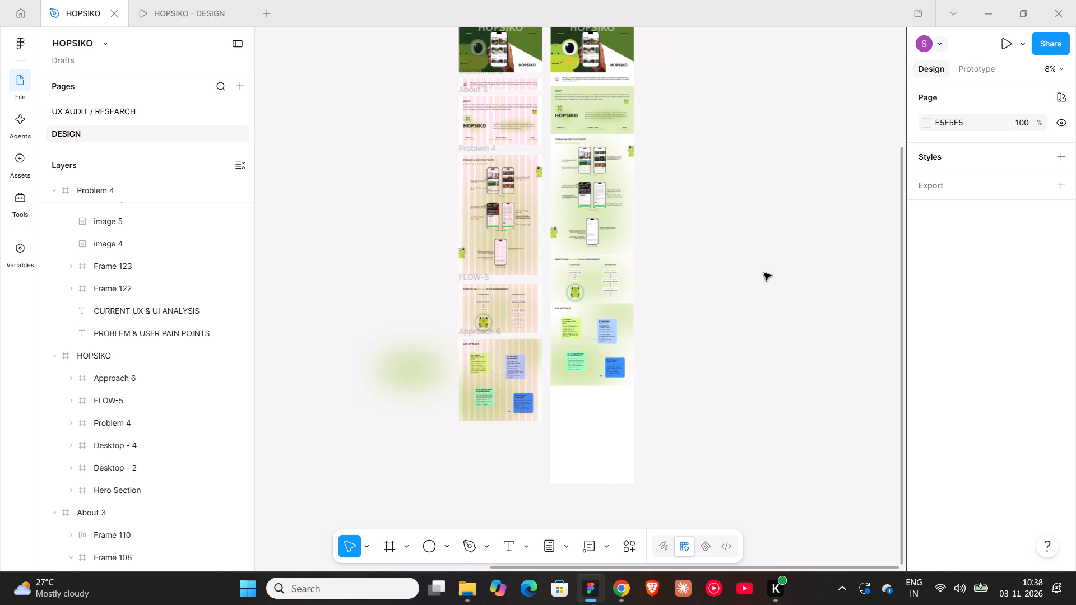
Look over the redesigned app screens and compare them with the case study sections on the canvas.
ctrl+scroll(752, 273, down, 5)
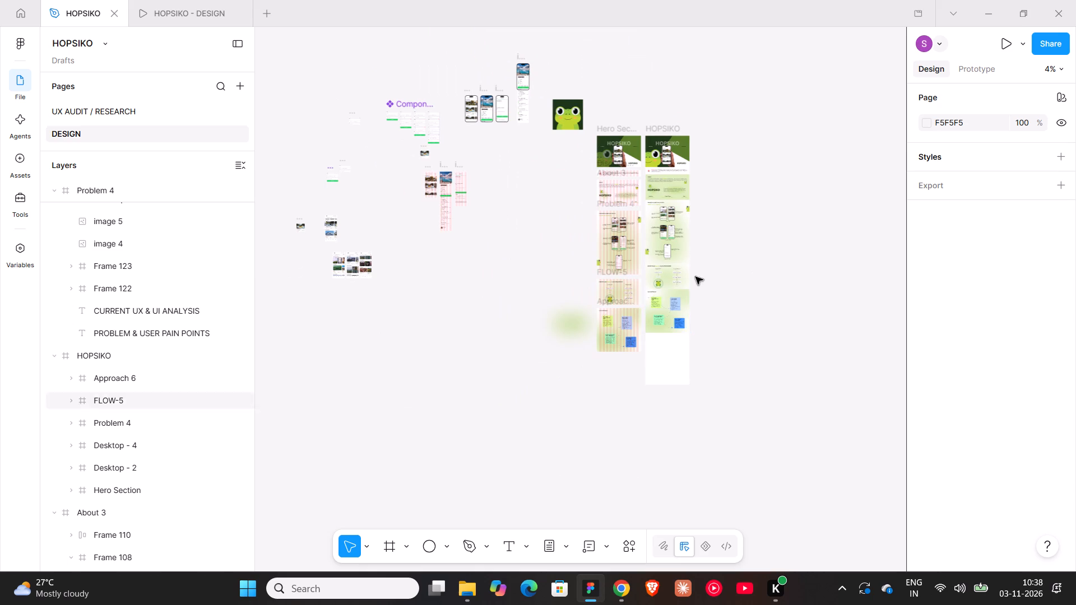
shift+scroll(698, 274, down, 4)
shift+scroll(606, 313, up, 7)
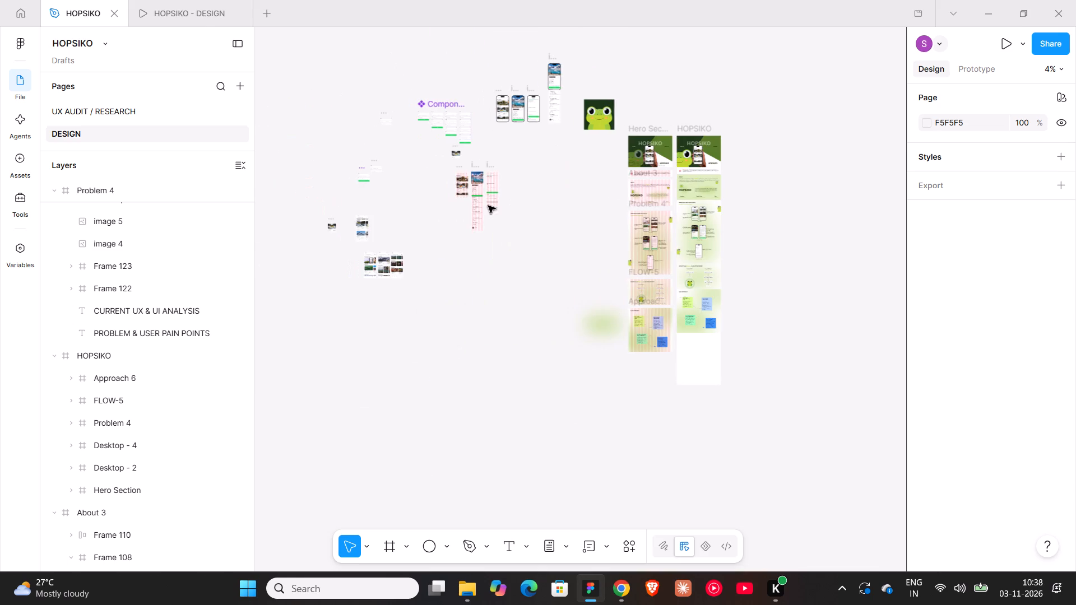
scroll(499, 232, up, 6)
ctrl+scroll(453, 278, up, 7)
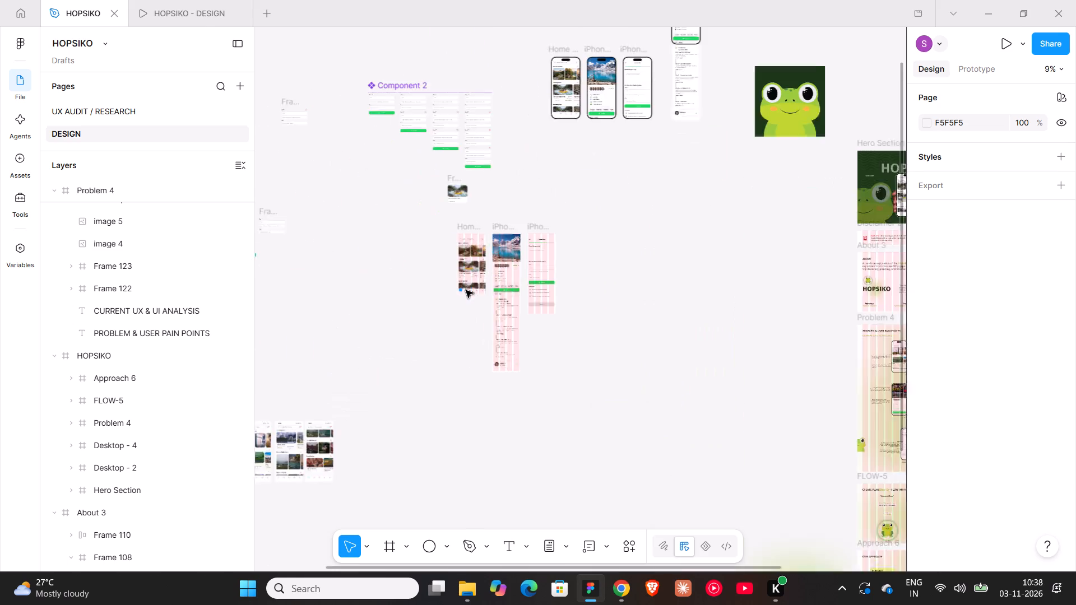
ctrl+scroll(466, 290, up, 11)
ctrl+scroll(498, 354, up, 1)
ctrl+scroll(498, 354, down, 6)
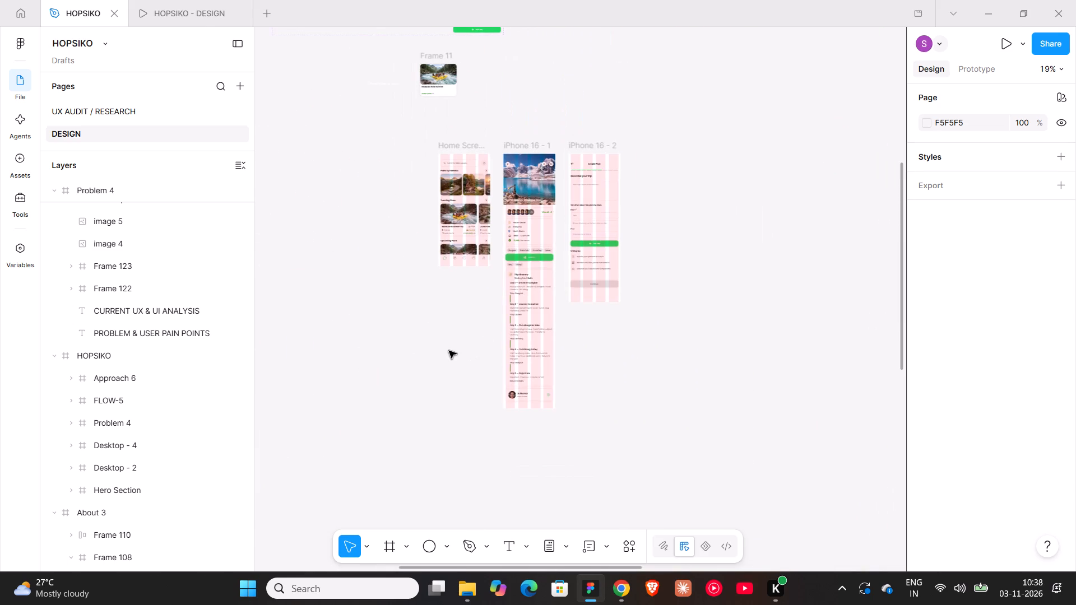
shift+scroll(449, 350, up, 5)
shift+scroll(449, 350, down, 14)
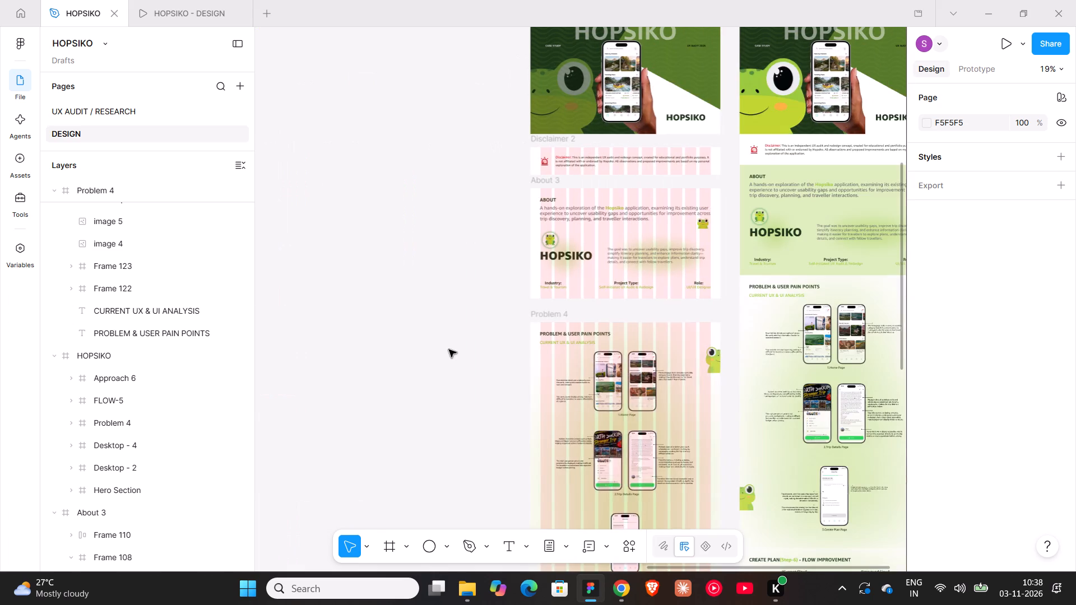
scroll(449, 350, down, 10)
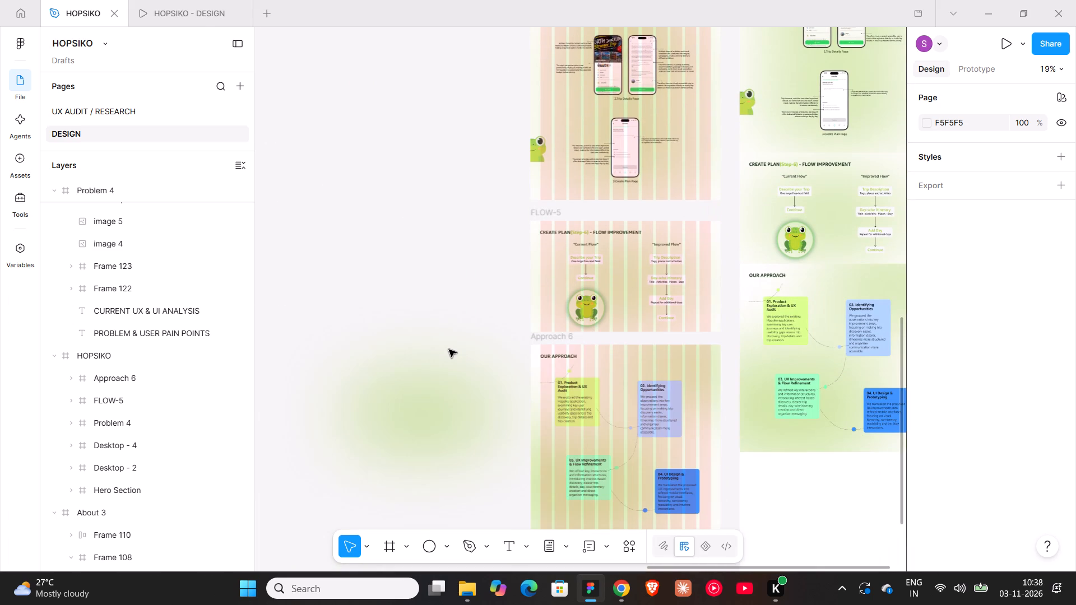
shift+scroll(449, 350, up, 14)
shift+scroll(449, 350, up, 7)
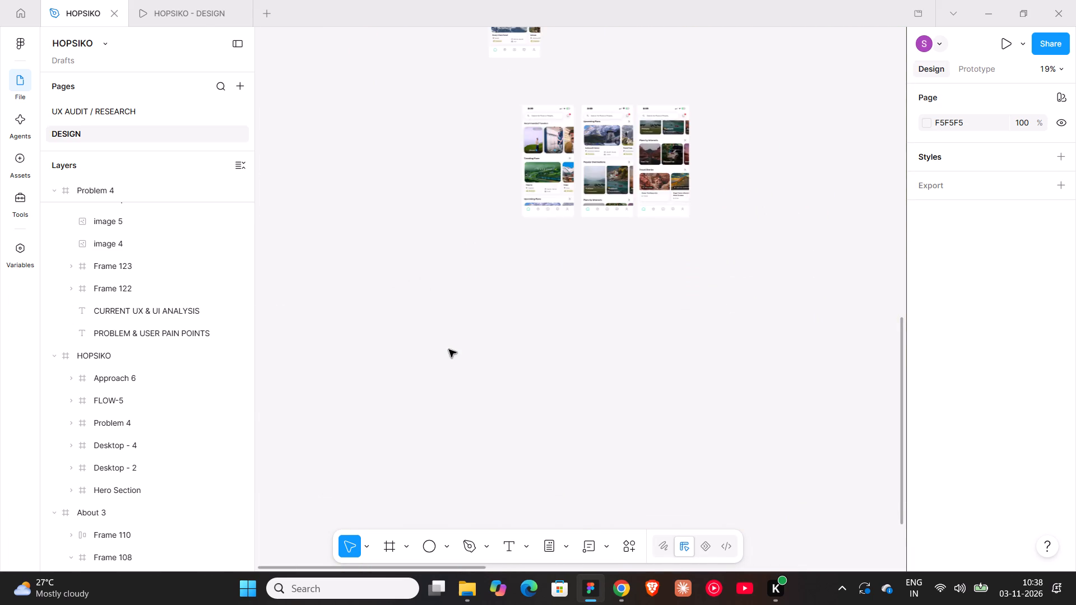
ctrl+scroll(449, 350, down, 7)
scroll(500, 395, up, 1)
shift+scroll(502, 401, down, 5)
scroll(507, 363, up, 5)
Duplicate the Home Screen frame and place the copy in the empty space to its left, level with the original.
ctrl+scroll(447, 367, up, 10)
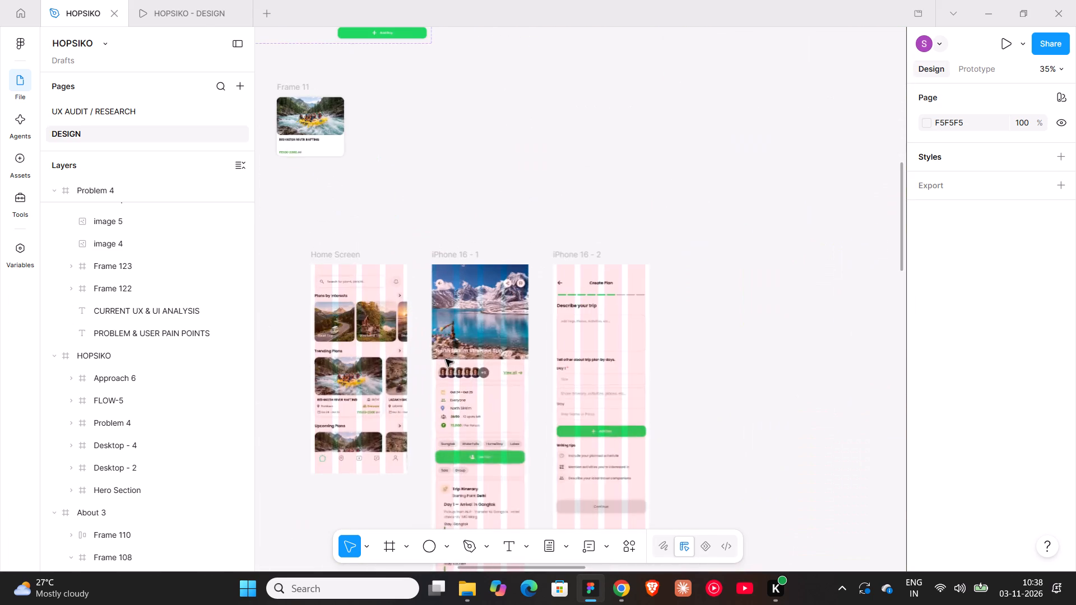
ctrl+scroll(446, 359, up, 7)
scroll(516, 317, down, 4)
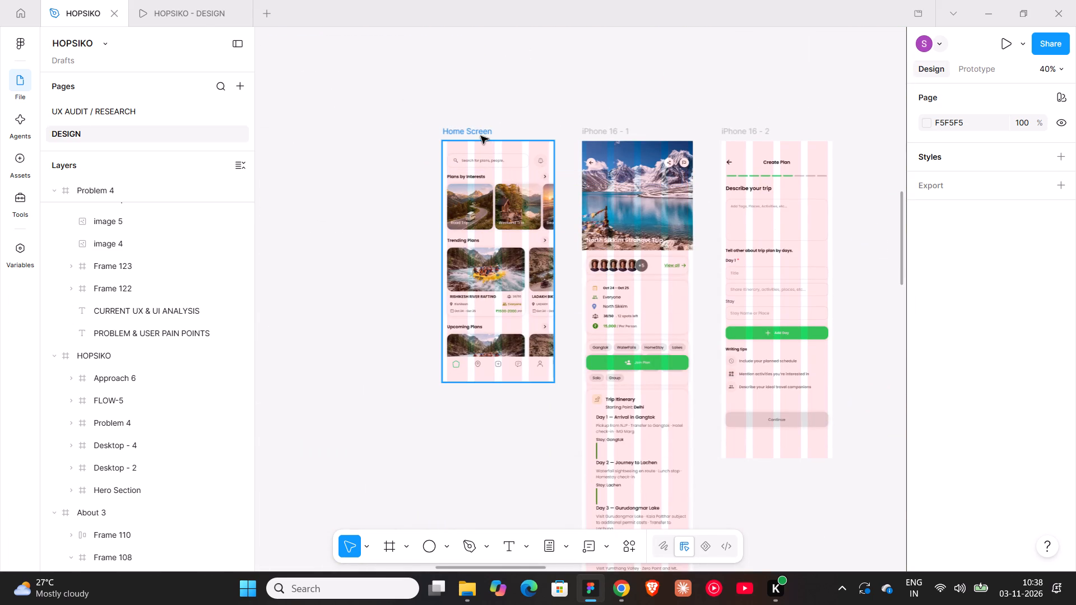
shift+scroll(554, 166, up, 6)
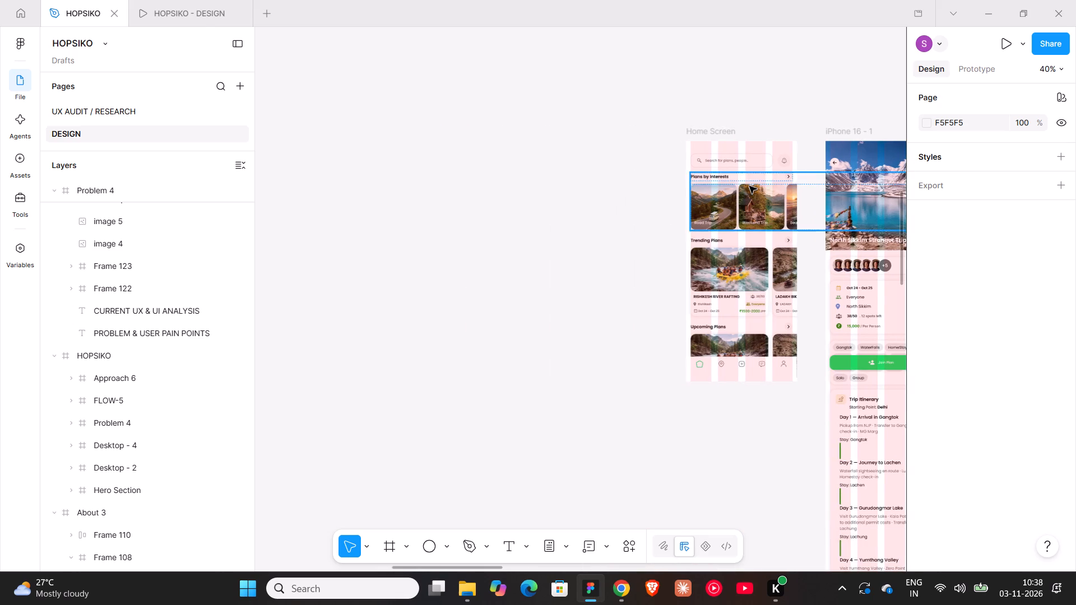
shift+scroll(749, 186, up, 3)
click(747, 129)
alt+drag(747, 129, 732, 129)
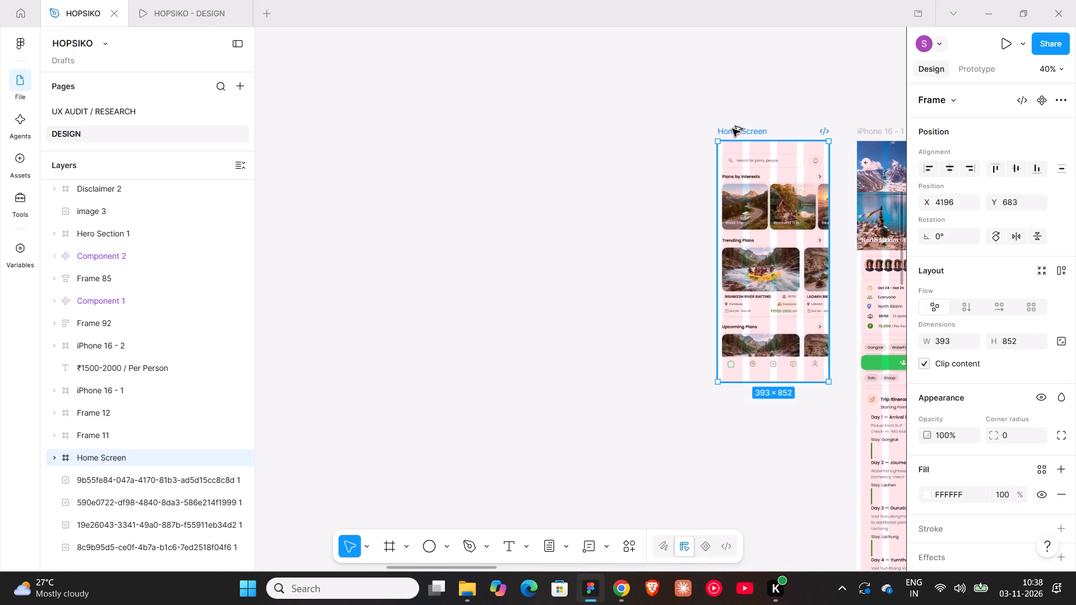
alt+drag(732, 129, 496, 132)
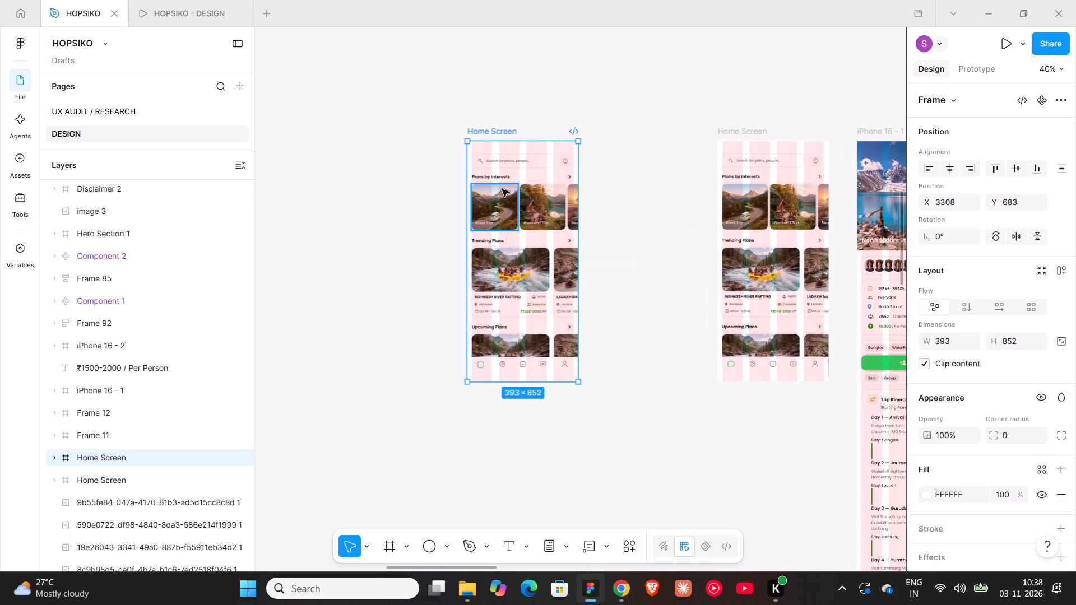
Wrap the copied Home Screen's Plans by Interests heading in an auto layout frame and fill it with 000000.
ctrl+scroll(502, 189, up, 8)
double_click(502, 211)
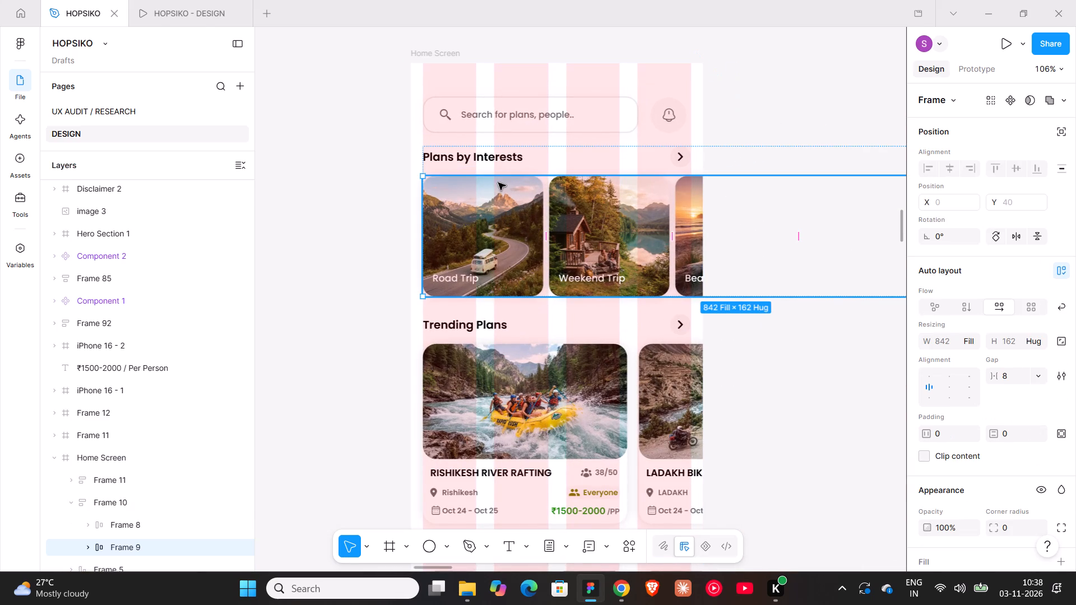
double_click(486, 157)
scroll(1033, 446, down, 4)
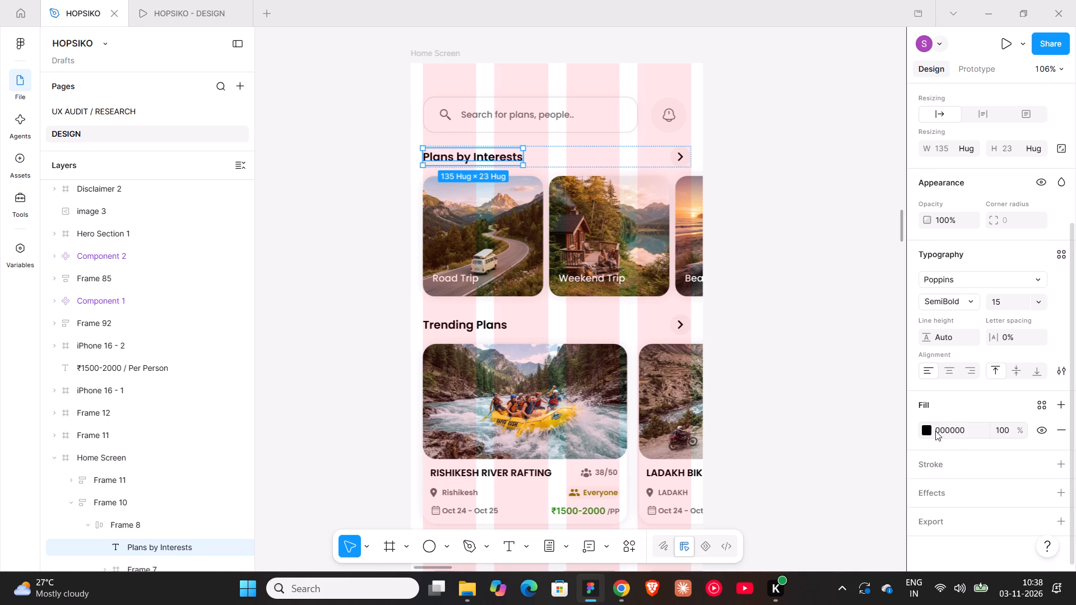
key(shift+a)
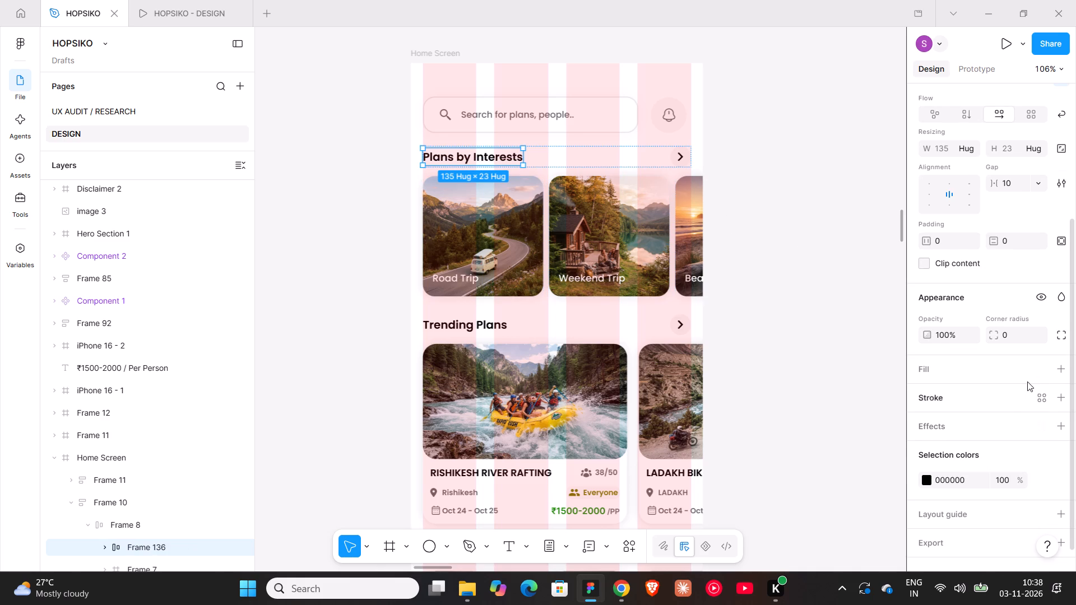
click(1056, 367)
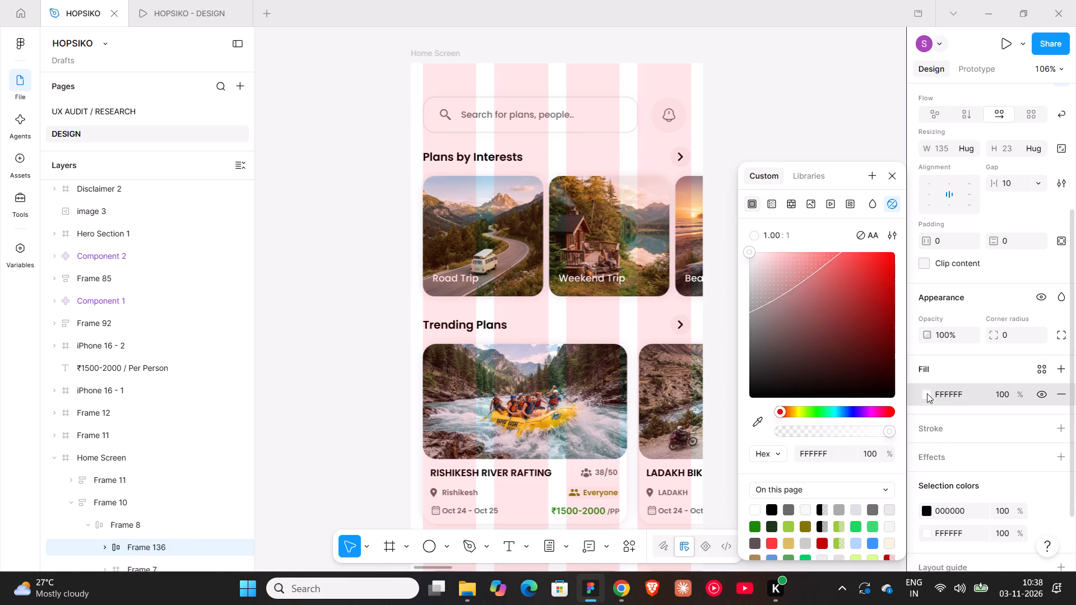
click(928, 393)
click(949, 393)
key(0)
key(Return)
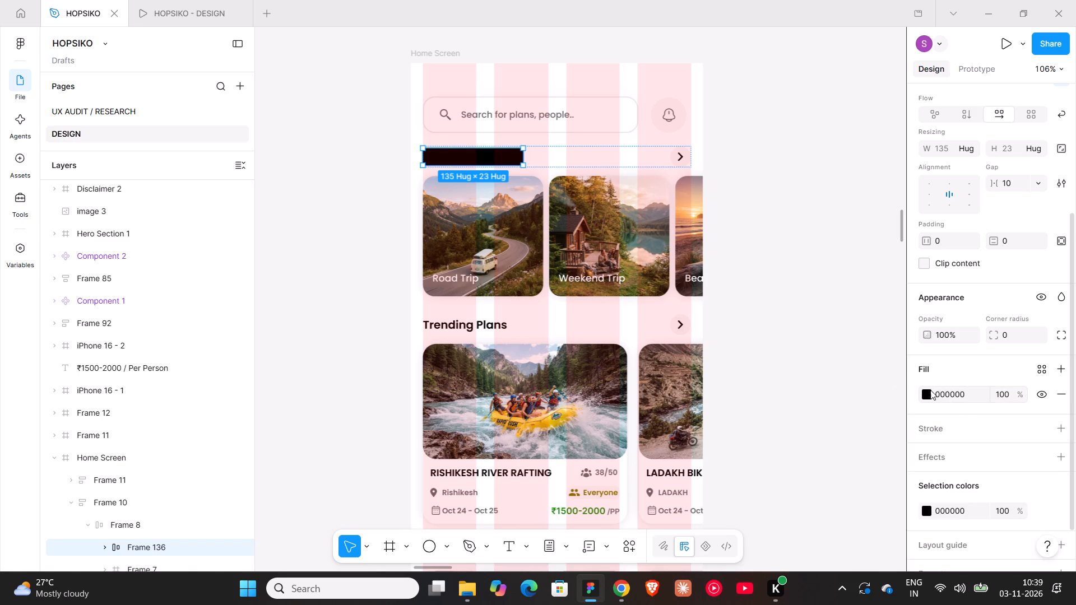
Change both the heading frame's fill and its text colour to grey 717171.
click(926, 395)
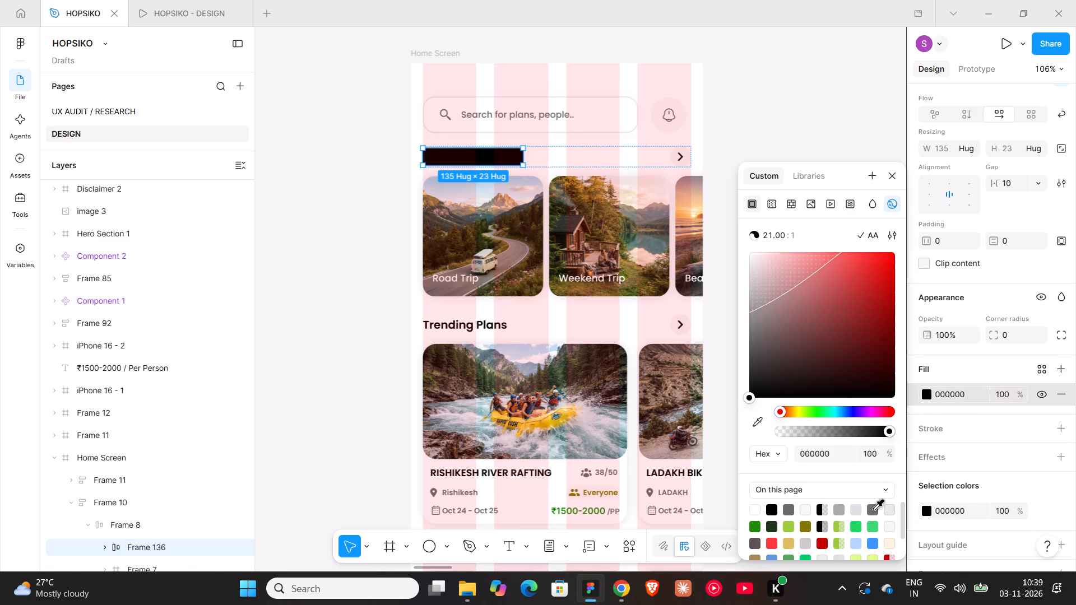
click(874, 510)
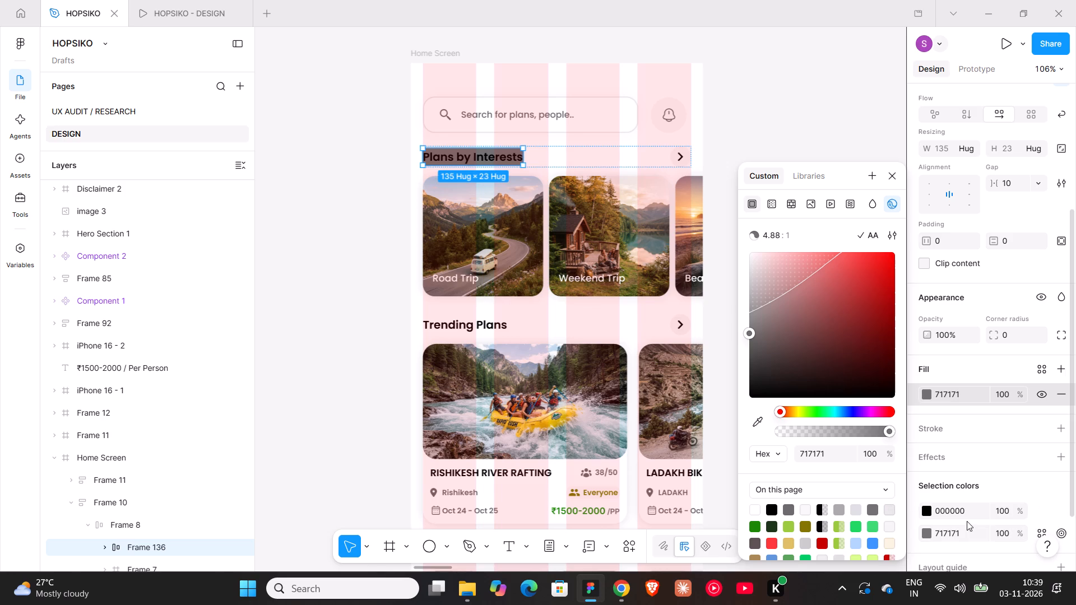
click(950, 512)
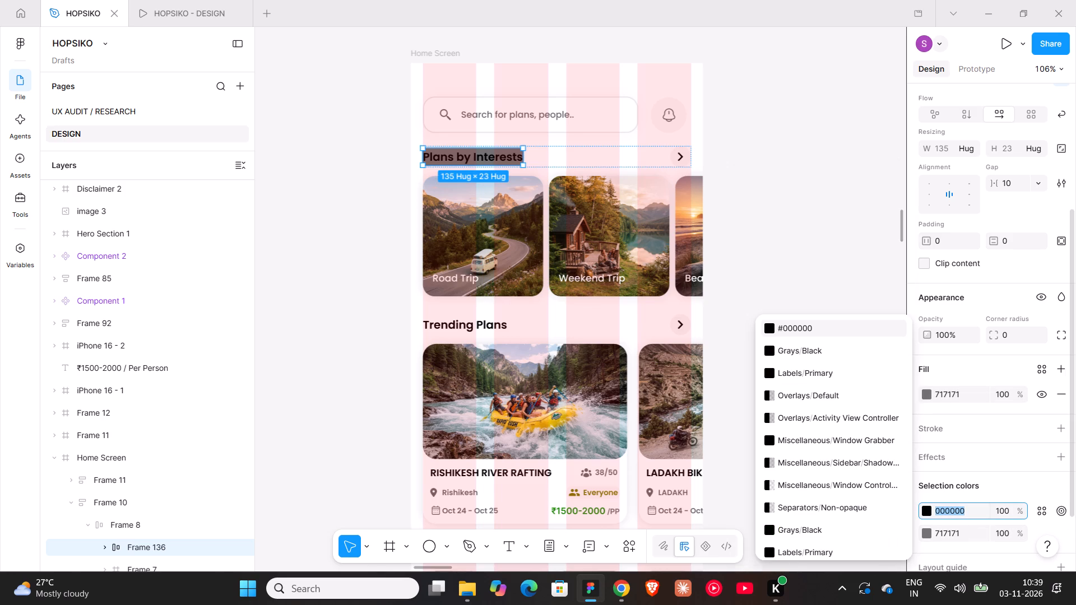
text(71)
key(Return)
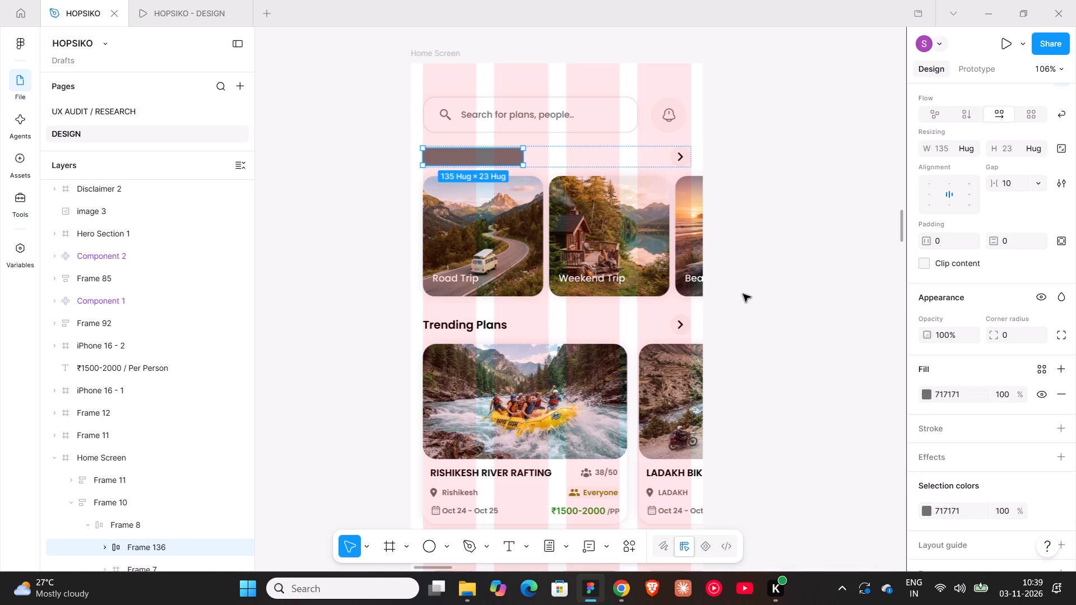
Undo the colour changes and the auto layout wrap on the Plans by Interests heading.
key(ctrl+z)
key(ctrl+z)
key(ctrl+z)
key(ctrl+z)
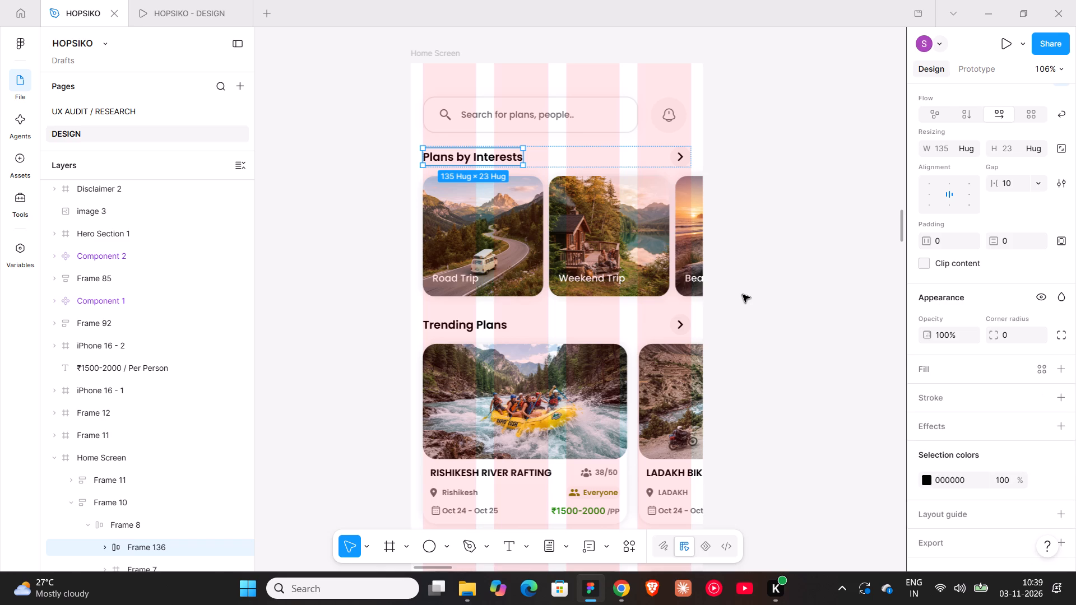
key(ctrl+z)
Duplicate the Approach 6 frame and place the copy directly below the original, aligned with it at about Y 6724.
ctrl+scroll(753, 268, down, 5)
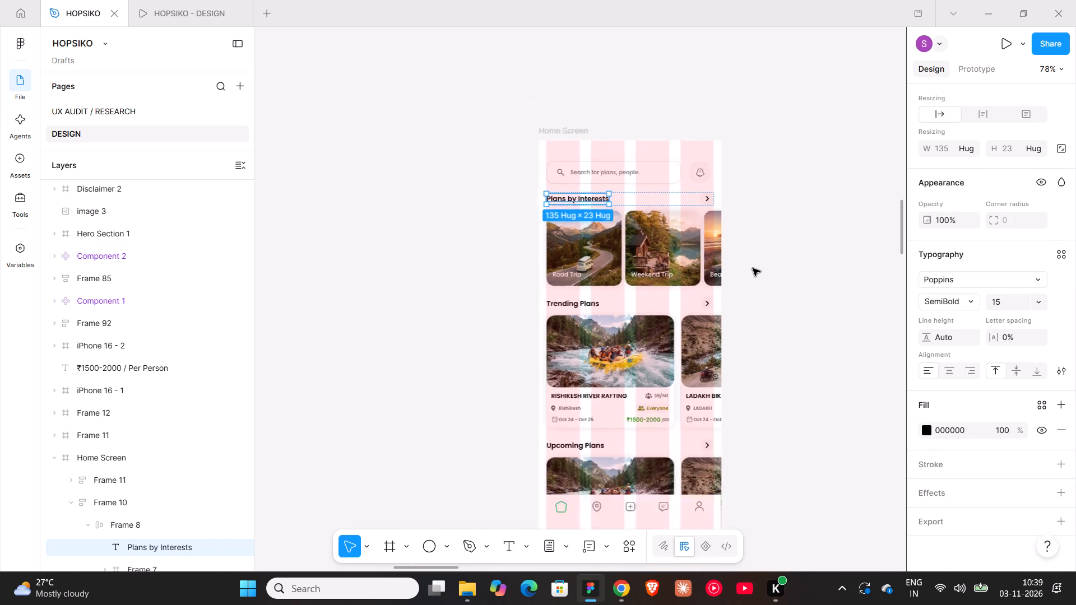
ctrl+scroll(753, 268, down, 3)
shift+scroll(753, 268, down, 8)
shift+scroll(753, 268, down, 15)
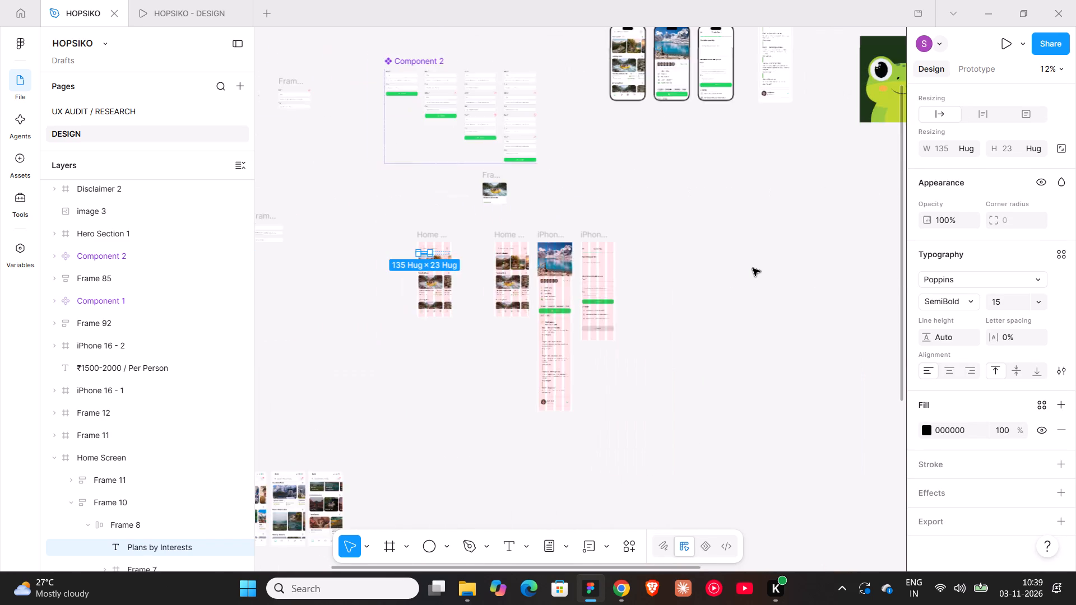
shift+scroll(753, 268, down, 18)
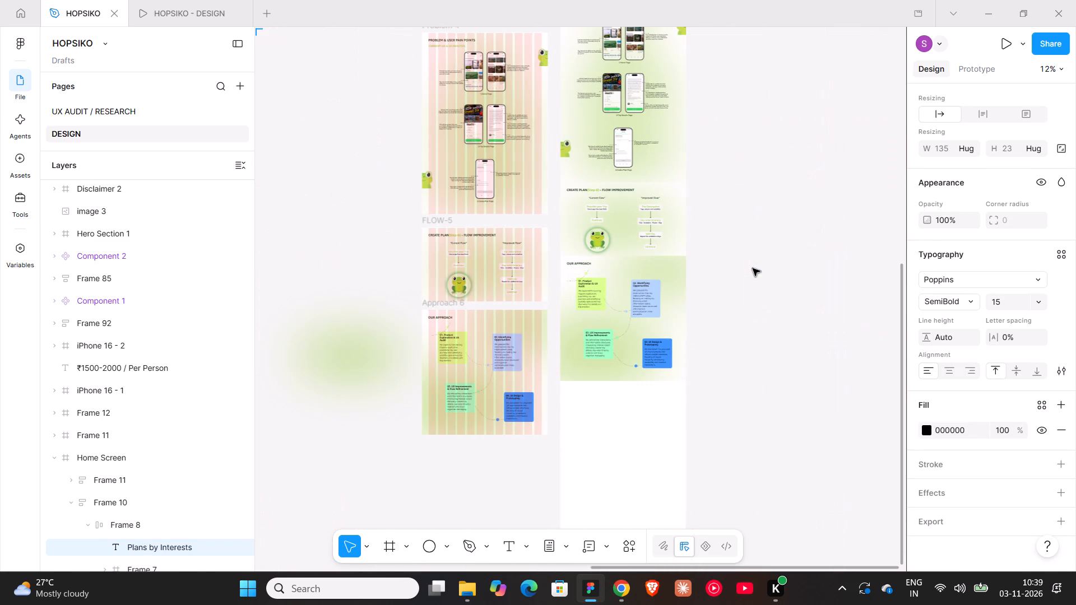
scroll(753, 268, down, 8)
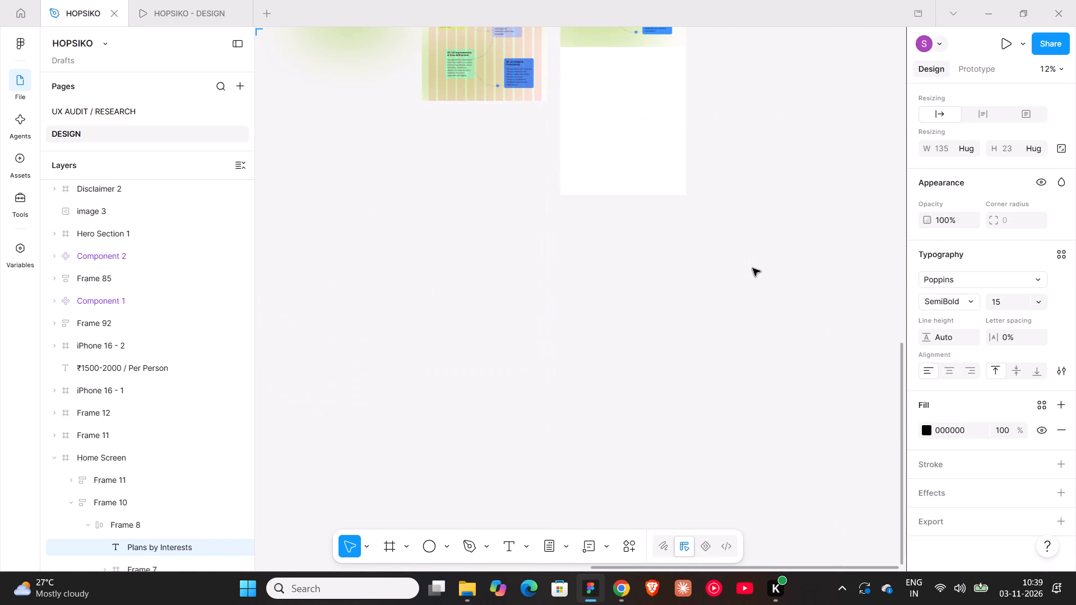
scroll(753, 268, up, 6)
scroll(725, 299, down, 5)
click(648, 299)
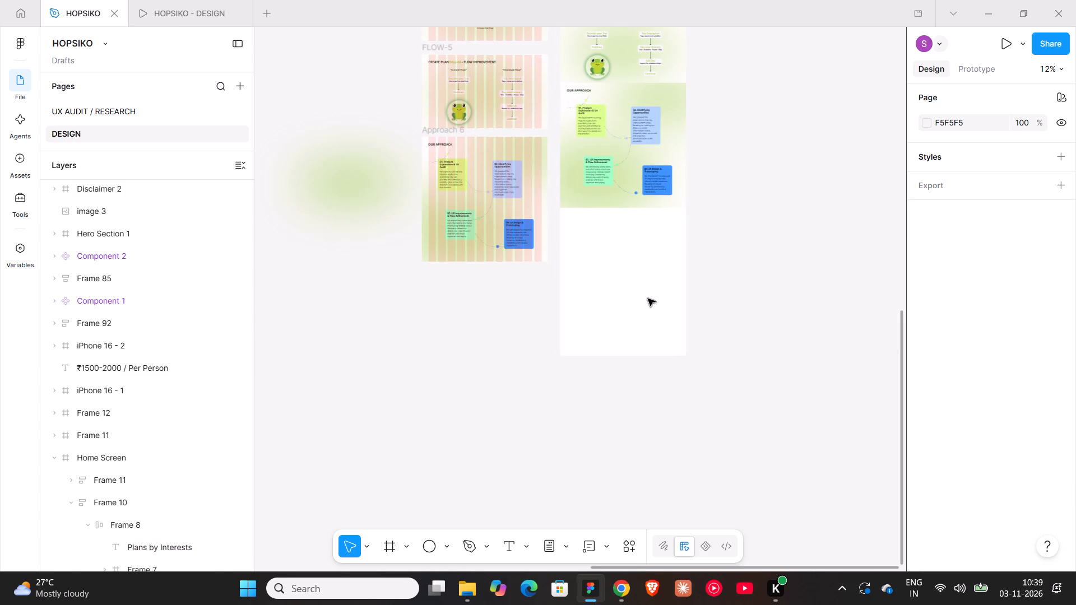
shift+scroll(440, 327, up, 9)
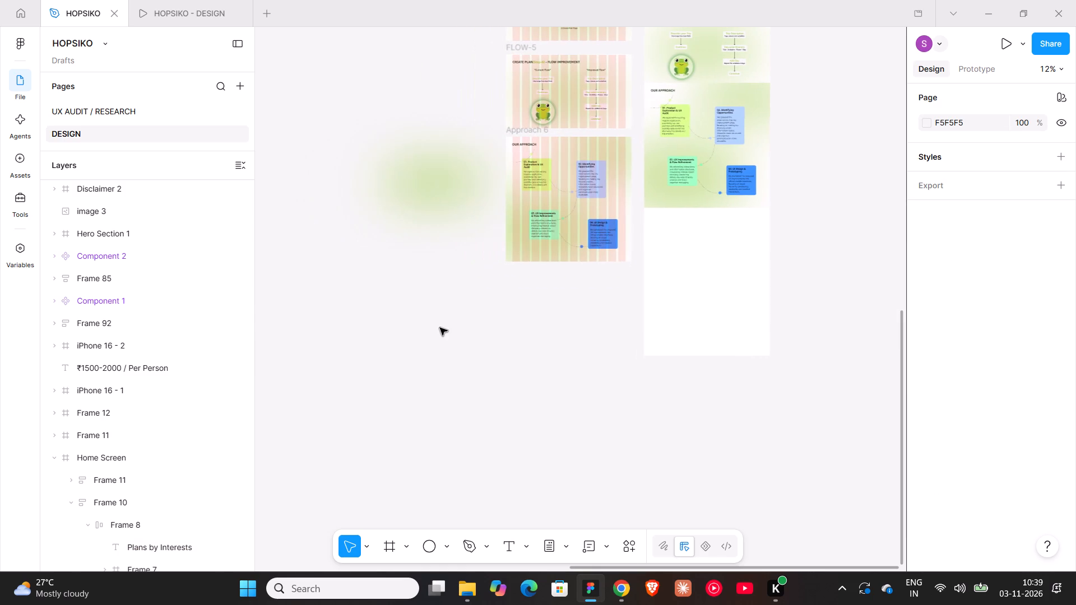
shift+scroll(440, 328, up, 3)
click(553, 134)
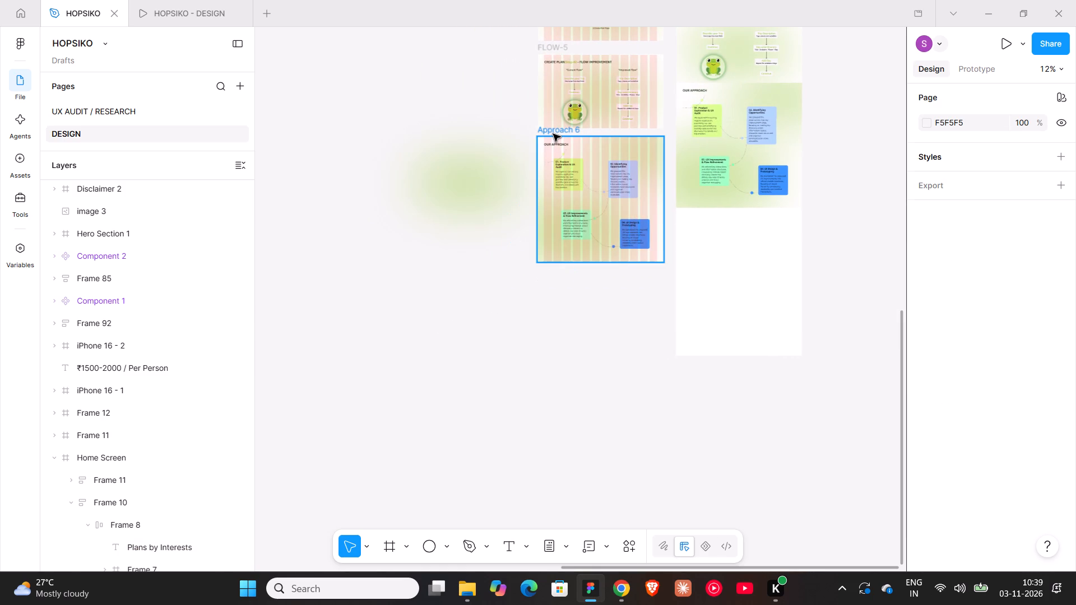
alt+drag(559, 129, 559, 145)
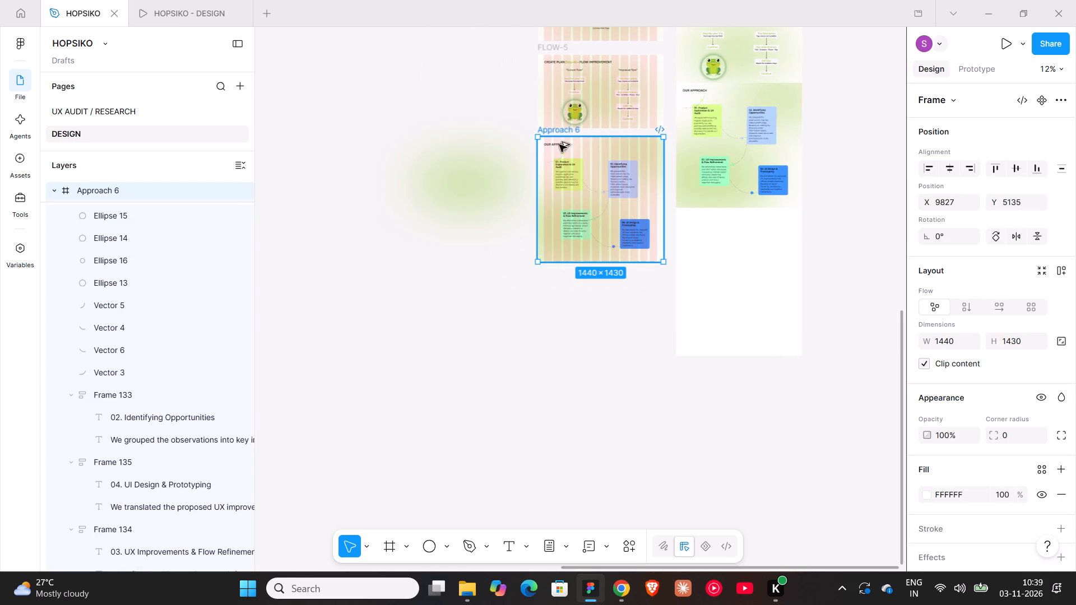
alt+drag(559, 145, 556, 267)
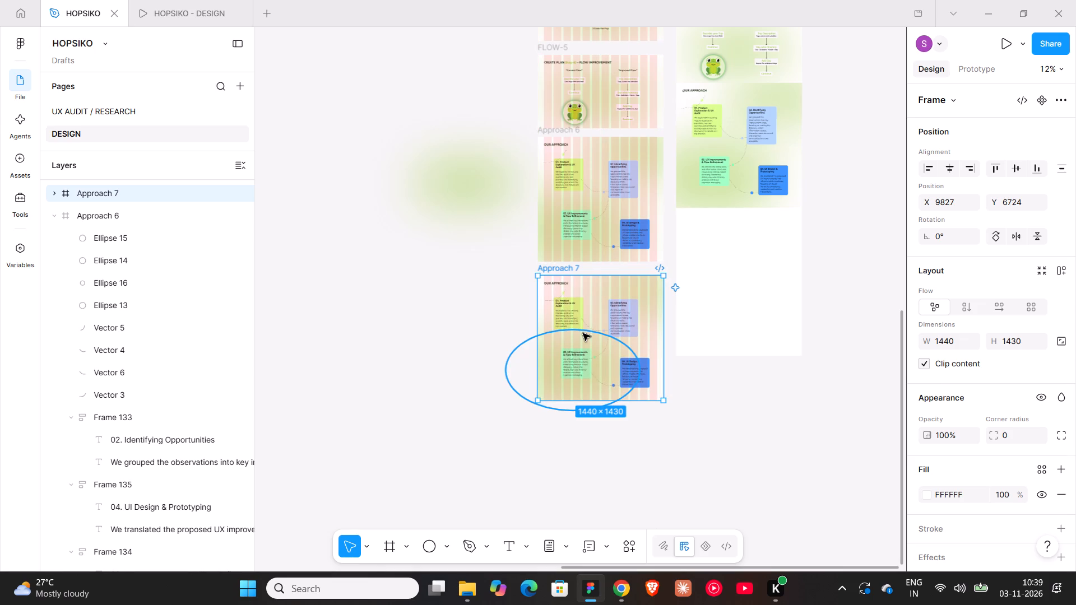
Delete the two blurred green background ellipses from the copied Approach frame.
click(554, 346)
key(Delete)
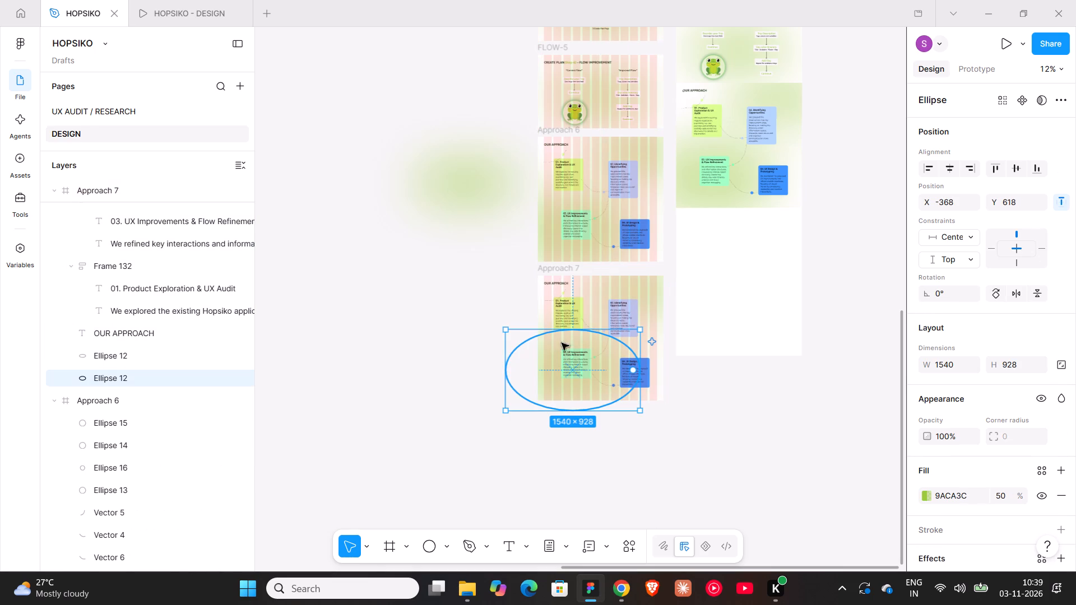
click(641, 292)
key(Delete)
Clear the copied Approach frame by deleting its OUR APPROACH heading, all four note cards, the connector curves and their dots.
drag(641, 292, 642, 320)
drag(643, 369, 670, 415)
click(689, 395)
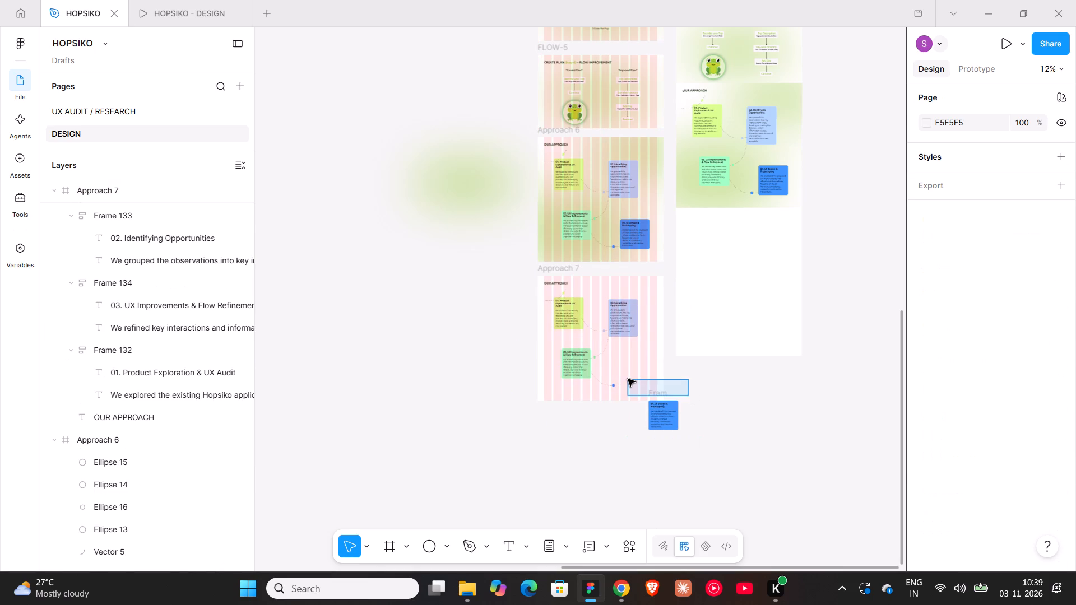
click(628, 379)
click(628, 379)
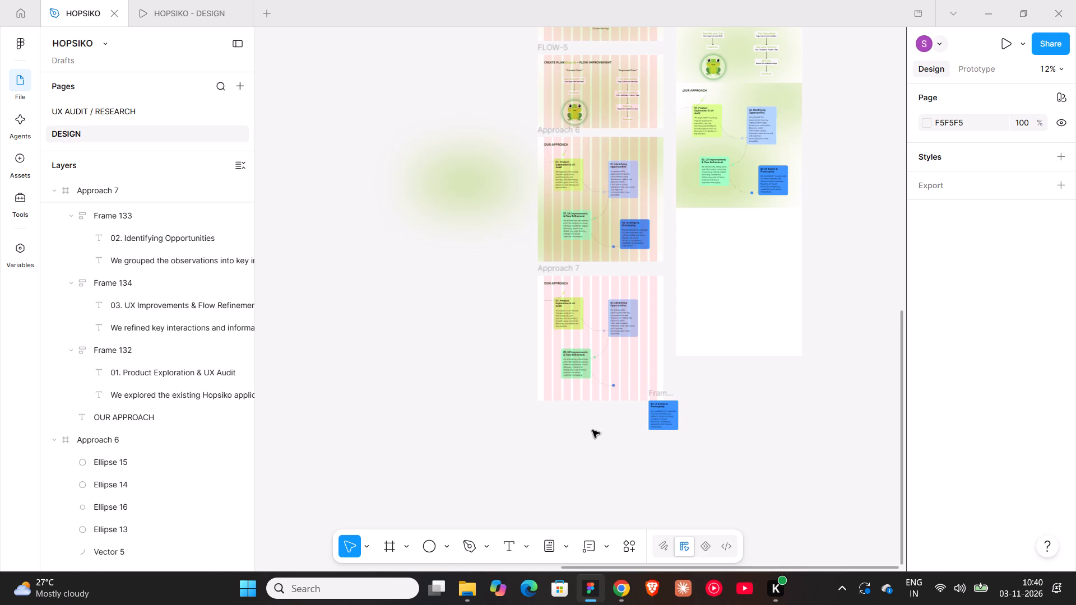
click(563, 449)
drag(704, 480, 559, 292)
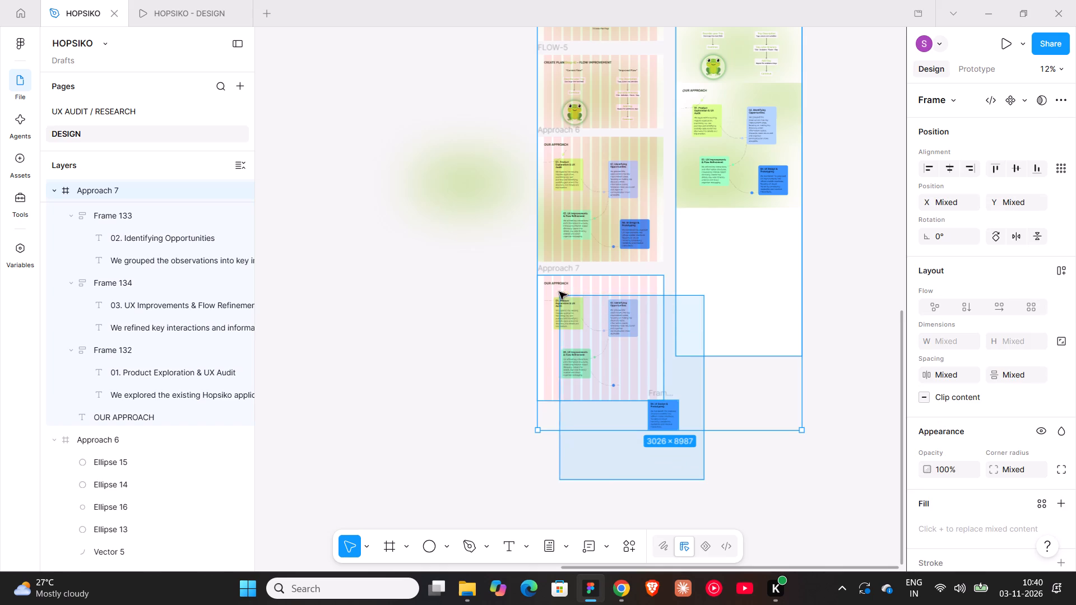
drag(559, 292, 534, 298)
click(488, 387)
drag(509, 280, 559, 286)
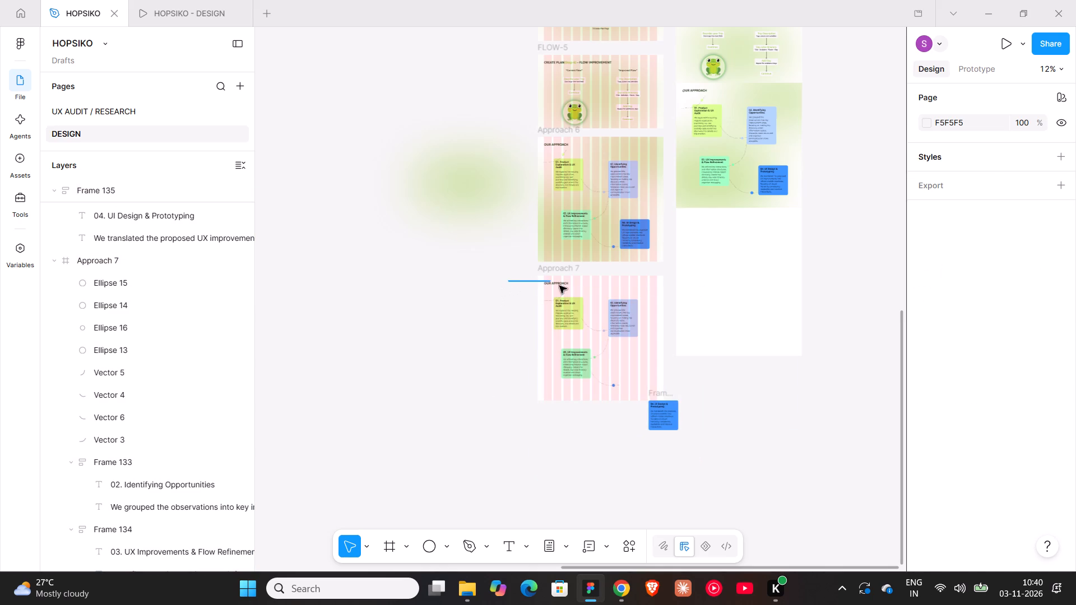
drag(559, 286, 680, 506)
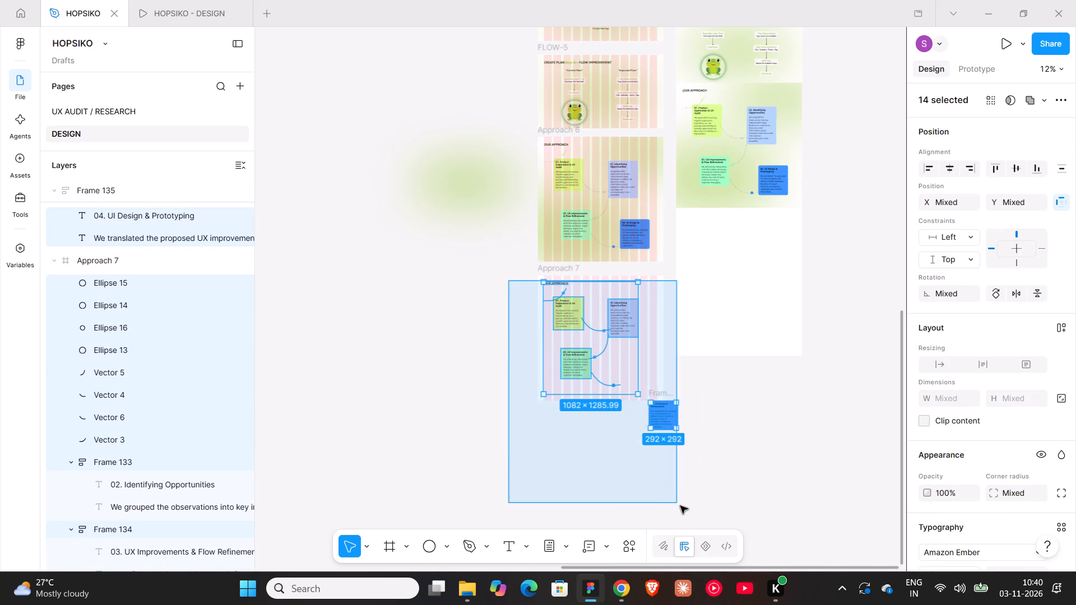
drag(680, 506, 676, 509)
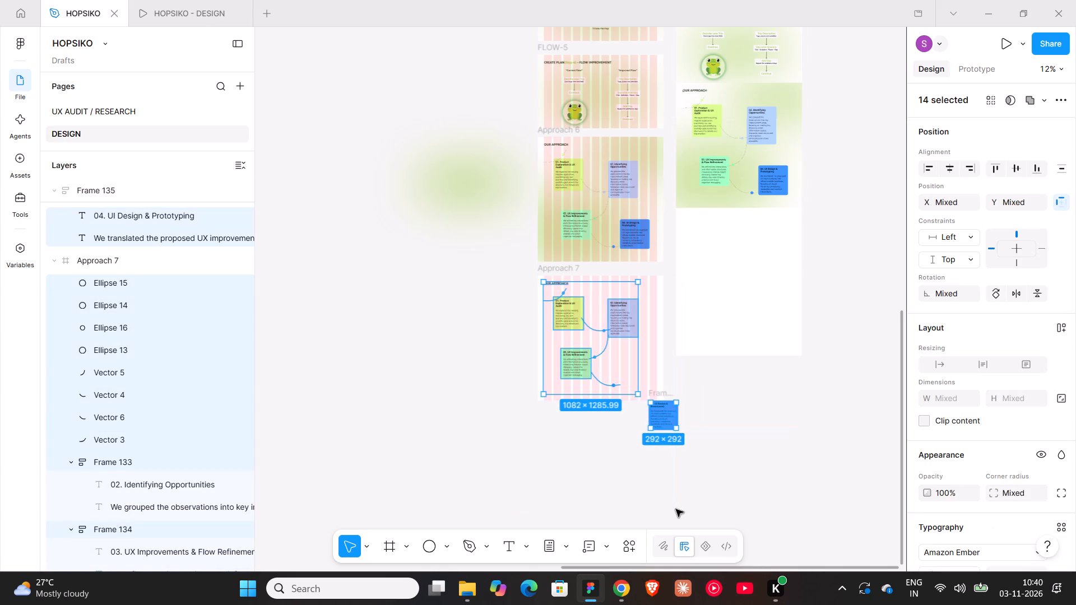
key(Delete)
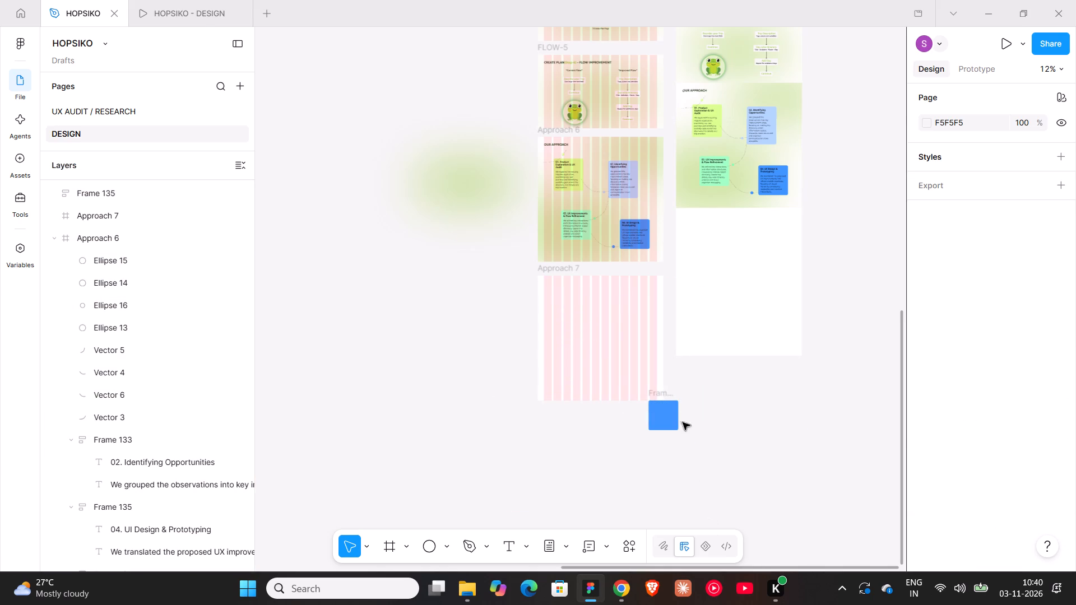
click(661, 390)
key(Delete)
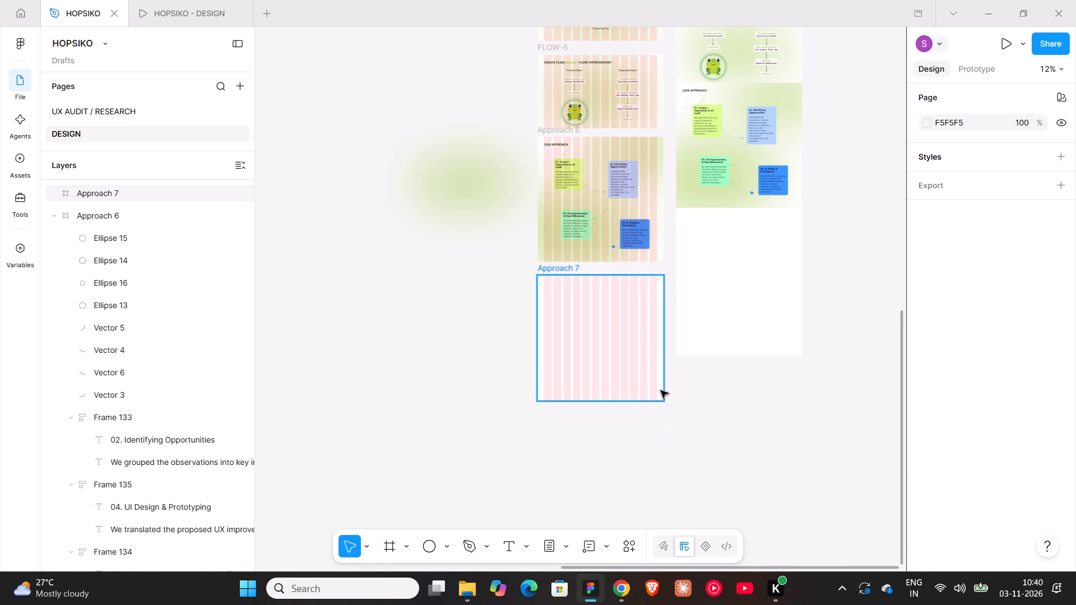
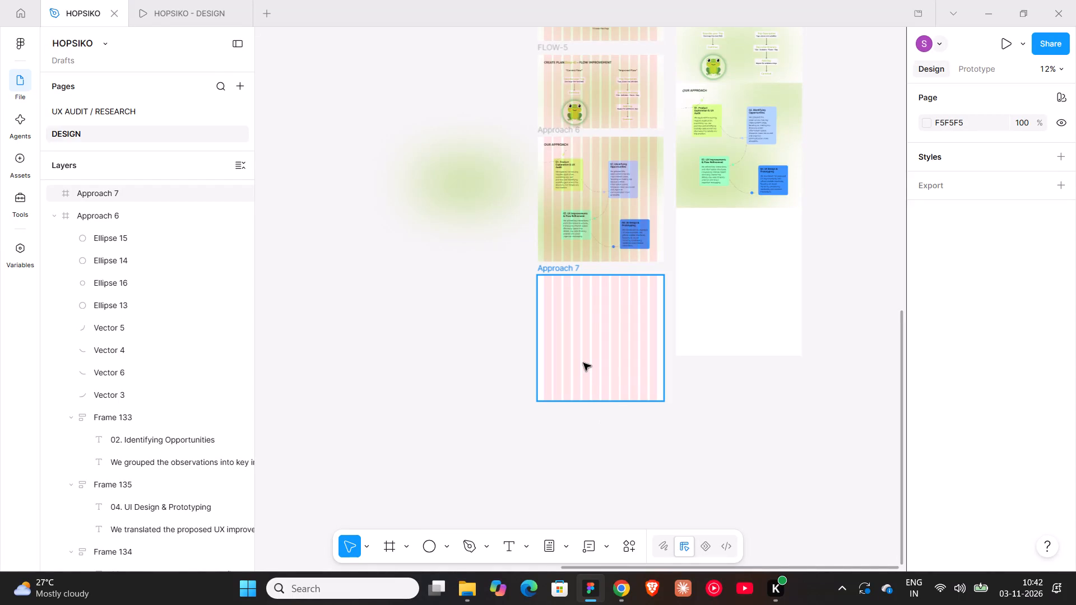
Switch to the ChatGPT conversation in Chrome and read through its recommended case study sections and UX artefacts.
click(615, 589)
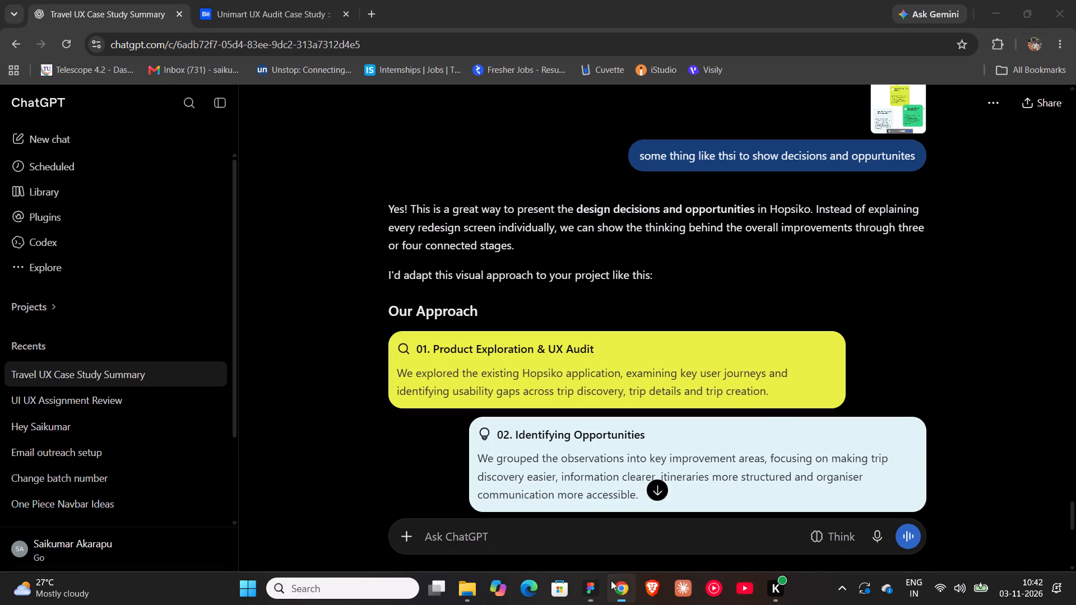
scroll(508, 336, up, 16)
scroll(508, 336, down, 3)
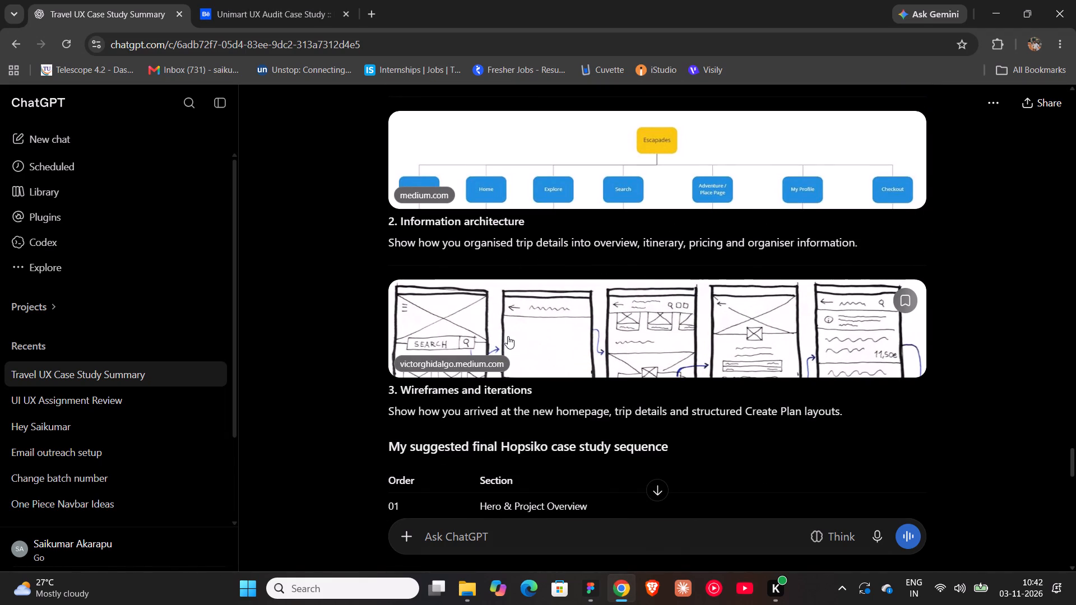
scroll(508, 336, up, 3)
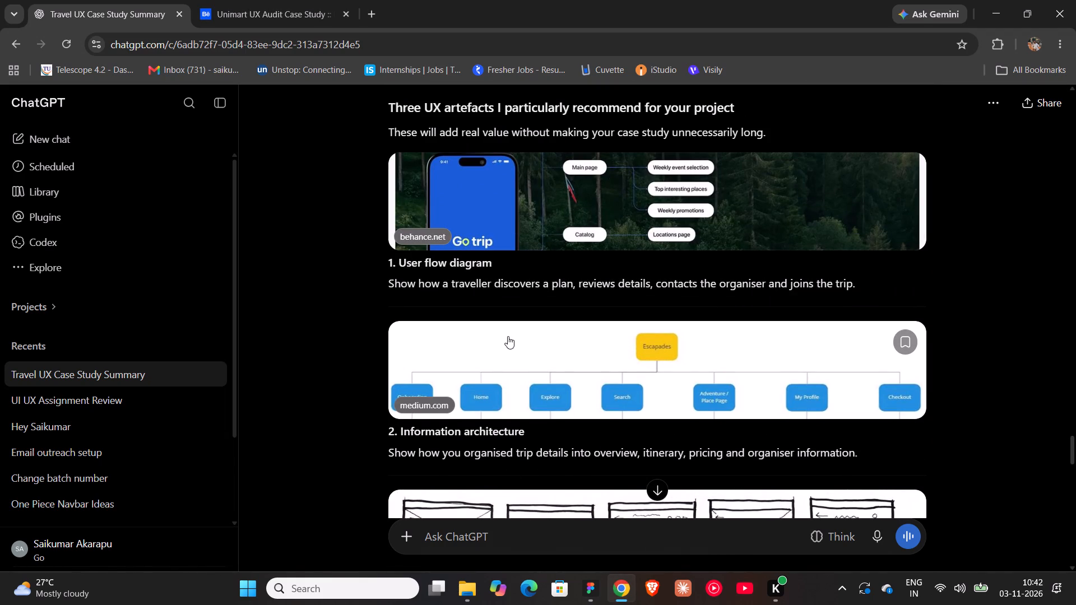
scroll(508, 336, up, 2)
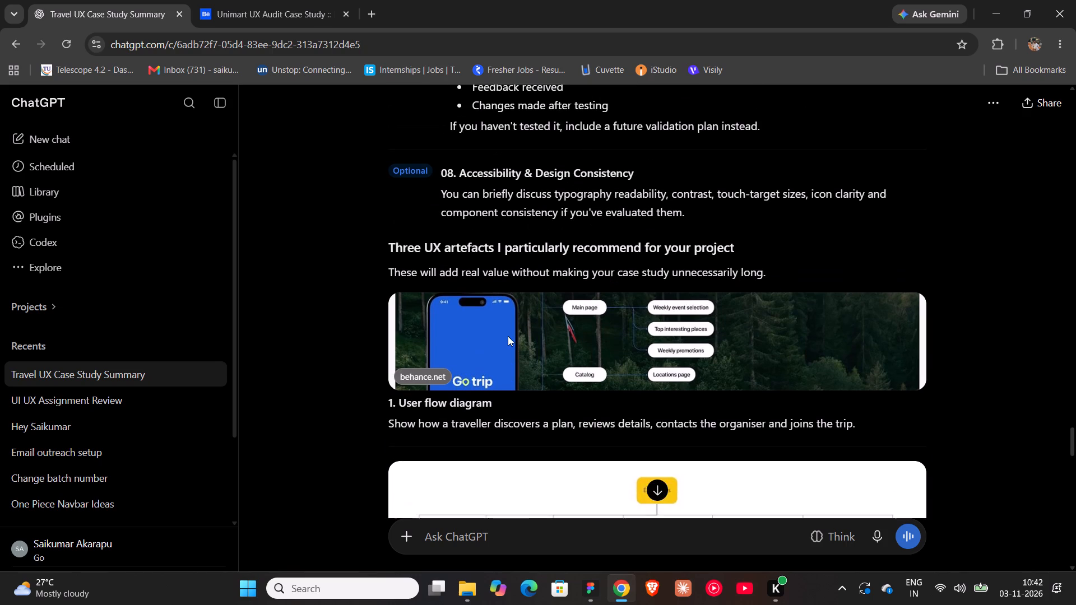
scroll(508, 336, up, 11)
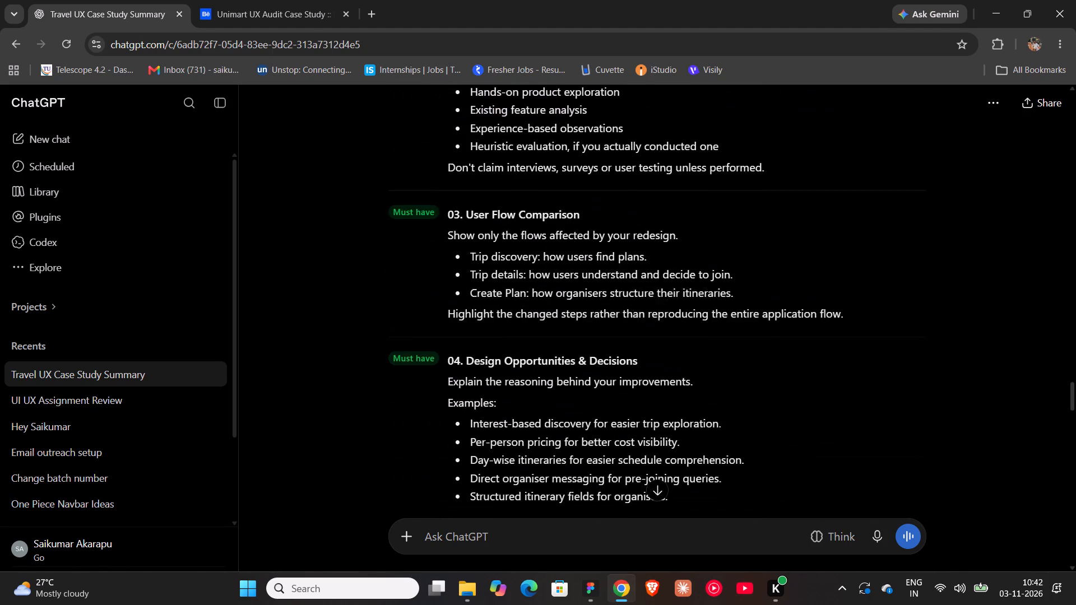
scroll(508, 336, down, 5)
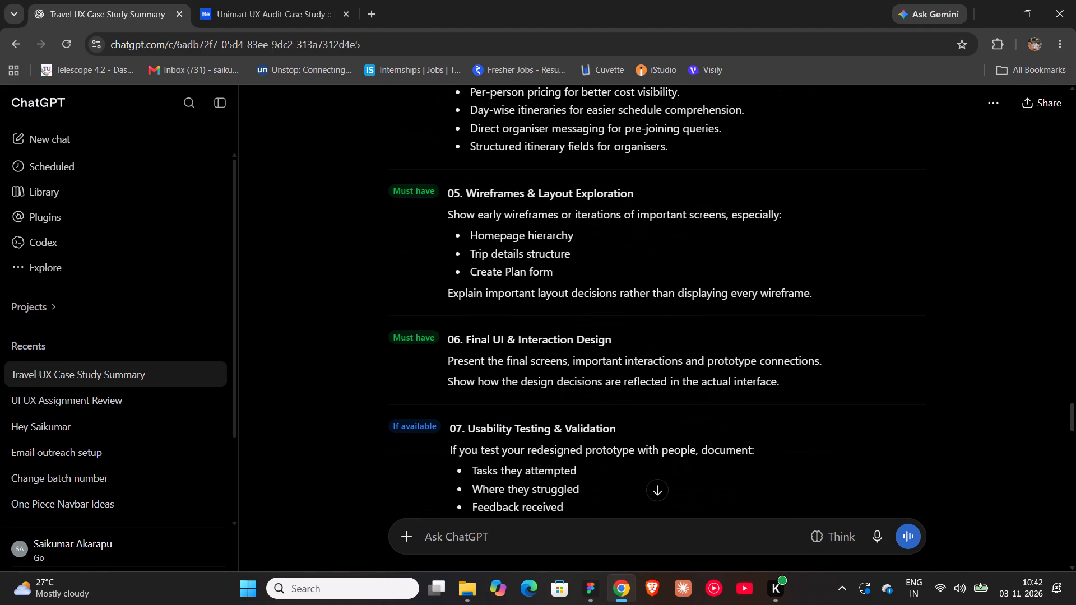
Return to Figma and look over the finished case study sections, from About and Problem down to the blank Approach 7 frame.
click(583, 601)
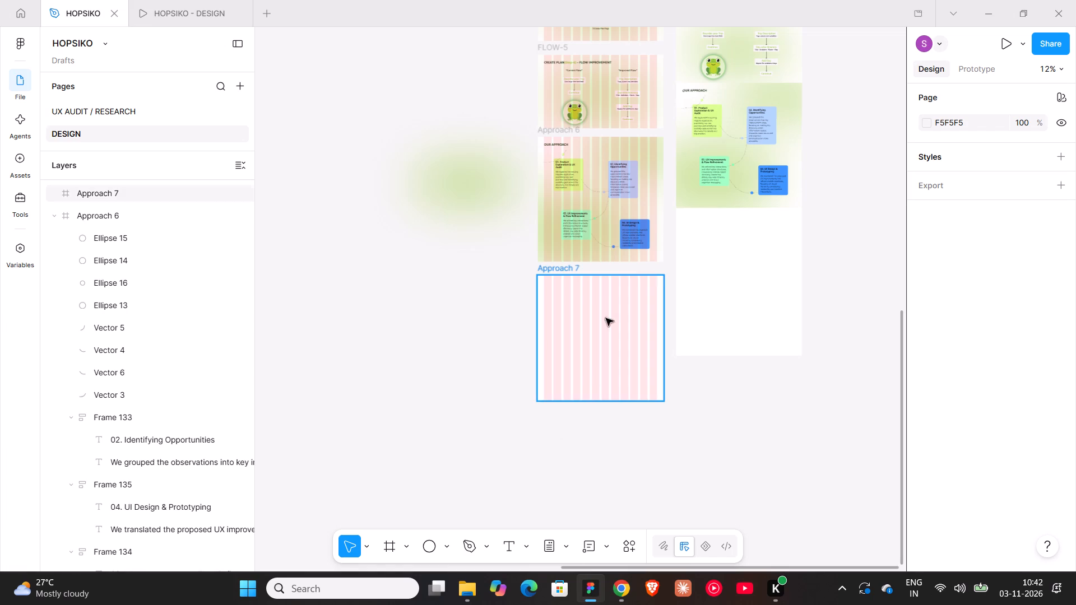
scroll(602, 296, up, 2)
shift+scroll(652, 296, down, 5)
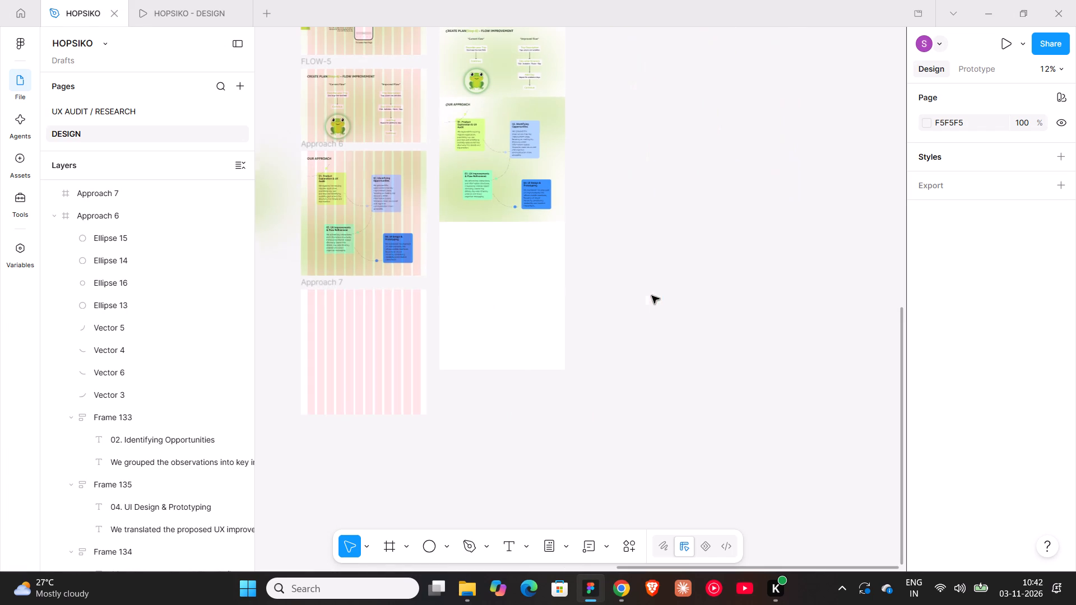
shift+scroll(558, 300, up, 5)
scroll(557, 314, up, 6)
ctrl+scroll(505, 182, up, 4)
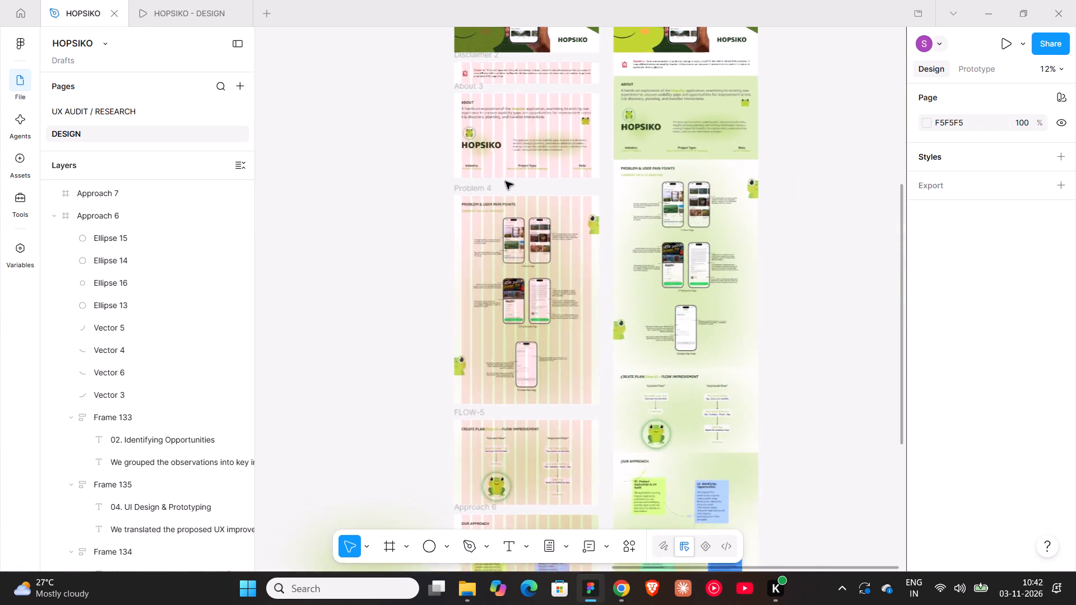
ctrl+scroll(505, 182, up, 3)
ctrl+scroll(502, 216, down, 4)
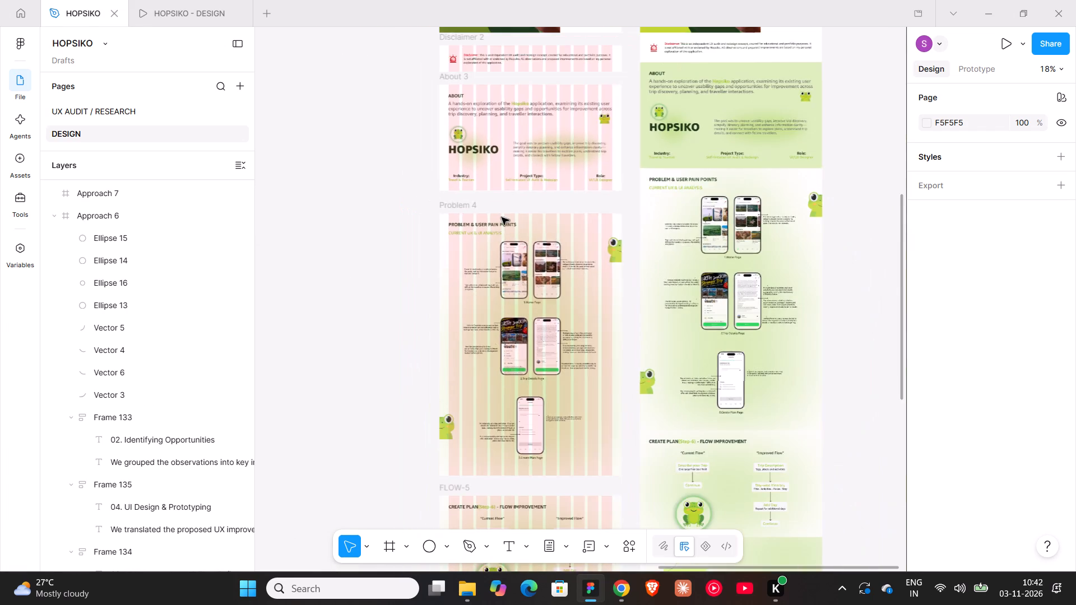
scroll(502, 217, down, 16)
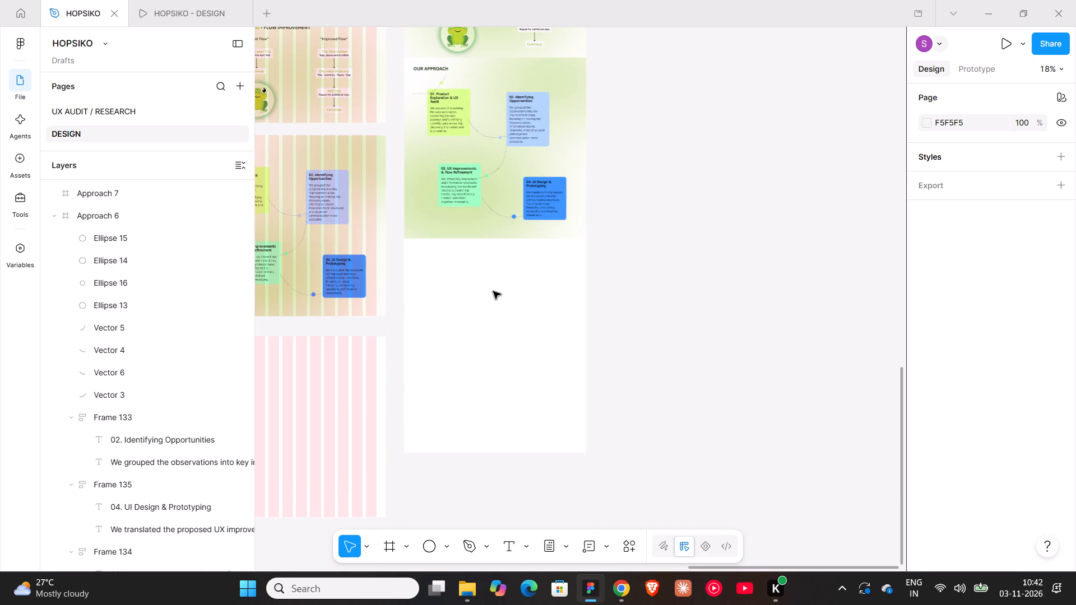
shift+scroll(493, 291, up, 12)
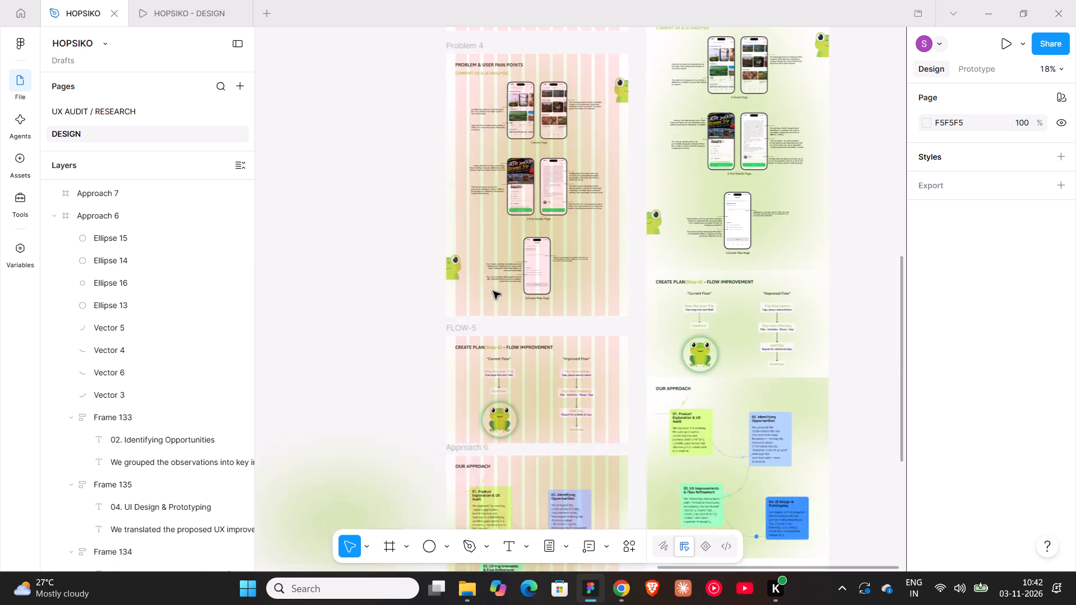
shift+scroll(493, 291, up, 1)
ctrl+scroll(493, 291, up, 19)
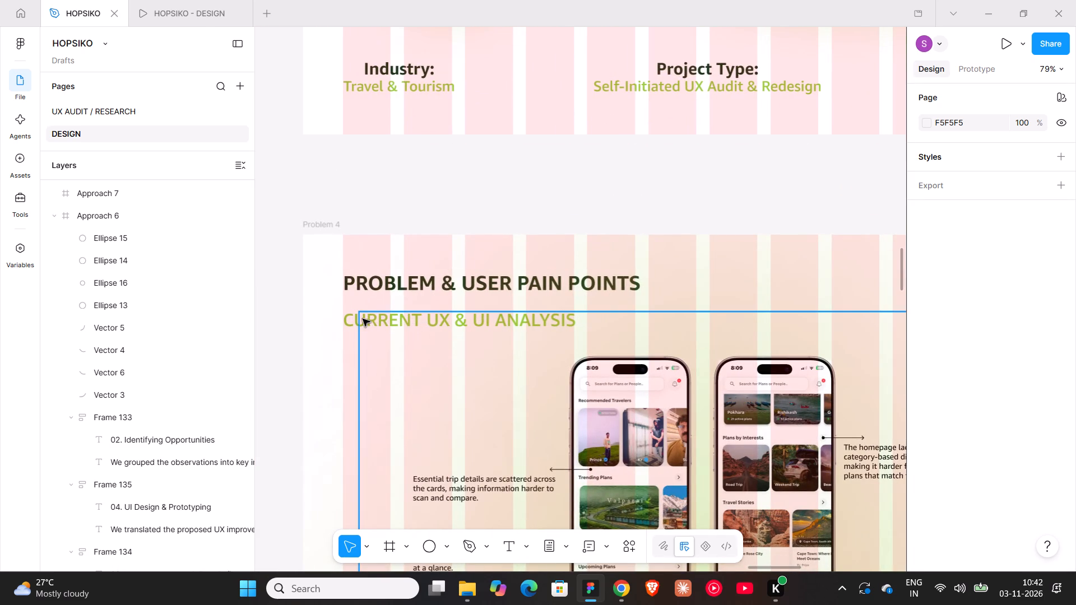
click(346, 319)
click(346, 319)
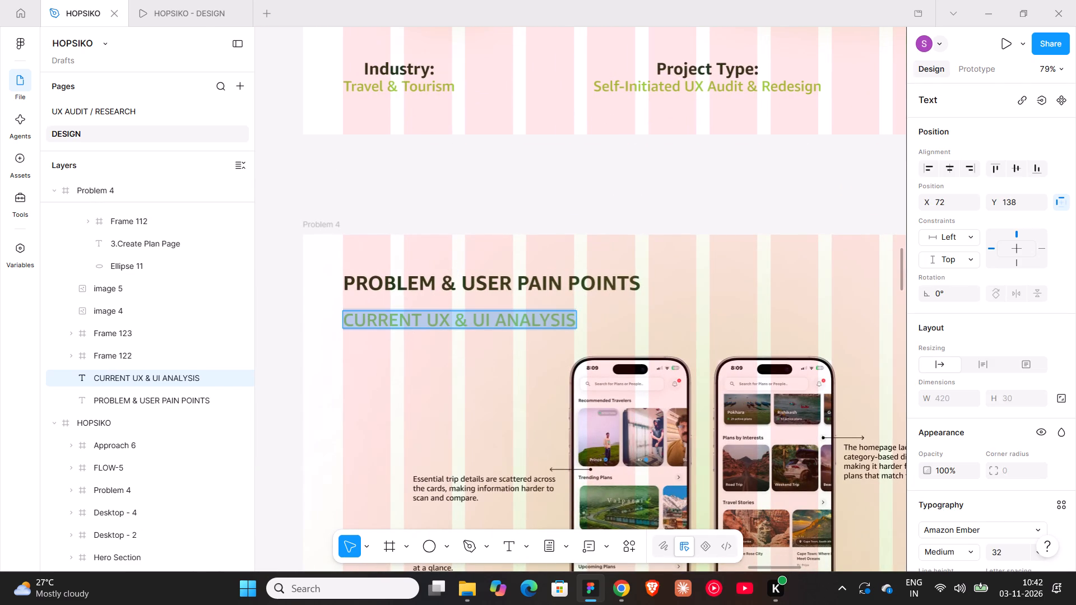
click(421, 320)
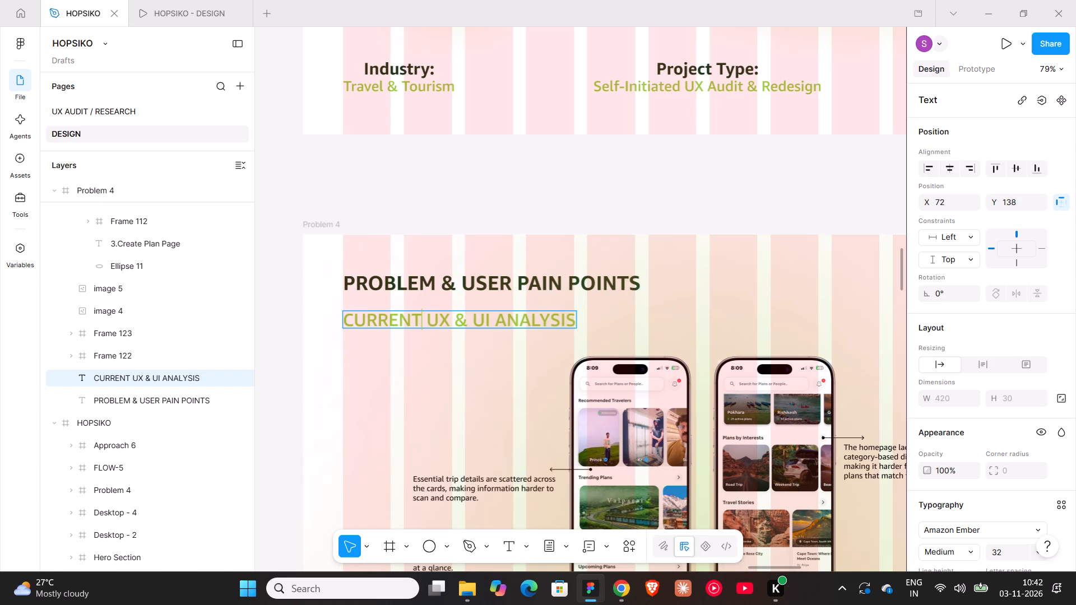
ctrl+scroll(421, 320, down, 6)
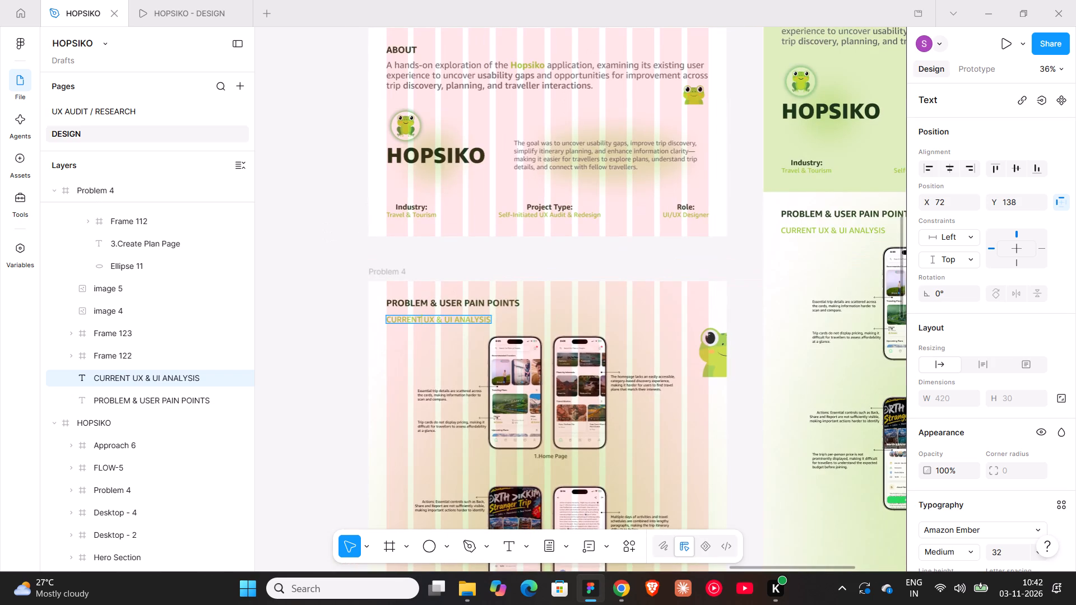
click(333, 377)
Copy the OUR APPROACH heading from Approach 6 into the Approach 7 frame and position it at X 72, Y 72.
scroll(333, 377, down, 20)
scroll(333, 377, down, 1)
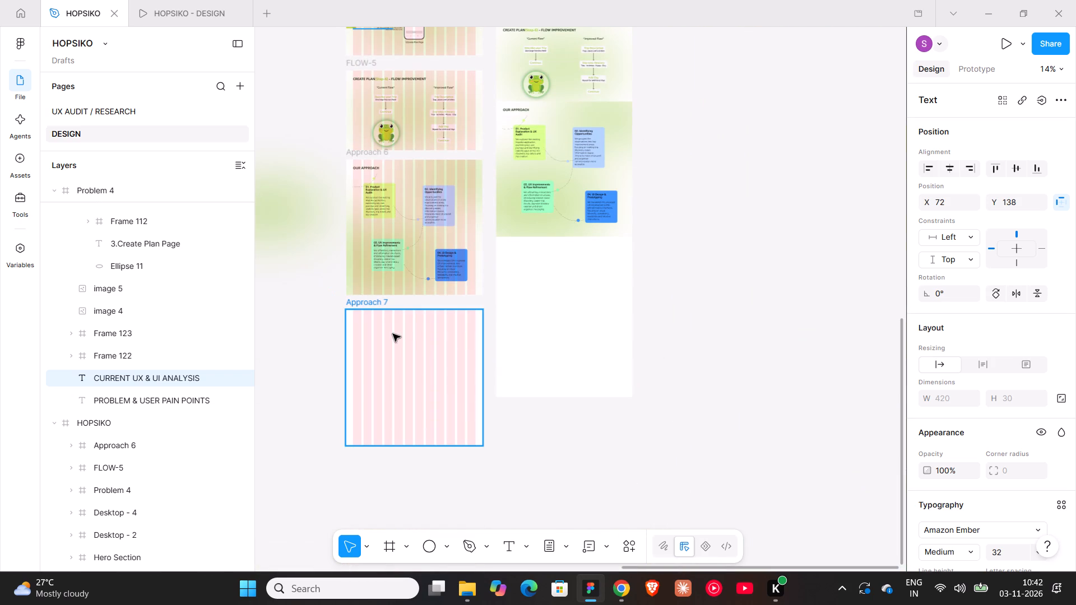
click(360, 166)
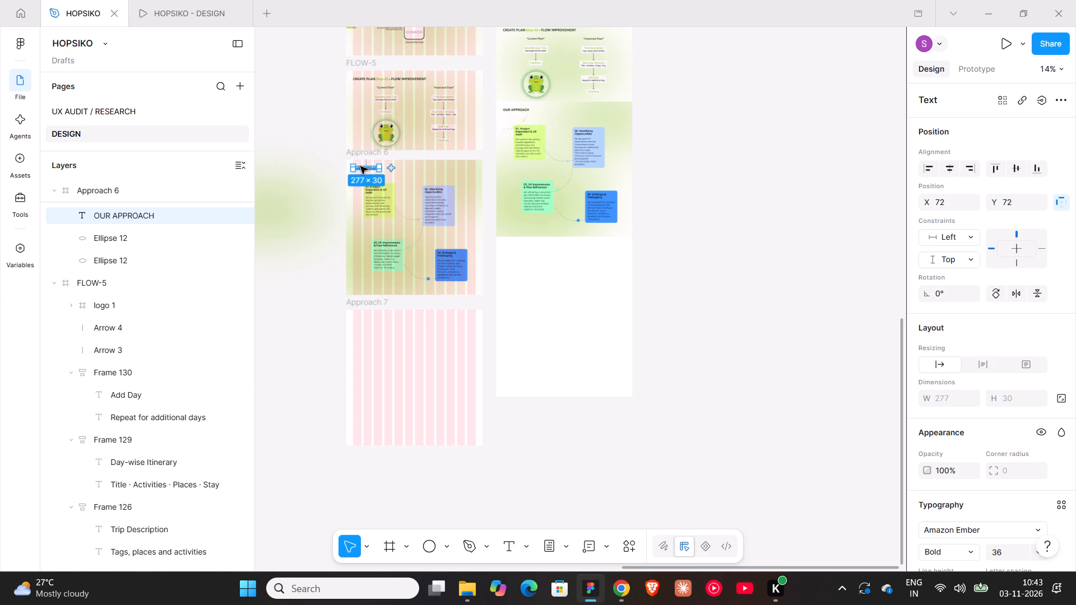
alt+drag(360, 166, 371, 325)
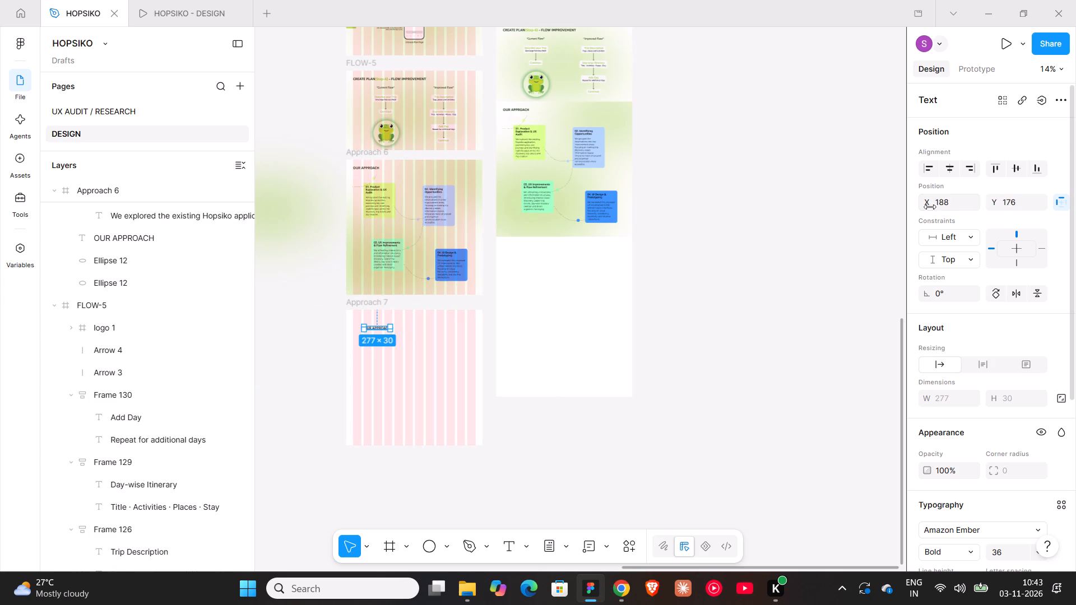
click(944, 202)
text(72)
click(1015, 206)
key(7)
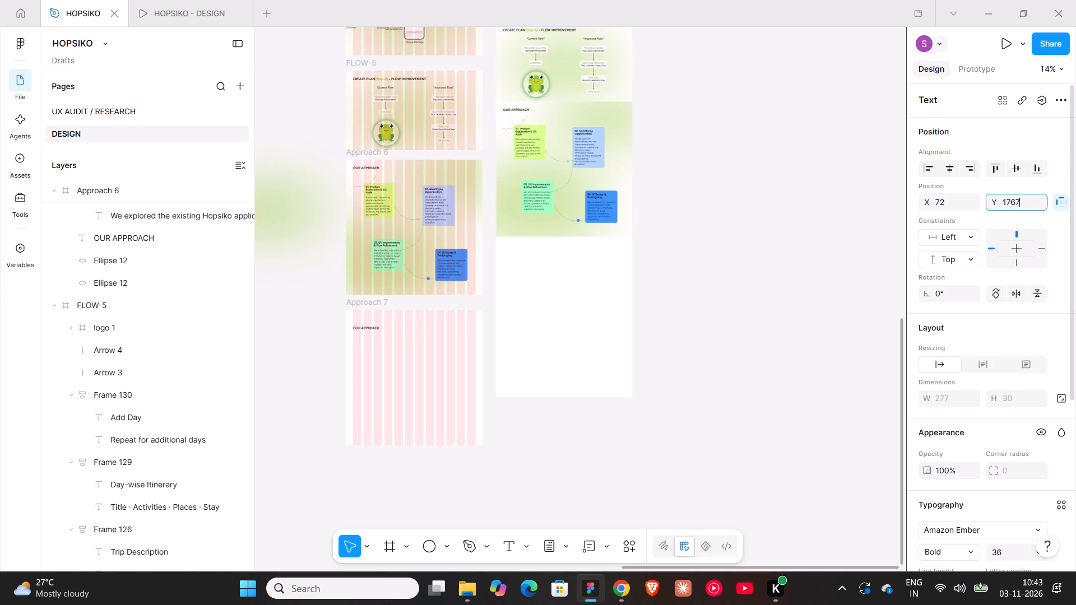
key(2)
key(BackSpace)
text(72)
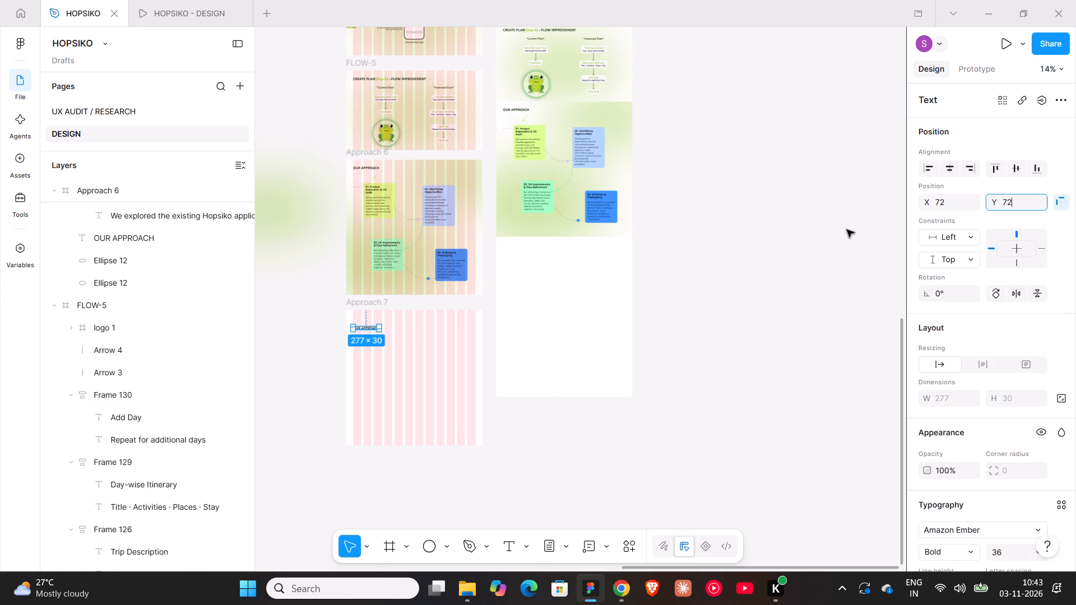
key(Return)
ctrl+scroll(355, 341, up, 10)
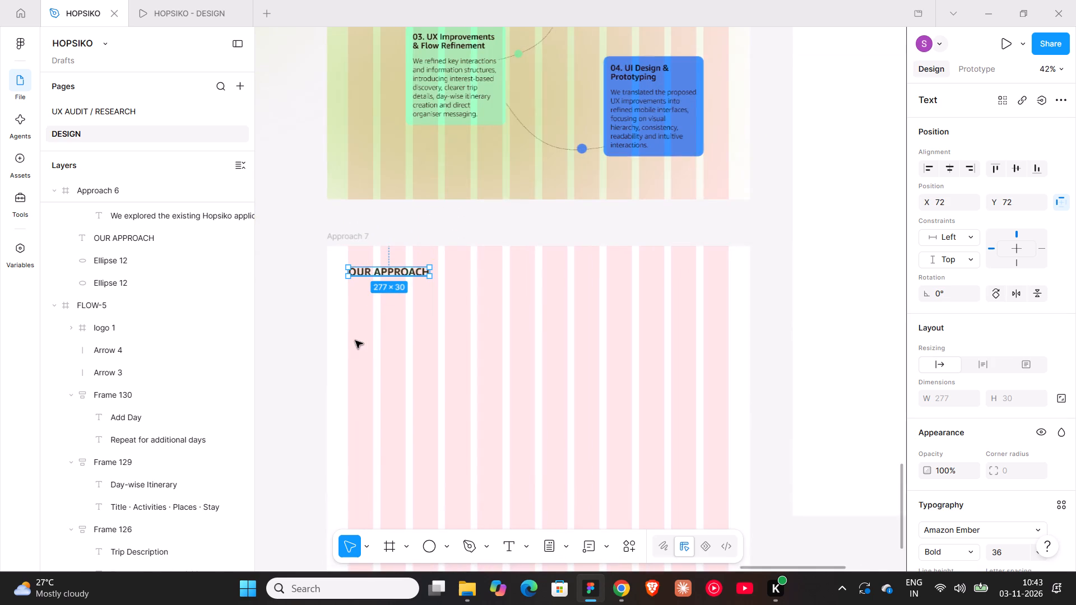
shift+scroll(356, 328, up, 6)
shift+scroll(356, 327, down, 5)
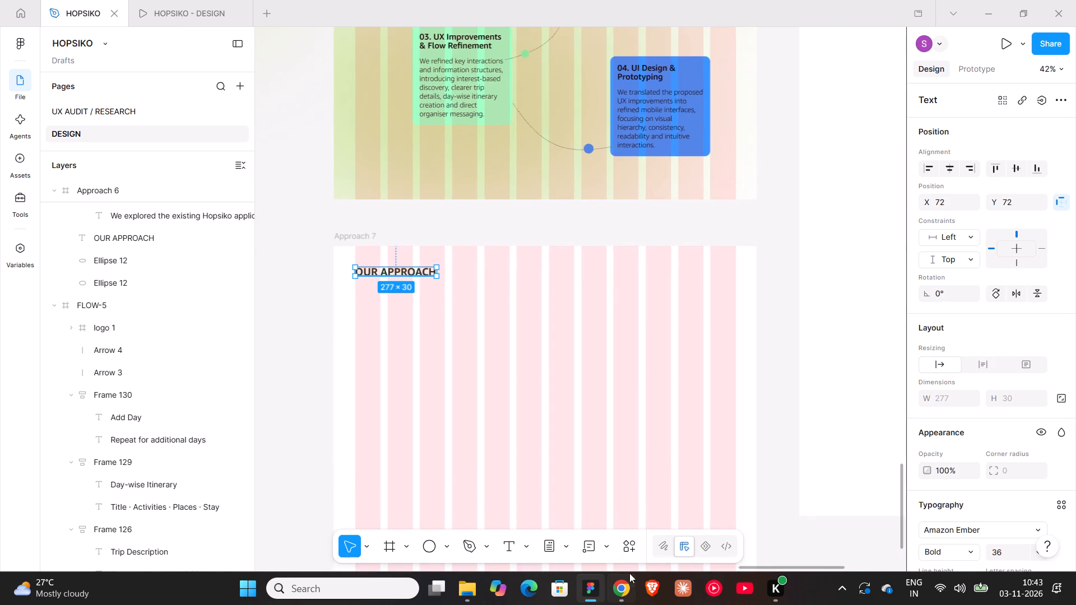
Switch to the Unimart UX audit case study on Behance in Chrome and examine the sections that follow Our Approach.
click(624, 581)
click(247, 12)
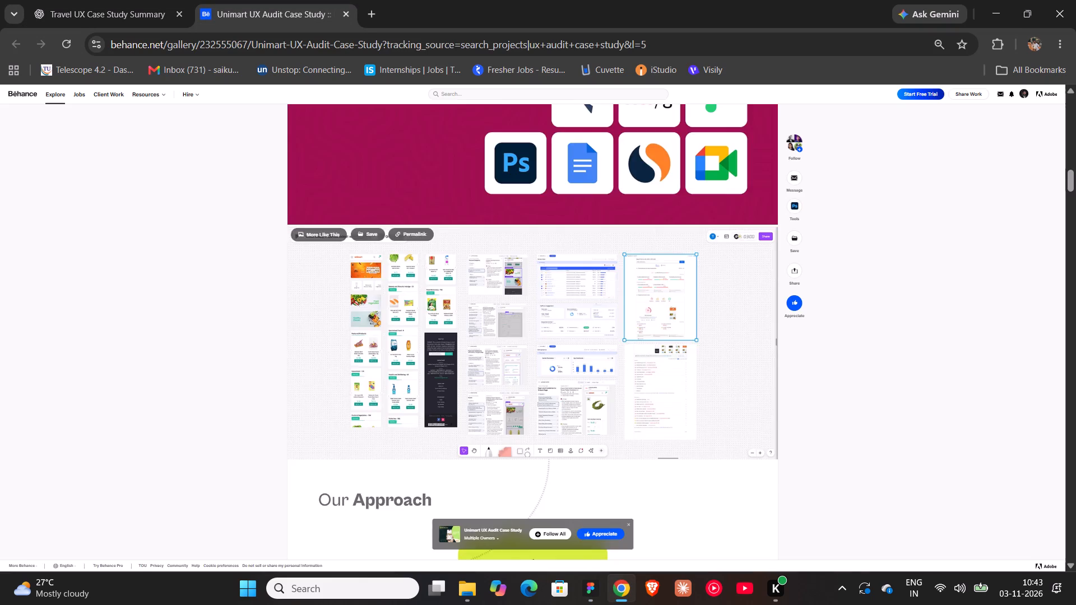
scroll(400, 268, down, 17)
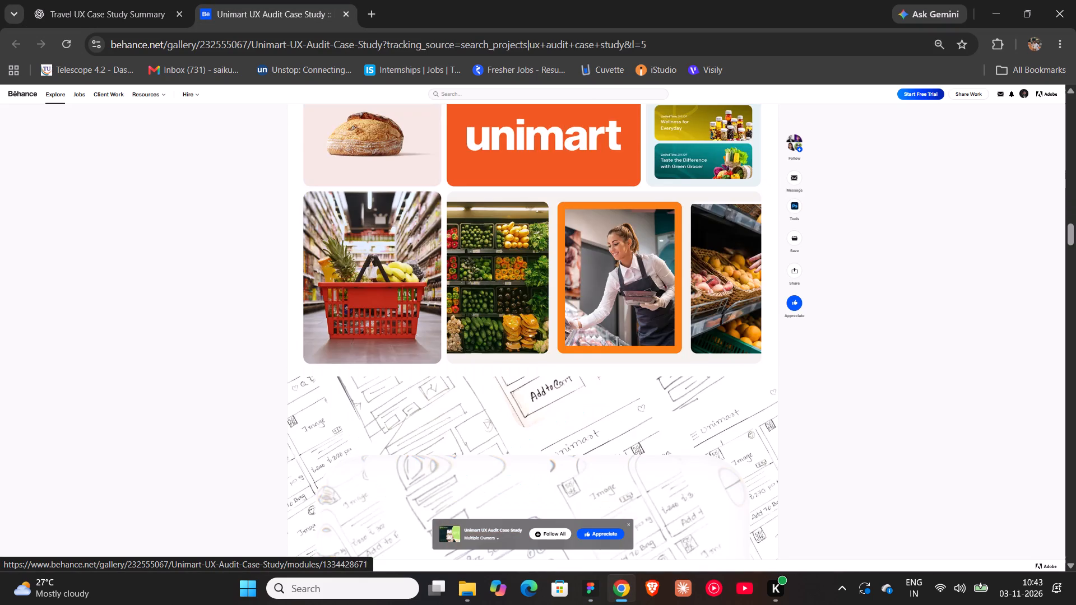
scroll(401, 269, down, 12)
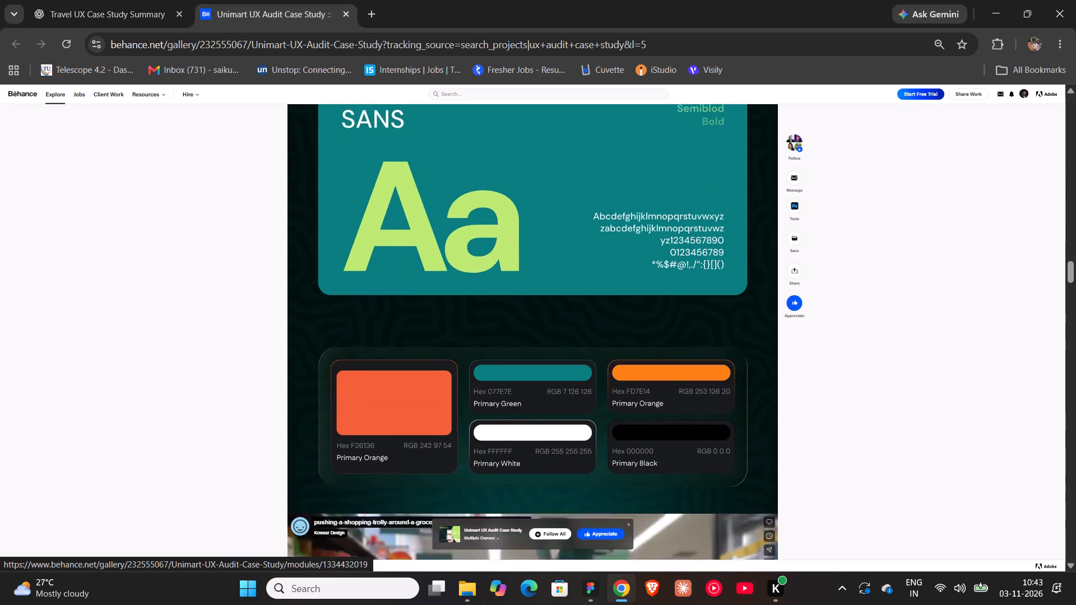
scroll(402, 269, down, 14)
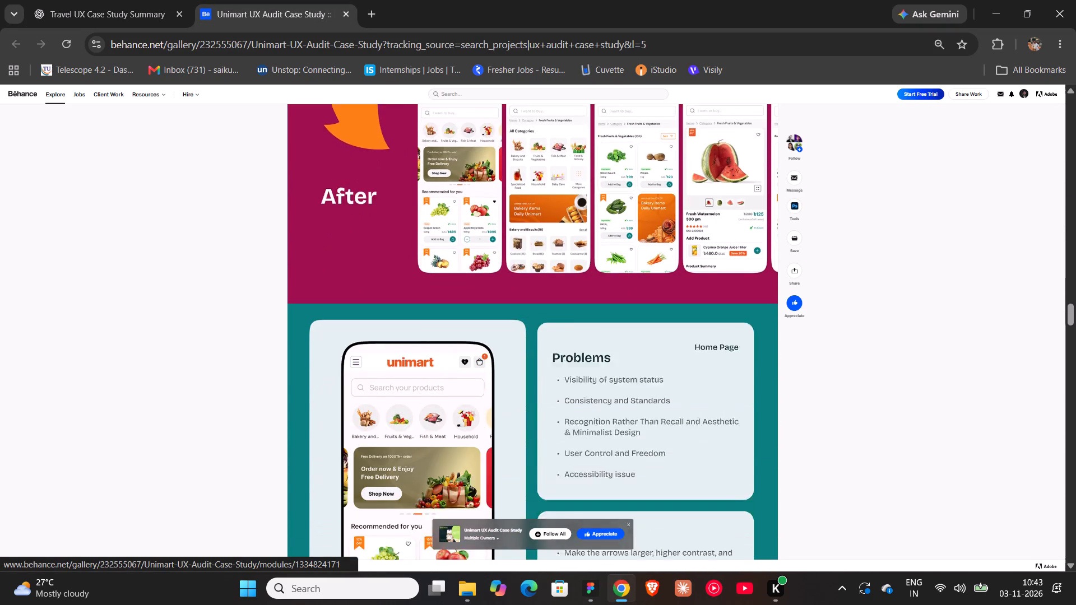
scroll(402, 269, down, 3)
scroll(402, 269, up, 2)
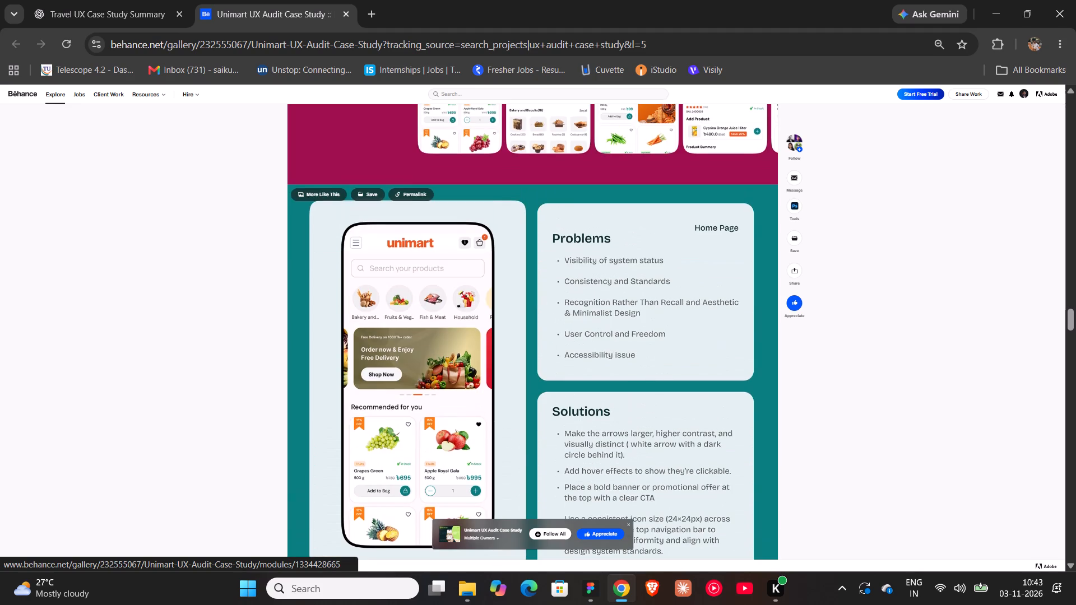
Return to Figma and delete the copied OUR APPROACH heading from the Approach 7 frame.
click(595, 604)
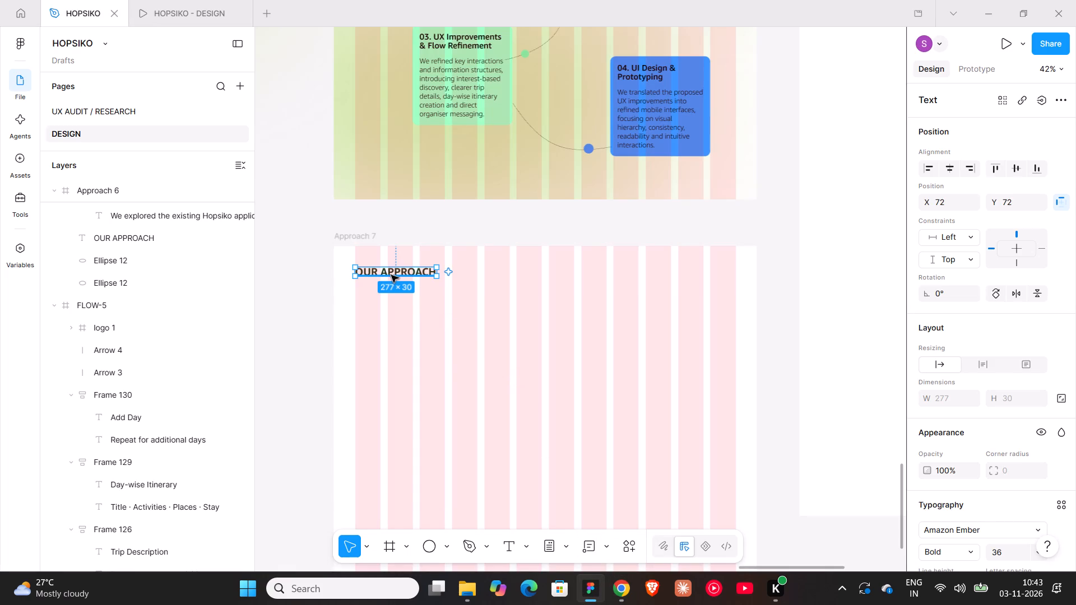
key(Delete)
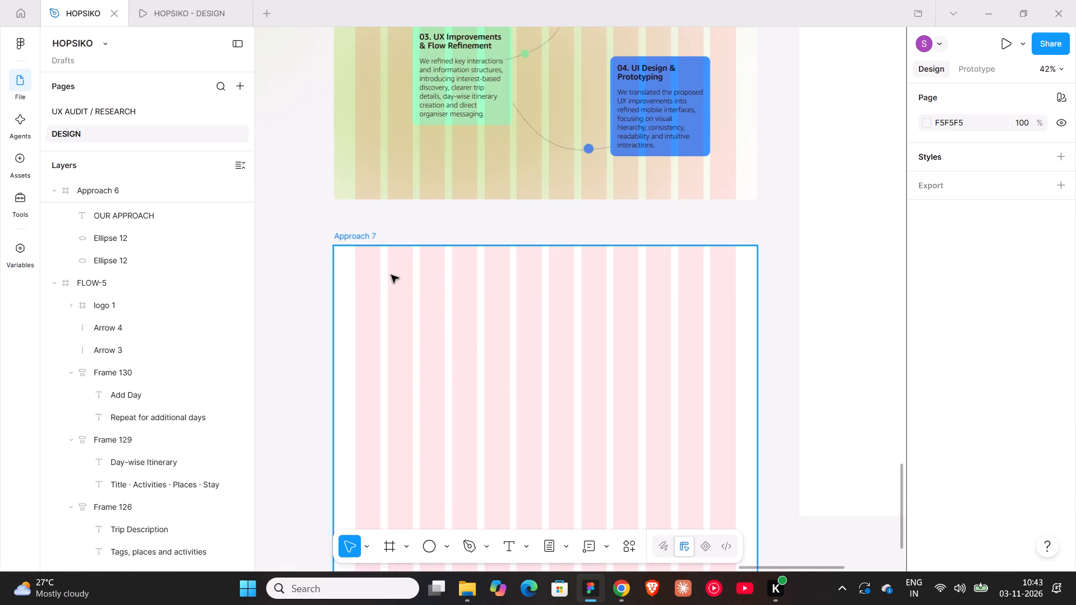
Scale the Home Screen phone mockup proportionally to a width of 250.
ctrl+scroll(391, 275, down, 6)
scroll(406, 402, up, 1)
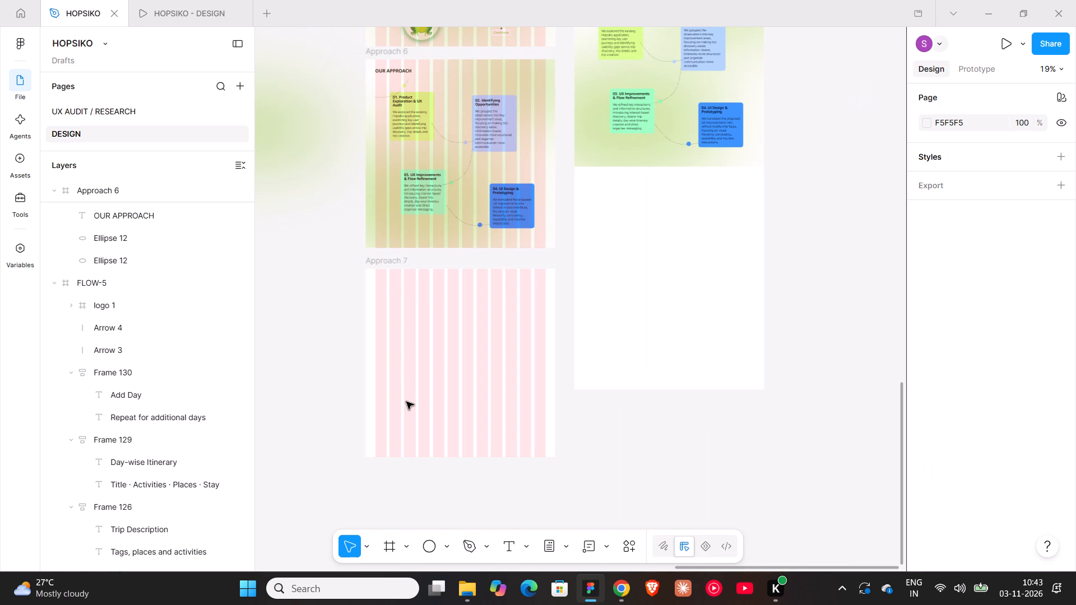
scroll(479, 413, up, 7)
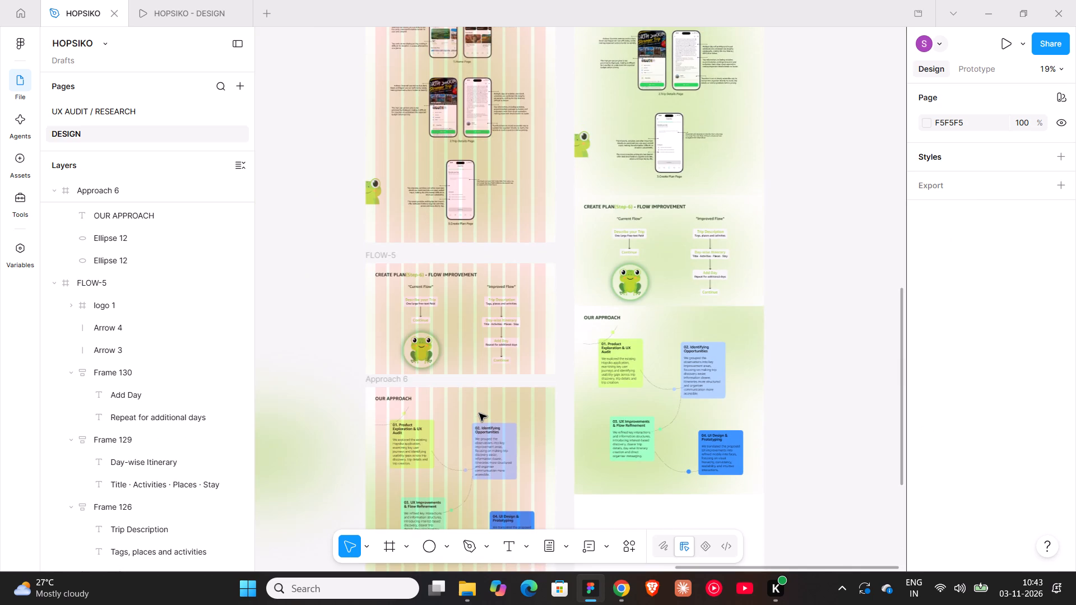
scroll(479, 413, up, 7)
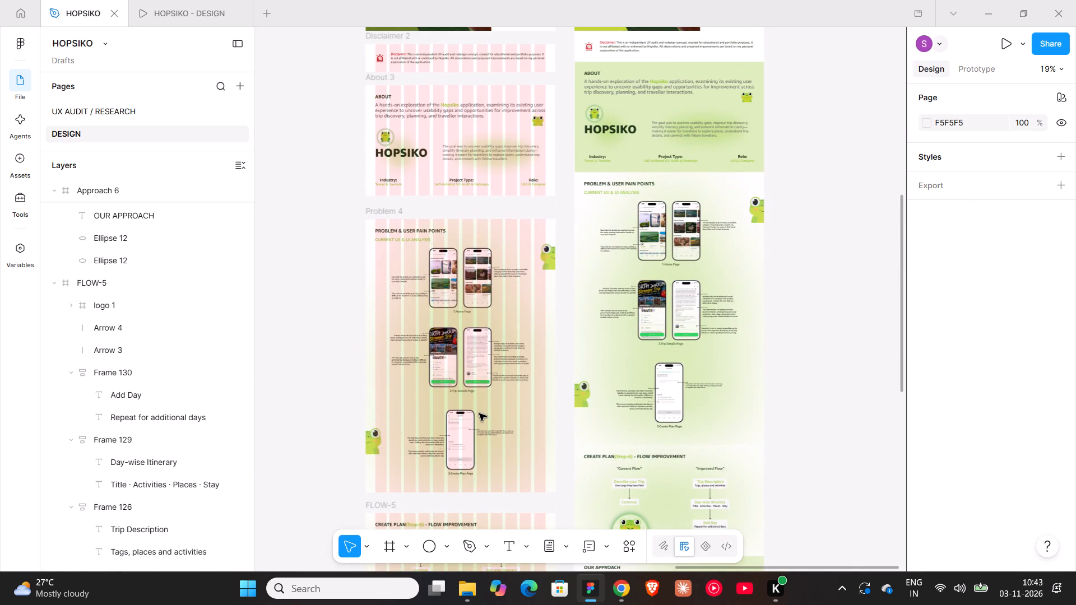
shift+scroll(479, 413, up, 6)
ctrl+scroll(479, 413, down, 5)
shift+scroll(446, 331, up, 2)
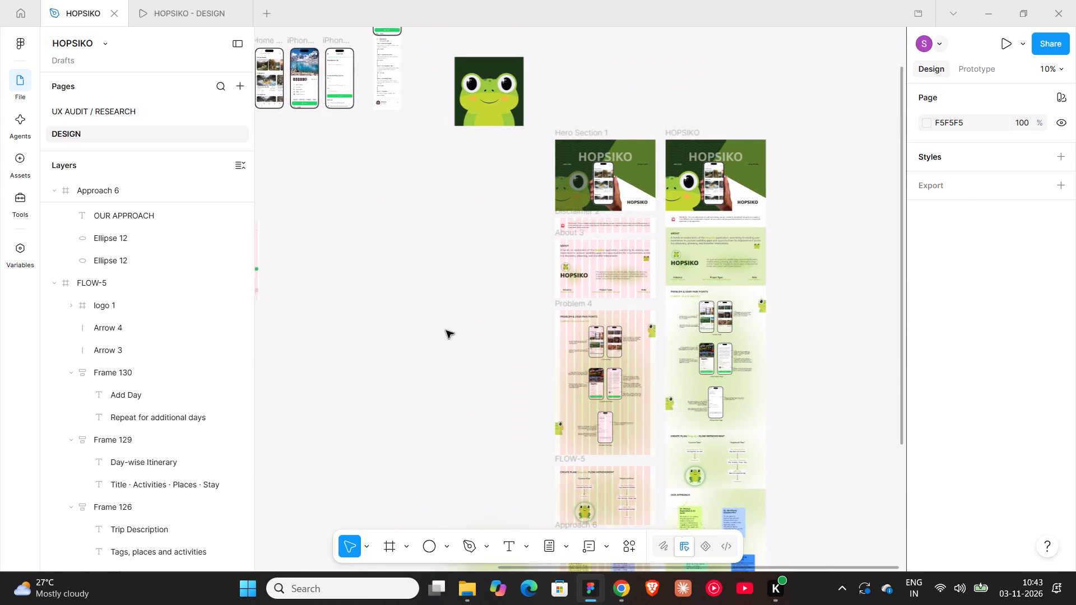
shift+scroll(446, 331, up, 1)
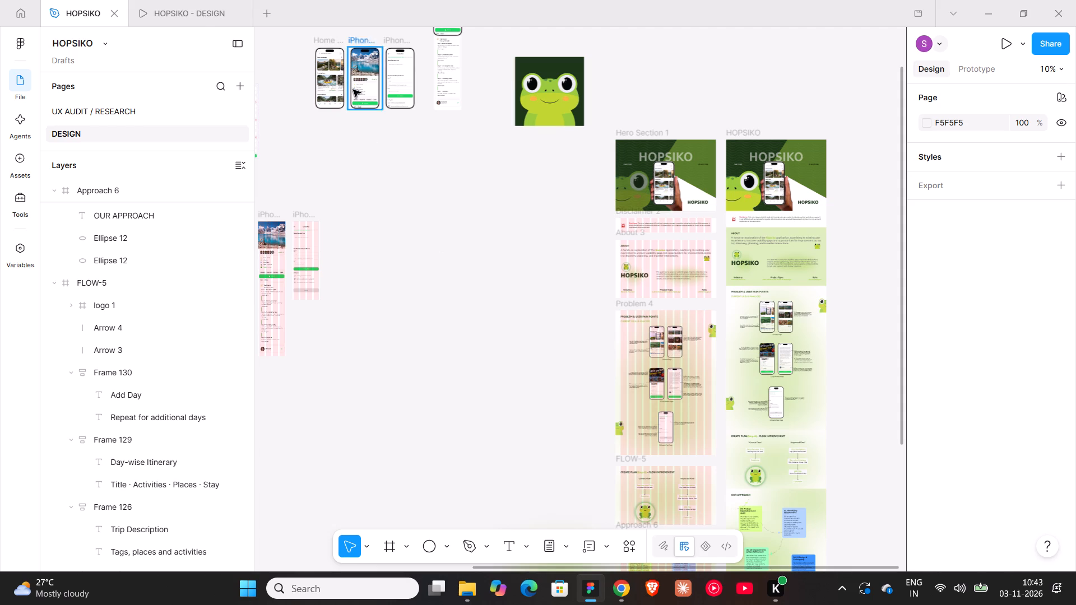
click(326, 44)
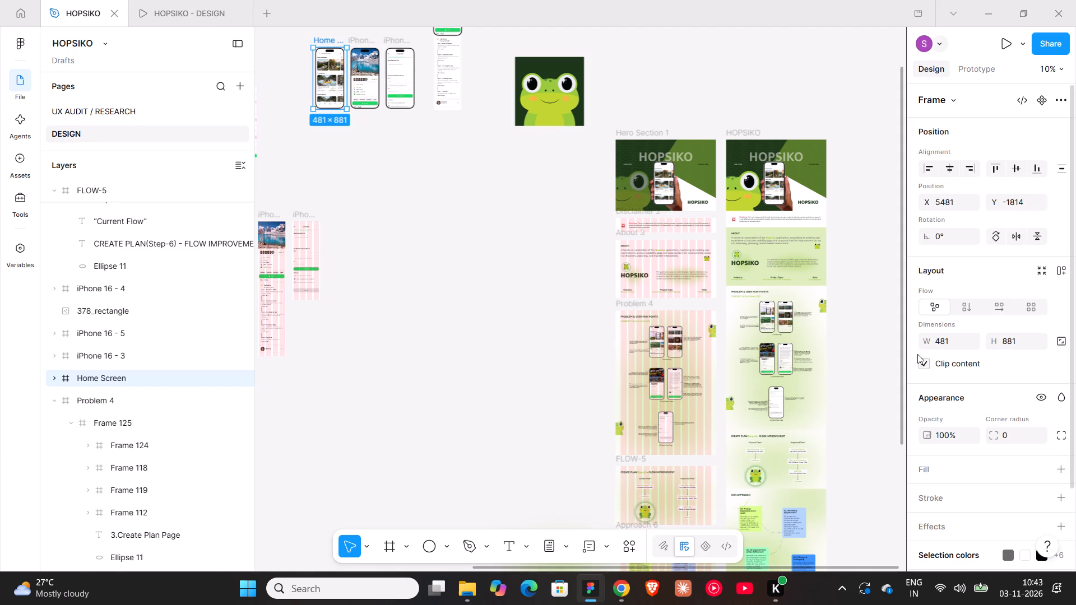
key(k)
click(952, 436)
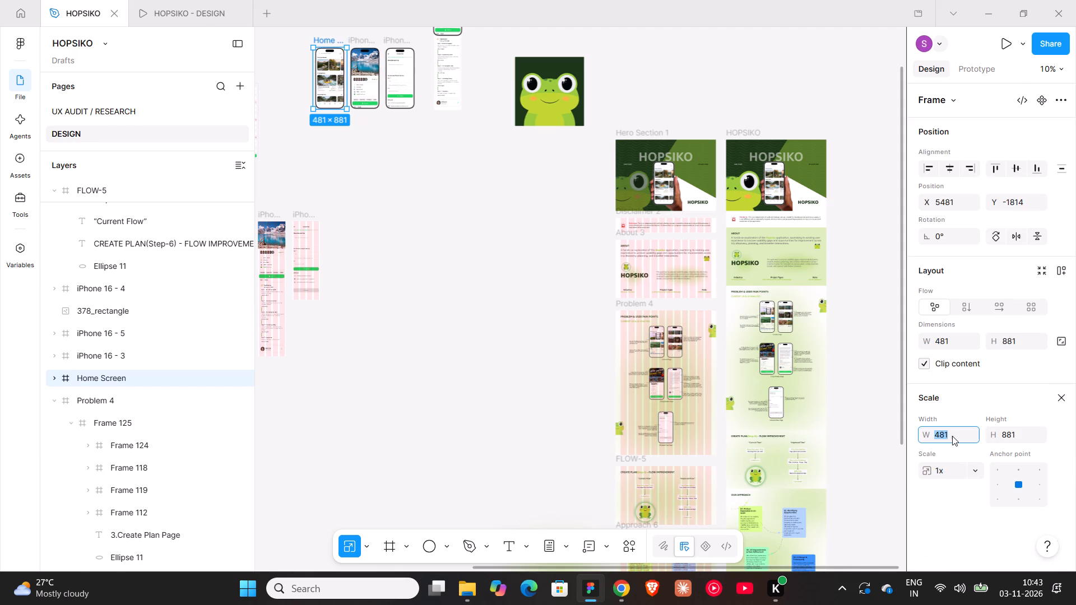
text(250)
key(Return)
Move the scaled Home Screen mockup into the centre of the Approach 7 frame at X 592, Y 486.
scroll(952, 436, down, 1)
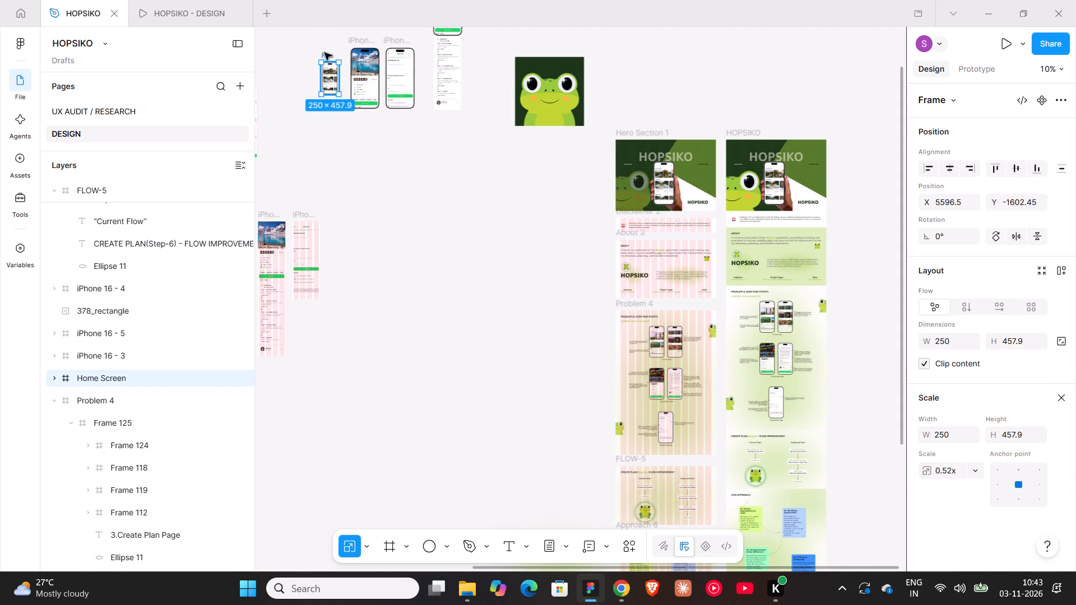
drag(324, 53, 539, 443)
scroll(539, 443, down, 6)
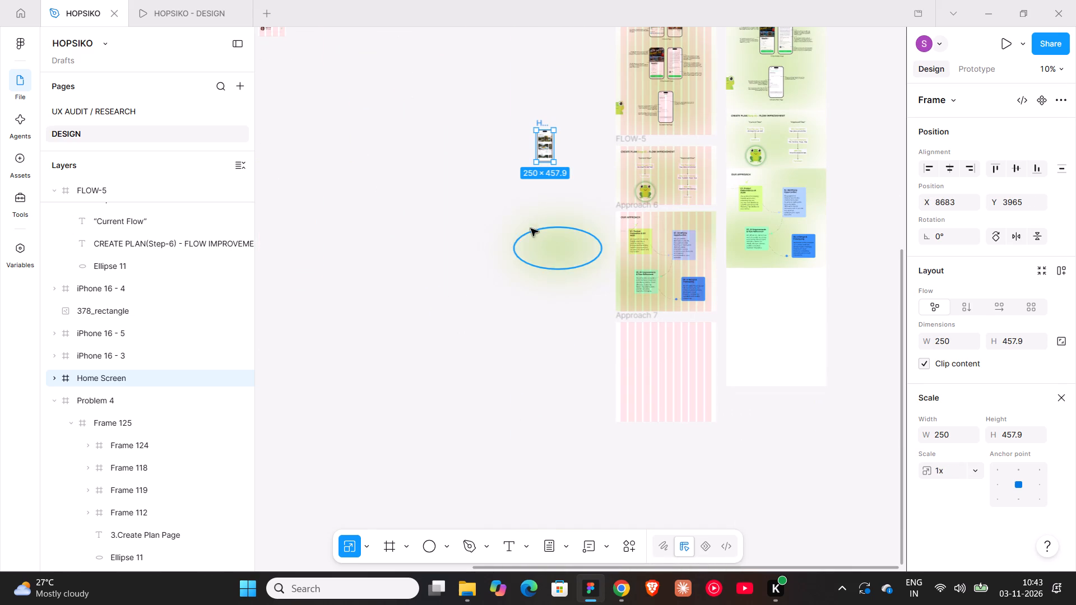
drag(540, 122, 661, 347)
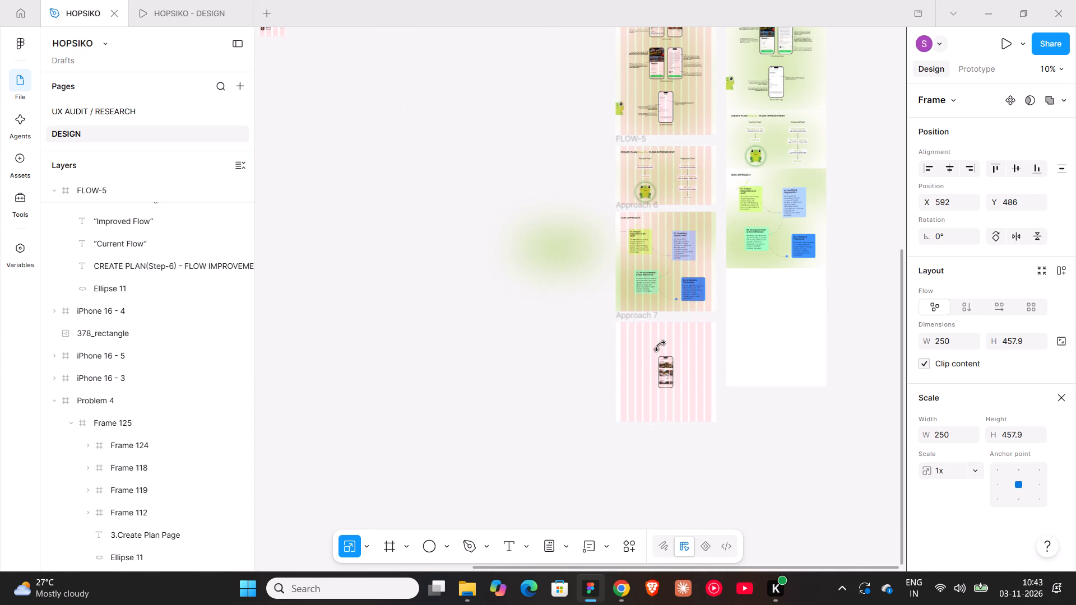
ctrl+scroll(672, 385, up, 13)
key(Delete)
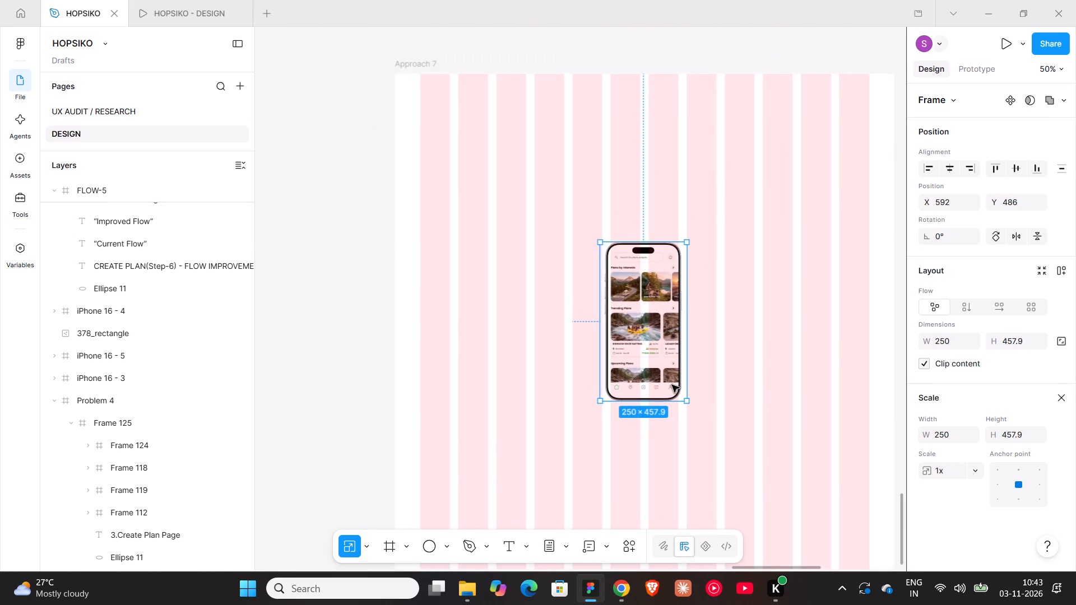
key(ctrl+z)
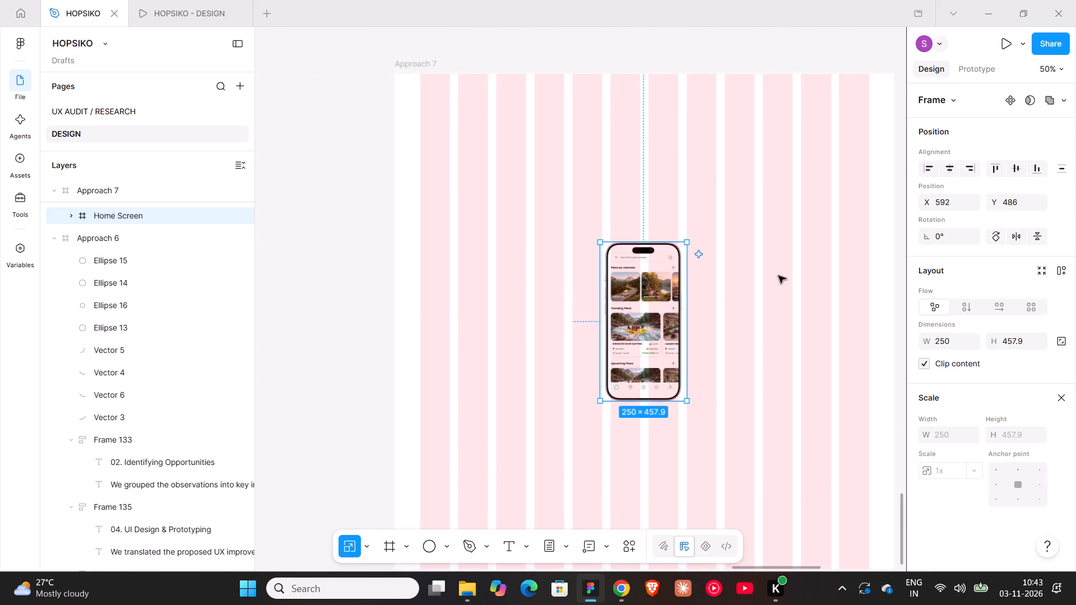
click(723, 305)
click(736, 298)
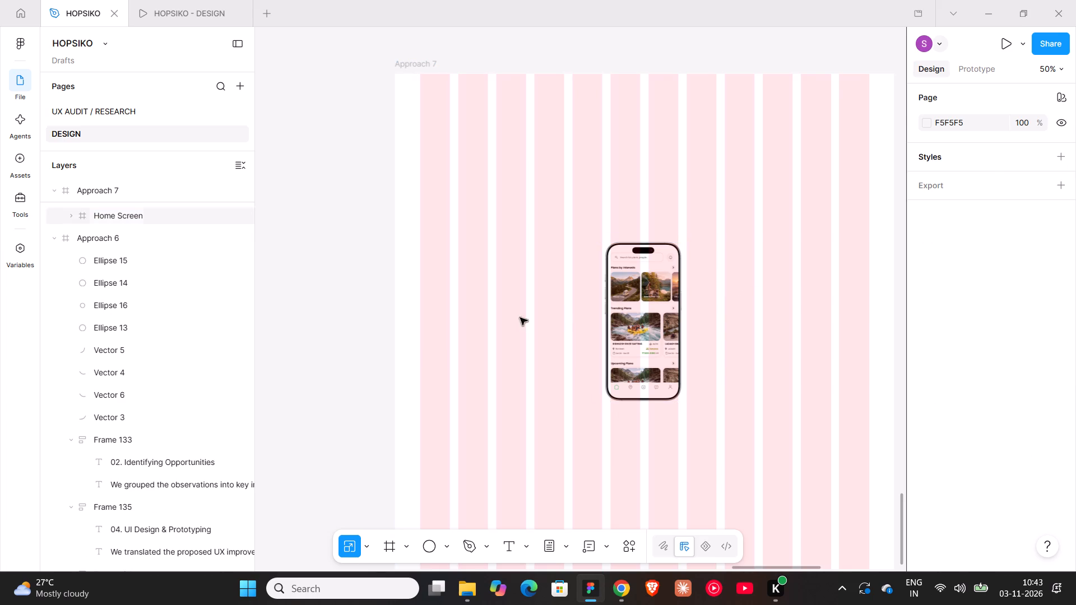
click(626, 297)
key(Escape)
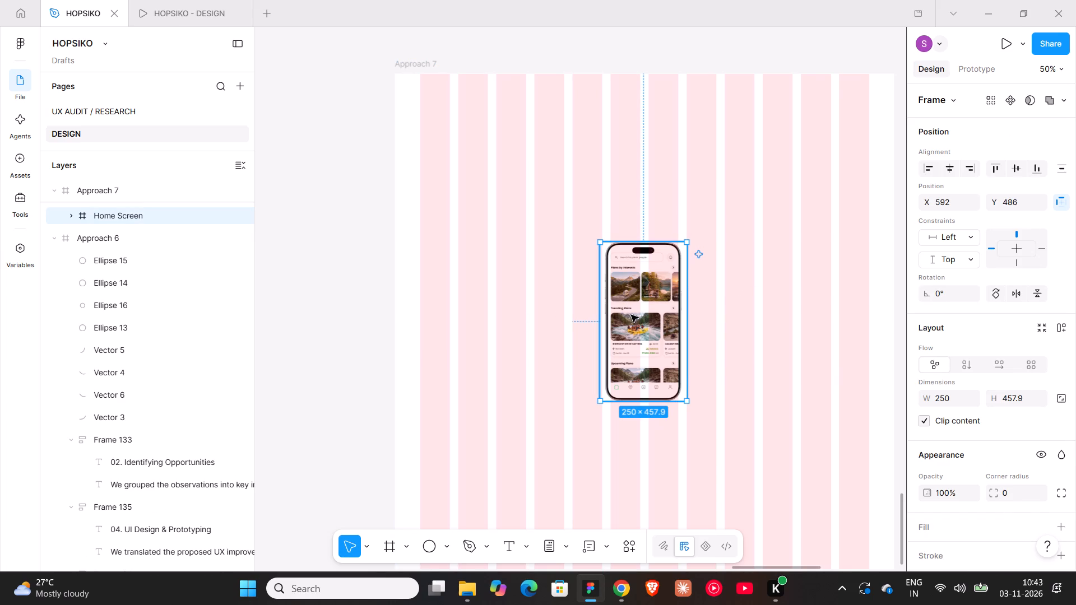
Copy the three Create Plan Page annotations with arrows from Problem 4 into the Approach 7 frame, above the Home Screen mockup.
ctrl+scroll(631, 315, down, 13)
ctrl+scroll(631, 315, up, 6)
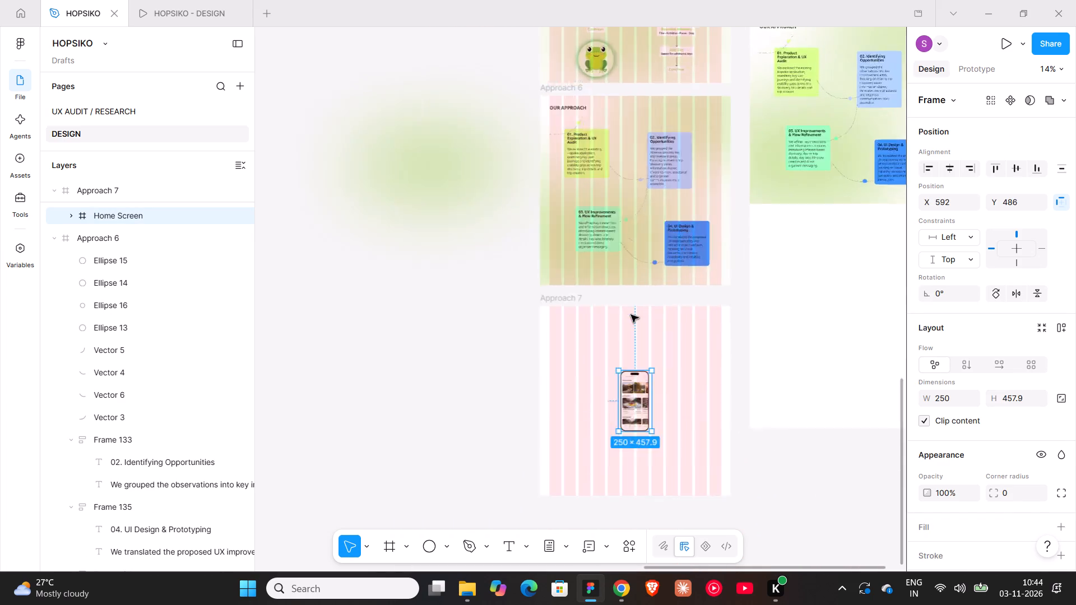
ctrl+scroll(631, 315, up, 2)
scroll(631, 315, up, 6)
scroll(631, 315, down, 5)
ctrl+scroll(631, 315, up, 6)
double_click(590, 327)
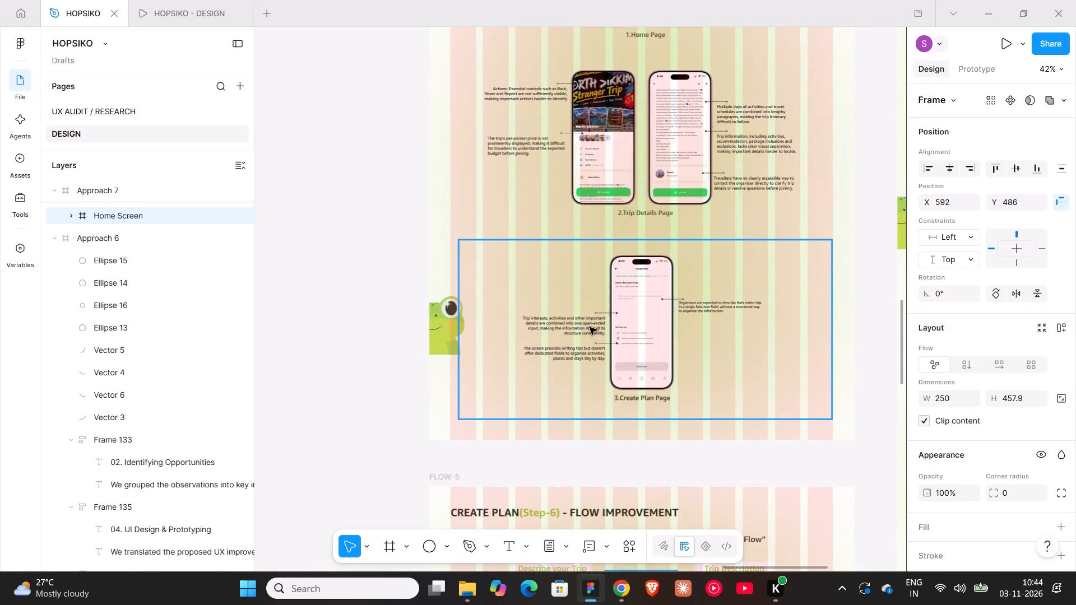
shift+click(590, 353)
shift+click(717, 305)
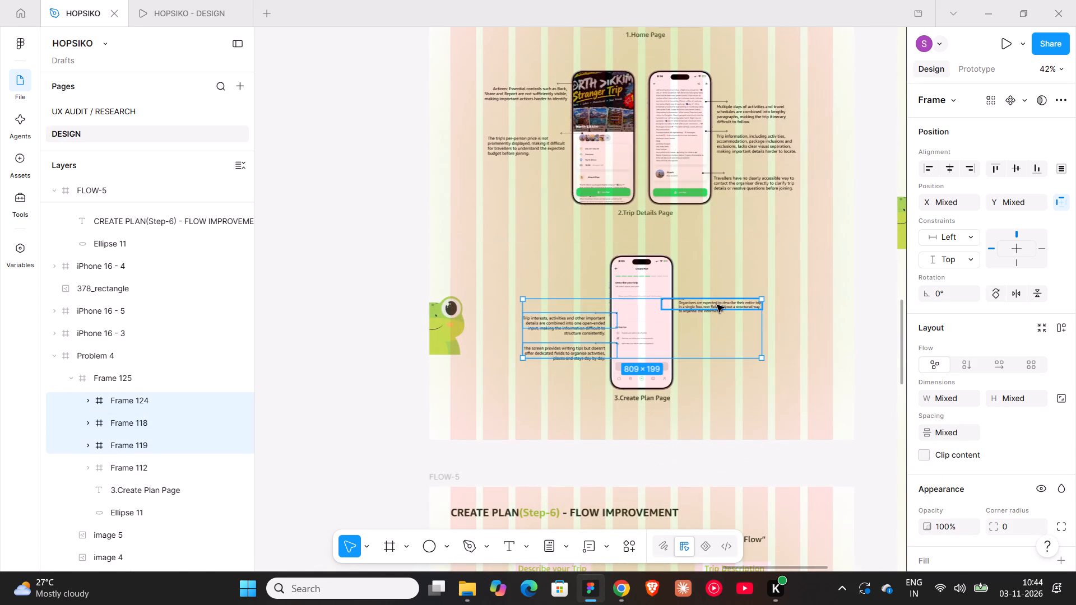
ctrl+scroll(717, 305, down, 9)
scroll(717, 305, down, 6)
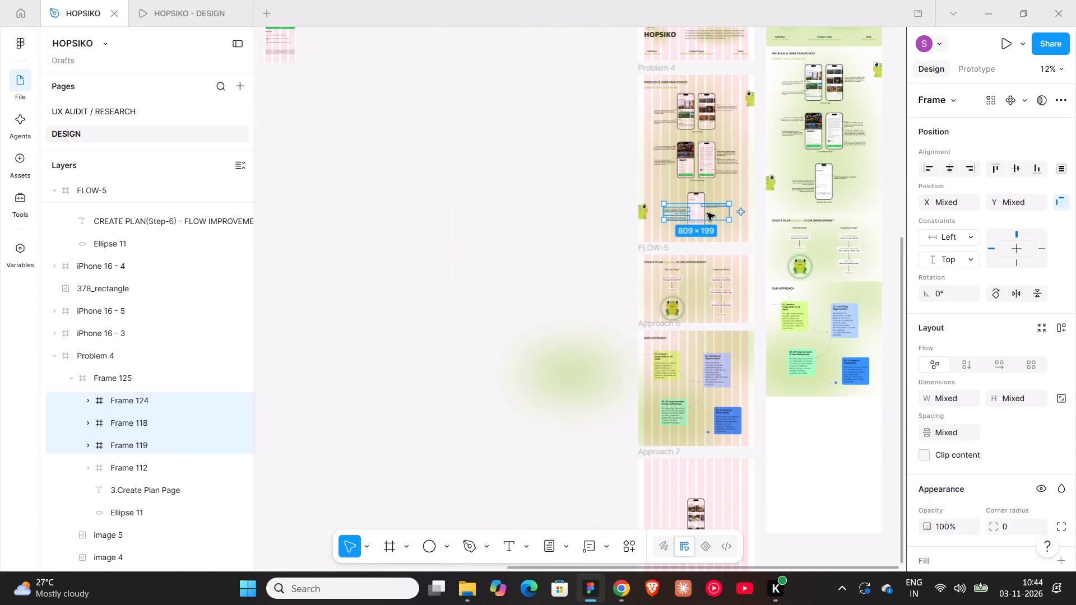
alt+drag(707, 211, 702, 478)
scroll(702, 478, down, 2)
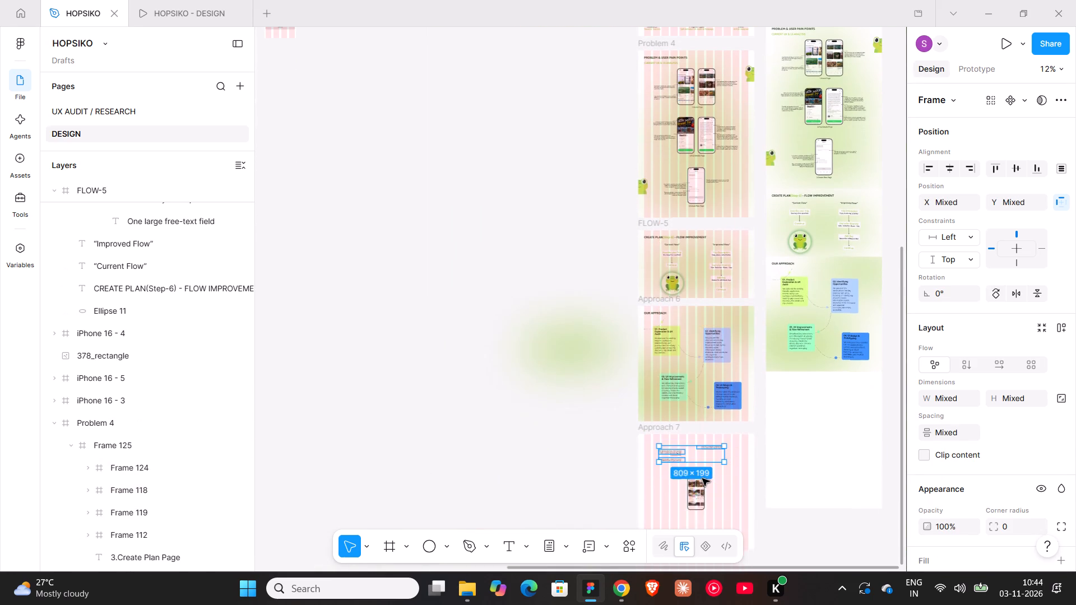
scroll(702, 478, down, 2)
ctrl+scroll(674, 334, up, 9)
scroll(678, 365, down, 7)
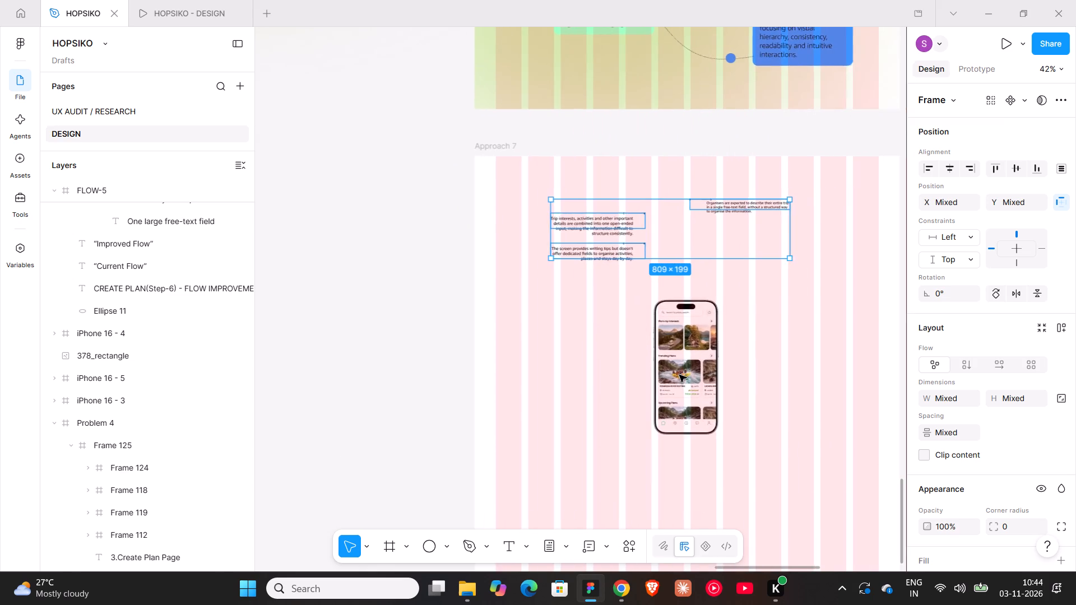
ctrl+scroll(679, 375, up, 8)
shift+scroll(679, 375, down, 3)
scroll(679, 375, down, 2)
shift+scroll(679, 375, down, 5)
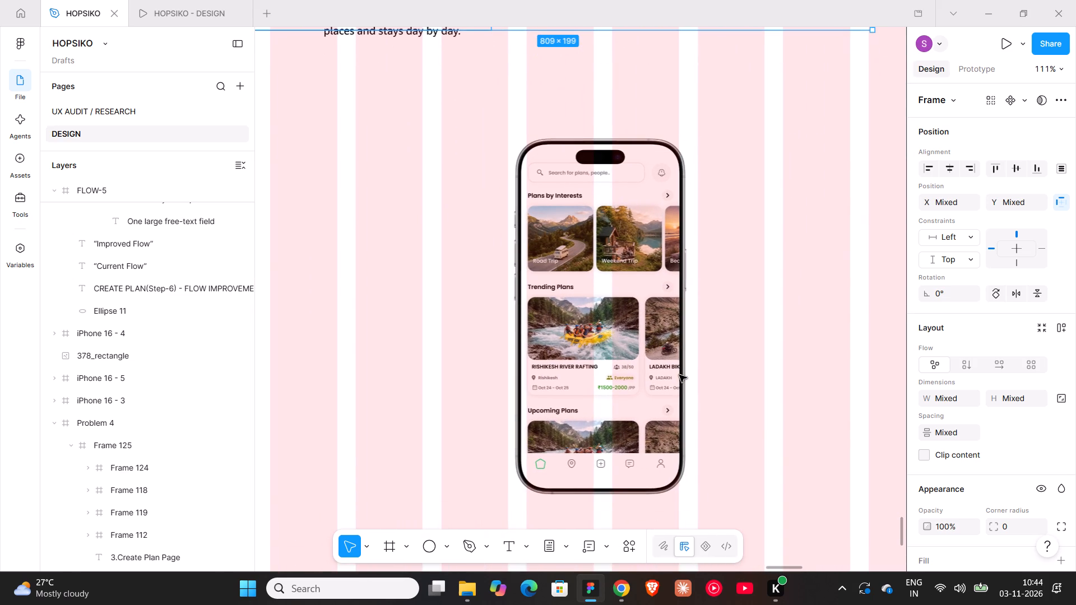
scroll(679, 375, down, 2)
ctrl+scroll(679, 375, up, 8)
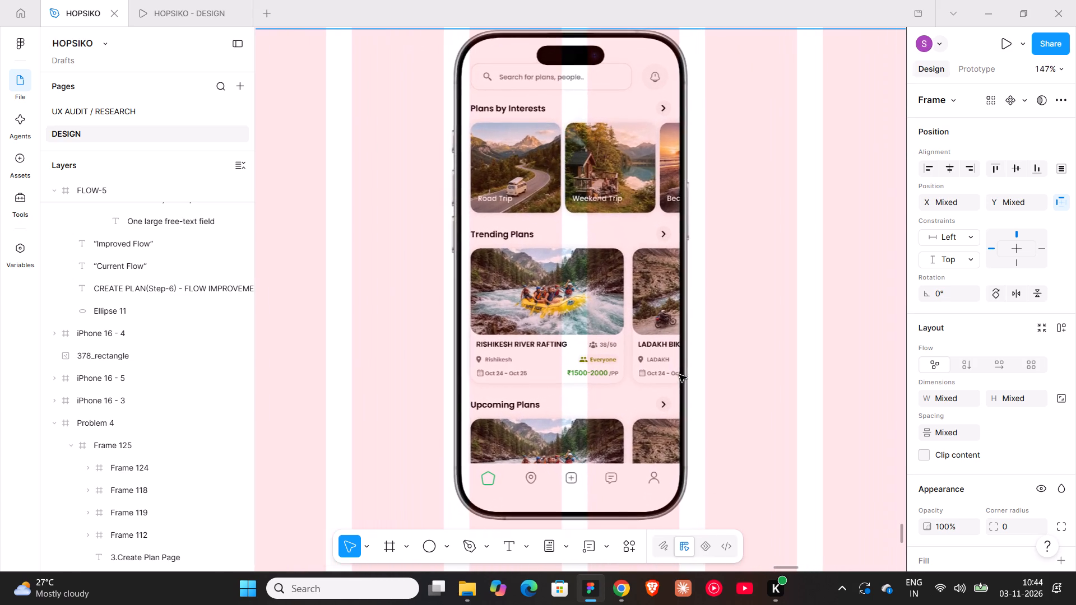
shift+scroll(679, 375, up, 5)
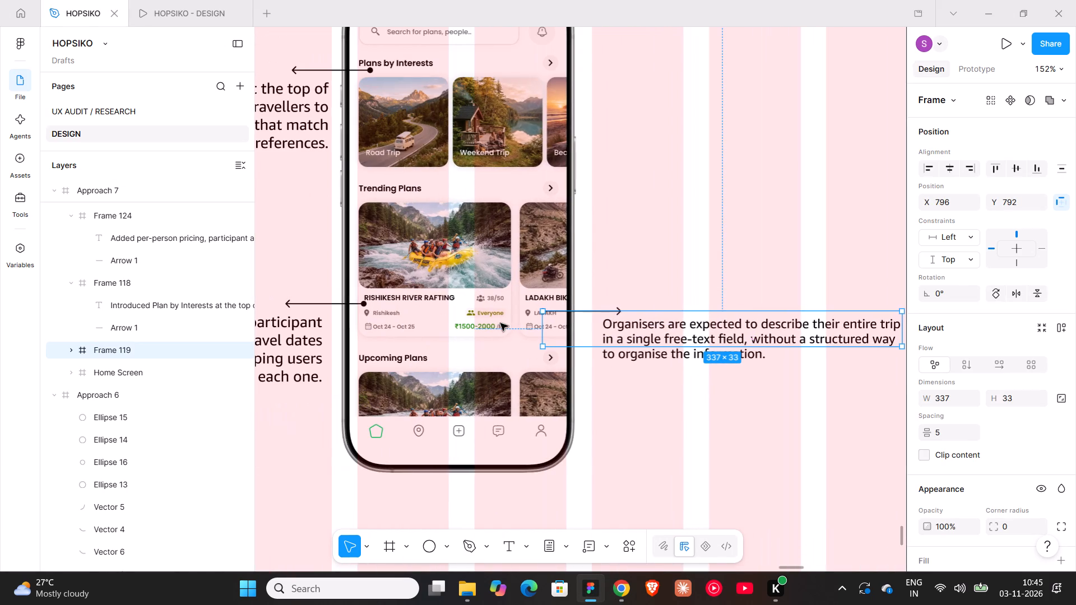
drag(581, 325, 581, 361)
Extend the height of the "Organisers are expected" annotation frame to 47 so it encloses all three lines.
click(658, 367)
drag(663, 384, 666, 401)
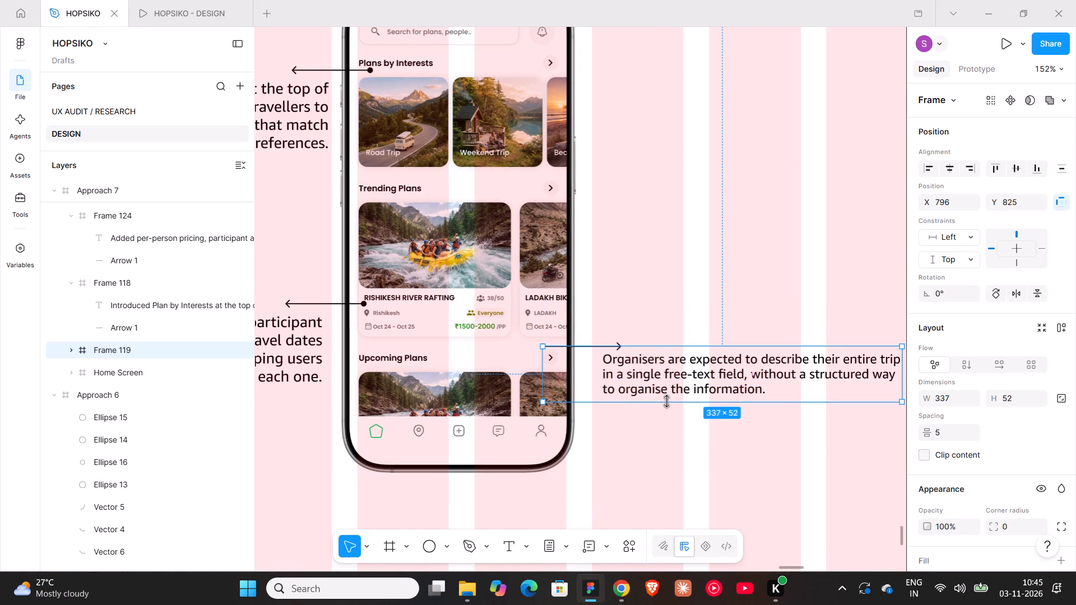
drag(666, 401, 668, 397)
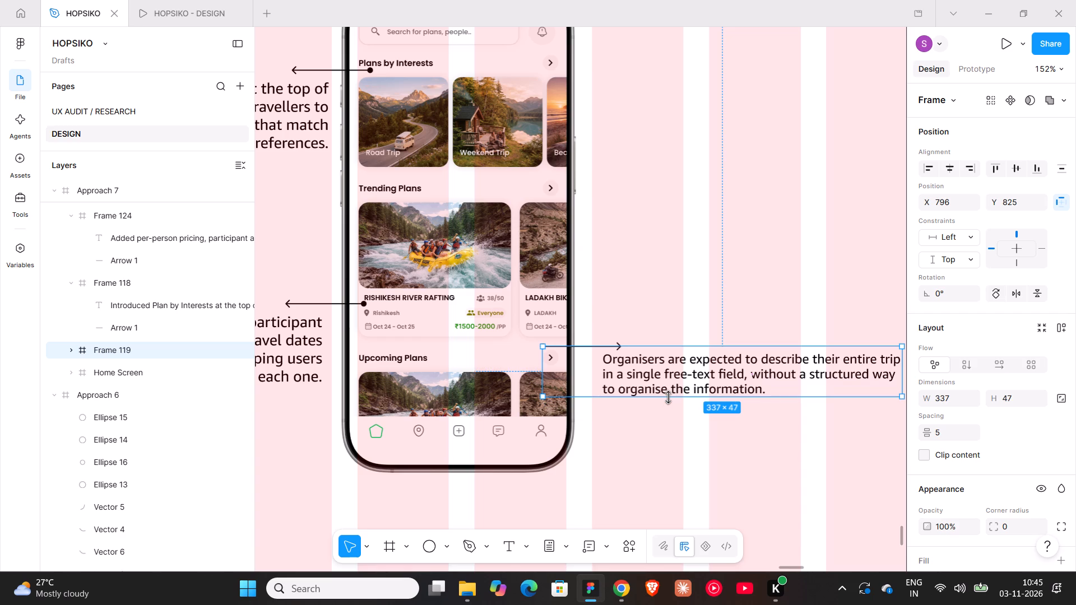
Replace the "Organisers are expected" annotation text with the copied Clearer Content Hierarchy description.
double_click(668, 393)
triple_click(668, 380)
click(668, 380)
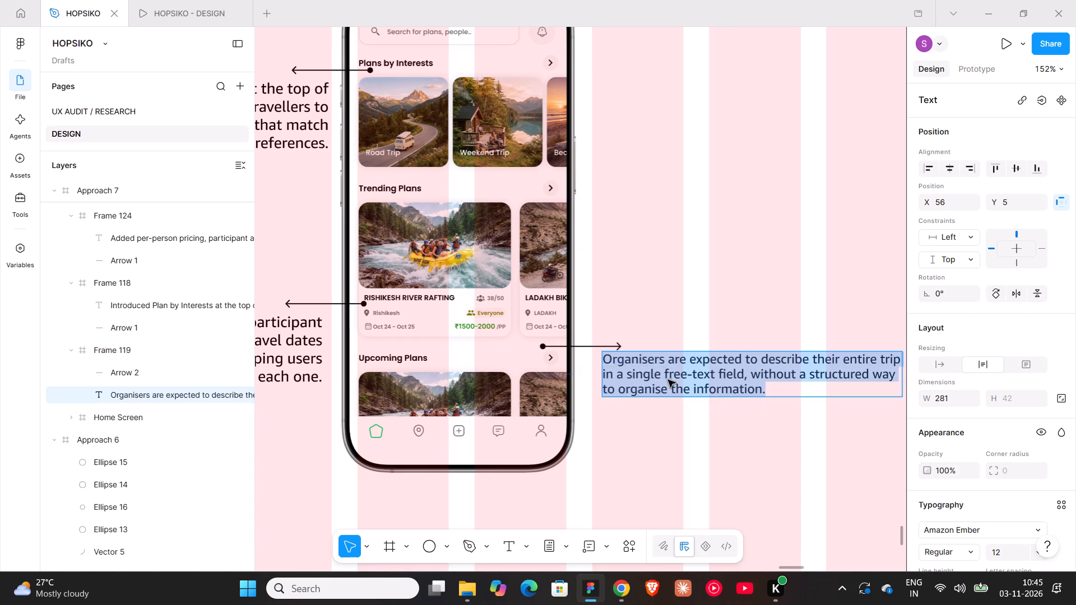
key(ctrl+v)
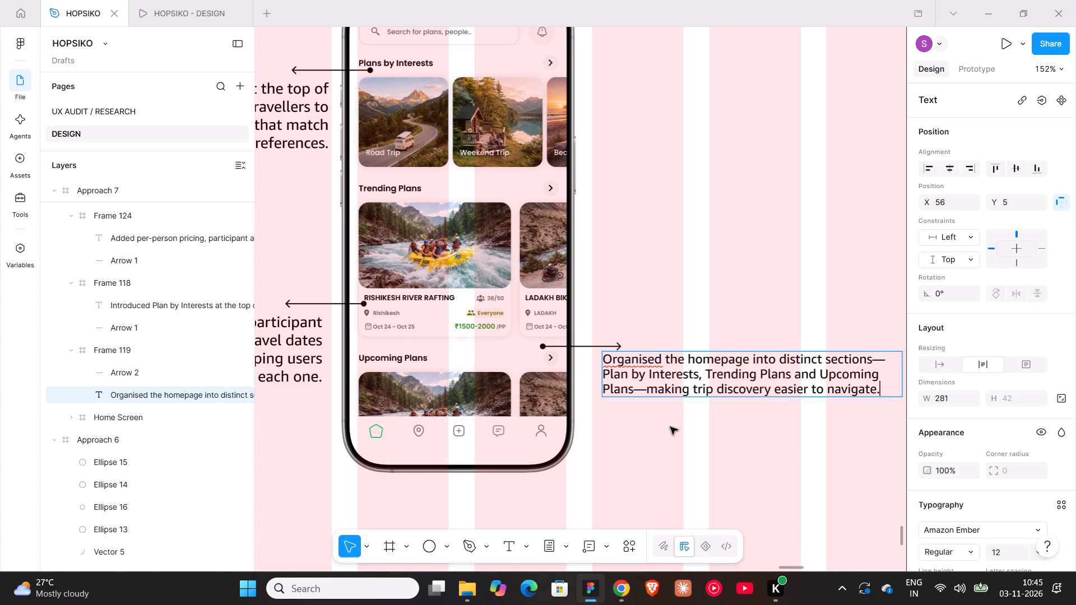
click(646, 453)
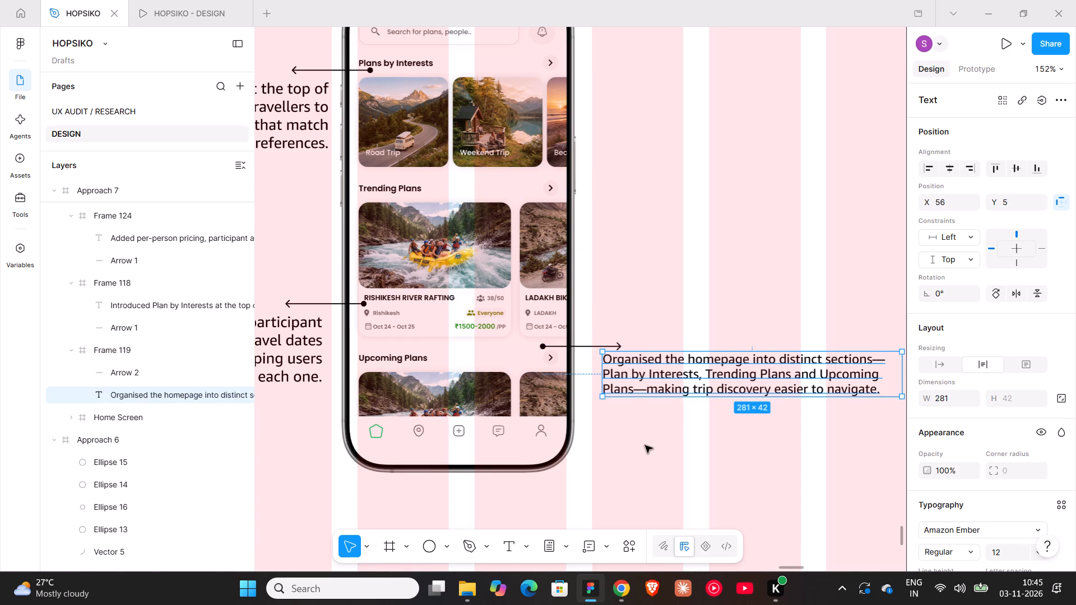
Duplicate the "Organised the homepage" annotation frame above the original, beside the Trending Plans section, at about X 794, Y 669.
scroll(645, 444, up, 3)
click(662, 373)
click(605, 421)
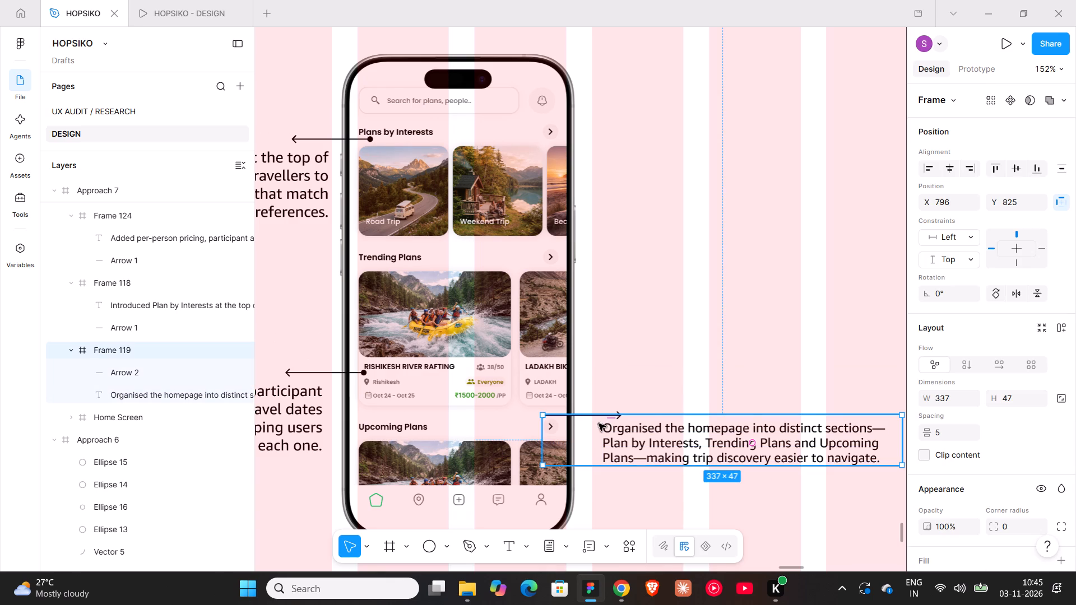
alt+drag(592, 421, 591, 254)
Copy ChatGPT's Consistent Visual Presentation description and use it in Figma to replace the text of the duplicated annotation beside Trending Plans.
click(611, 587)
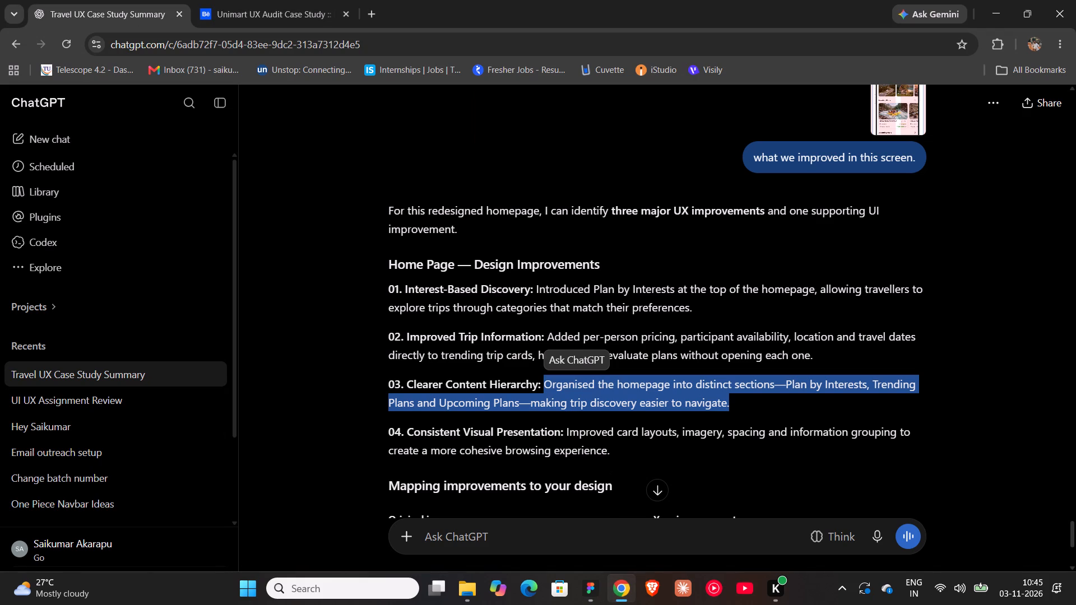
drag(567, 428, 610, 459)
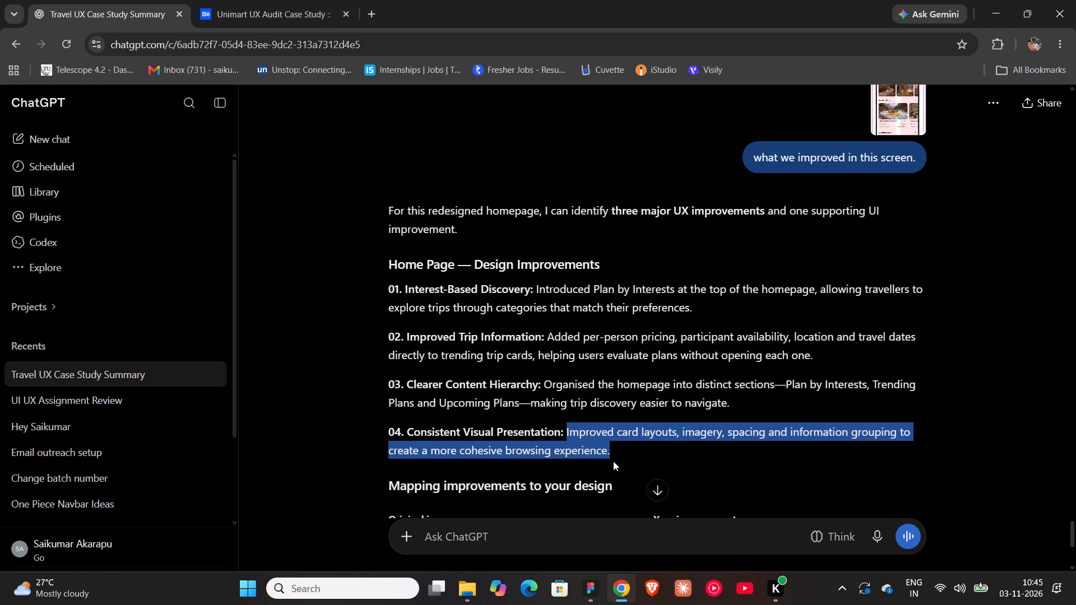
key(ctrl+c)
click(587, 589)
triple_click(625, 285)
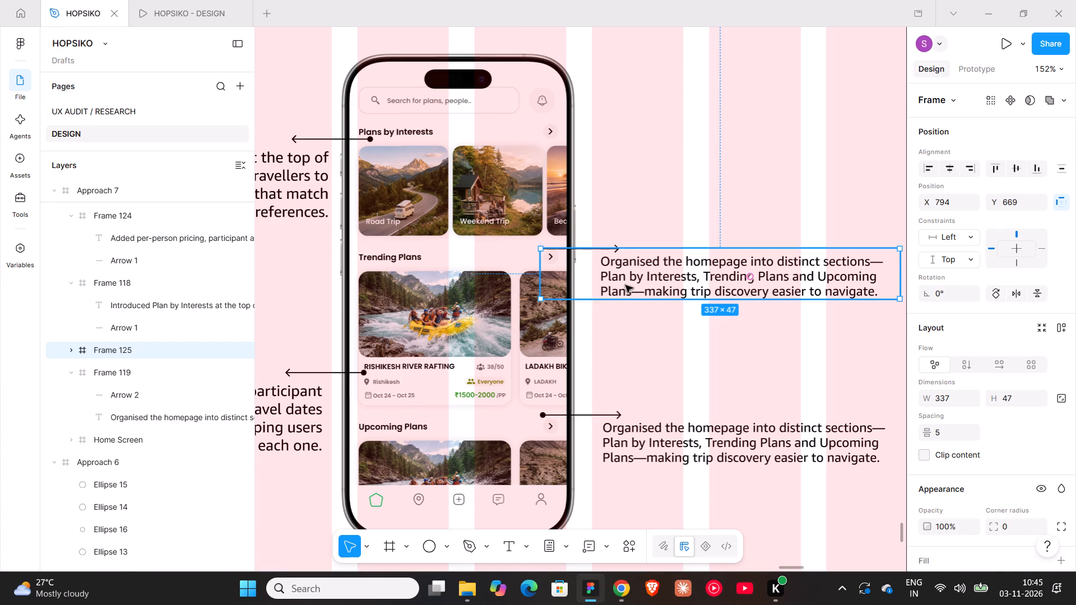
click(625, 285)
key(ctrl+v)
double_click(636, 350)
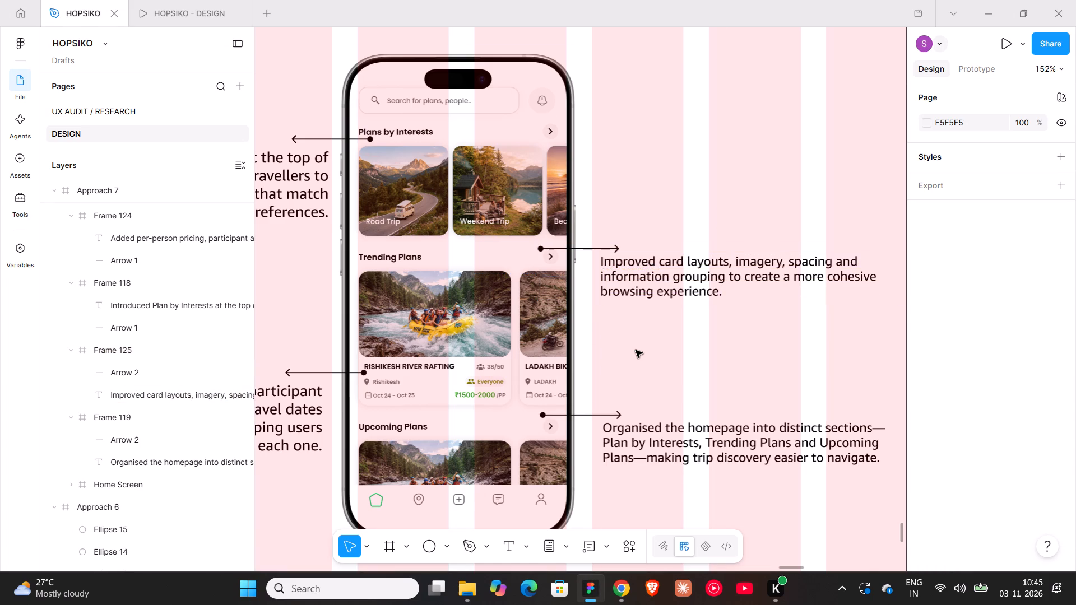
Duplicate the "OUR APPROACH" heading from Approach 6 into the top of the Approach 7 frame, at about X 101, Y 121.
ctrl+scroll(636, 350, down, 7)
shift+scroll(636, 351, up, 9)
ctrl+scroll(636, 351, down, 8)
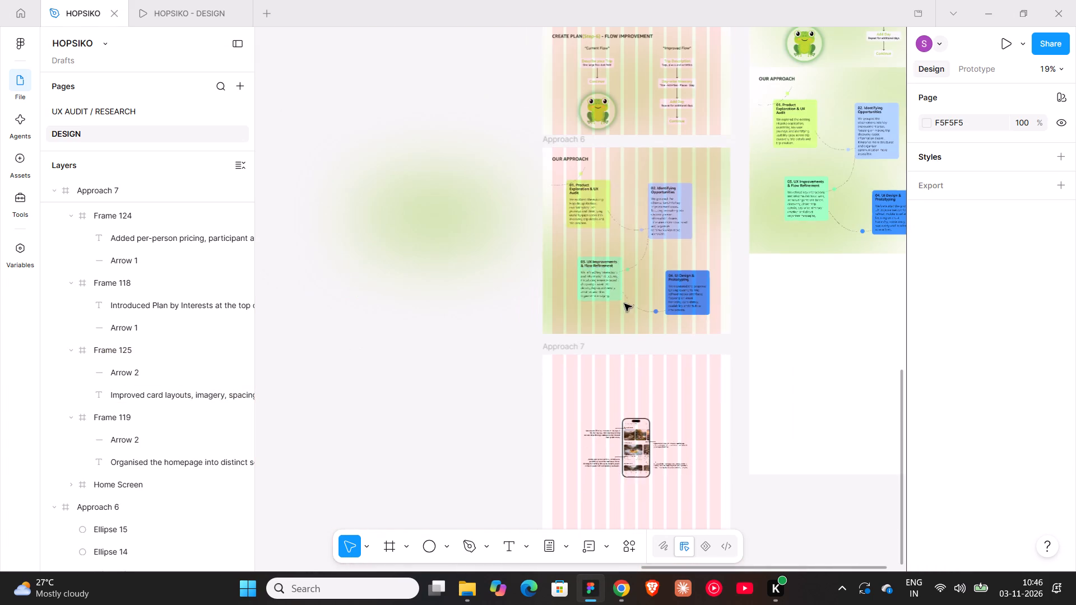
click(573, 162)
alt+drag(571, 160, 574, 373)
ctrl+scroll(574, 373, up, 10)
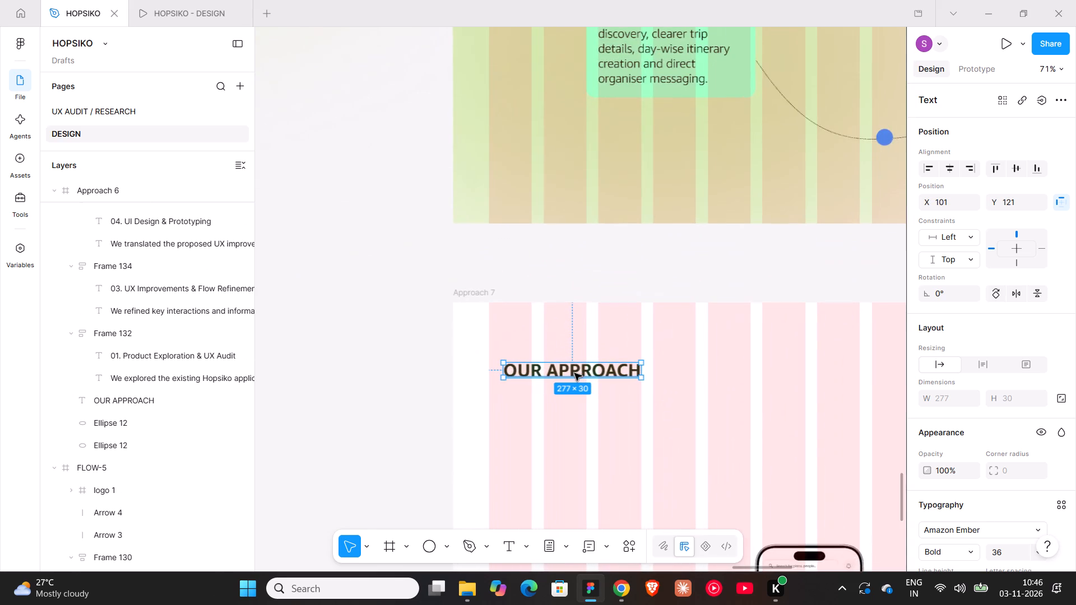
ctrl+scroll(574, 373, down, 1)
Look back through the ChatGPT conversation in Chrome for the recommended case study stages and section sequence, and return to Figma.
click(618, 581)
scroll(495, 328, up, 9)
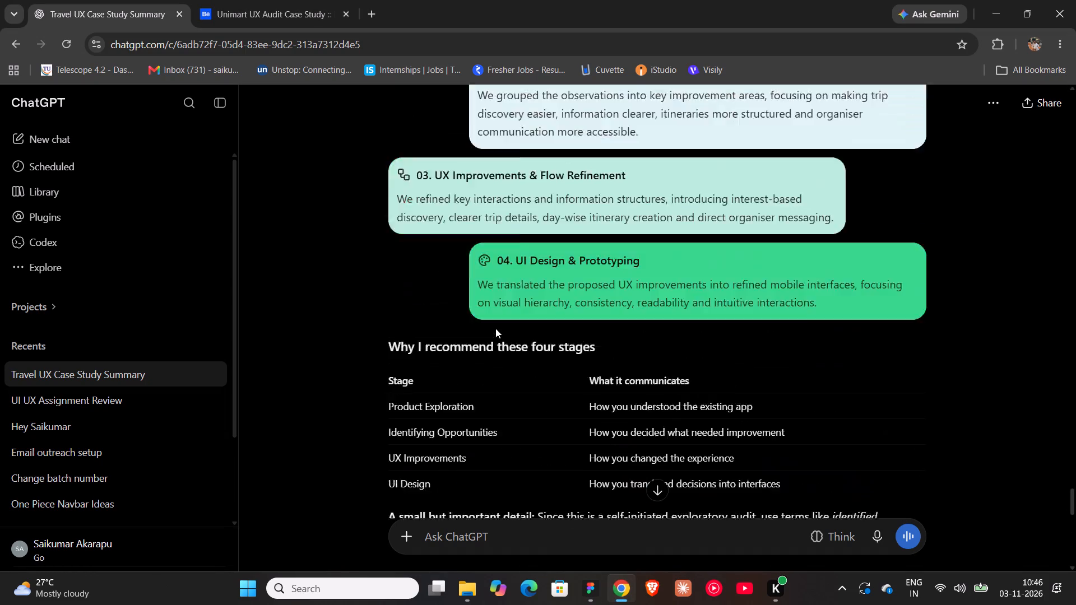
scroll(495, 328, up, 17)
scroll(495, 328, down, 4)
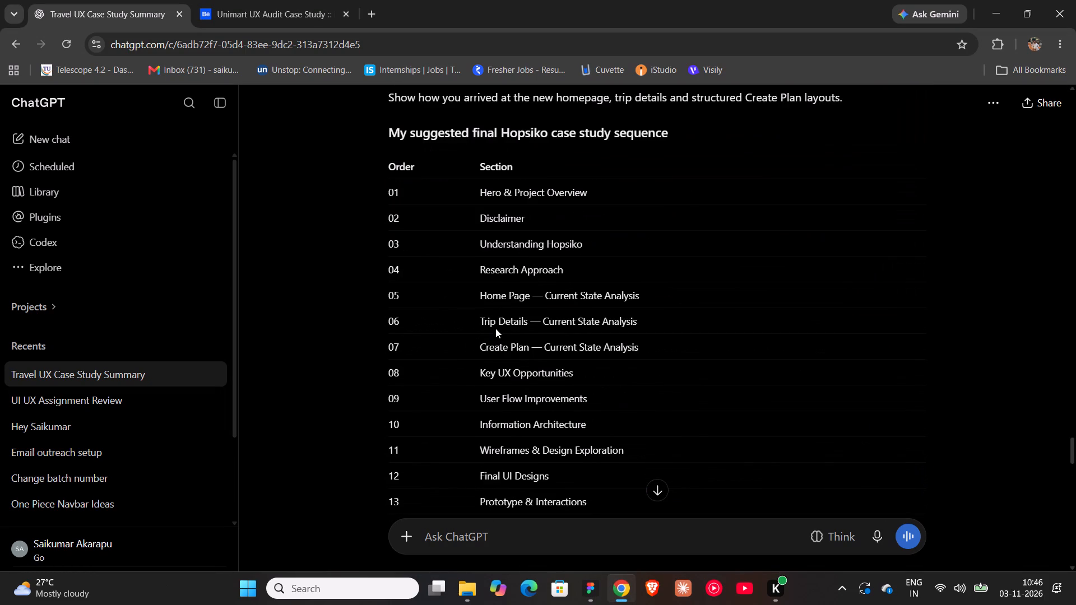
scroll(495, 328, up, 7)
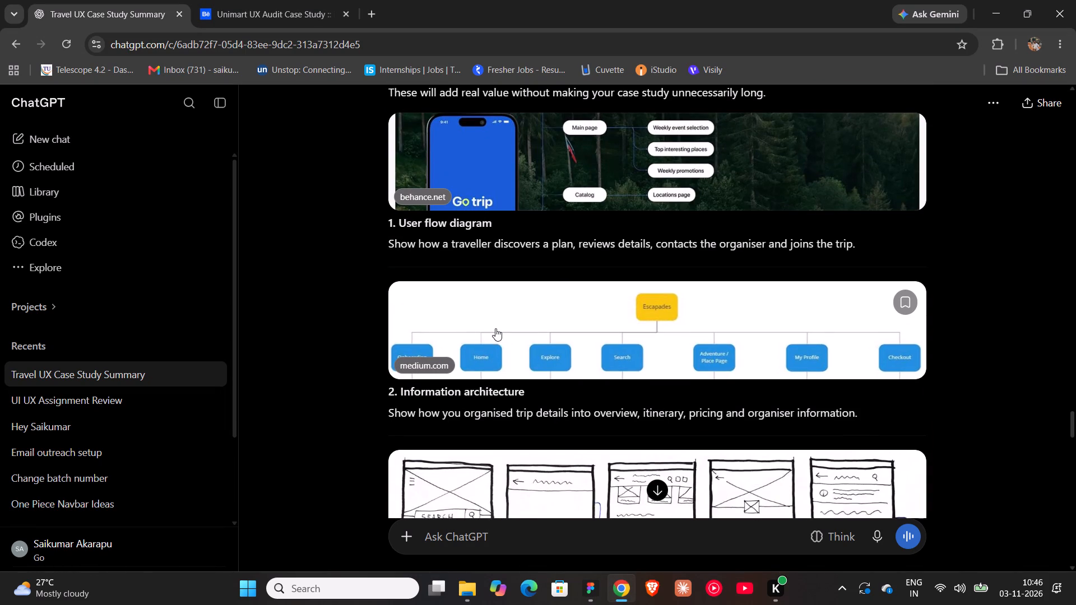
scroll(495, 328, up, 3)
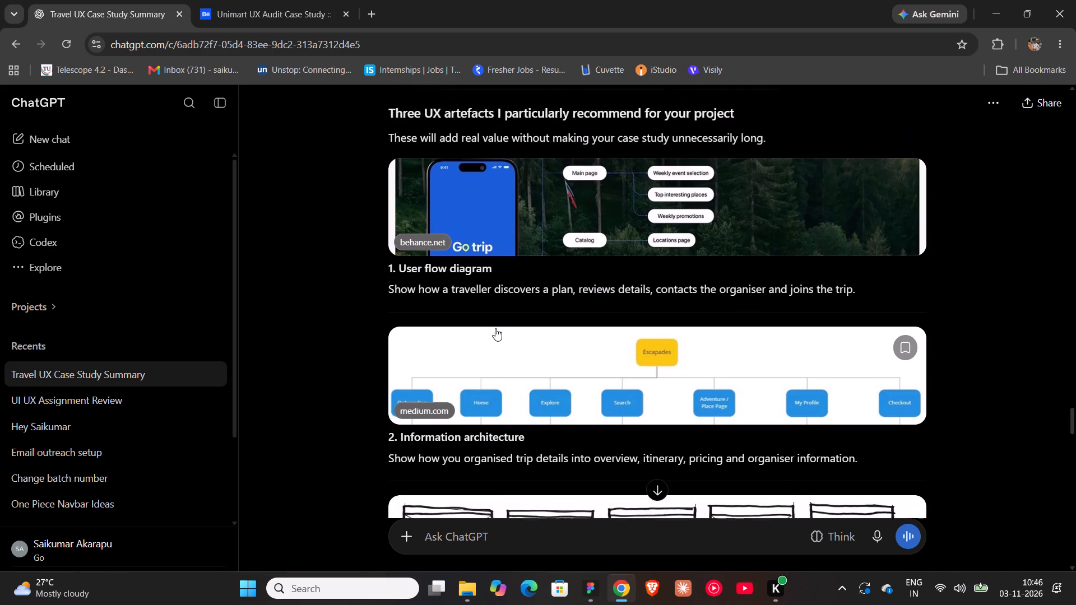
scroll(495, 328, up, 5)
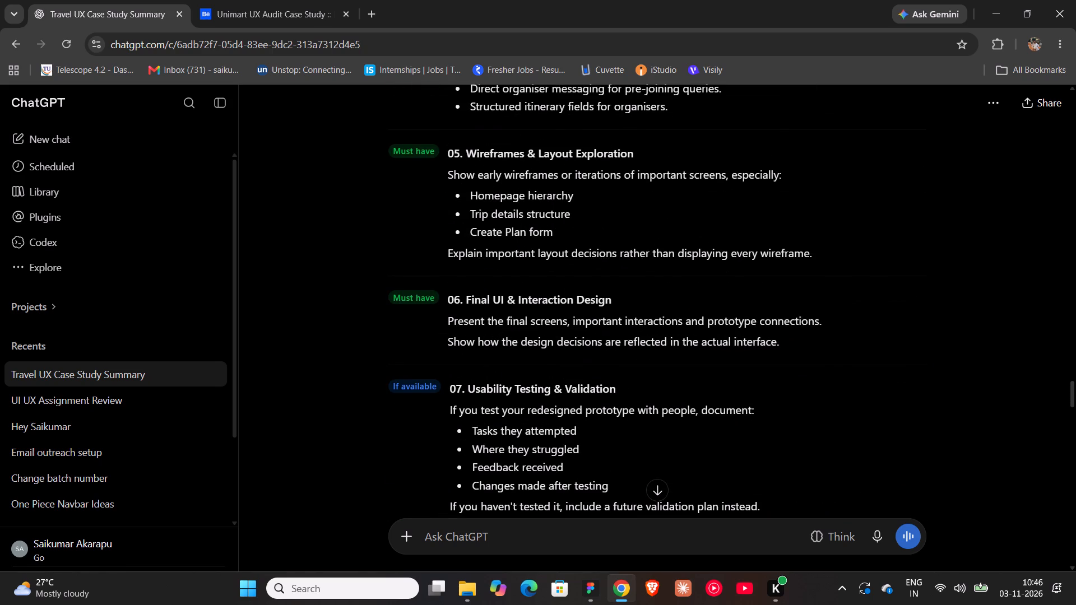
click(599, 578)
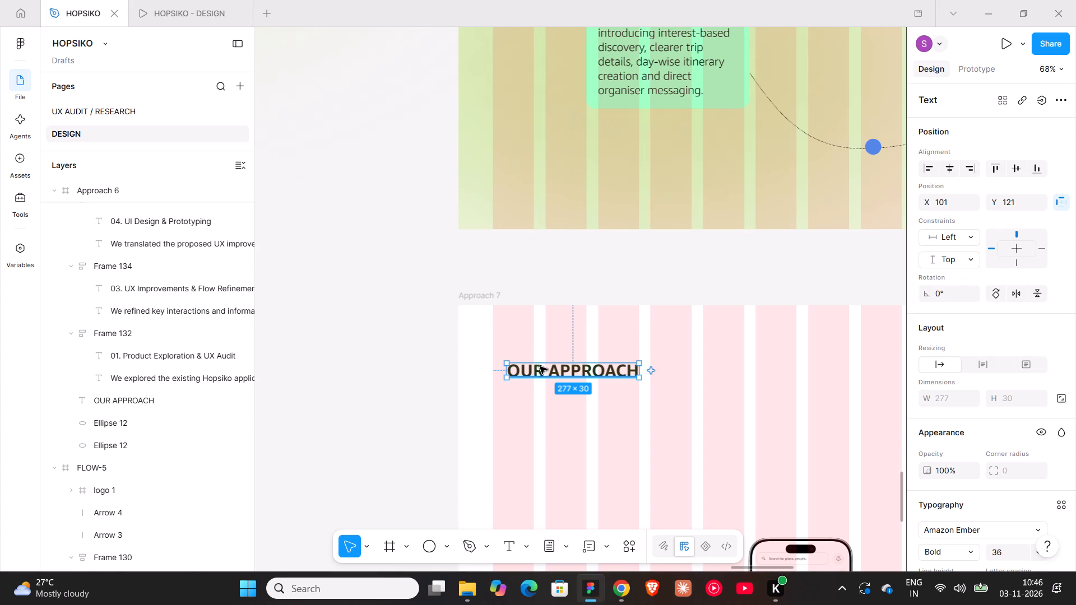
Replace the text of the duplicated "OUR APPROACH" heading in Approach 7 with "FINAL UI".
double_click(540, 366)
text(FINAL UI)
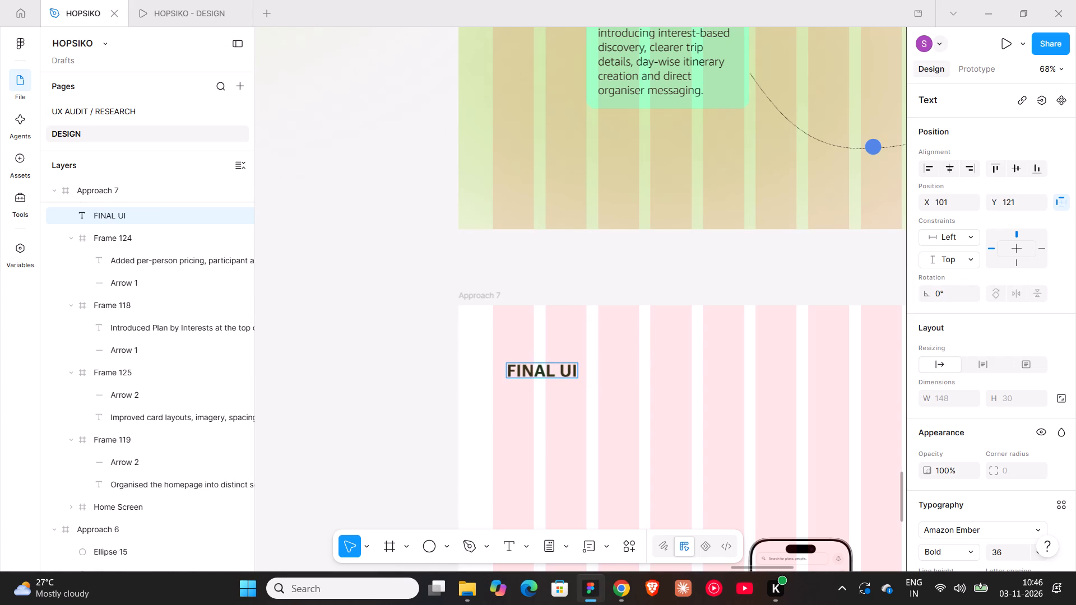
click(806, 269)
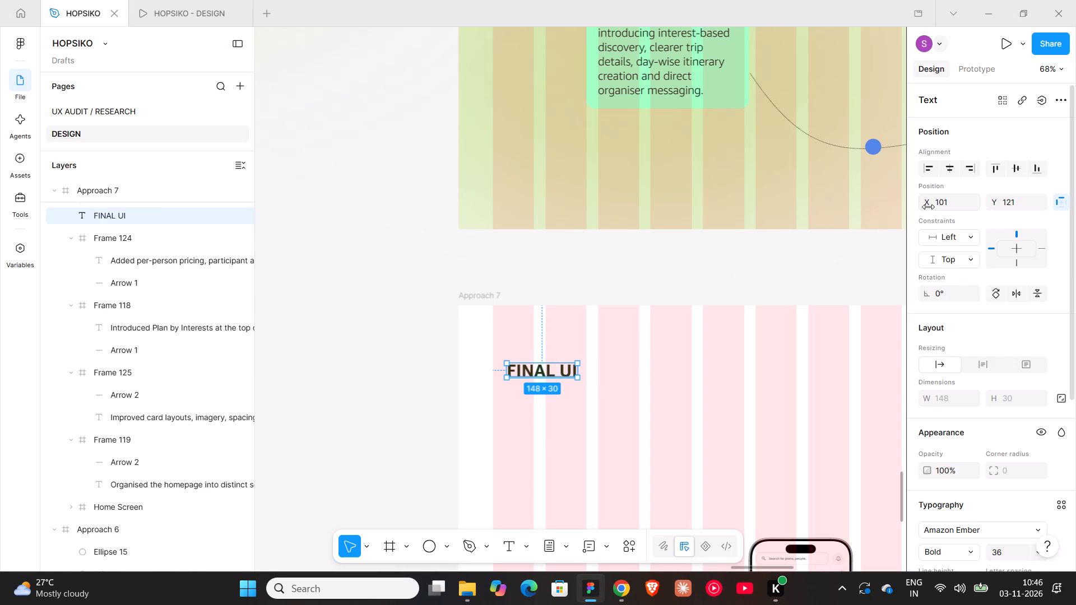
Position the "FINAL UI" heading at X 72, Y 72 within the Approach 7 frame.
drag(931, 206, 538, 298)
text(72)
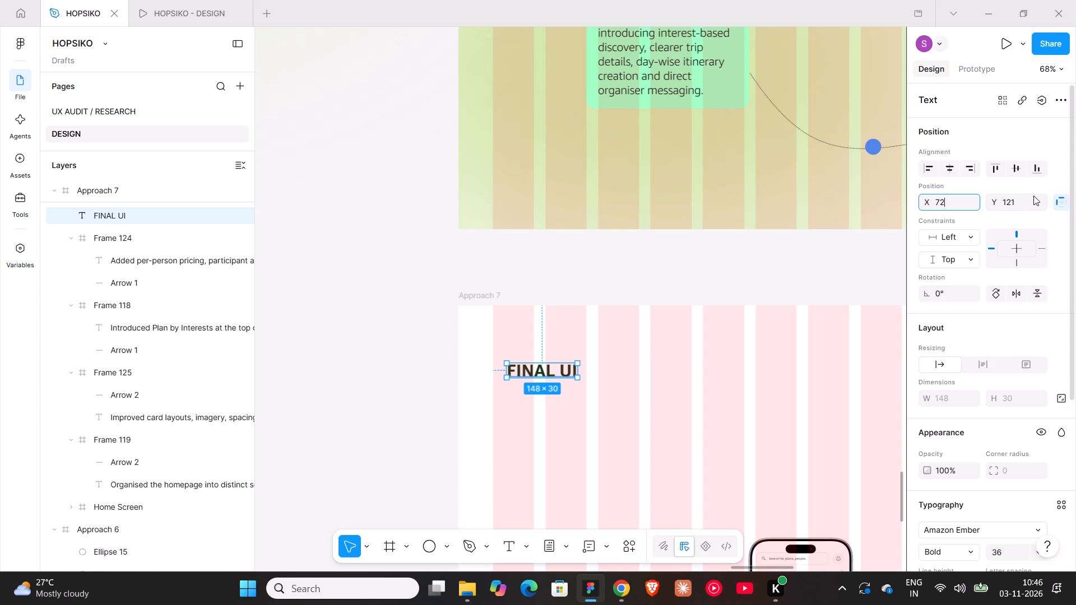
click(1012, 203)
text(72)
click(604, 280)
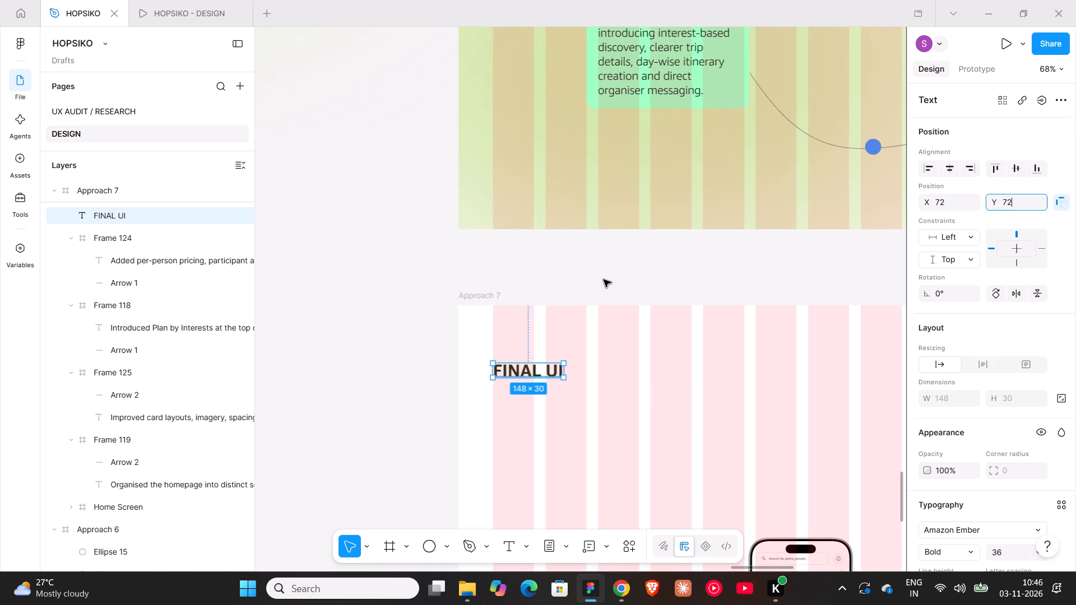
Wrap the Home Screen mockup and its four annotation frames in Approach 7 in one enclosing frame.
ctrl+scroll(604, 280, down, 8)
scroll(604, 280, down, 3)
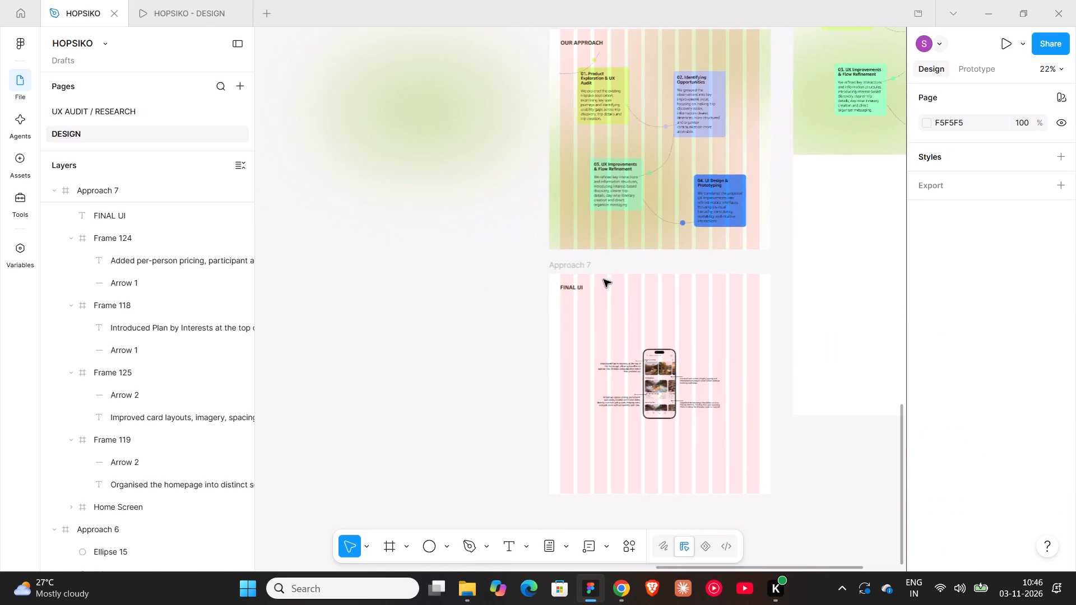
shift+scroll(604, 280, down, 3)
scroll(604, 280, down, 4)
click(547, 265)
drag(539, 259, 540, 259)
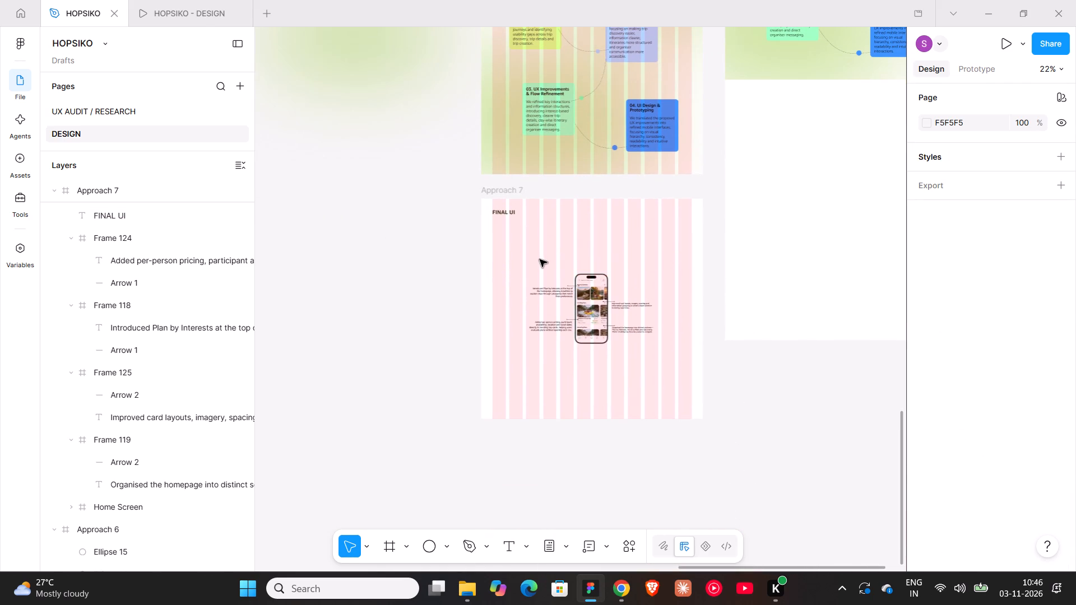
drag(540, 259, 653, 373)
right_click(631, 311)
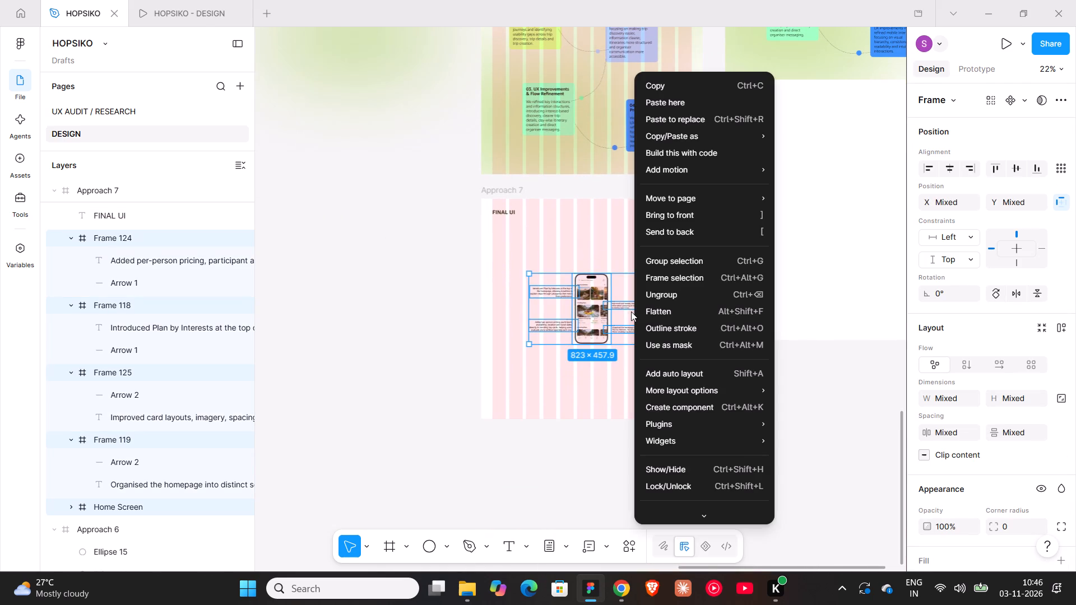
click(657, 280)
Examine the spacing between the "PROBLEM & USER PAIN POINTS" heading and the Home Page mockup frame in Problem 4.
scroll(572, 224, up, 7)
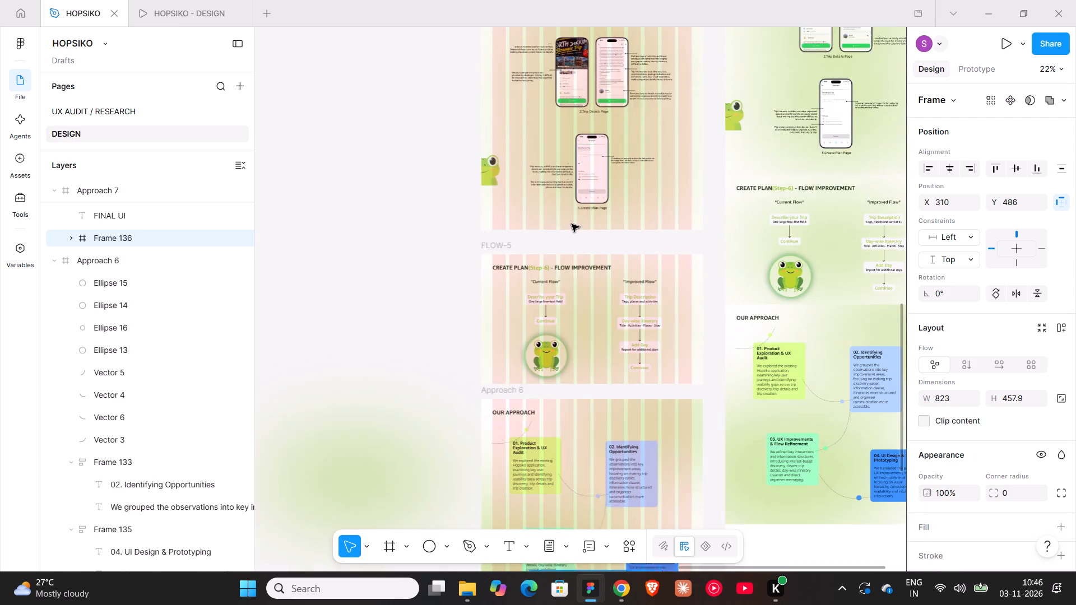
scroll(572, 224, up, 8)
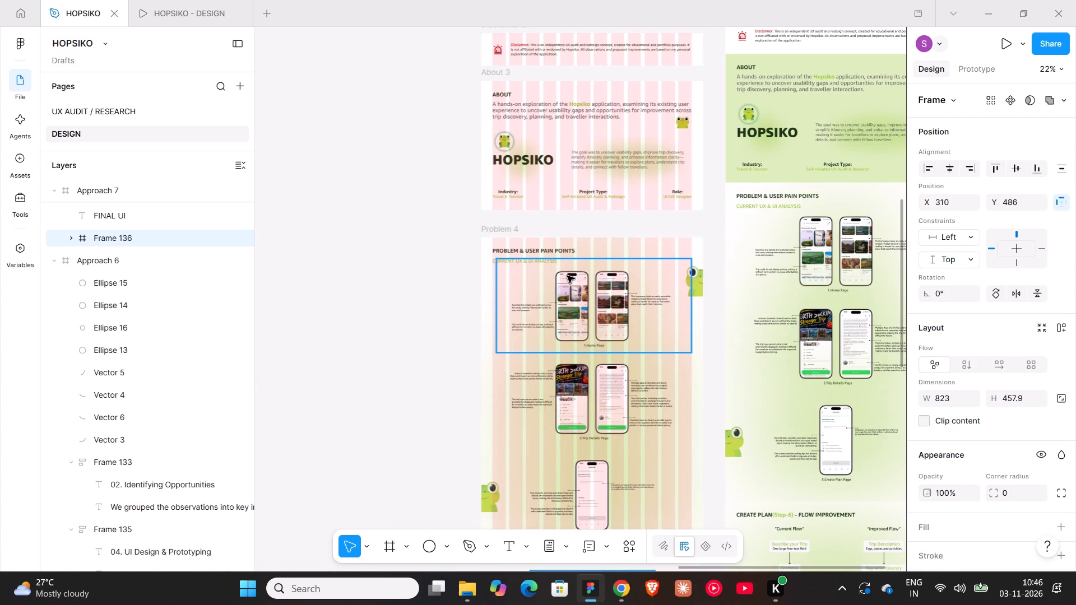
shift+click(567, 276)
shift+click(559, 249)
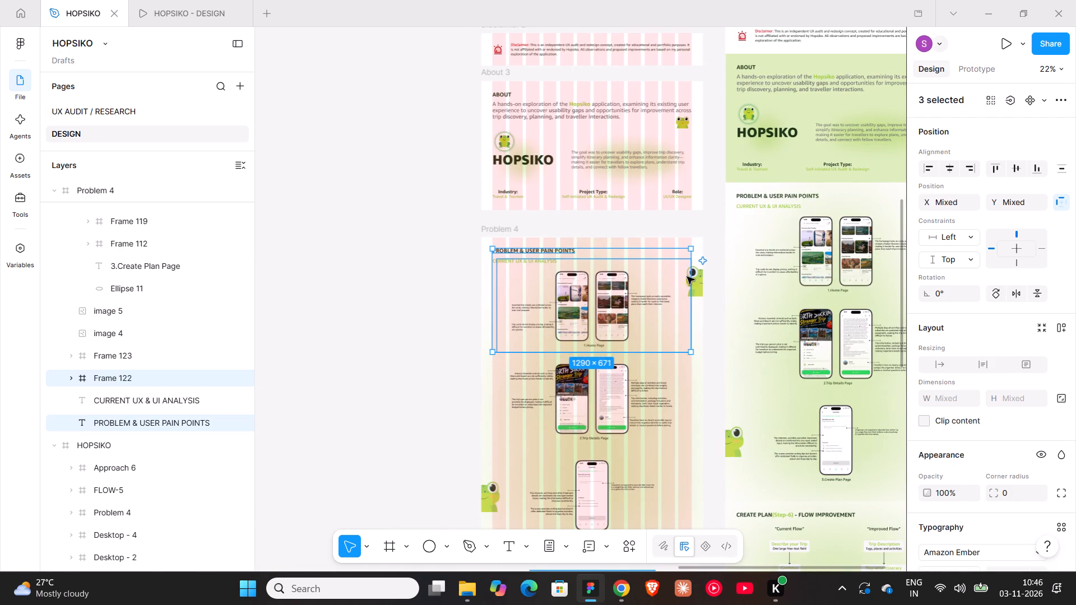
scroll(713, 311, down, 1)
scroll(982, 335, down, 4)
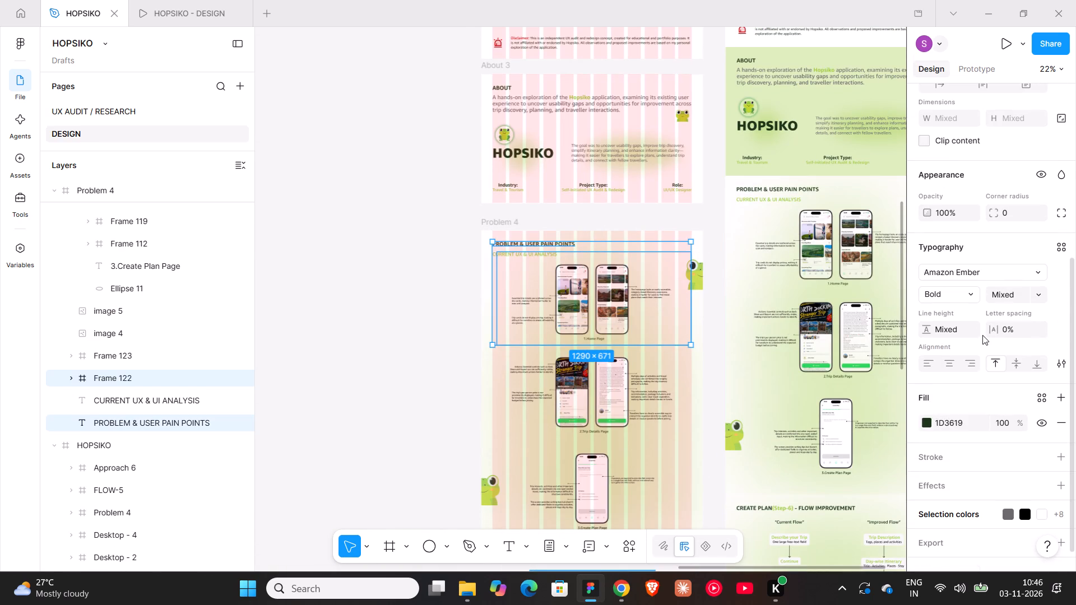
click(439, 291)
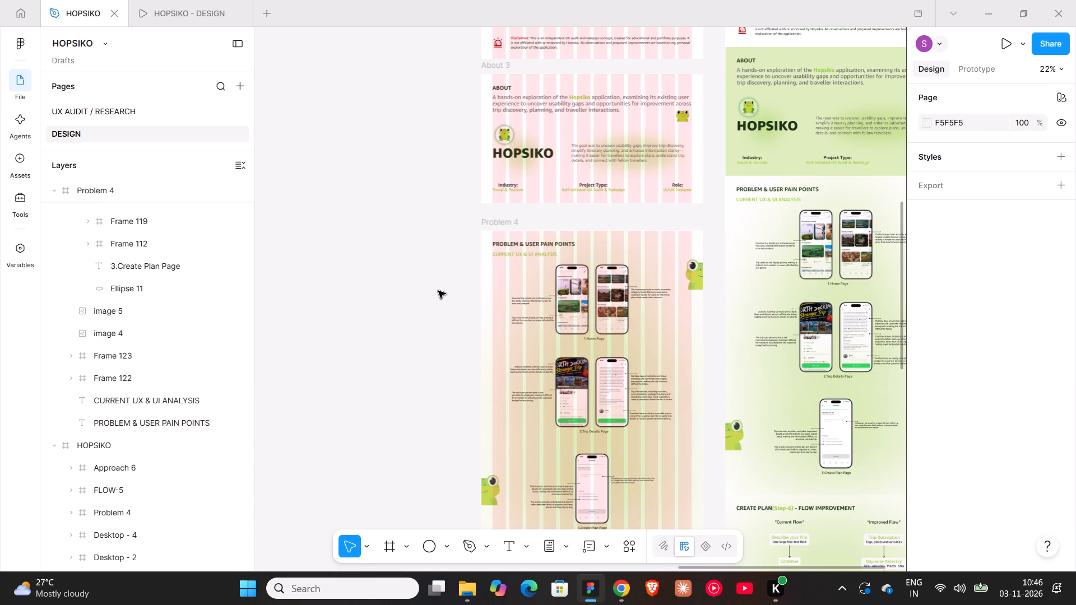
ctrl+scroll(527, 273, up, 8)
click(601, 263)
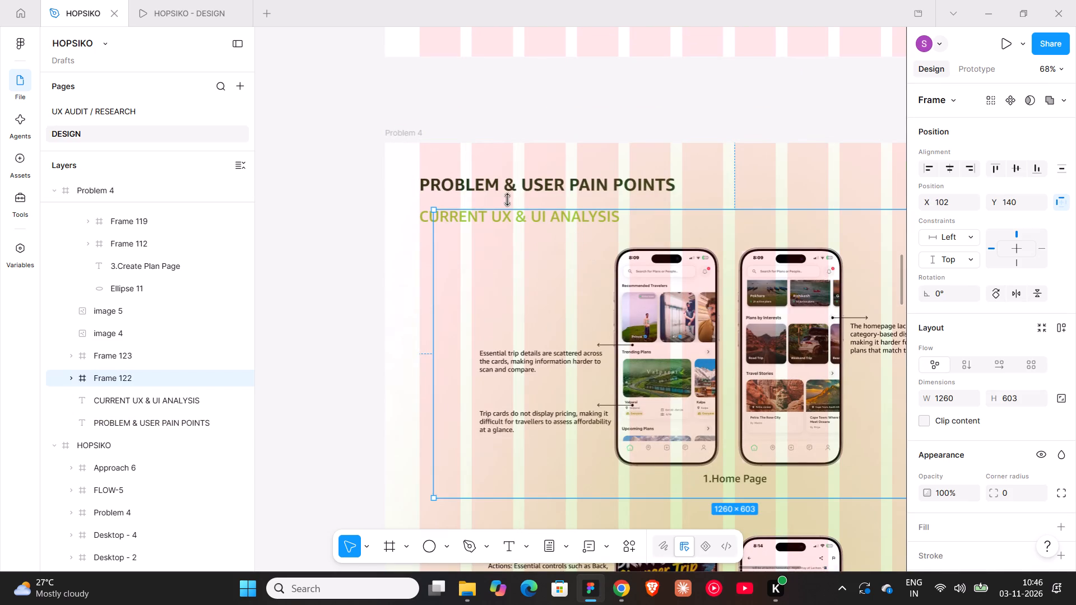
shift+click(507, 186)
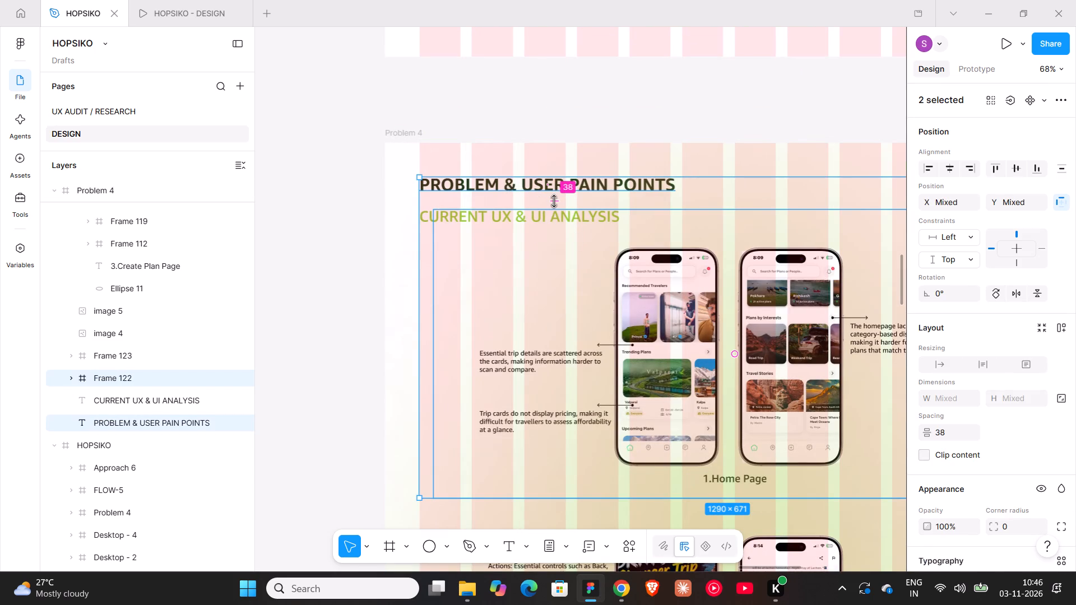
Check the layout properties of the "FINAL UI" heading and the annotated Home Screen frame together in Approach 7.
ctrl+scroll(554, 201, down, 8)
ctrl+scroll(586, 304, down, 18)
ctrl+scroll(586, 304, up, 5)
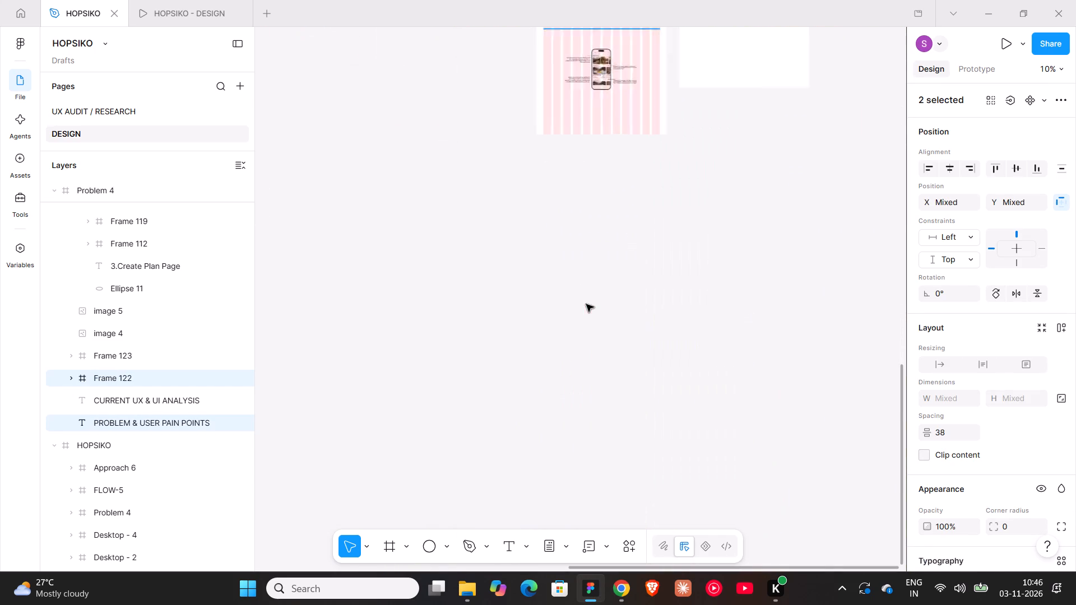
ctrl+scroll(586, 304, up, 15)
click(600, 252)
shift+click(528, 148)
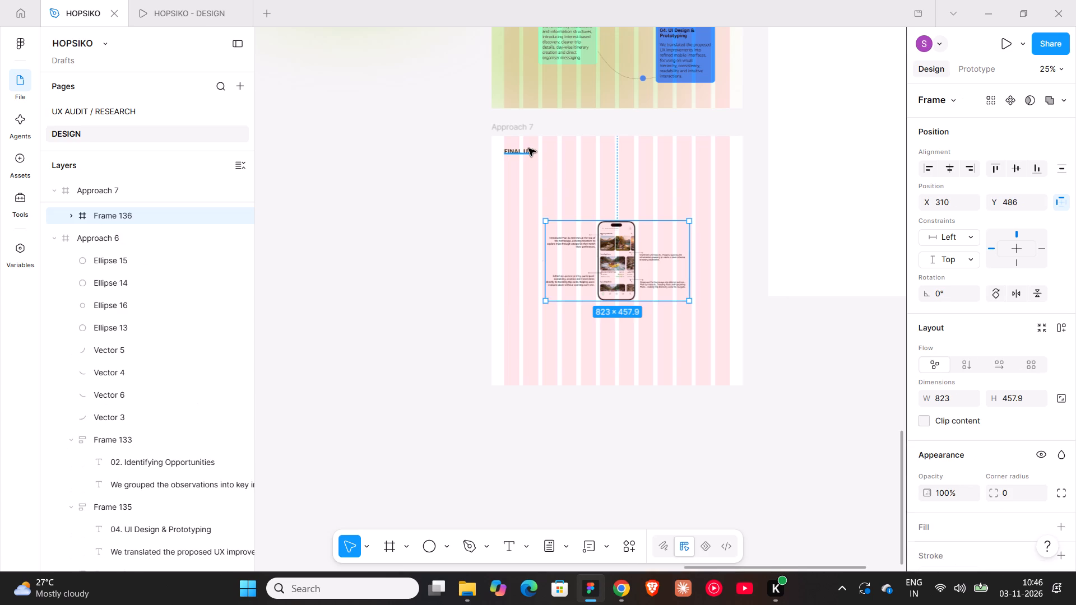
scroll(943, 433, down, 4)
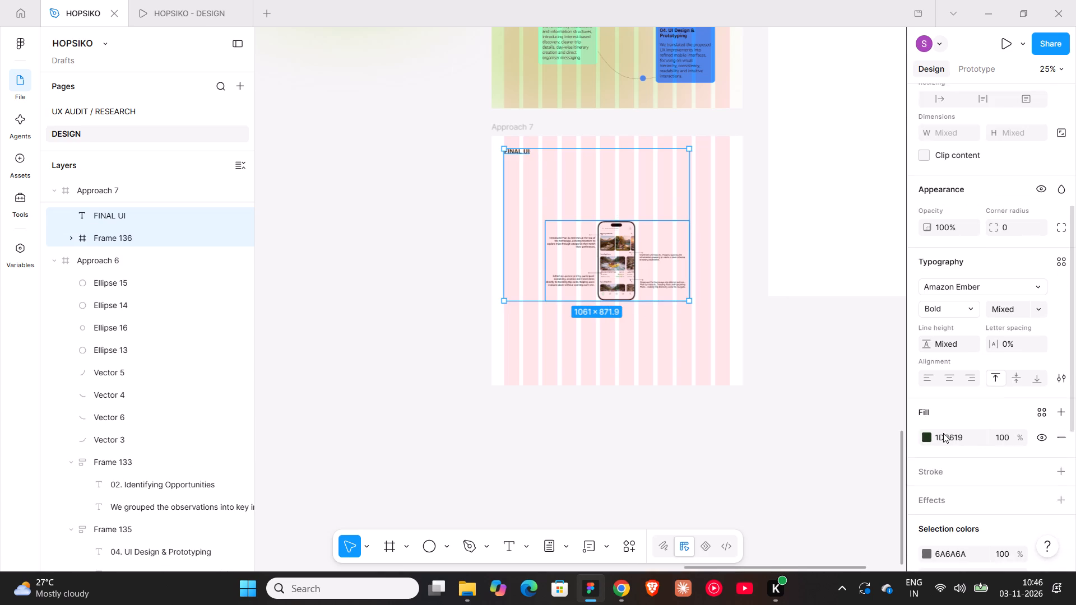
scroll(1005, 341, down, 1)
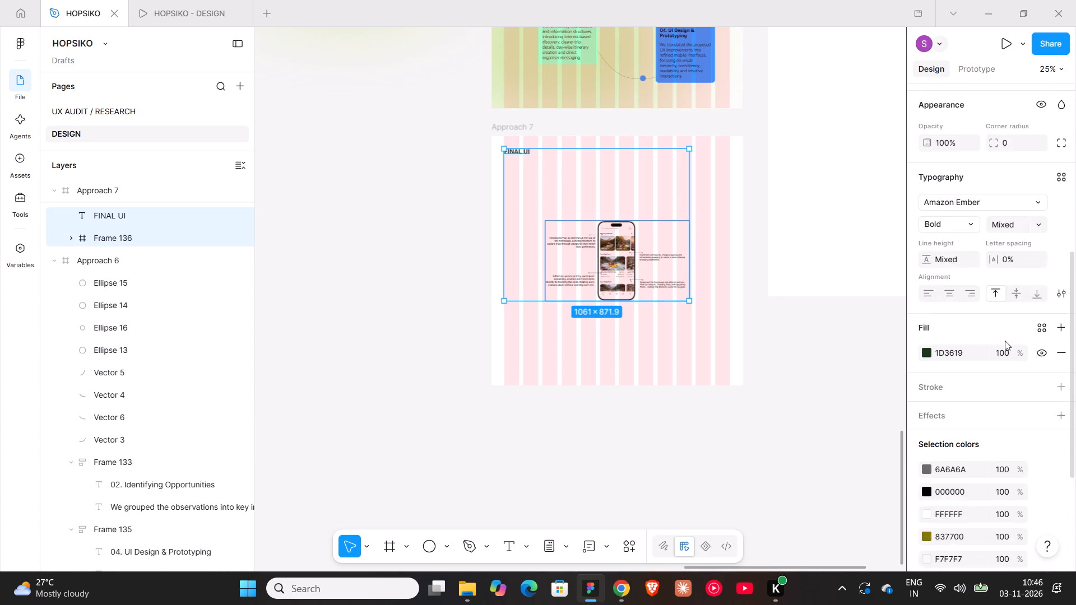
scroll(1005, 341, down, 2)
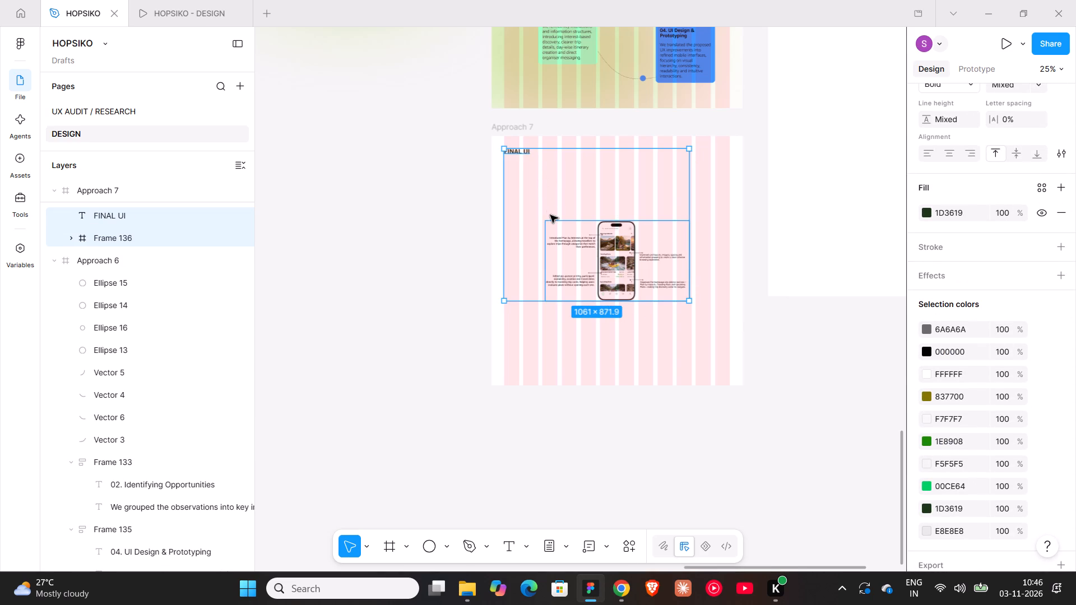
ctrl+scroll(550, 215, up, 8)
scroll(618, 327, up, 5)
Move the annotated Home Screen frame in Approach 7 up to Y 136, just below the "FINAL UI" heading.
click(665, 304)
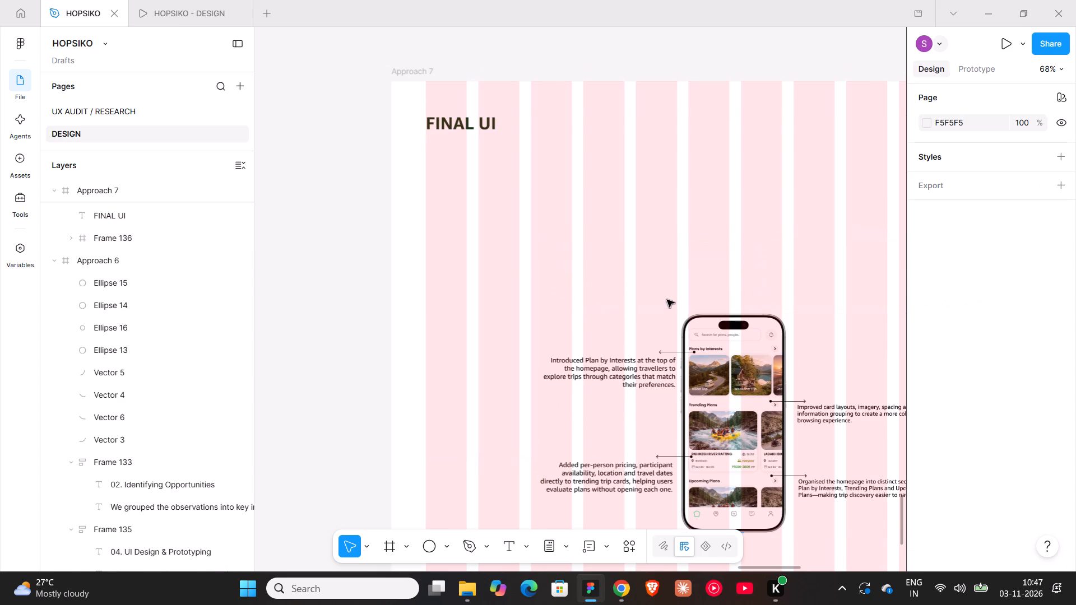
click(696, 323)
key(shift+Up)
key(shift+Up)
key(shift+Up)
key(shift+Up)
key(shift+Up)
key(shift+Up)
key(shift+Up)
key(shift+Up)
key(shift+Up)
key(shift+Up)
key(shift+Up)
key(shift+Up)
key(shift+Up)
key(shift+Up)
key(shift+Up)
key(shift+Up)
key(shift+Up)
key(shift+Up)
key(shift+Up)
key(shift+Up)
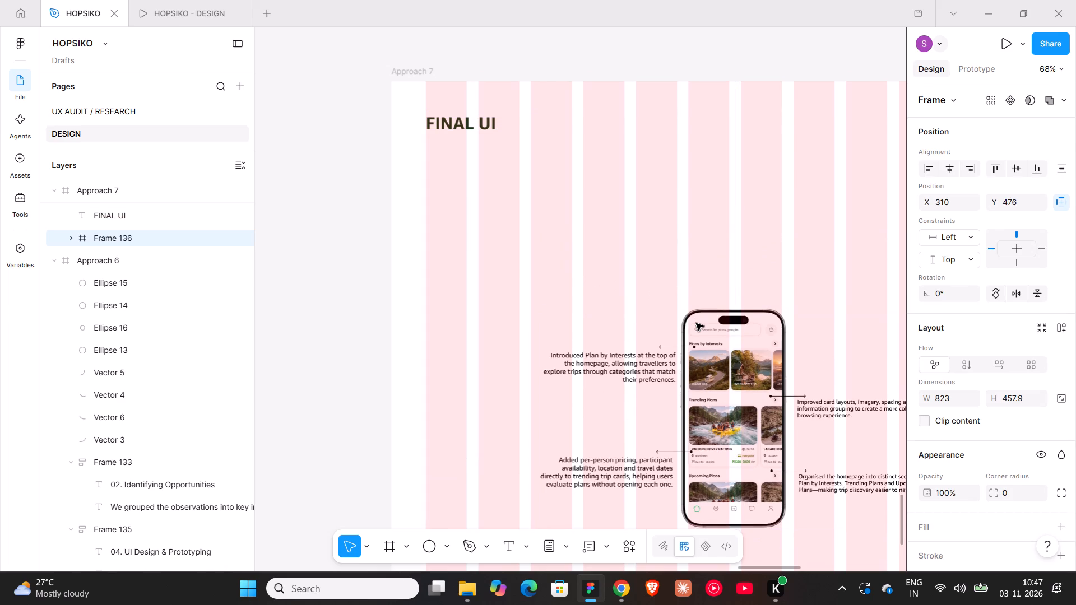
Check the position and spacing of the moved Home Screen frame relative to the "FINAL UI" heading.
shift+click(492, 128)
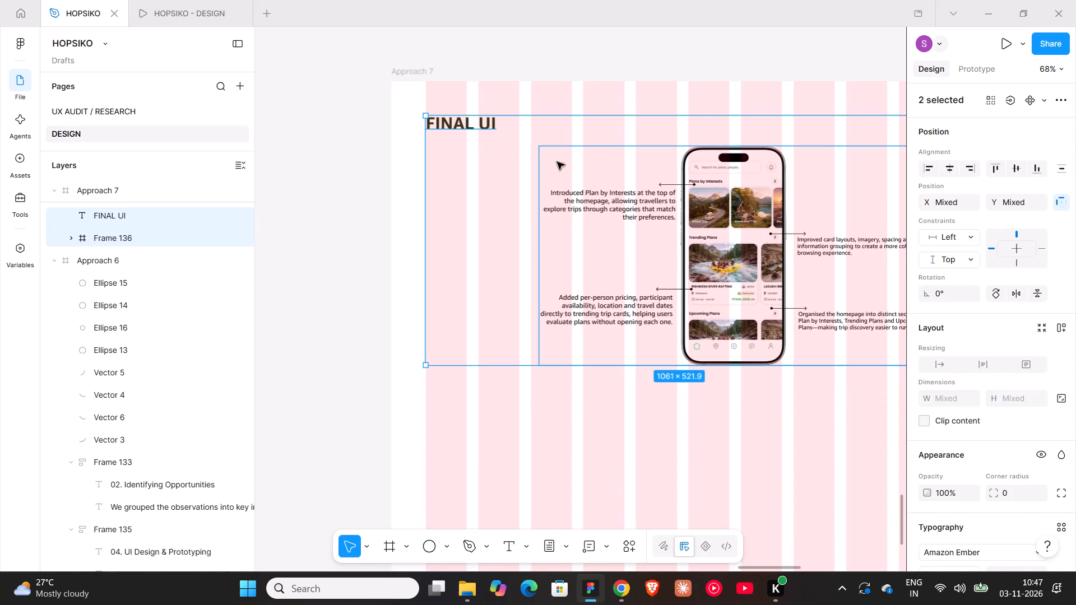
scroll(958, 424, down, 2)
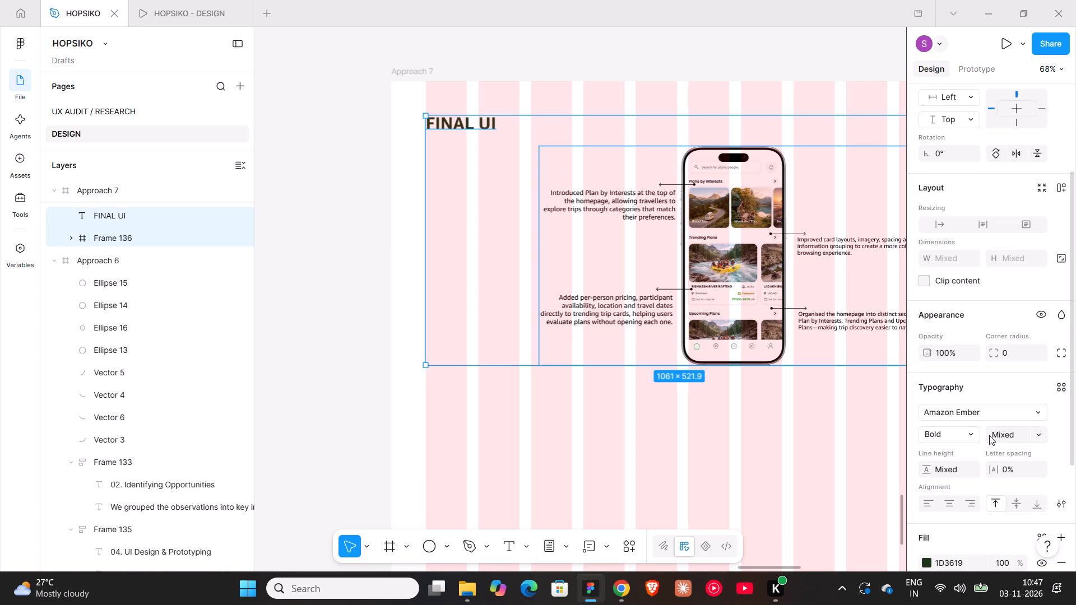
scroll(986, 446, down, 2)
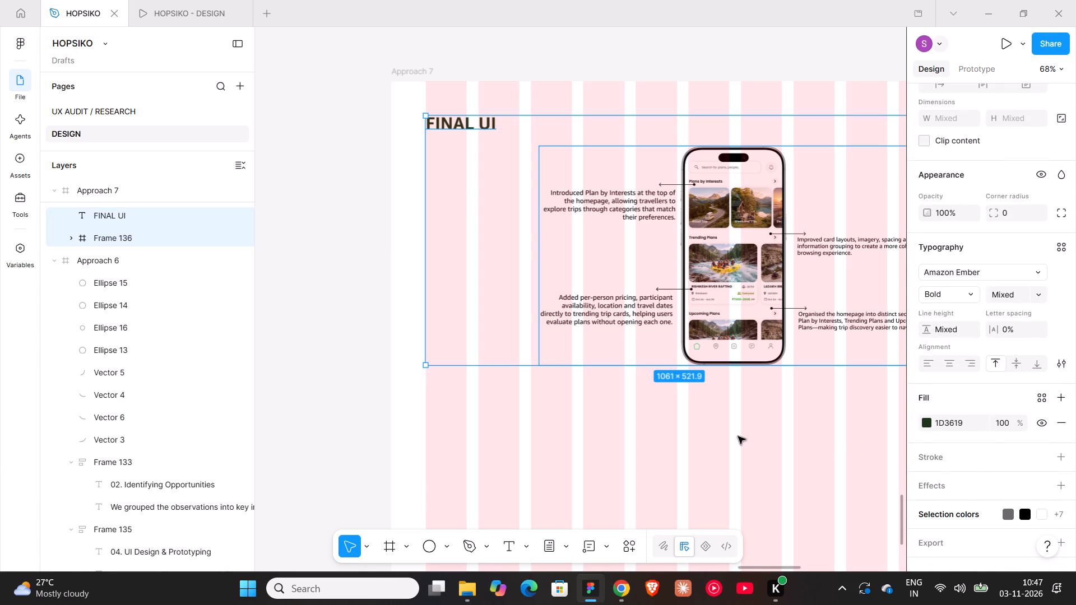
click(738, 436)
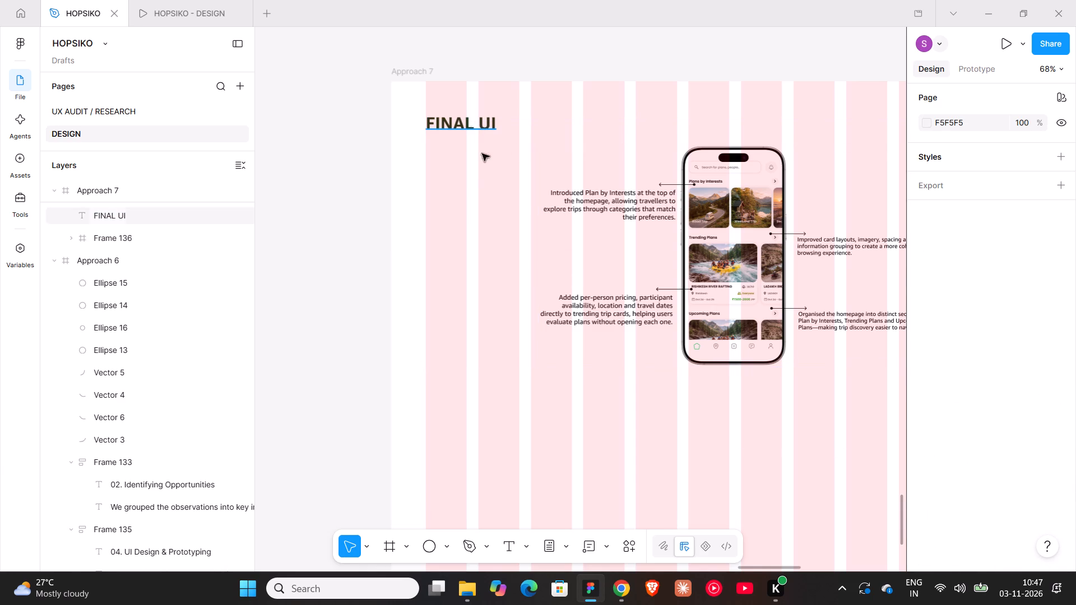
click(542, 202)
click(463, 113)
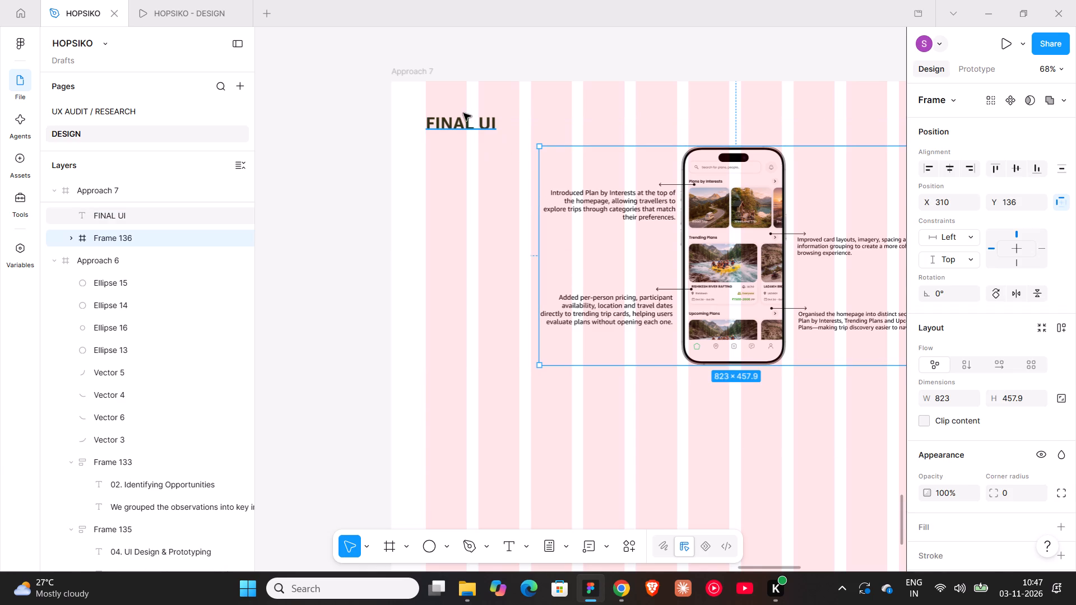
click(613, 196)
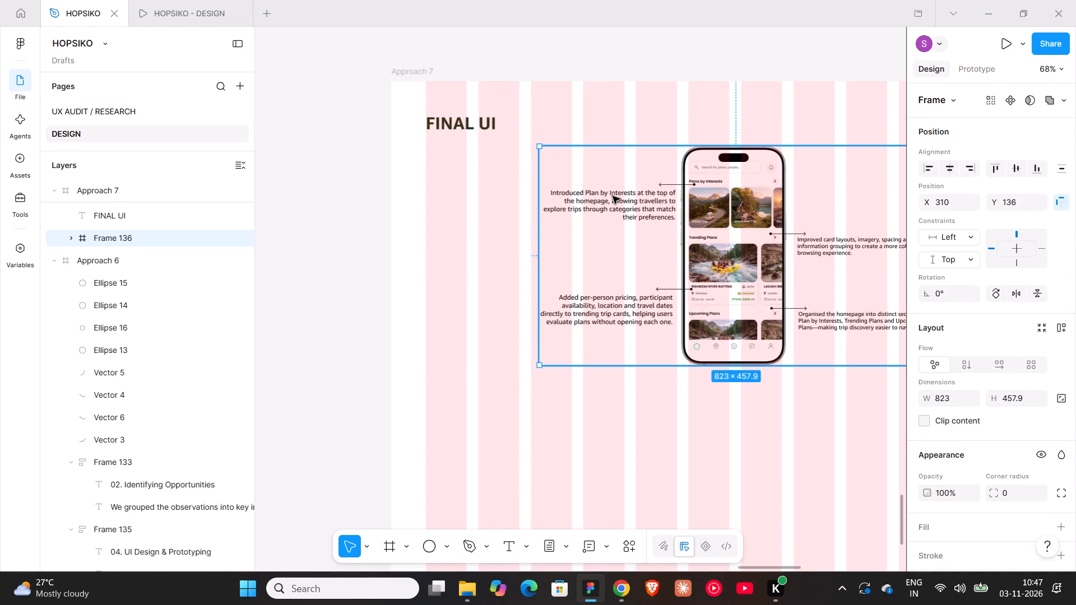
click(258, 230)
click(406, 250)
Copy the "3.Create Plan Page" caption from below the last phone mockup in Problem 4.
ctrl+scroll(406, 250, down, 3)
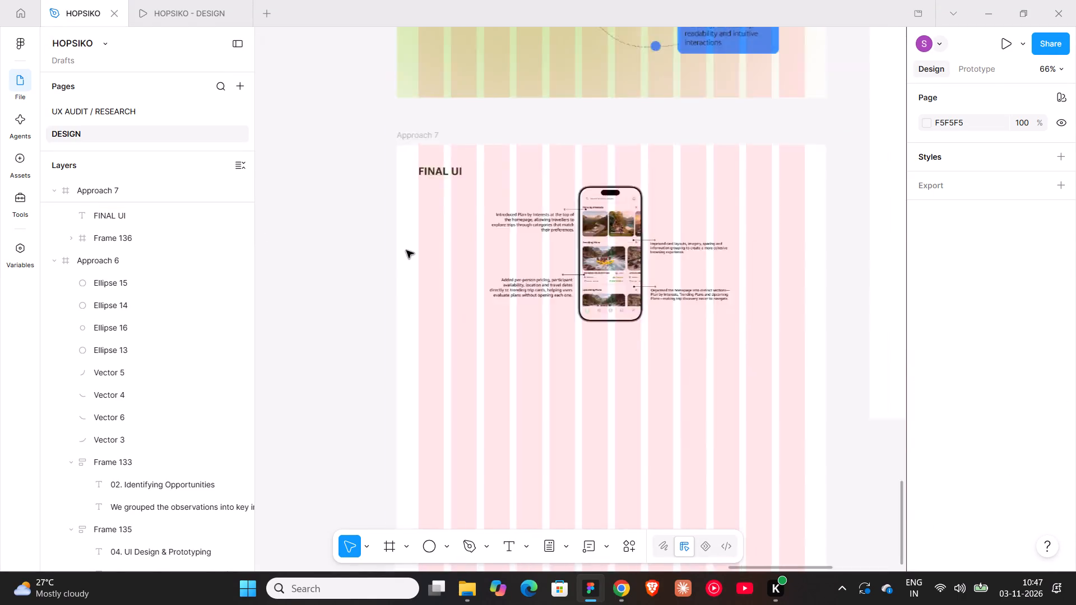
ctrl+scroll(406, 250, down, 5)
shift+scroll(406, 250, down, 3)
shift+scroll(406, 250, up, 4)
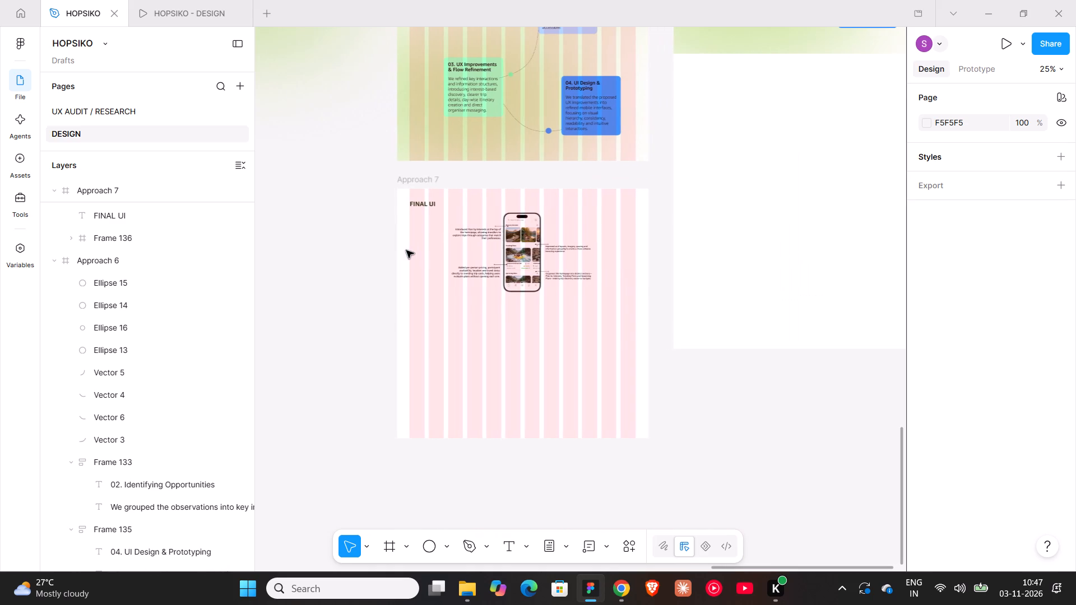
scroll(617, 294, up, 10)
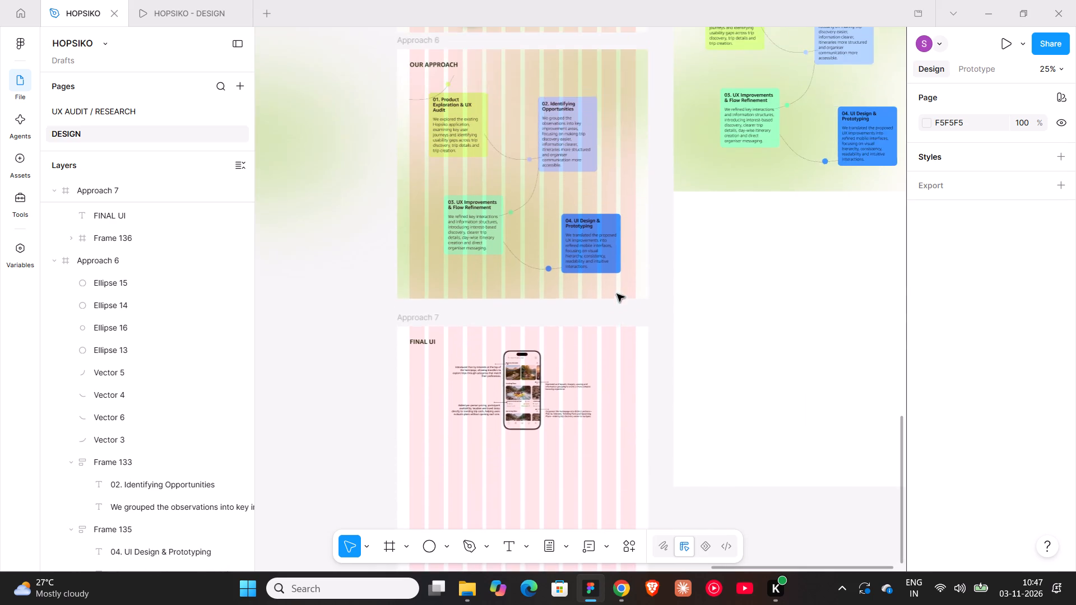
scroll(617, 294, up, 11)
ctrl+scroll(617, 294, down, 5)
scroll(617, 294, up, 6)
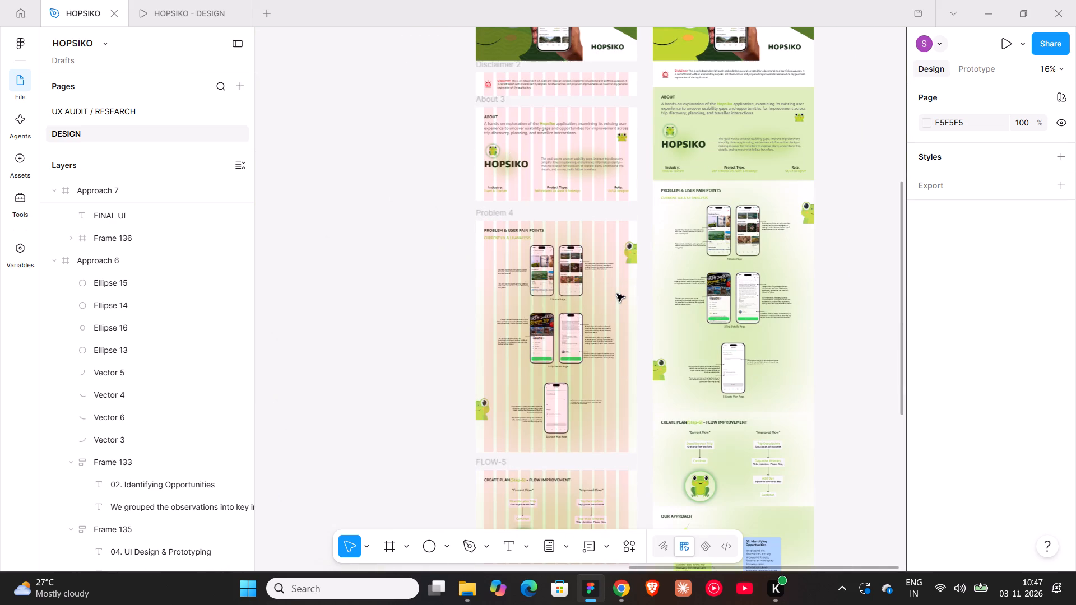
triple_click(558, 435)
ctrl+scroll(558, 435, up, 7)
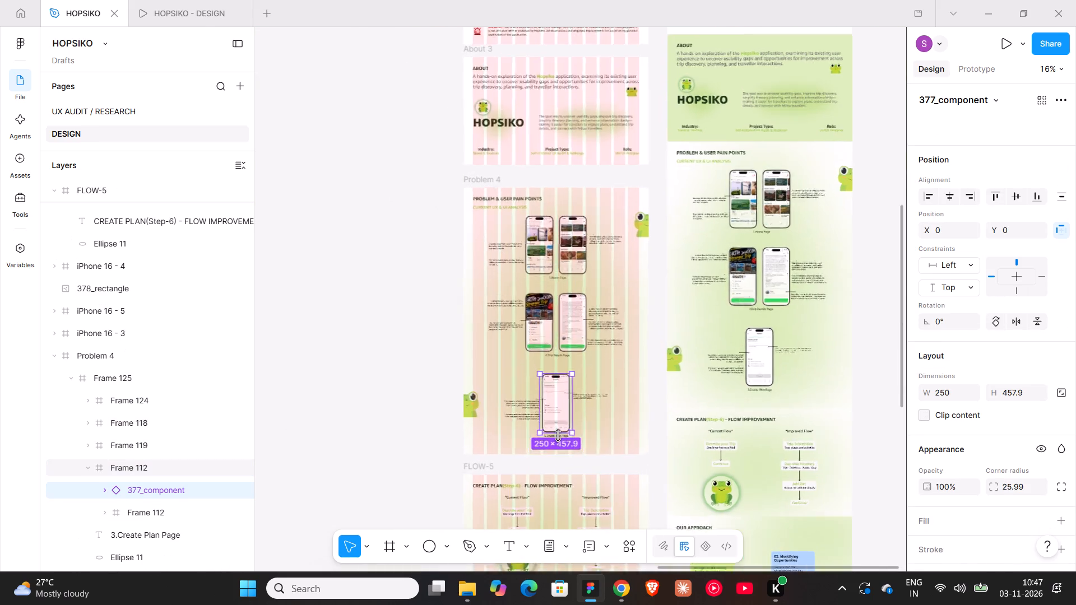
ctrl+scroll(558, 435, up, 12)
scroll(558, 435, down, 4)
double_click(585, 362)
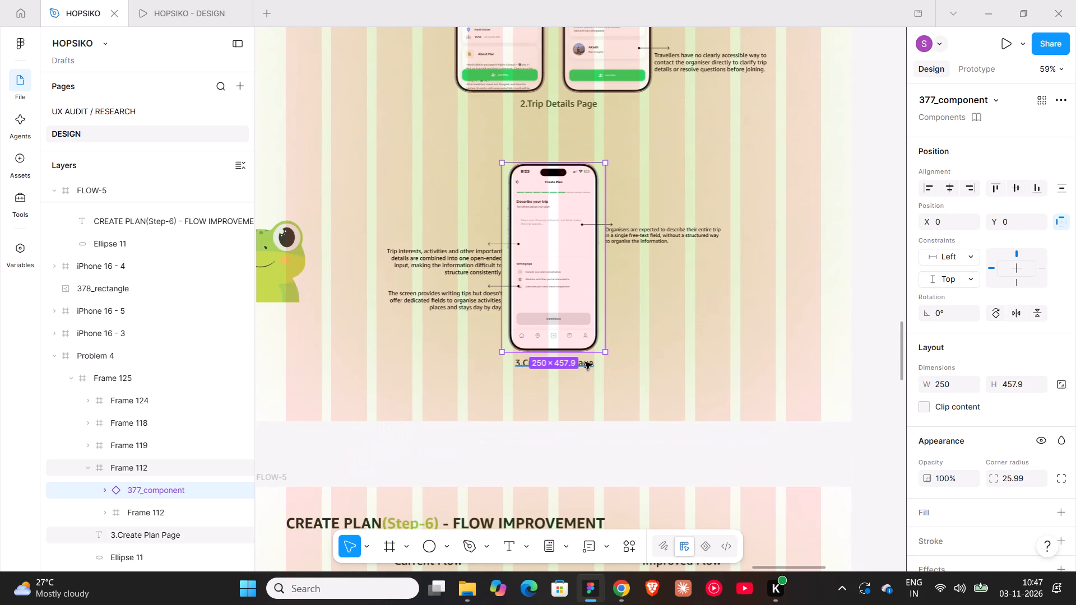
click(622, 370)
key(ctrl+c)
Paste the caption into Approach 7 and centre it horizontally below the phone mockup at Y 618.
scroll(622, 370, down, 20)
scroll(622, 370, down, 4)
ctrl+scroll(622, 370, up, 9)
right_click(623, 370)
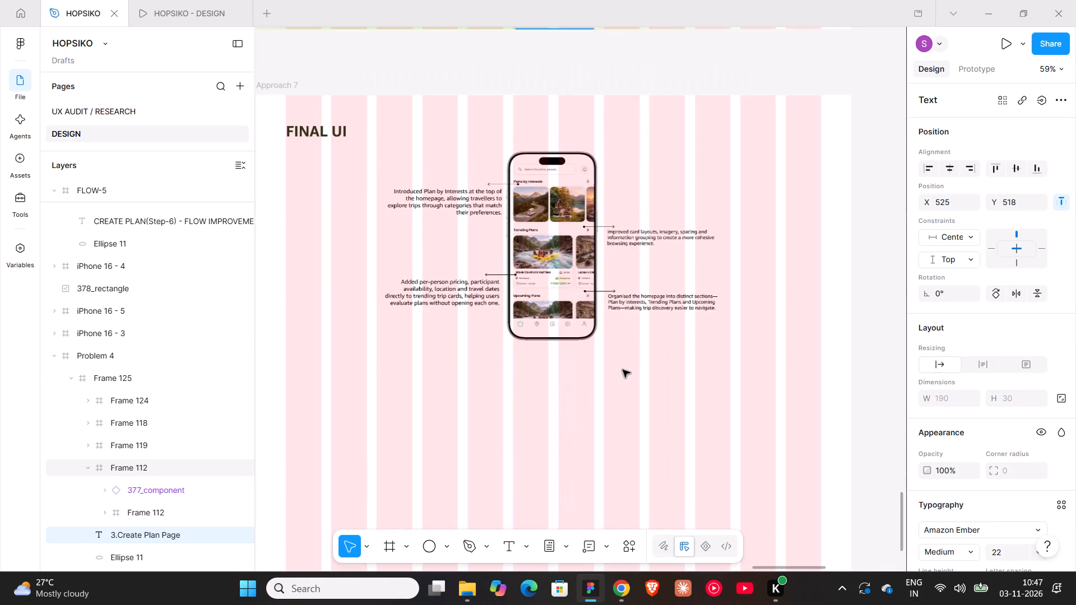
click(665, 103)
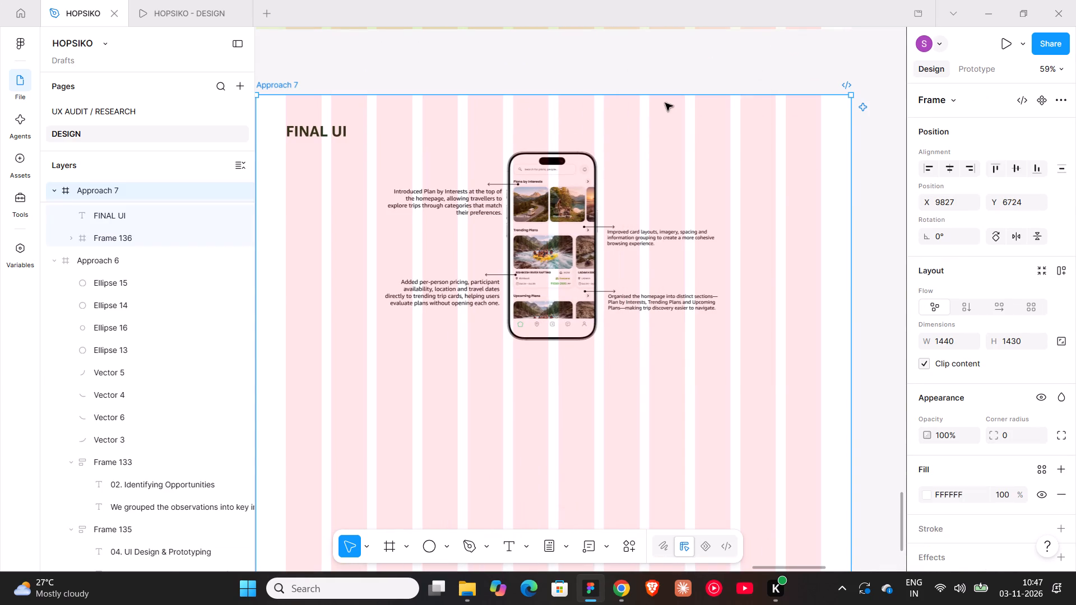
drag(670, 374, 560, 356)
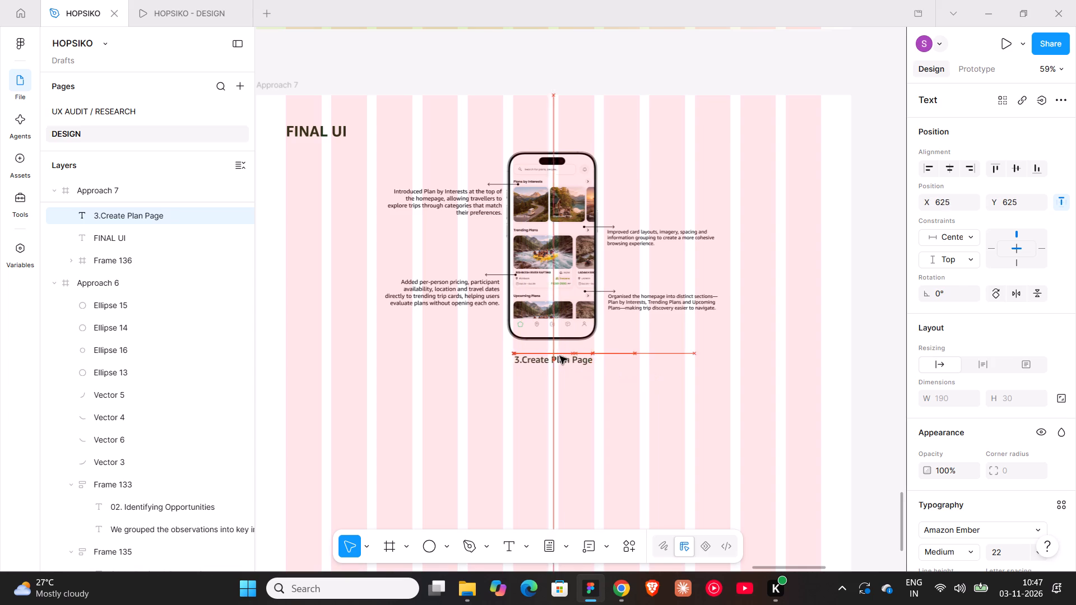
drag(560, 356, 560, 355)
click(954, 164)
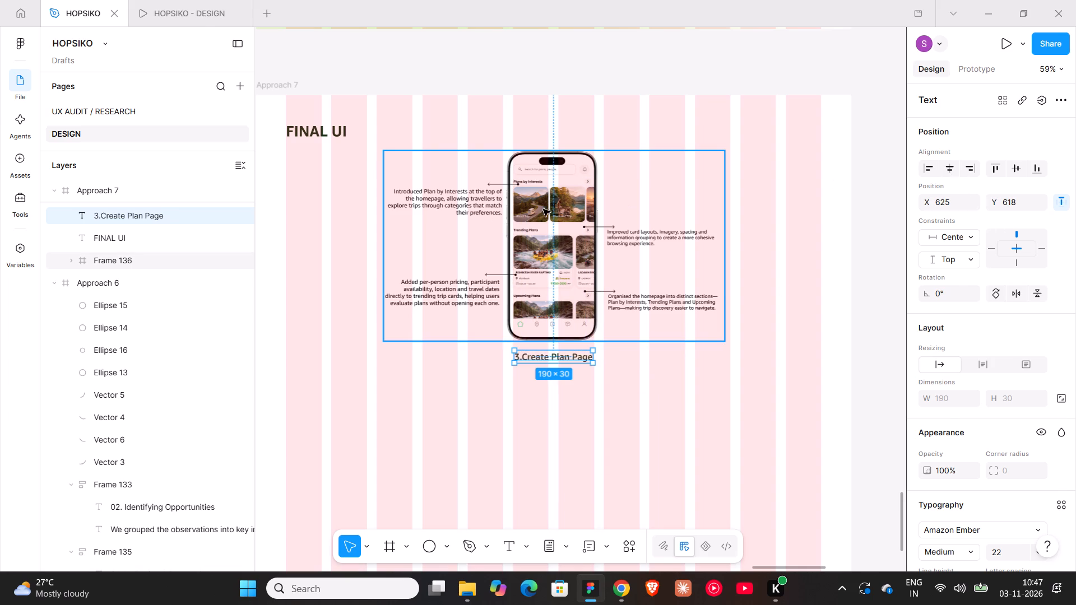
Centre the annotated Home Screen frame horizontally within Approach 7.
click(543, 209)
click(950, 166)
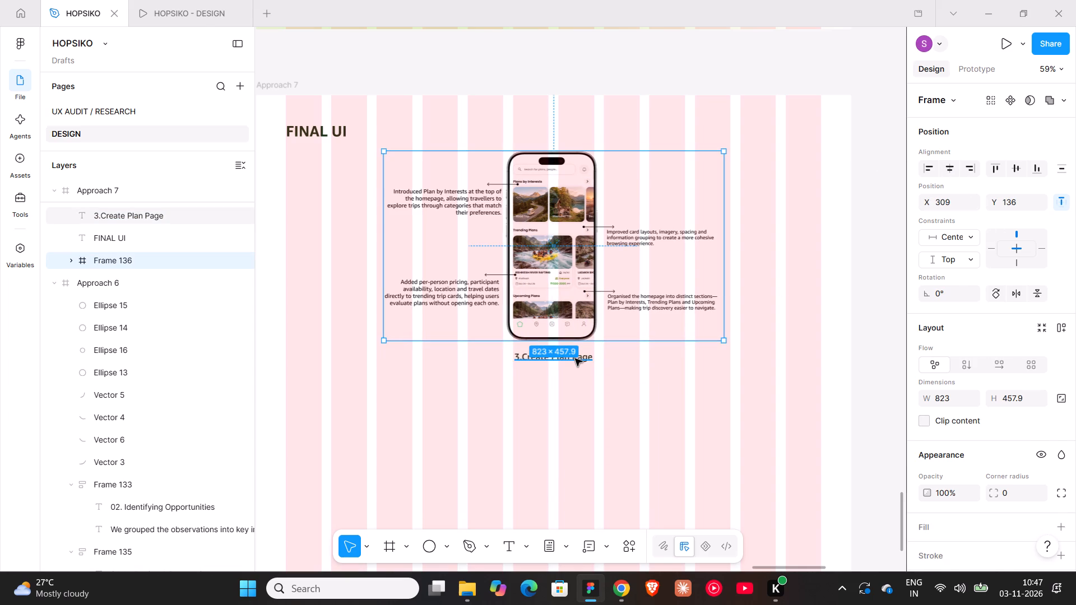
Compare the pasted caption's placement and text styling in Approach 7 with the mockup captions in Problem 4.
click(575, 359)
scroll(558, 364, up, 10)
scroll(558, 364, down, 7)
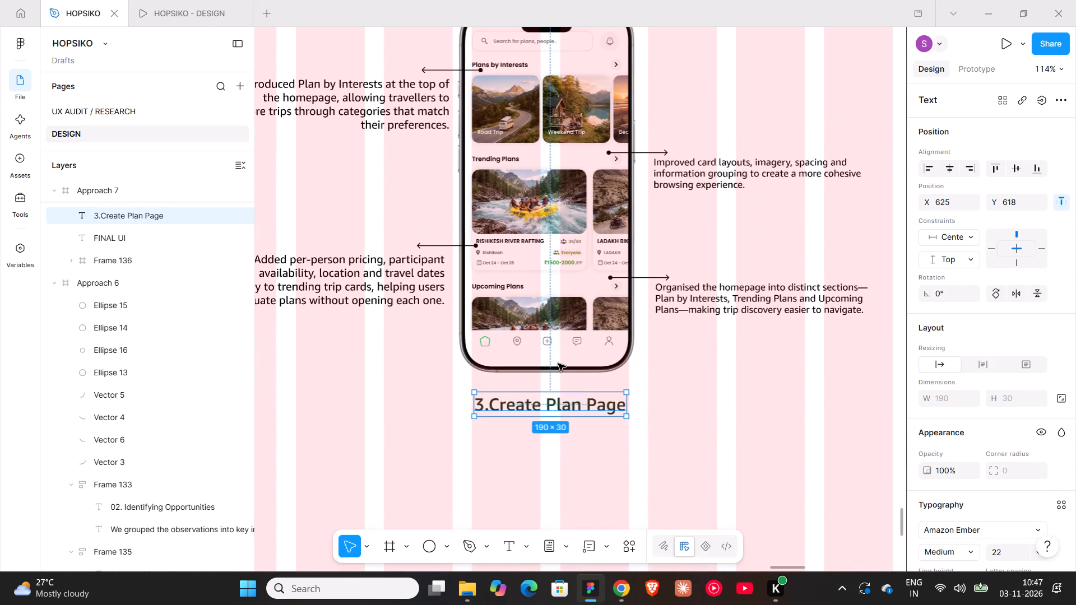
scroll(558, 364, down, 3)
ctrl+scroll(558, 364, up, 8)
ctrl+scroll(558, 364, down, 17)
scroll(558, 365, up, 2)
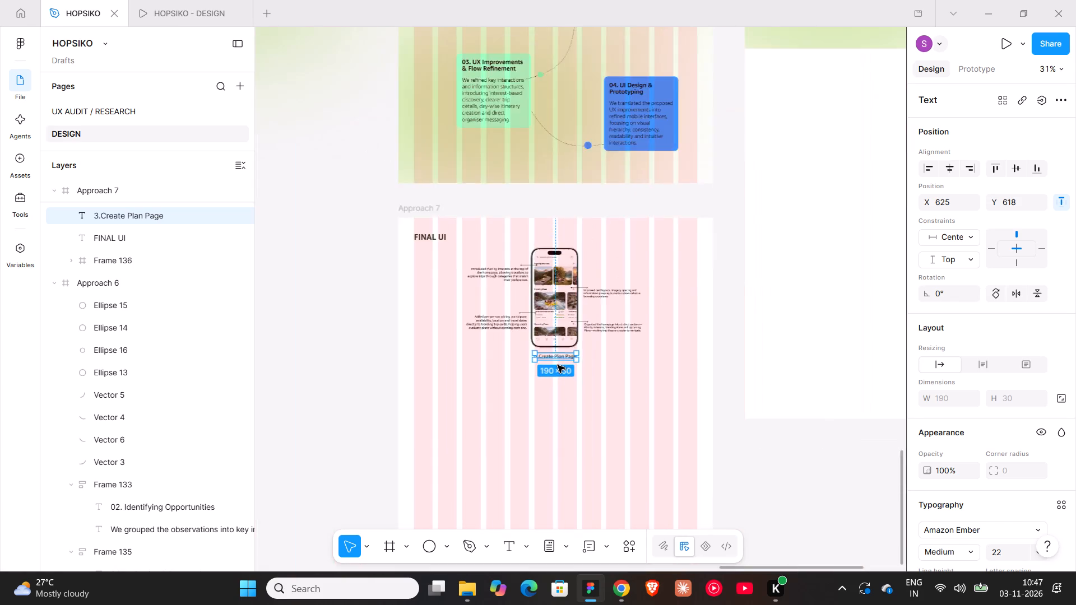
scroll(558, 365, up, 17)
ctrl+scroll(558, 365, up, 11)
scroll(558, 365, down, 3)
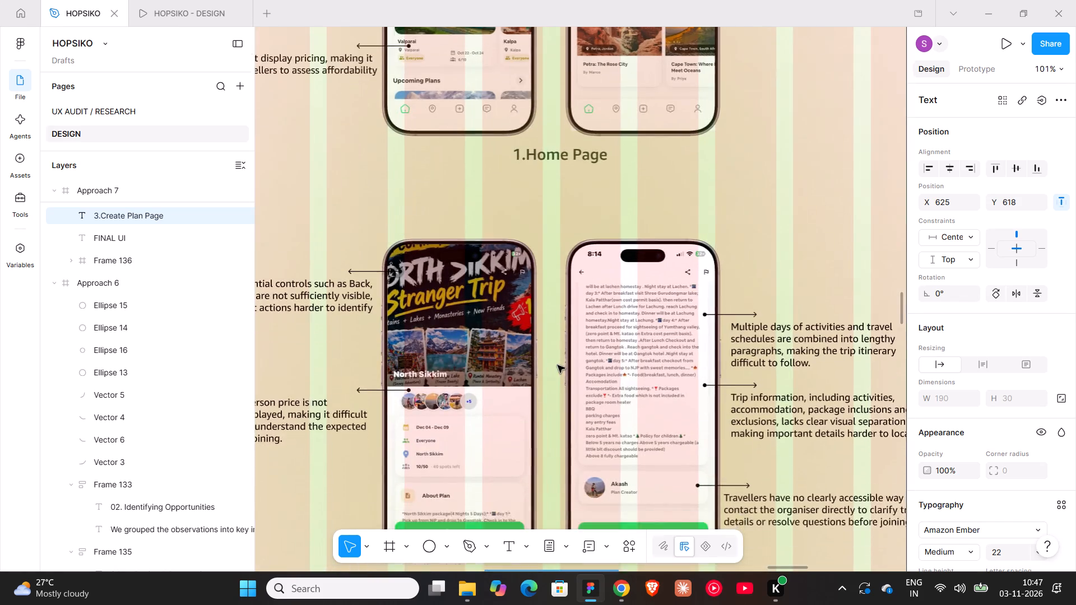
scroll(558, 365, down, 3)
ctrl+scroll(558, 365, down, 4)
triple_click(551, 312)
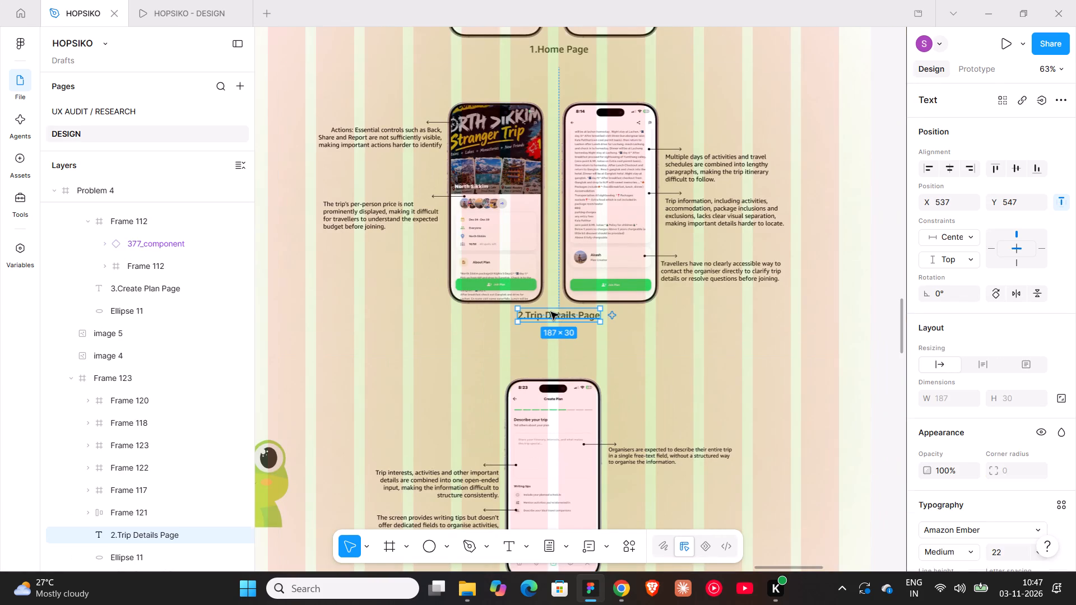
scroll(1058, 461, down, 5)
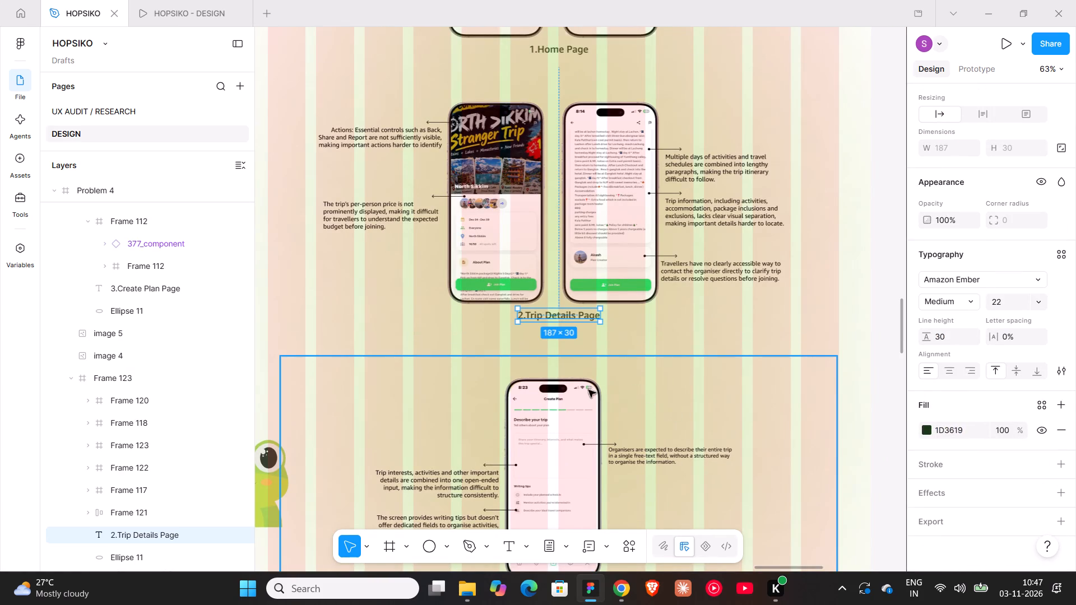
scroll(542, 371, down, 2)
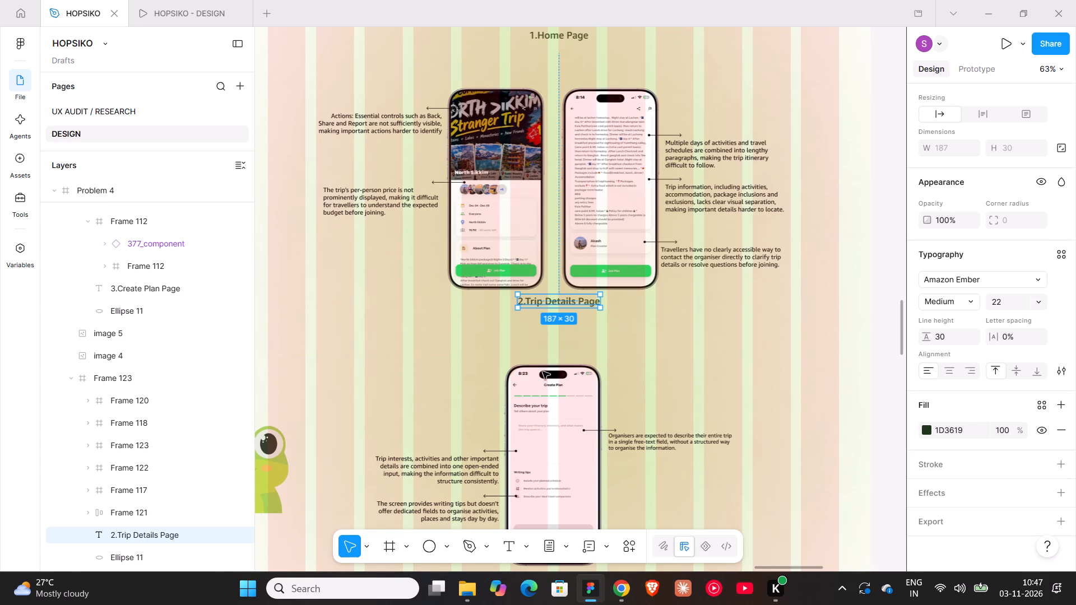
scroll(542, 371, down, 14)
scroll(542, 371, down, 16)
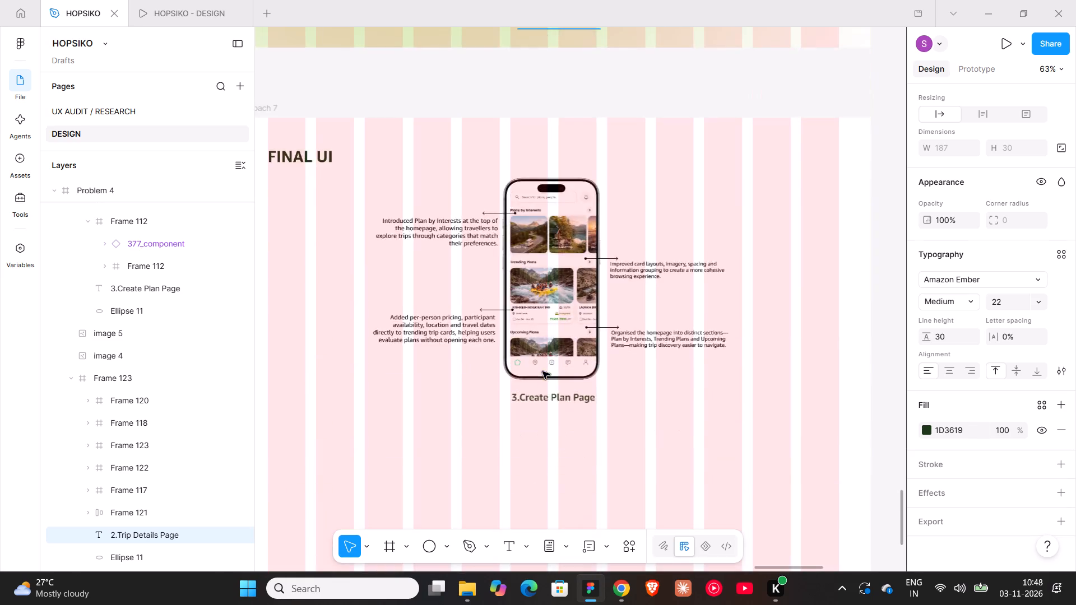
scroll(542, 371, down, 5)
scroll(542, 371, up, 16)
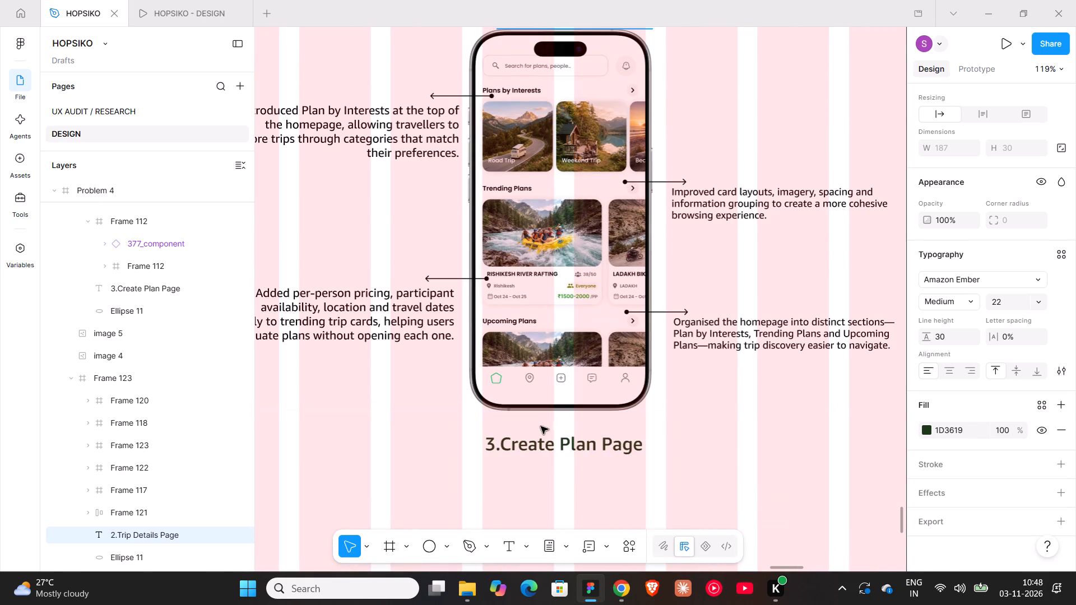
Replace the pasted caption text below the Approach 7 phone mockup with "1.HOME PAGE".
double_click(535, 436)
click(507, 437)
drag(500, 437, 643, 458)
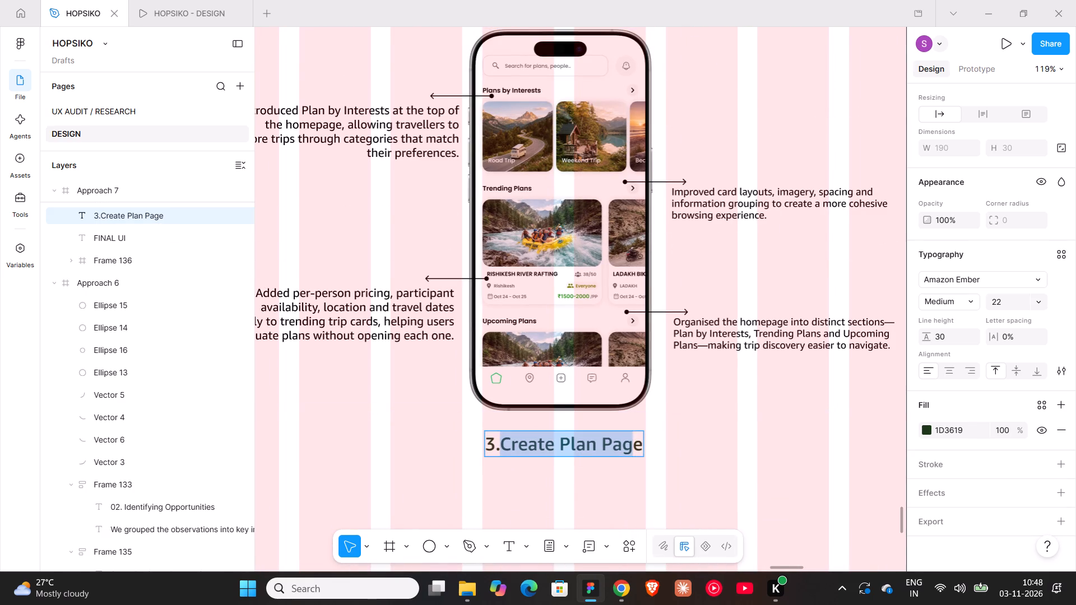
drag(643, 458, 671, 463)
key(BackSpace)
key(BackSpace)
key(BackSpace)
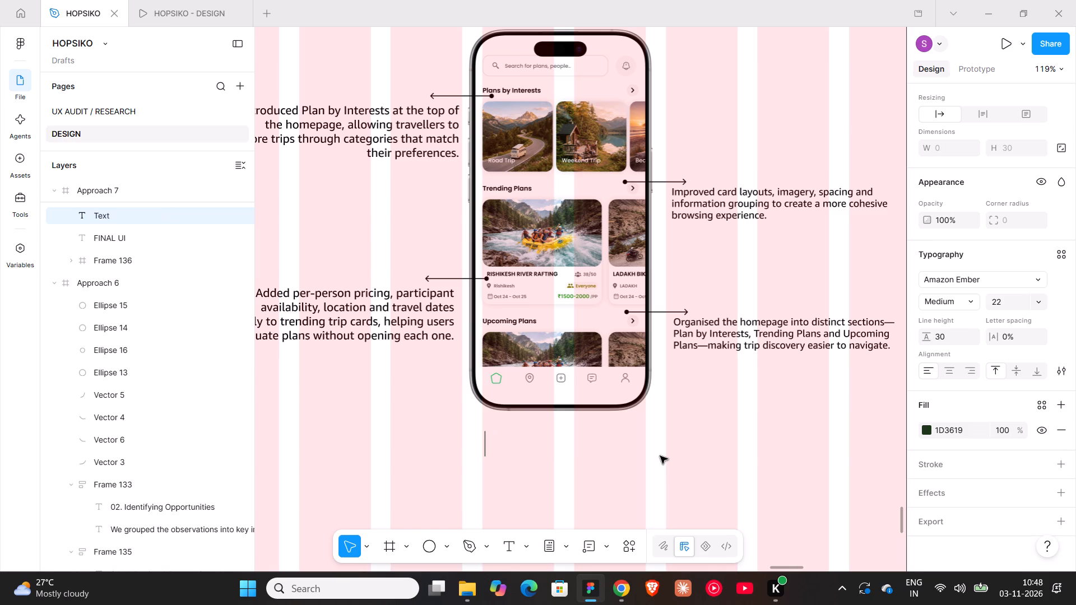
text(1.Ho)
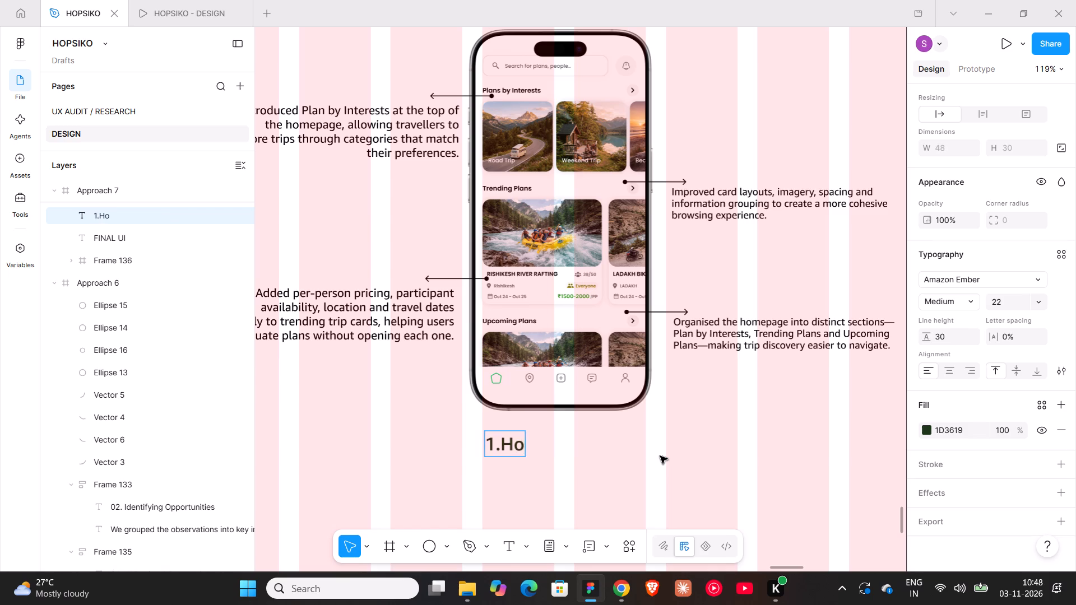
key(BackSpace)
text(OME PAGE)
Change the Approach 7 caption to "1.Home Page", matching the capitalisation of the captions in Problem 4.
ctrl+scroll(660, 456, down, 9)
ctrl+scroll(660, 456, up, 10)
scroll(660, 456, up, 10)
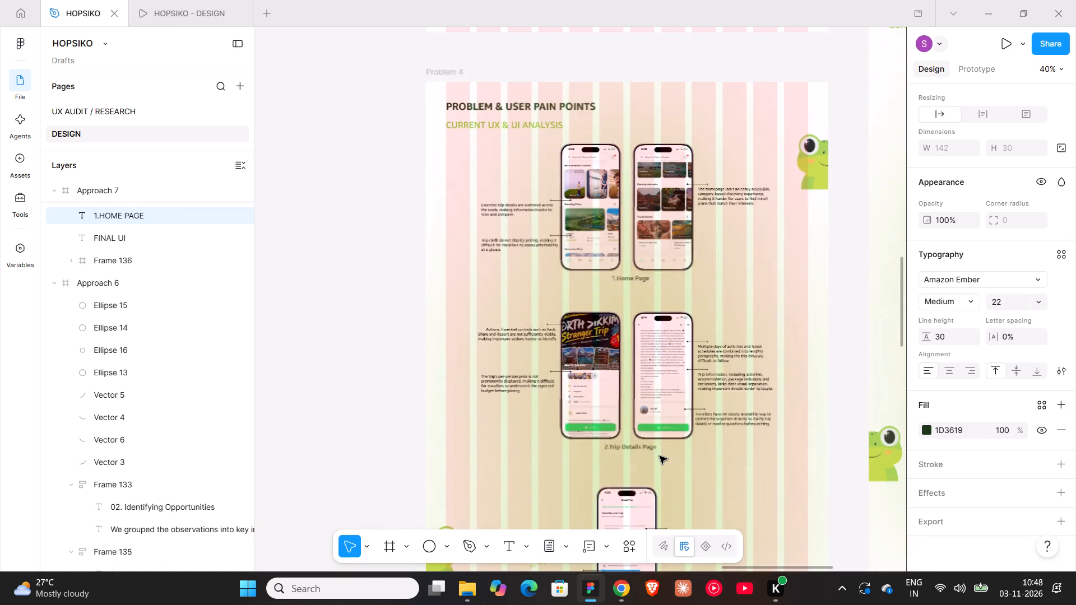
scroll(660, 456, down, 18)
ctrl+scroll(660, 456, up, 3)
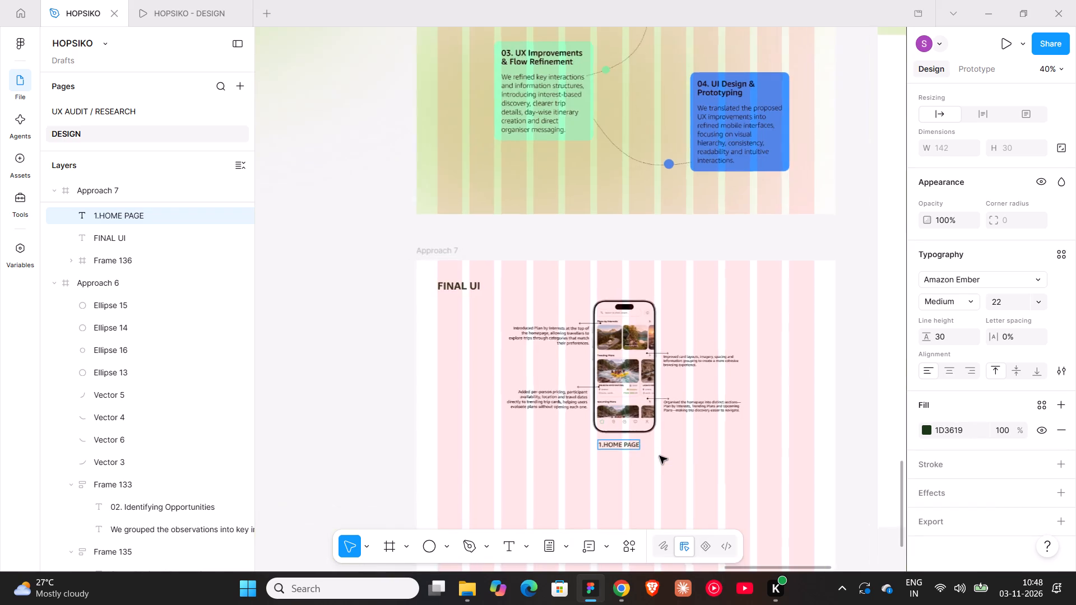
ctrl+scroll(660, 456, up, 6)
key(BackSpace)
key(BackSpace)
key(BackSpace)
key(BackSpace)
key(BackSpace)
key(BackSpace)
key(BackSpace)
key(BackSpace)
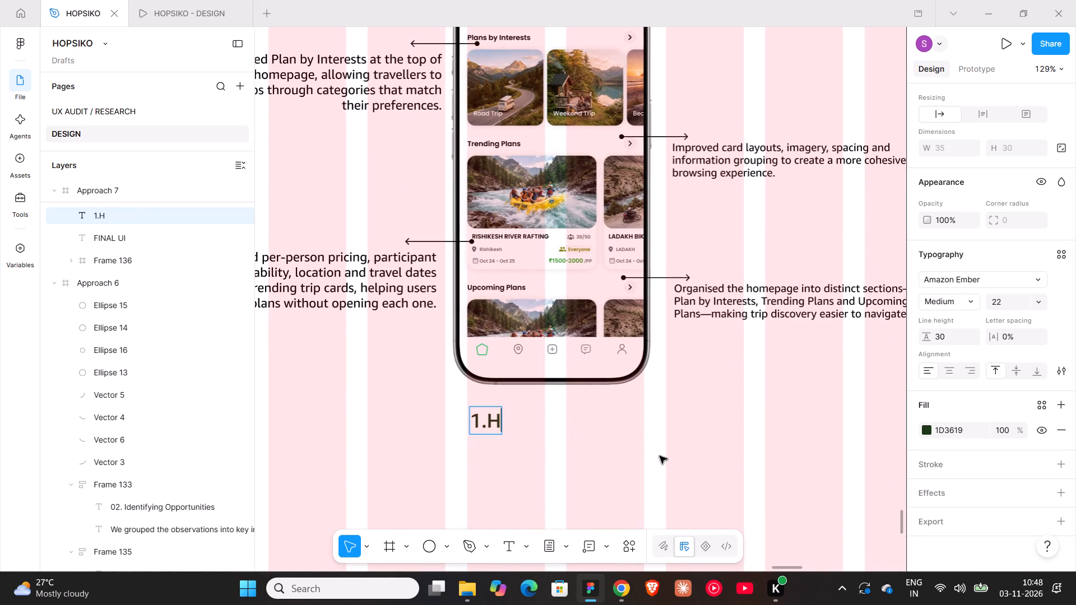
text(ome Page)
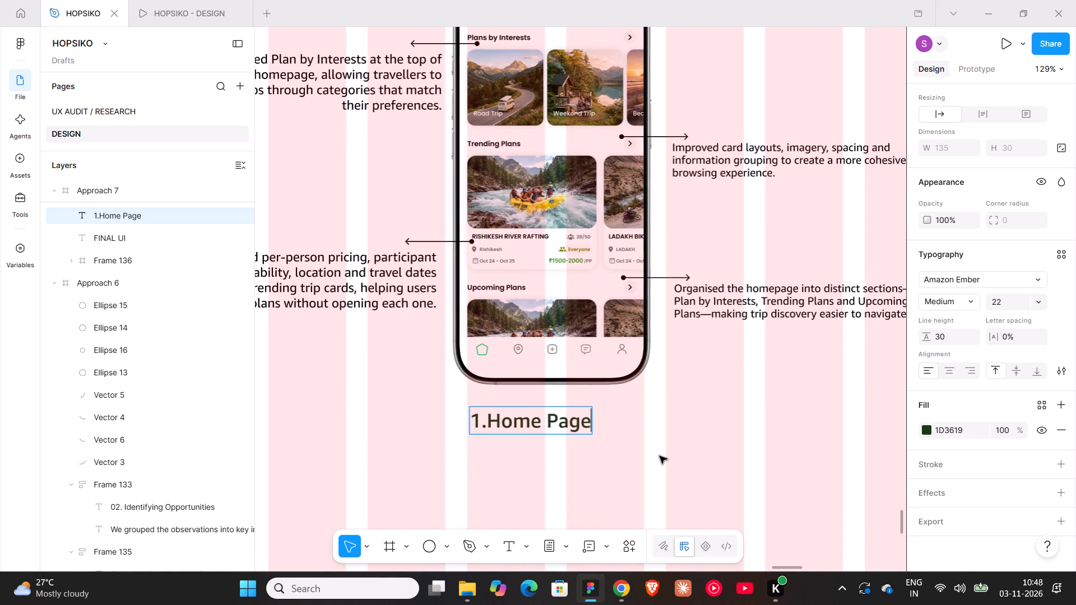
click(661, 457)
Centre the "1.Home Page" caption horizontally within Approach 7.
scroll(1055, 146, up, 8)
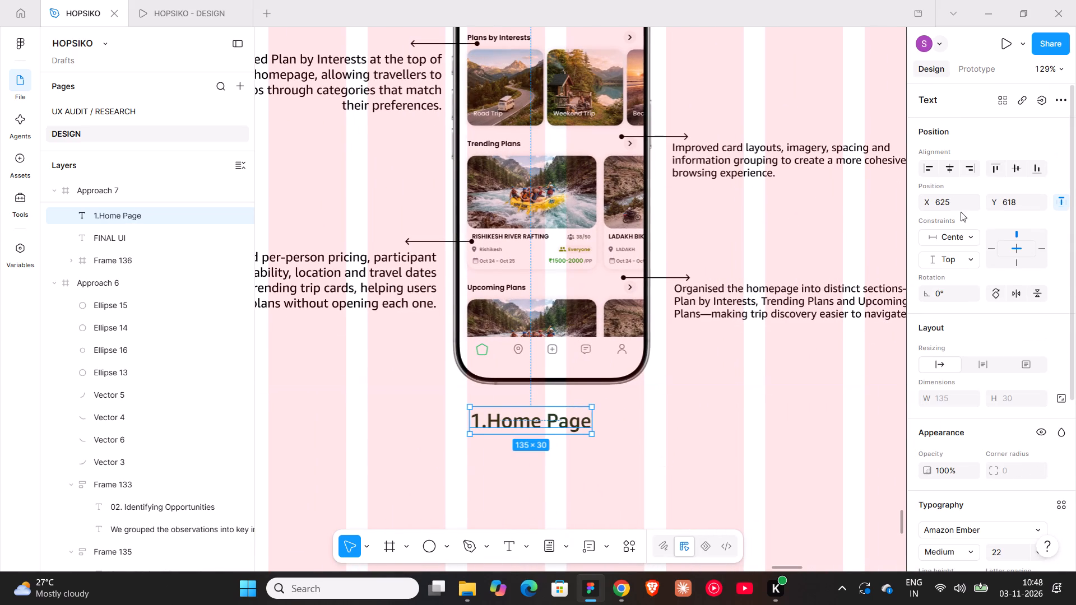
click(949, 176)
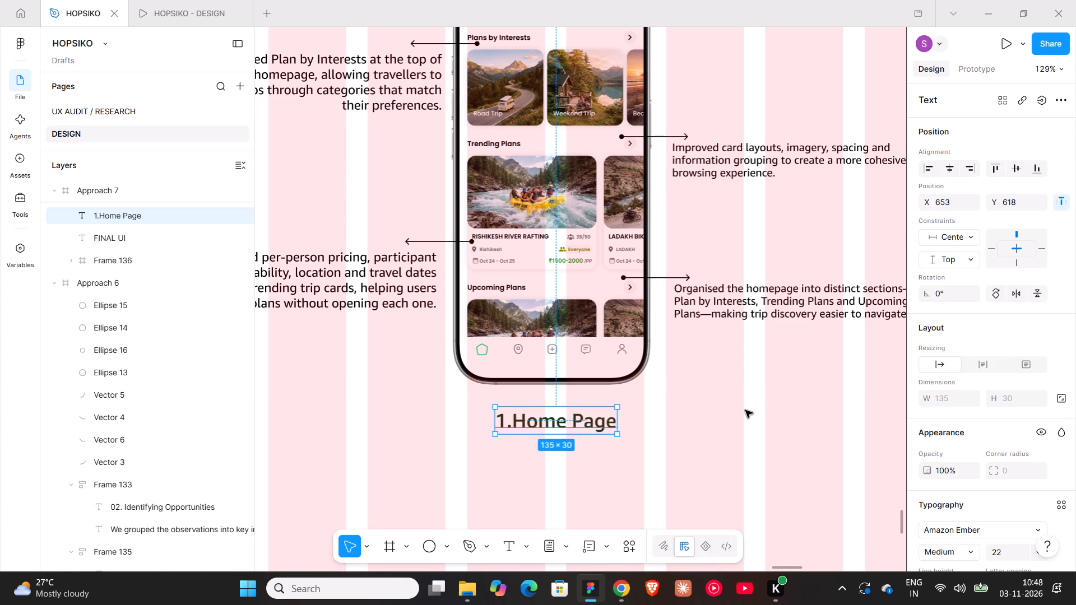
click(745, 410)
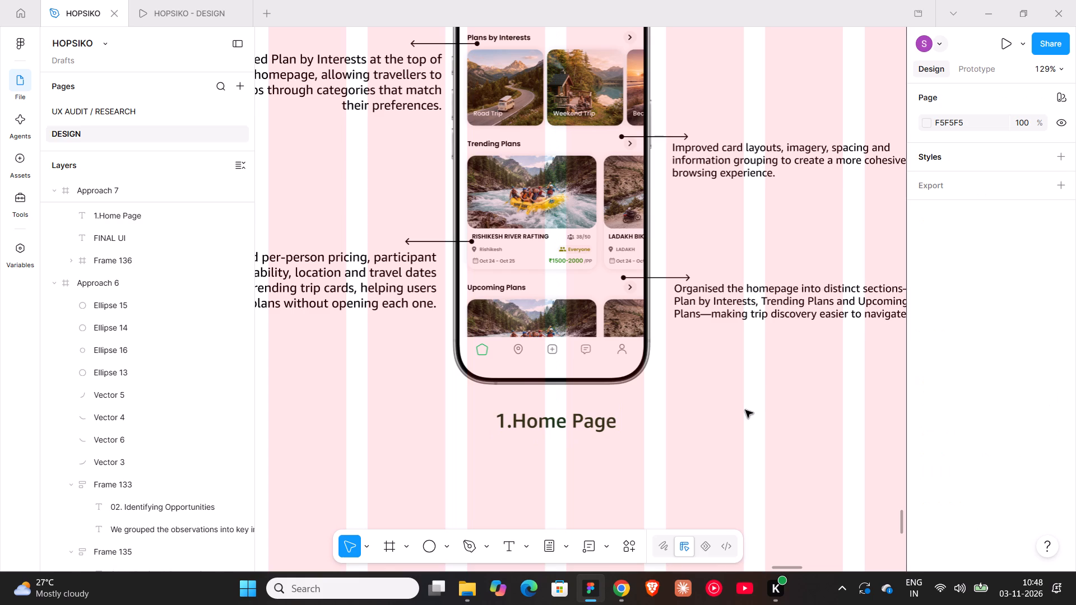
Duplicate the blurred green ellipse from the canvas into Approach 7 at X 82, Y 123, and place it behind the Home Screen content.
ctrl+scroll(738, 330, down, 8)
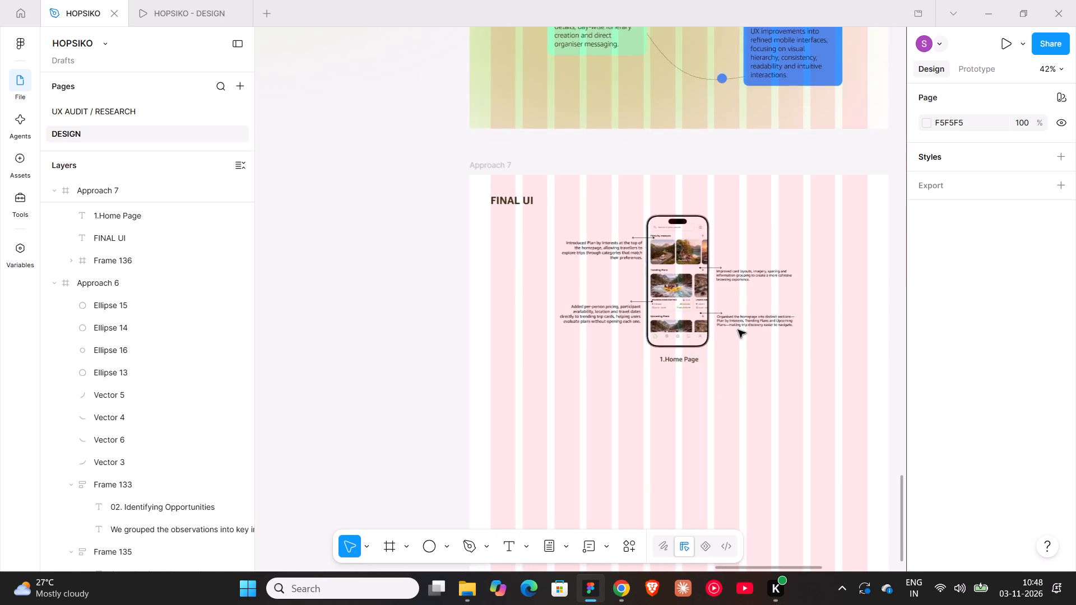
ctrl+scroll(738, 329, down, 5)
shift+scroll(738, 329, down, 3)
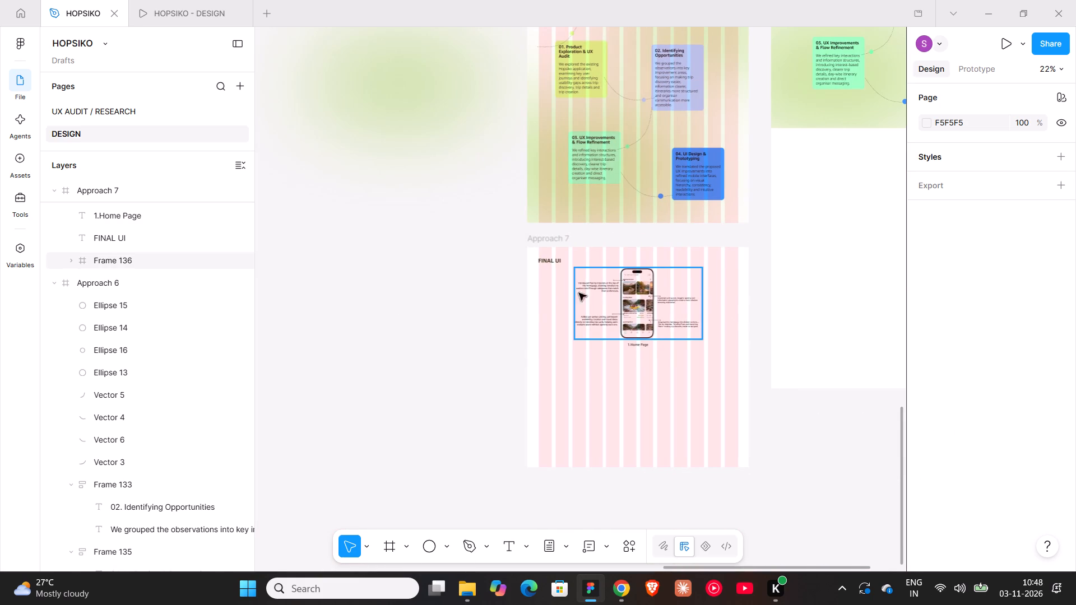
click(421, 82)
alt+drag(421, 82, 597, 274)
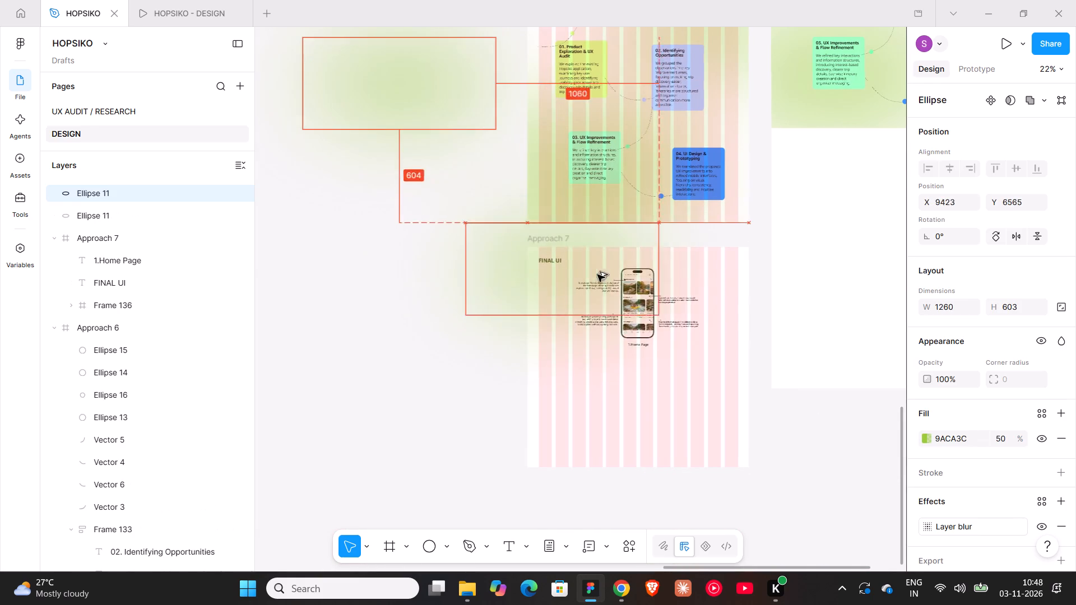
alt+drag(597, 274, 659, 311)
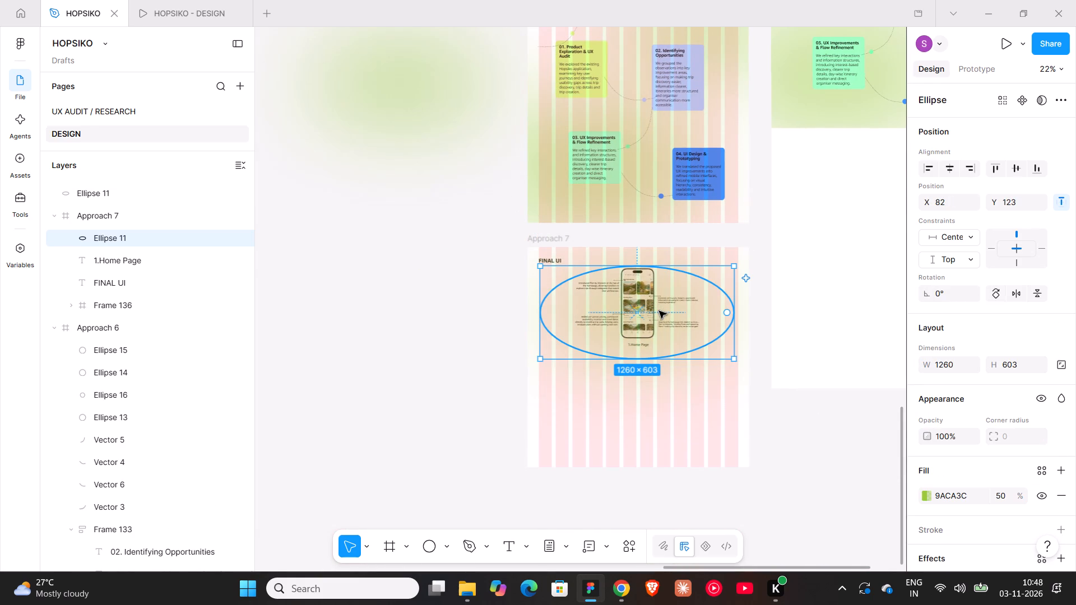
key(bracketleft)
click(753, 252)
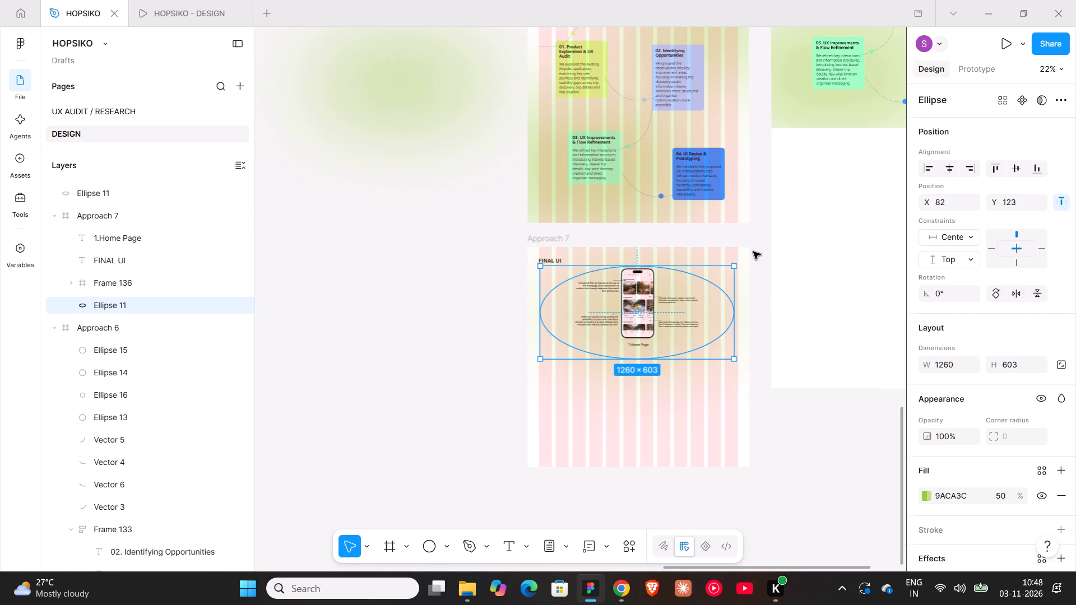
ctrl+scroll(672, 306, up, 8)
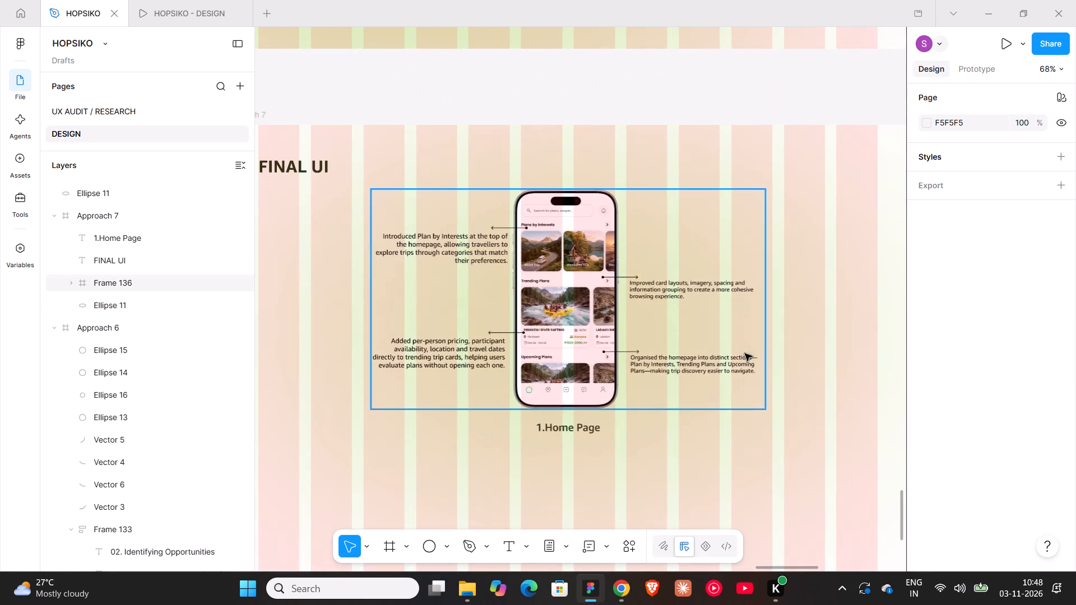
Extend the bottom edge of the annotated Home Screen frame in Approach 7 past the caption, making it 823 × 514.
click(789, 341)
drag(806, 331, 805, 298)
ctrl+scroll(805, 298, down, 6)
click(504, 341)
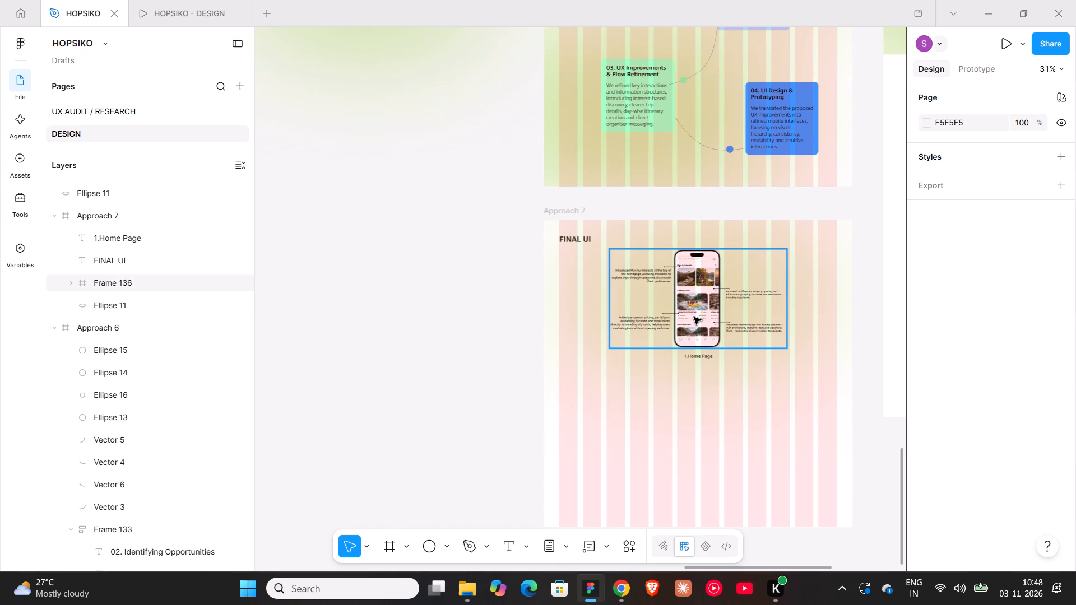
ctrl+scroll(694, 317, up, 8)
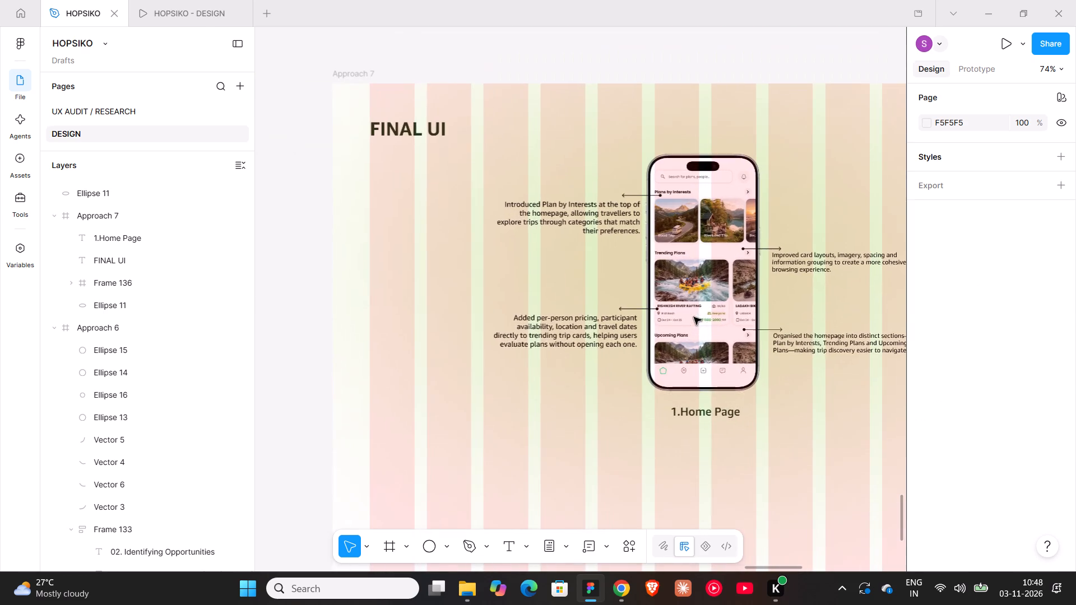
click(719, 318)
drag(699, 394, 699, 407)
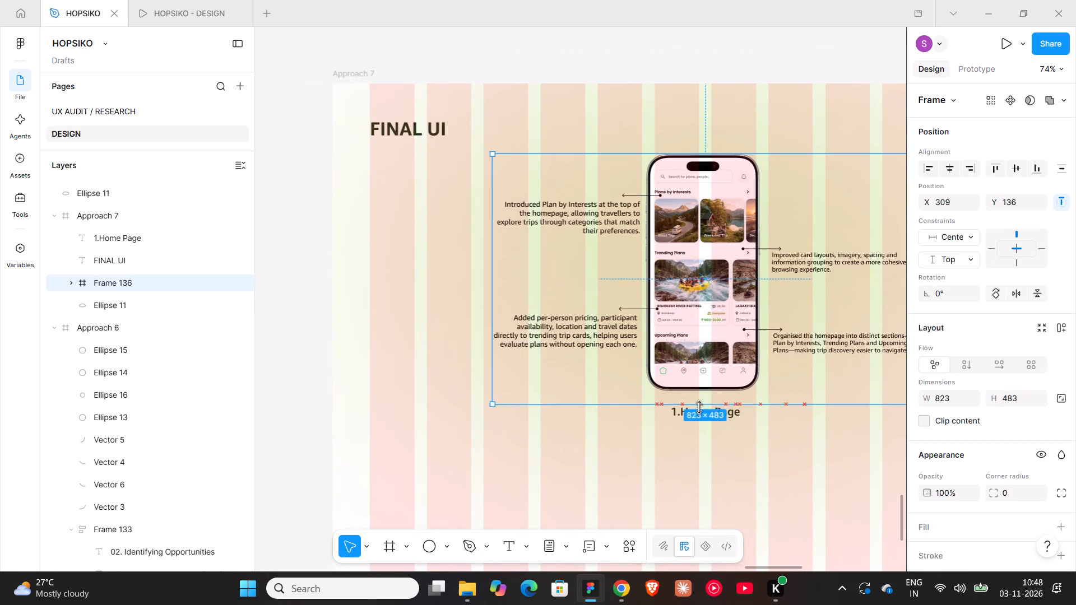
drag(699, 407, 699, 420)
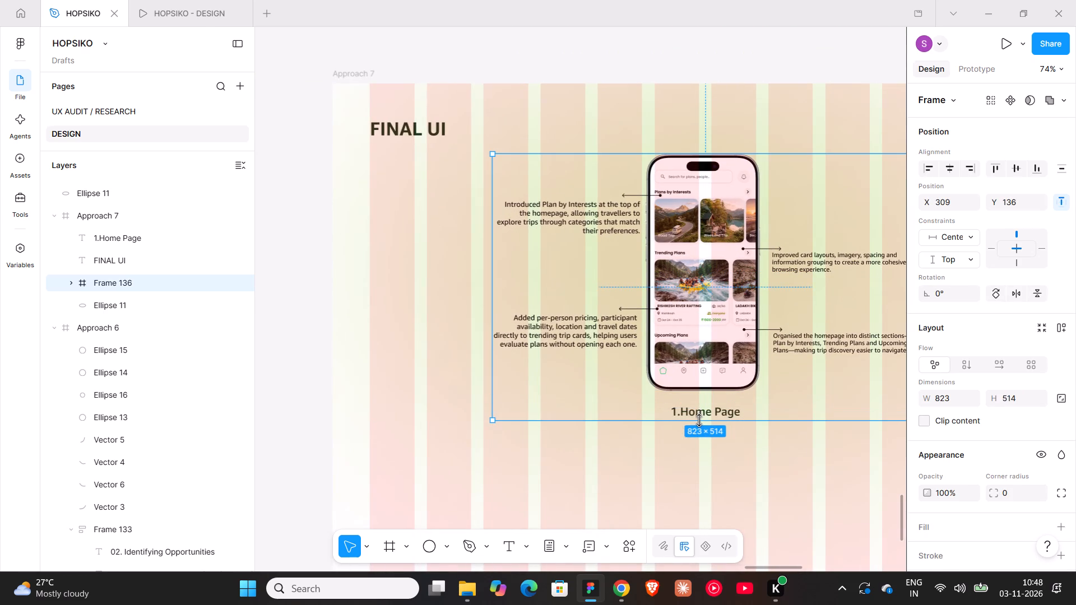
Extend the bottom edge of the Approach 7 frame downward to make room for another annotated screen.
ctrl+scroll(699, 420, down, 6)
shift+scroll(699, 420, down, 3)
scroll(699, 420, down, 6)
scroll(699, 420, up, 4)
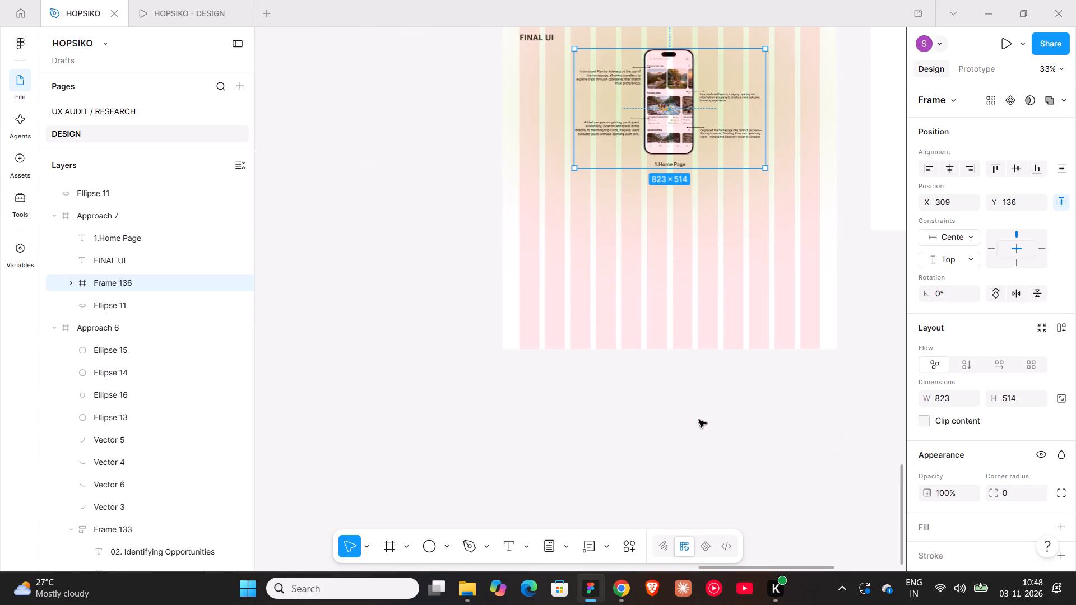
ctrl+scroll(634, 246, down, 5)
click(581, 166)
drag(661, 347, 656, 491)
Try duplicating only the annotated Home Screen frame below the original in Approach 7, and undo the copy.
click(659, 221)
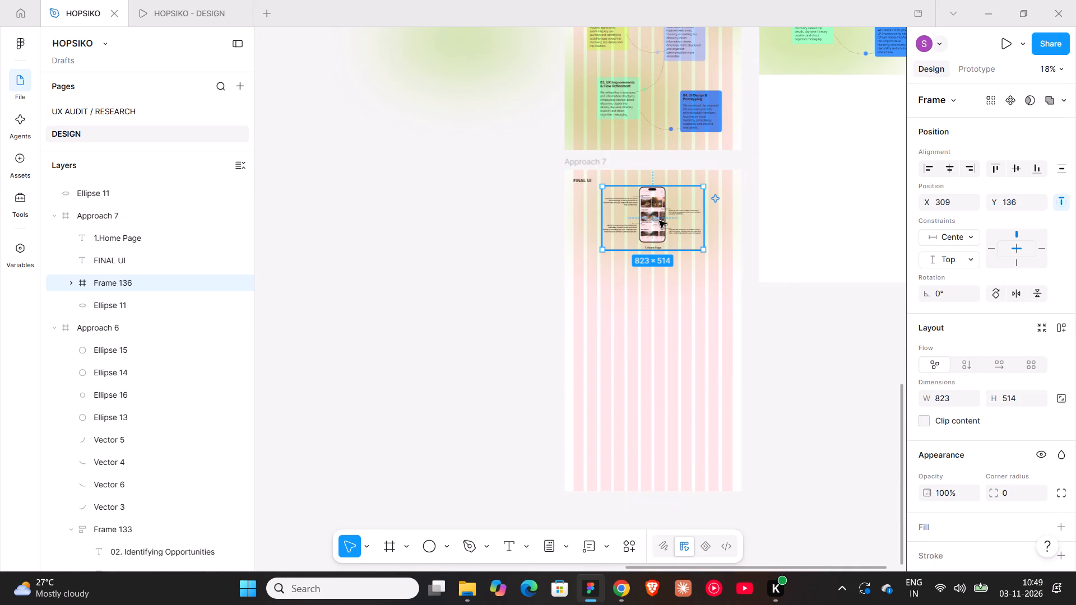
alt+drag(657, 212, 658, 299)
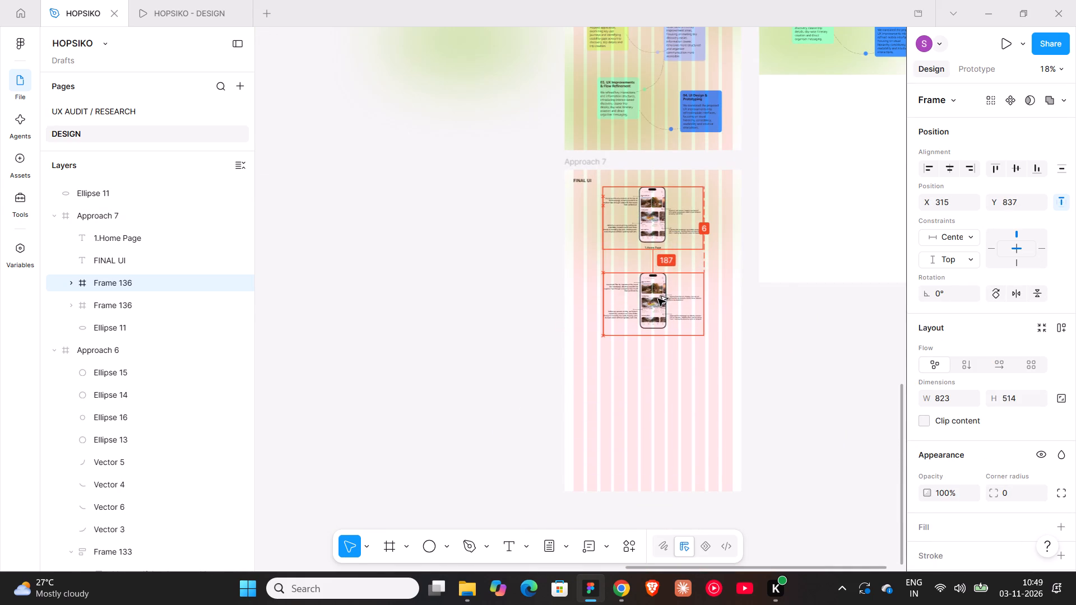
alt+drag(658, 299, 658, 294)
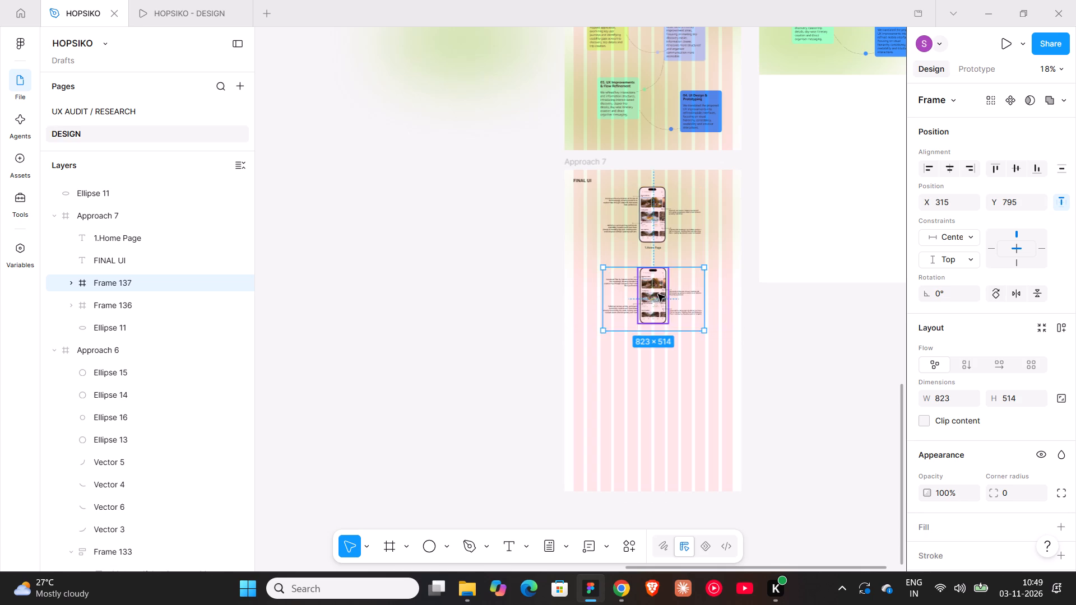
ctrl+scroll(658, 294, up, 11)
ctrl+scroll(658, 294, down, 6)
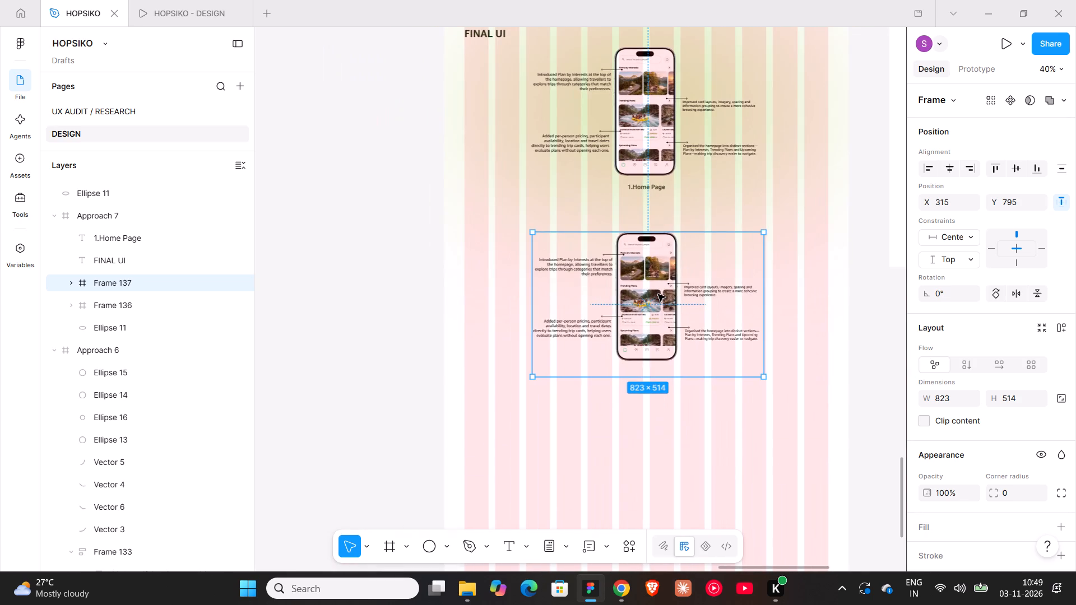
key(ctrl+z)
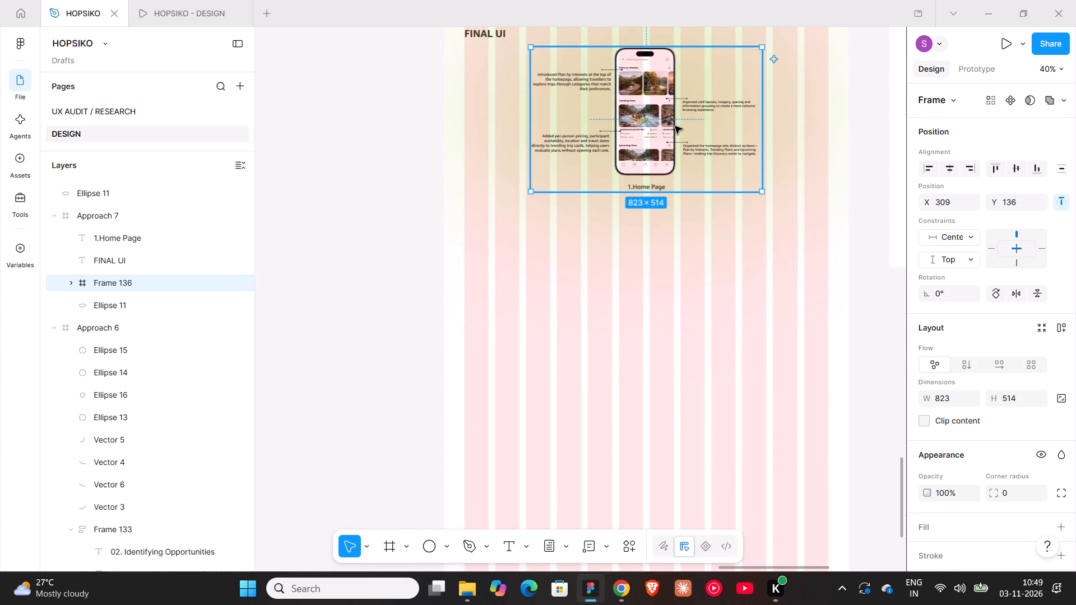
Duplicate the annotated Home Screen frame together with its green glow ellipse, placing the copies directly below and aligned with the originals.
shift+click(777, 99)
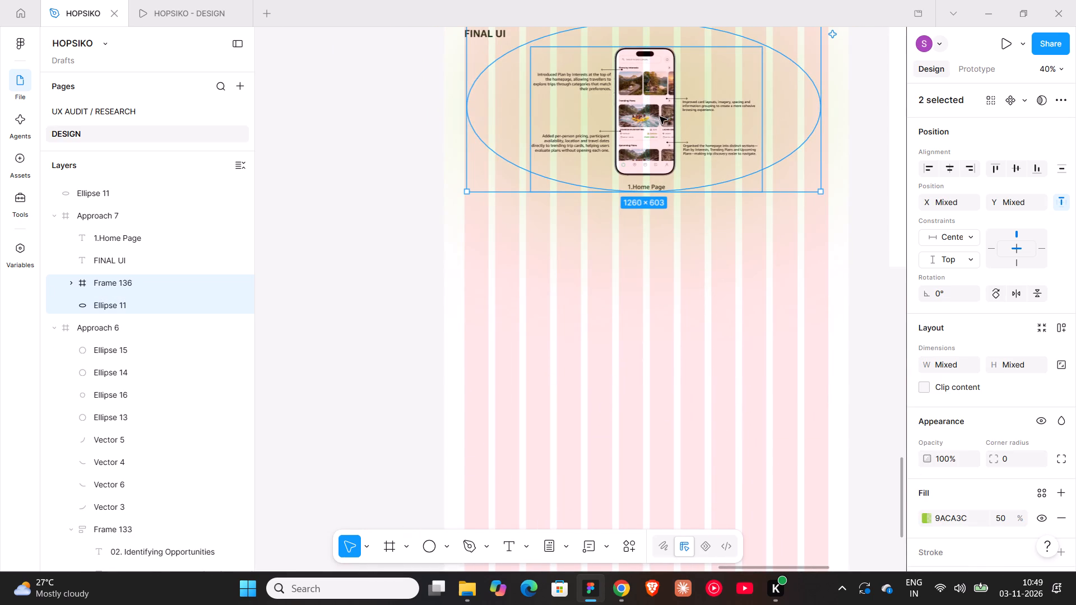
alt+drag(644, 107, 644, 299)
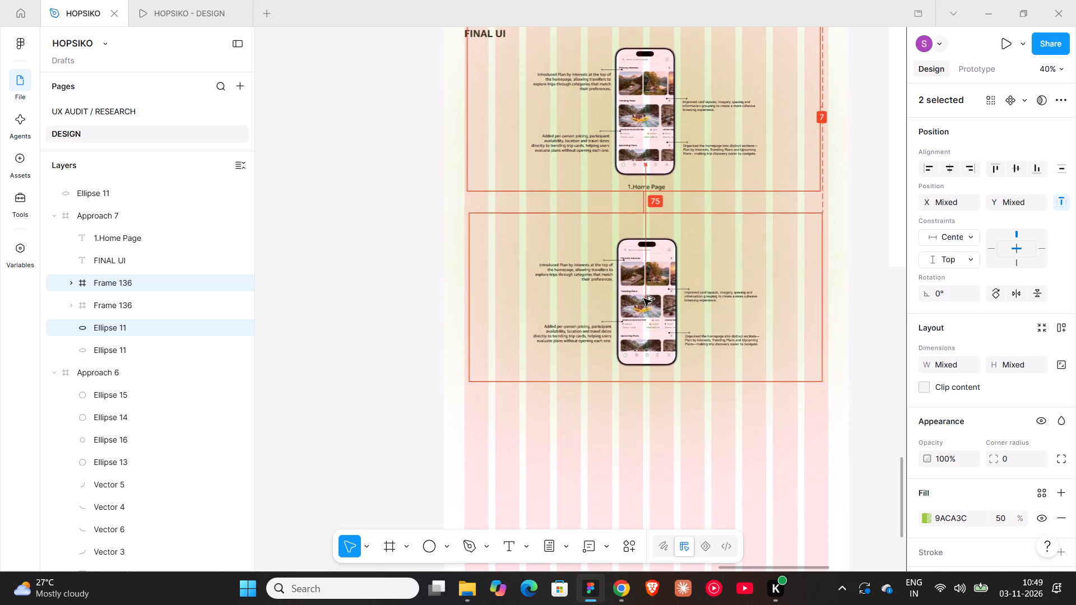
alt+drag(644, 299, 644, 300)
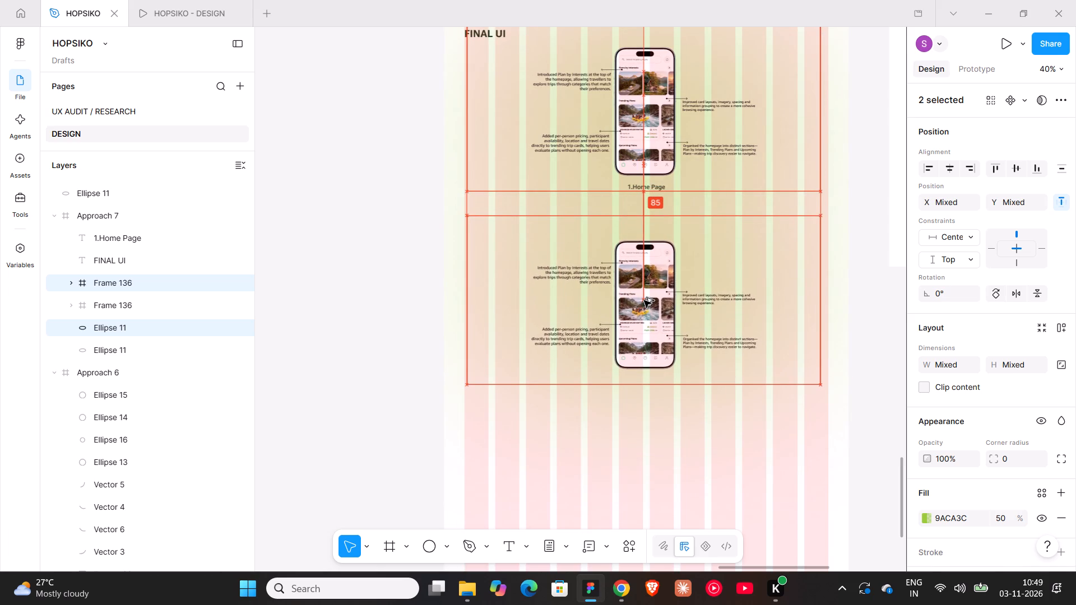
alt+drag(644, 300, 644, 297)
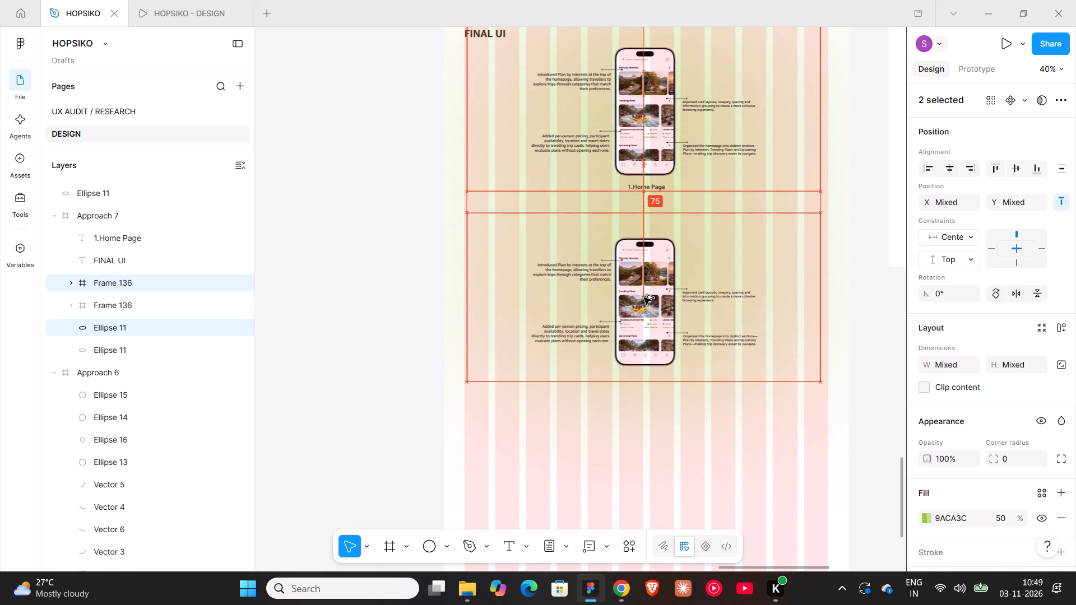
alt+drag(644, 297, 644, 299)
Examine the trip details, Create Plan and Trip Itinerary phone mockups on the canvas outside the case study.
scroll(644, 299, up, 10)
ctrl+scroll(644, 299, down, 8)
scroll(644, 299, up, 5)
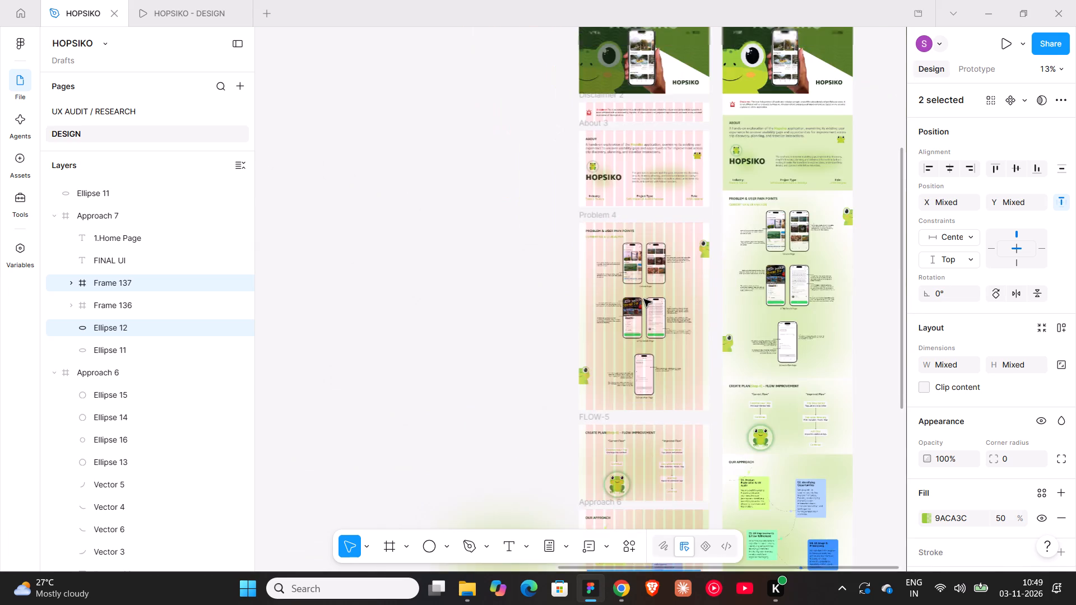
scroll(644, 299, up, 11)
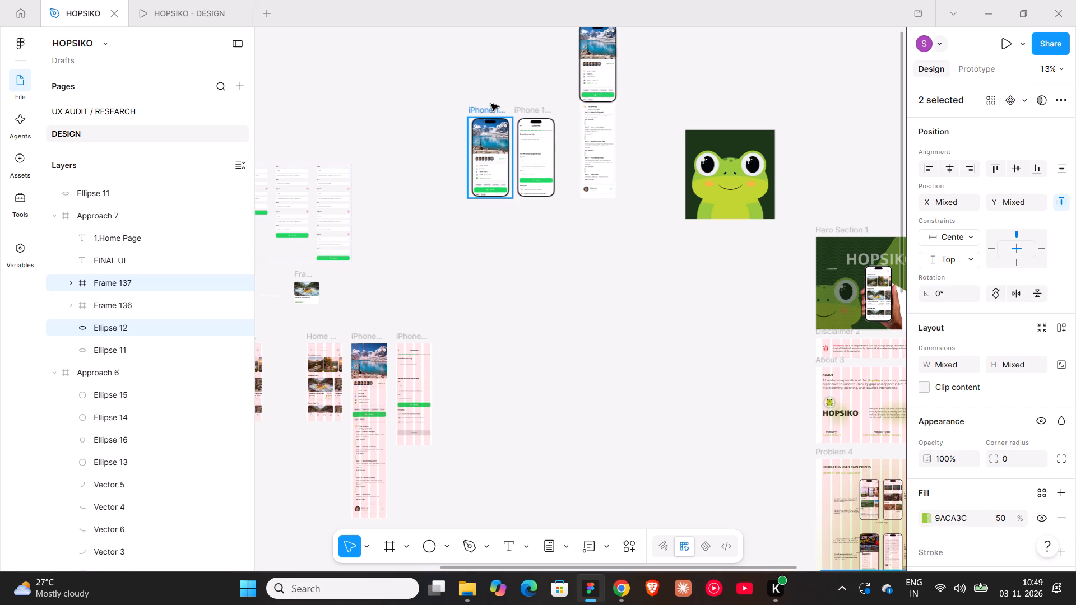
click(491, 104)
ctrl+scroll(491, 104, up, 9)
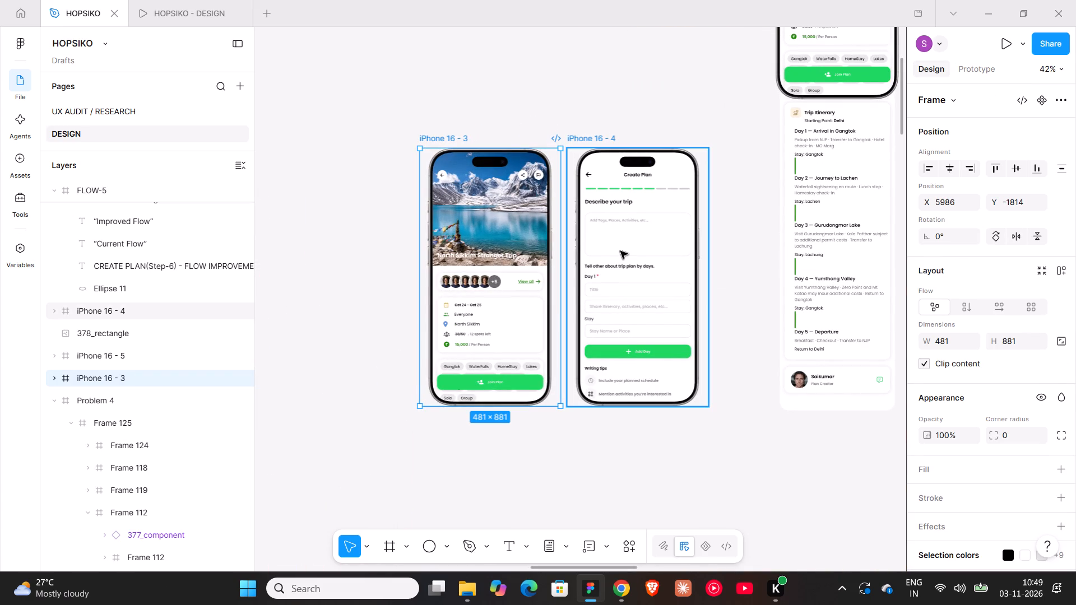
shift+scroll(620, 251, down, 6)
shift+scroll(620, 251, up, 1)
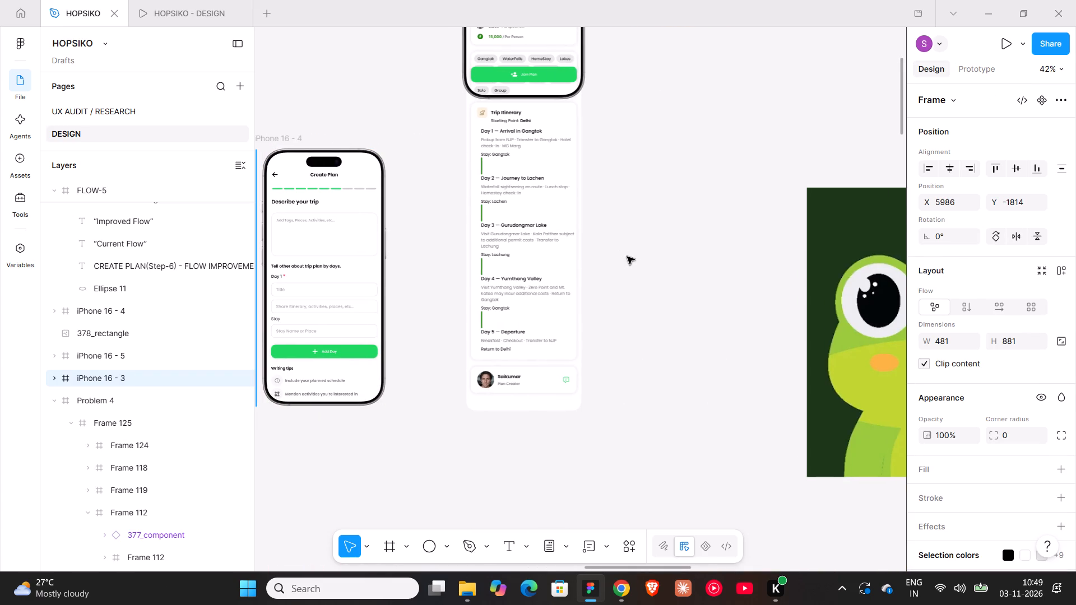
shift+scroll(677, 261, up, 7)
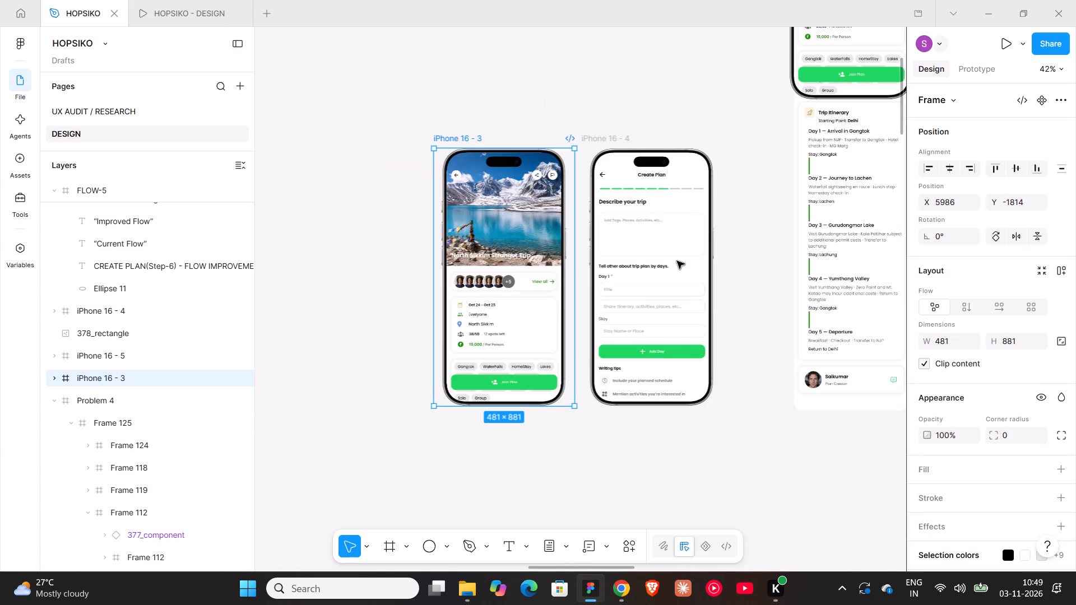
shift+scroll(677, 261, down, 6)
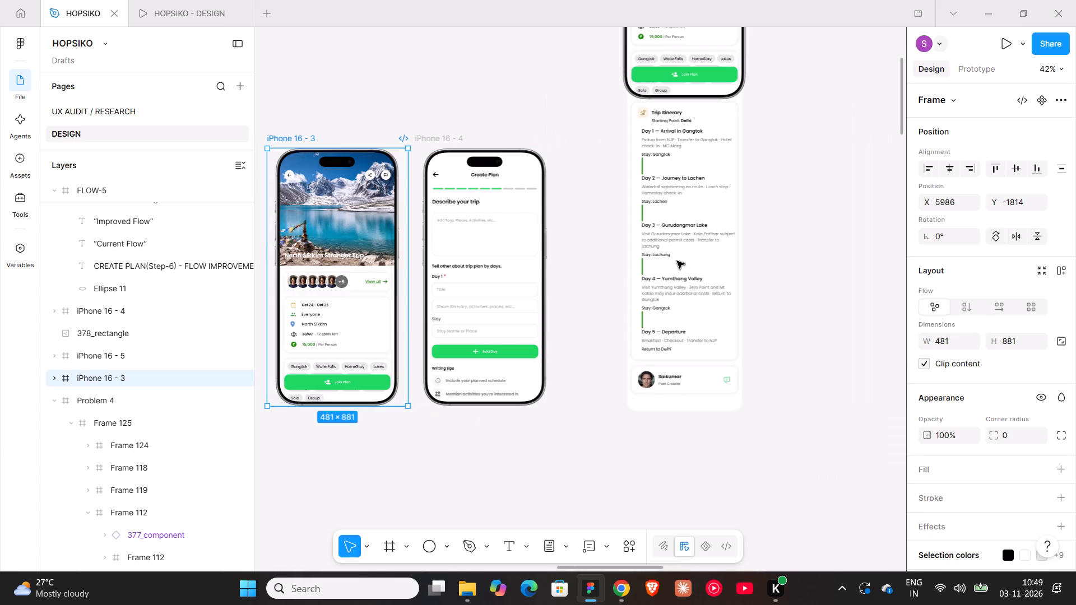
ctrl+scroll(677, 261, down, 5)
Search the recent files for "amazon" and open the AMAZON REDESIGN file.
click(20, 8)
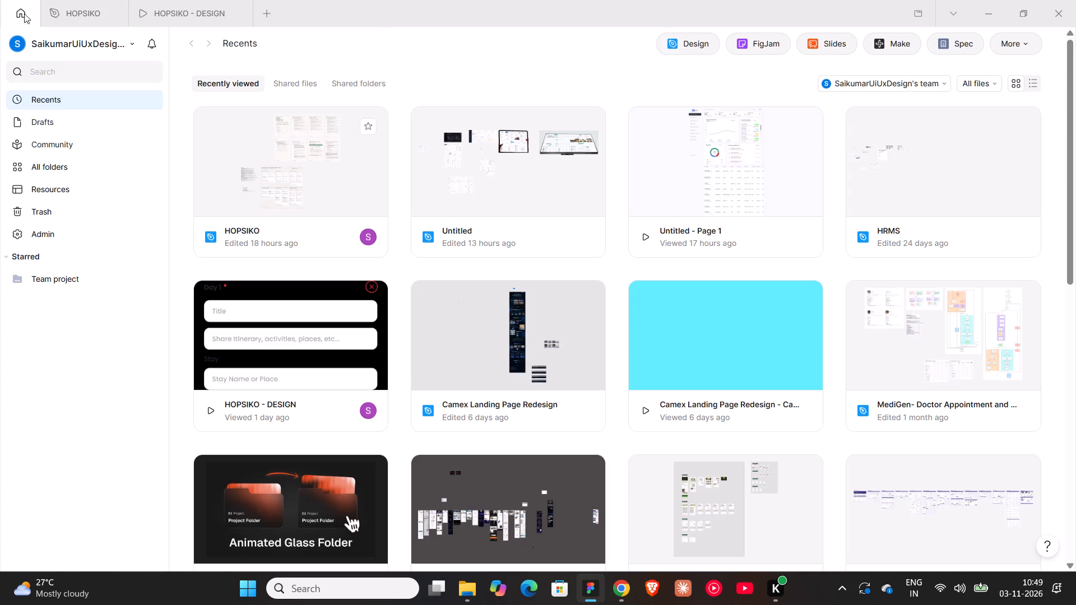
click(73, 77)
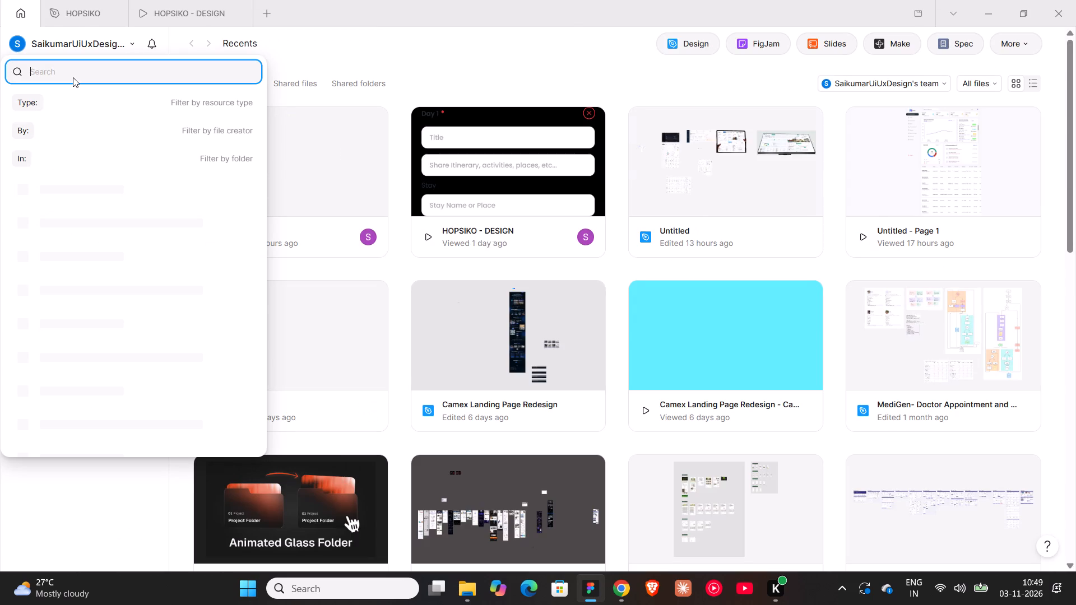
text(amazon)
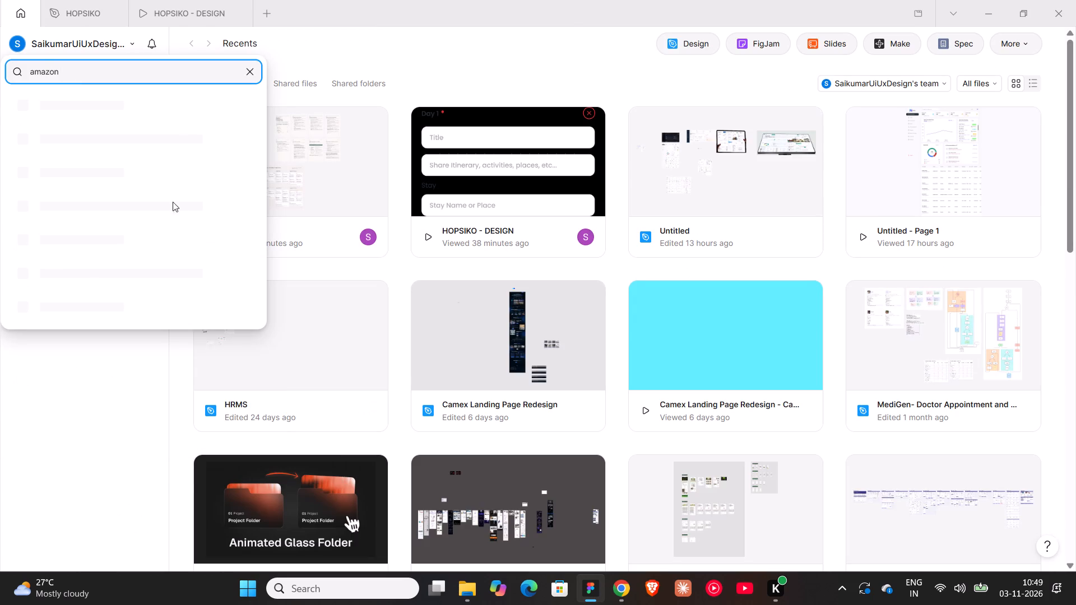
click(88, 106)
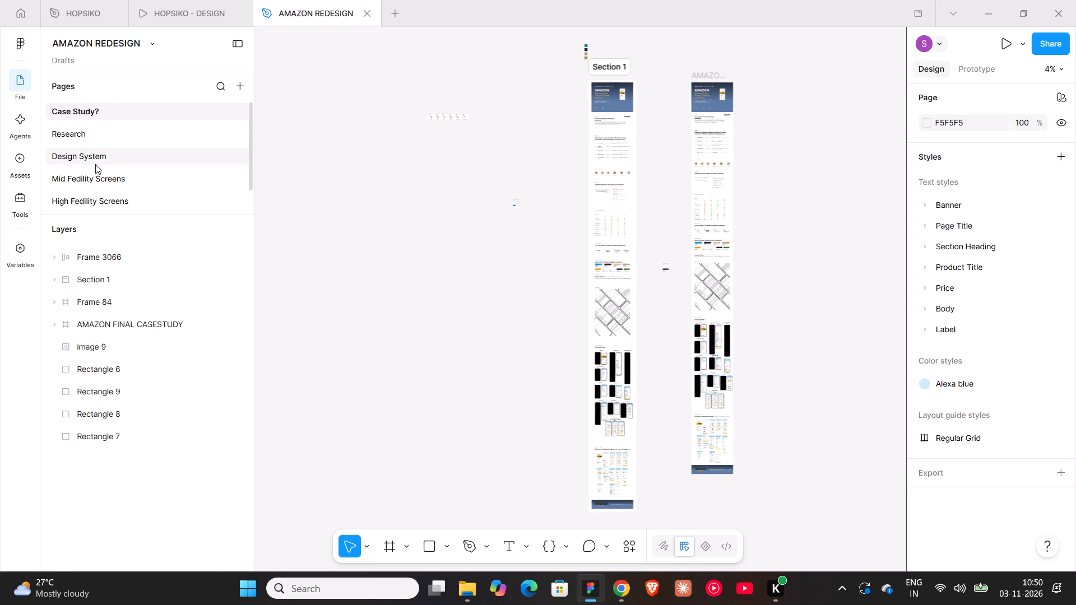
On the High Fedility Screens page, duplicate the Device Back group from OLD PRODUCT PAGE, cut the duplicate and close the file.
click(82, 202)
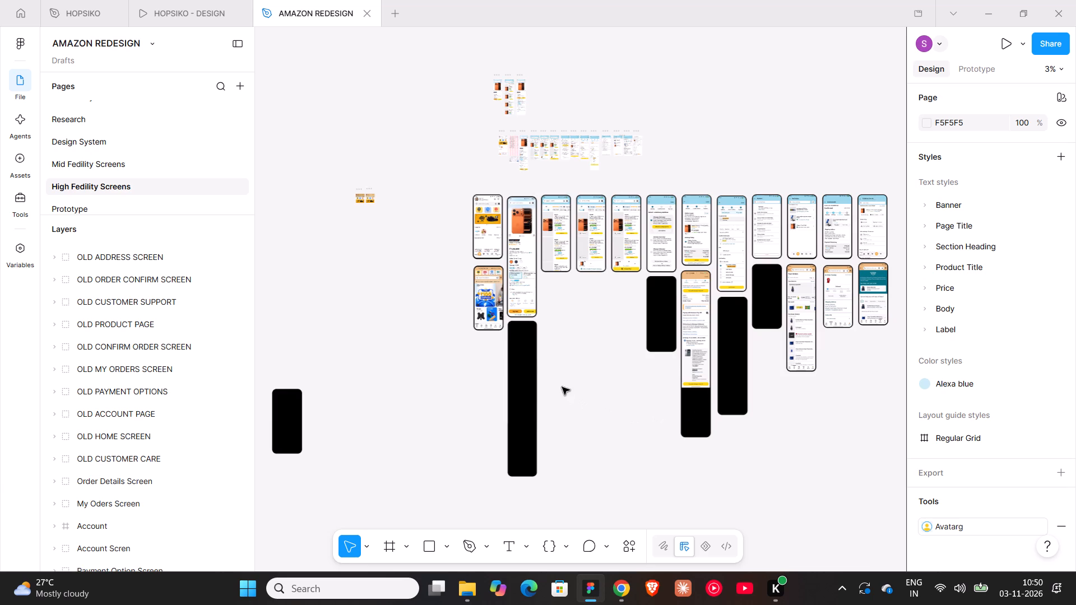
click(526, 345)
click(51, 328)
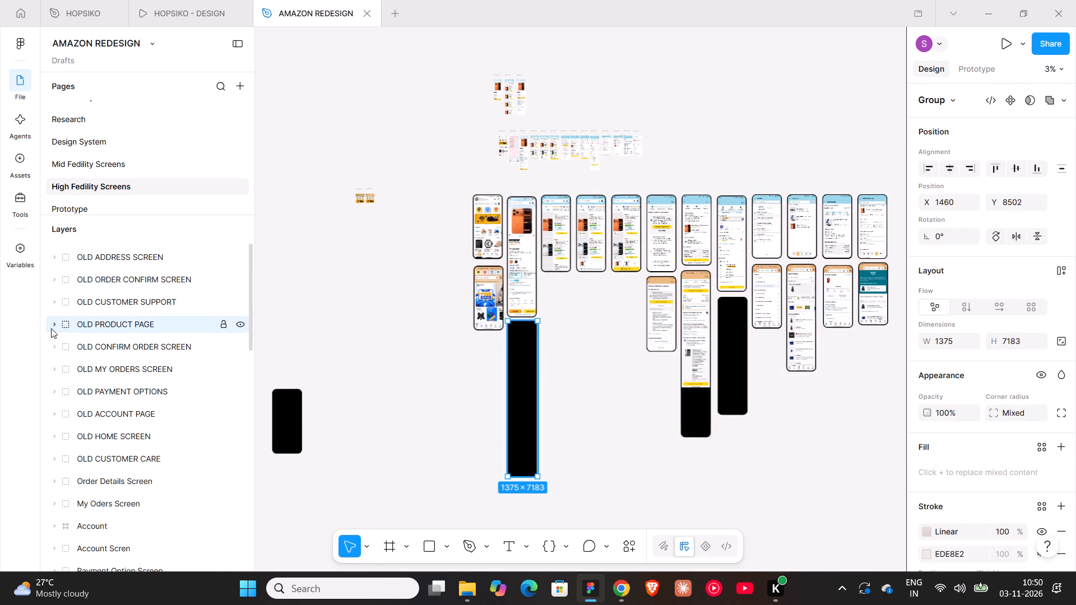
click(140, 365)
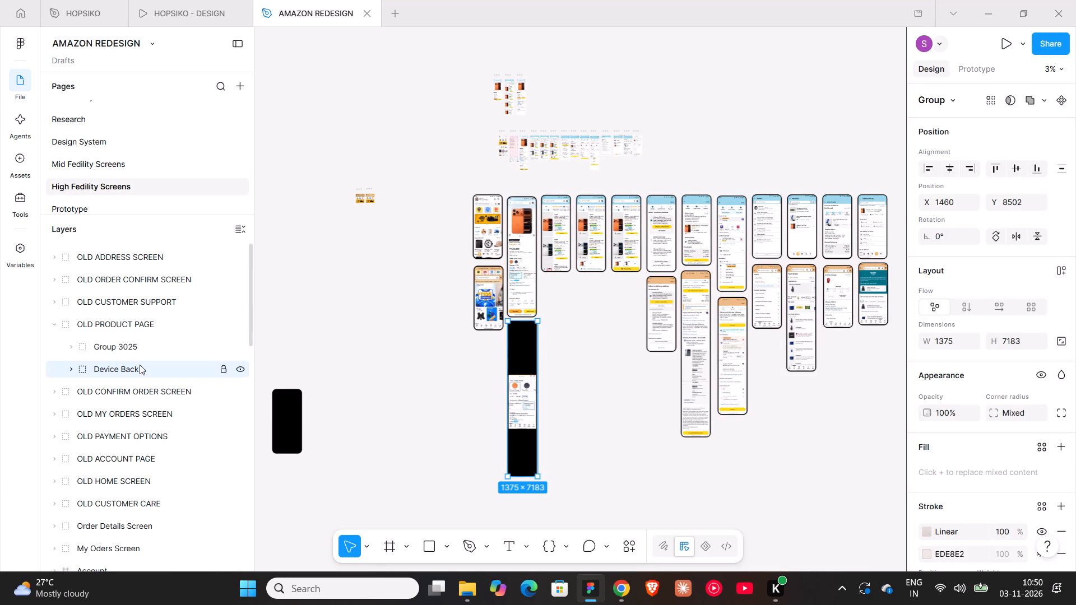
ctrl+scroll(496, 338, up, 9)
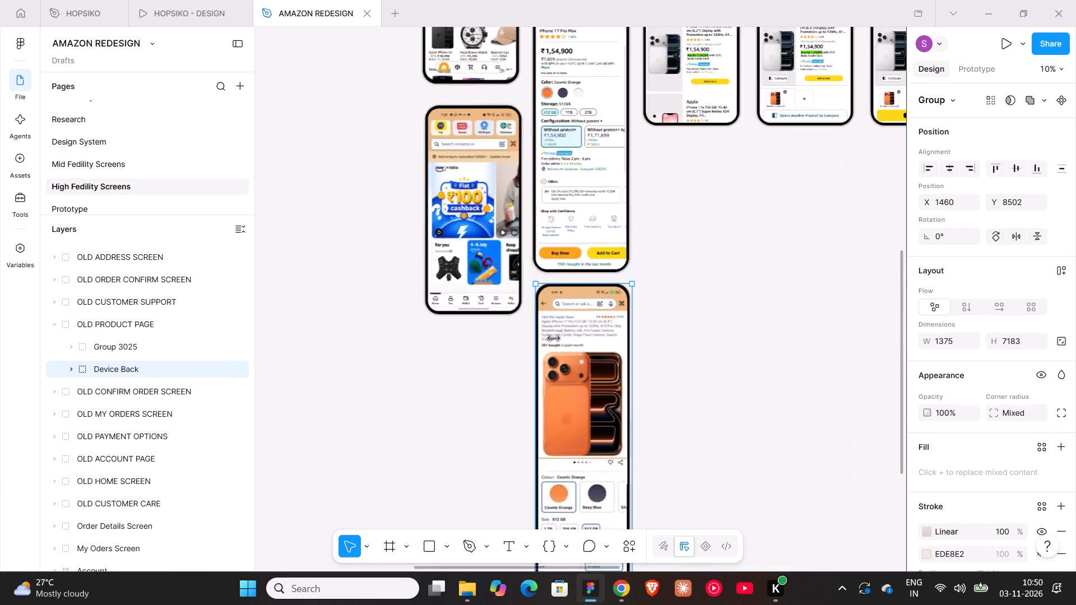
ctrl+scroll(571, 336, down, 7)
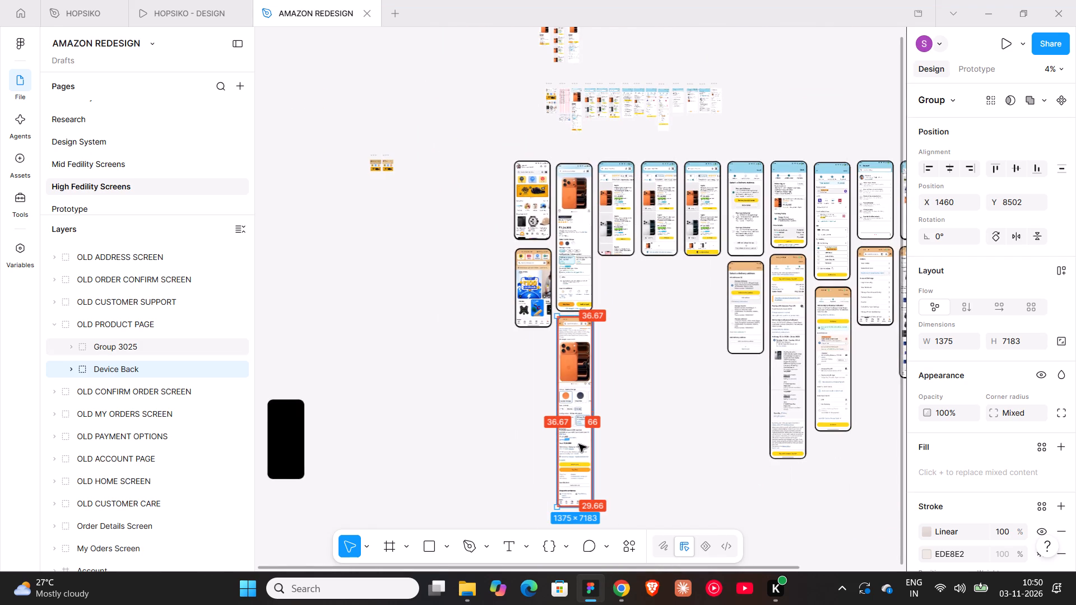
alt+drag(560, 441, 666, 459)
key(ctrl+z)
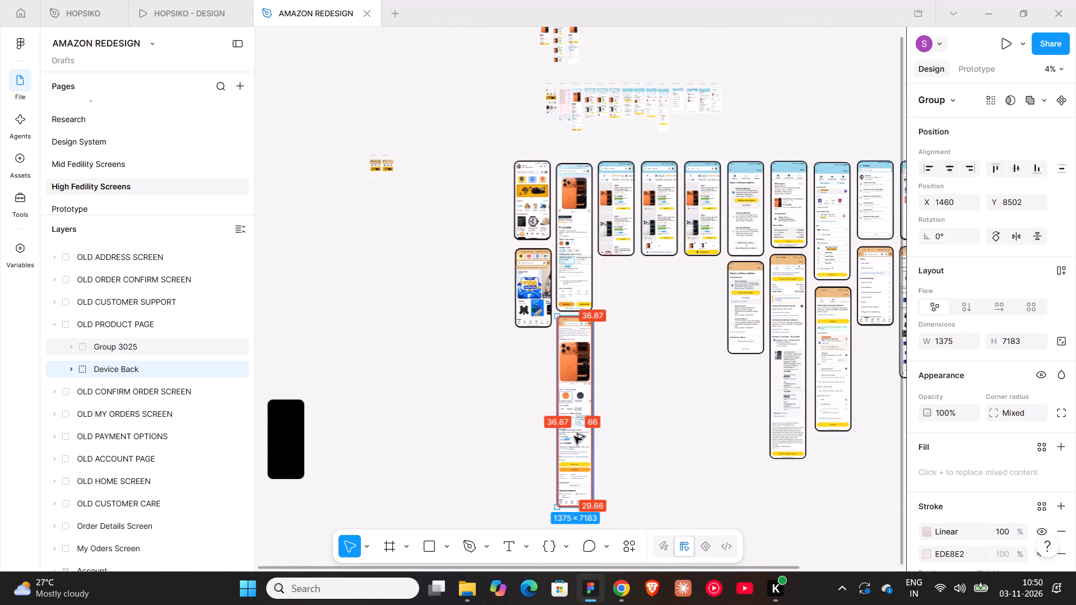
alt+drag(574, 436, 666, 452)
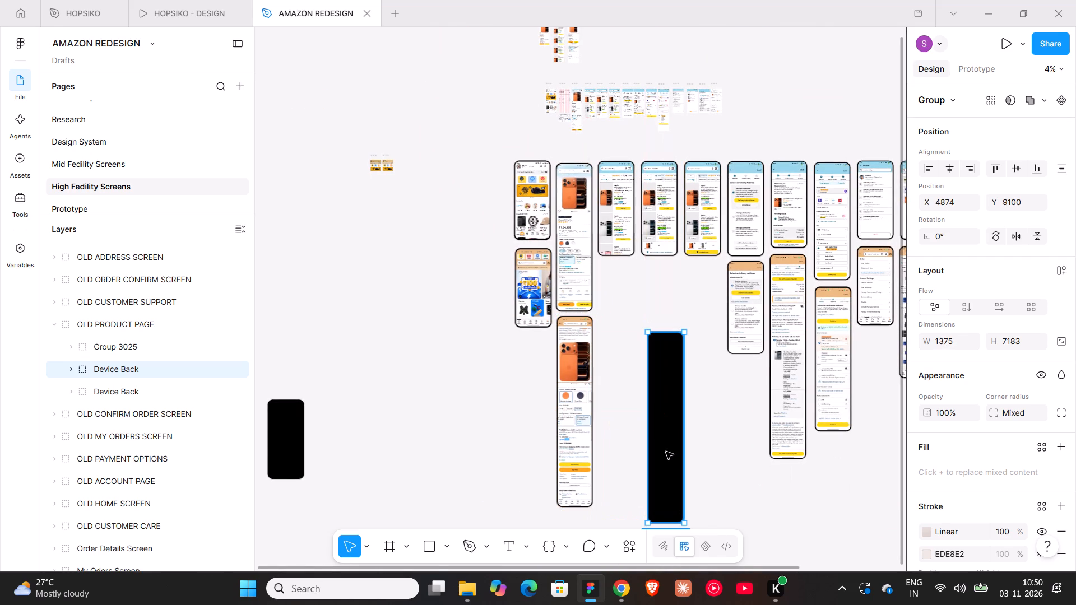
key(ctrl+x)
click(369, 14)
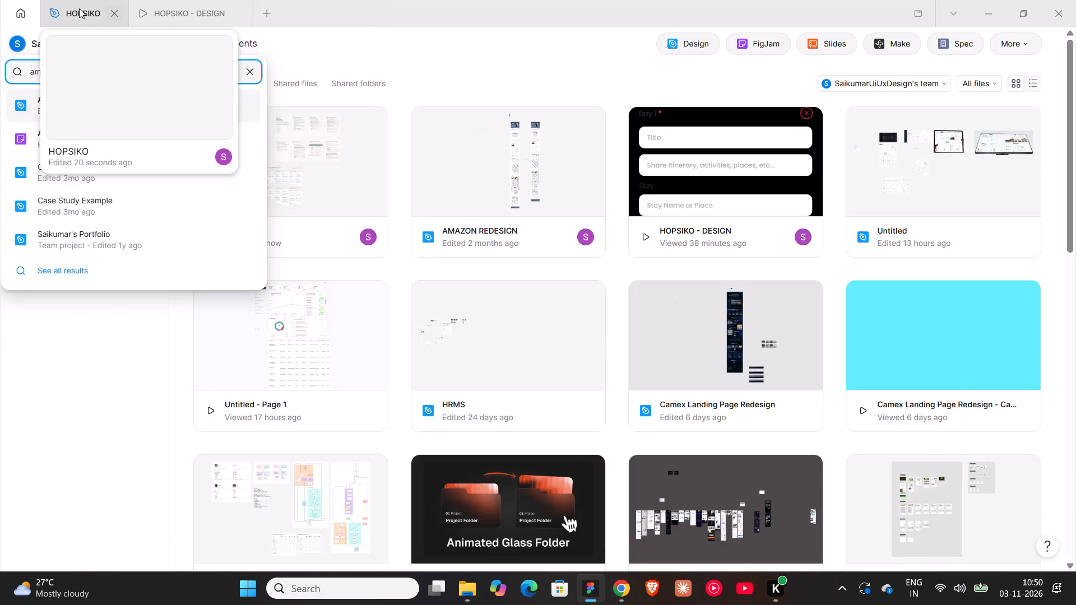
Paste the Device Back group into HOPSIKO's DESIGN page, on the empty canvas beside the tall trip details mockup.
click(78, 8)
ctrl+scroll(433, 257, down, 13)
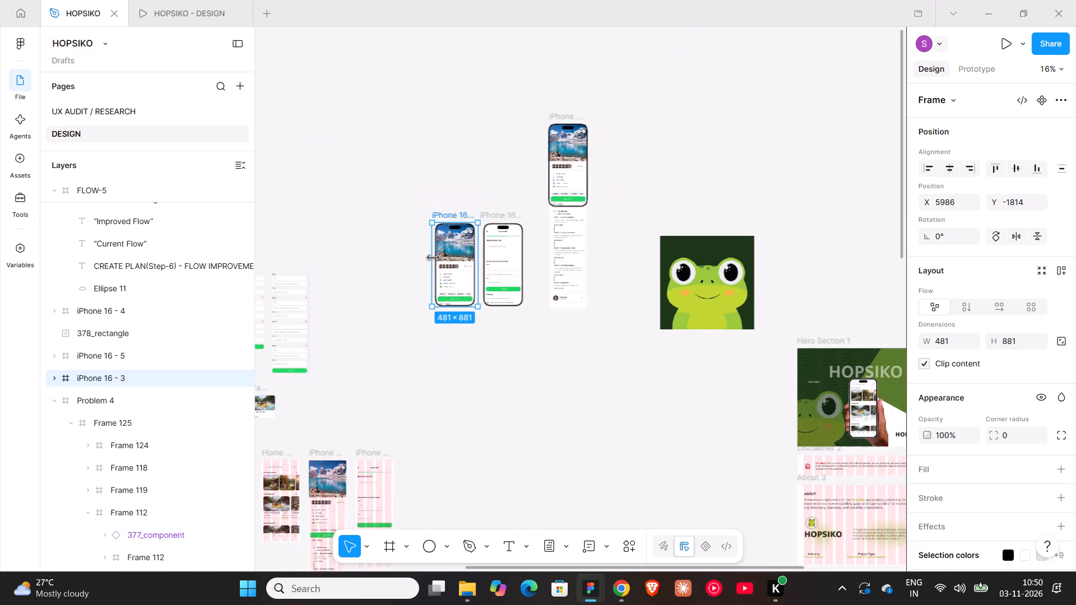
shift+scroll(449, 251, down, 4)
right_click(550, 134)
click(576, 141)
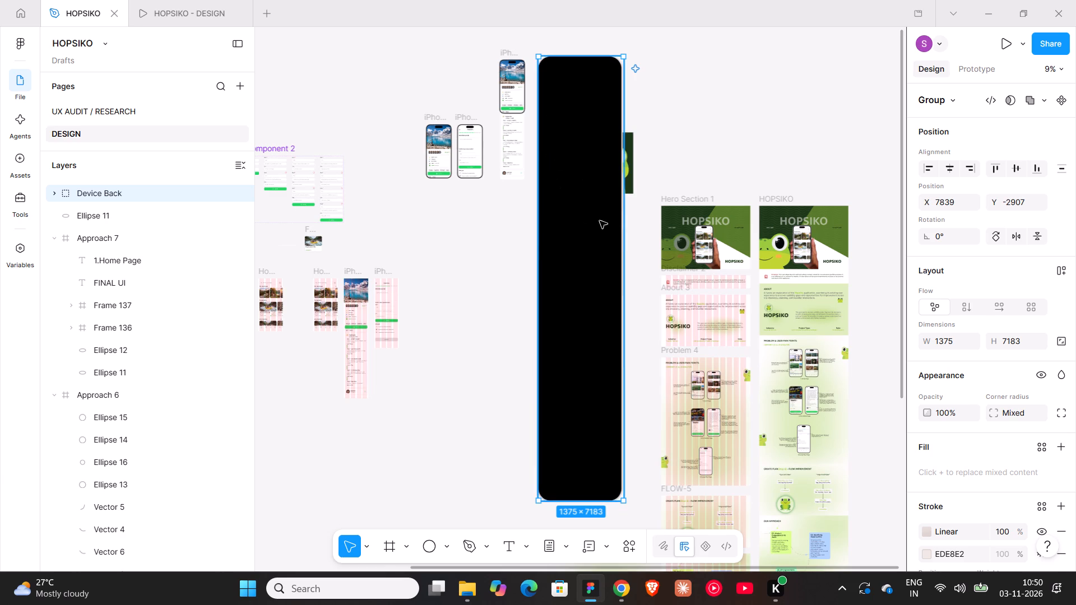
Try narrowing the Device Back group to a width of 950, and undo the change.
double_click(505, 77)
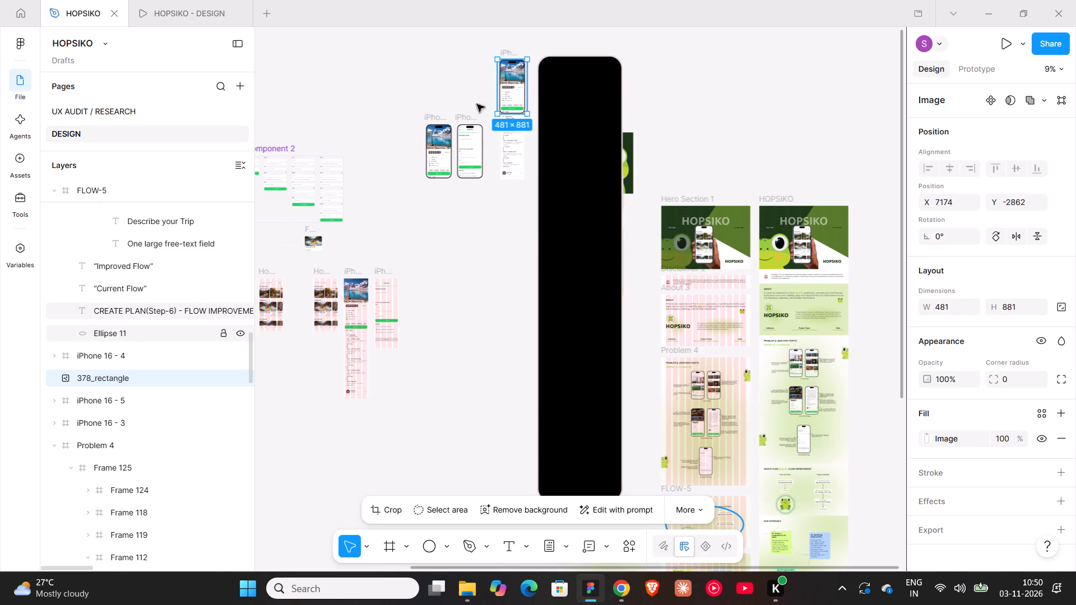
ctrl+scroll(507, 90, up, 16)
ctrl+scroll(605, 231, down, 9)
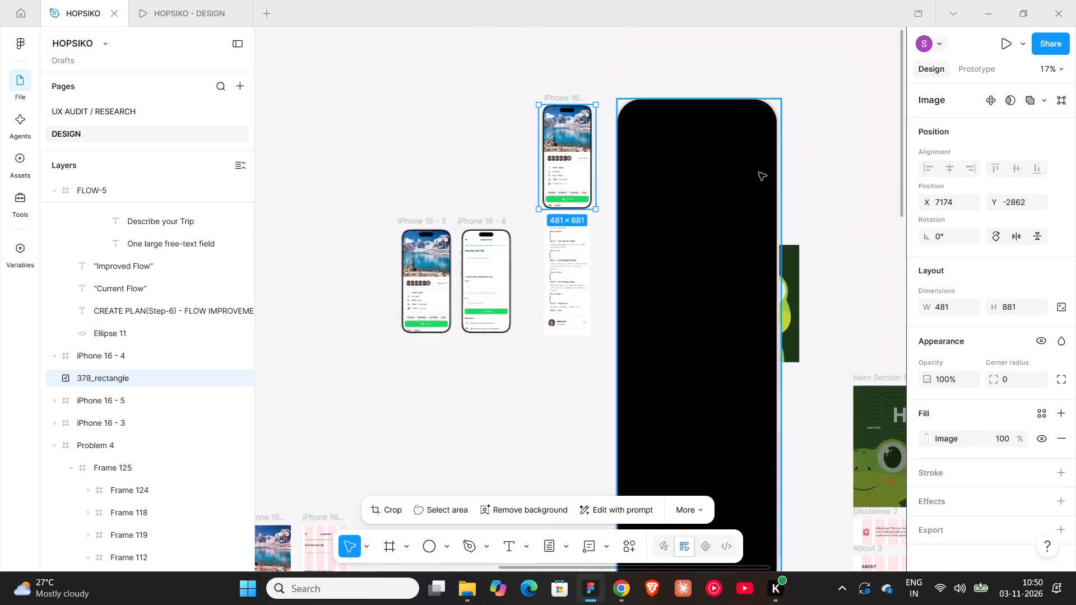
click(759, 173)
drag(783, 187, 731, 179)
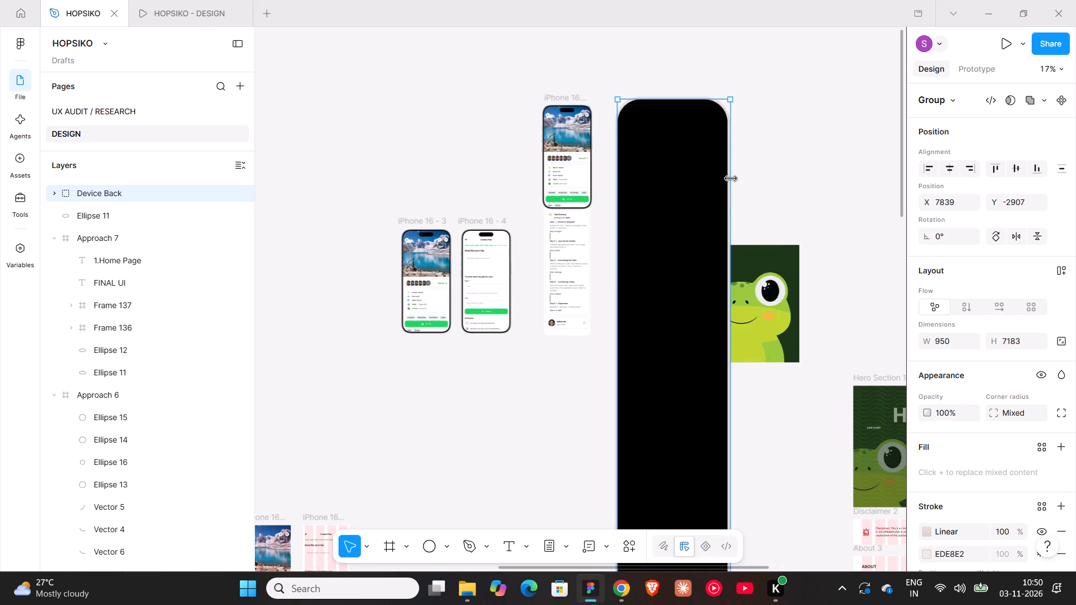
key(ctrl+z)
Shorten the black rectangle inside the Device Back group to a height of 3149.
click(749, 300)
scroll(749, 300, down, 7)
click(749, 300)
scroll(749, 300, down, 1)
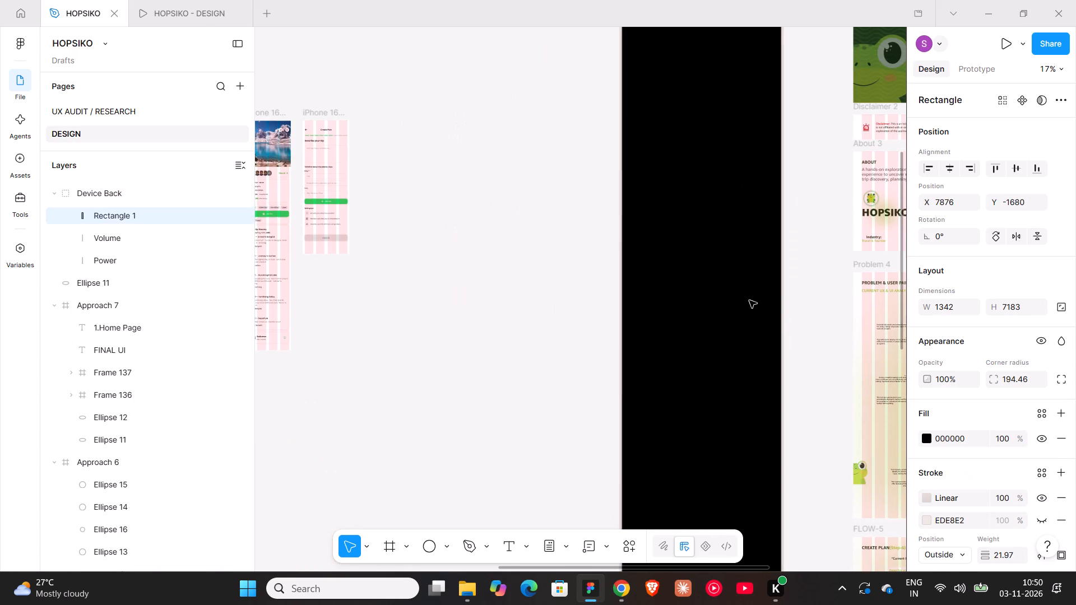
ctrl+scroll(749, 300, down, 8)
drag(734, 425, 736, 233)
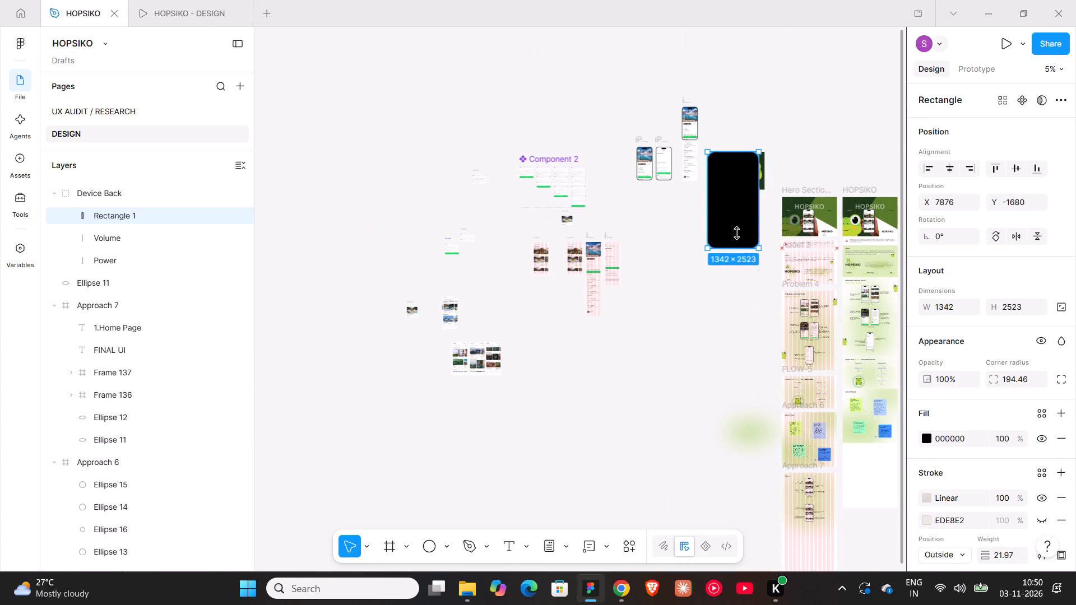
drag(736, 233, 736, 272)
ctrl+scroll(736, 272, up, 16)
ctrl+scroll(743, 364, down, 6)
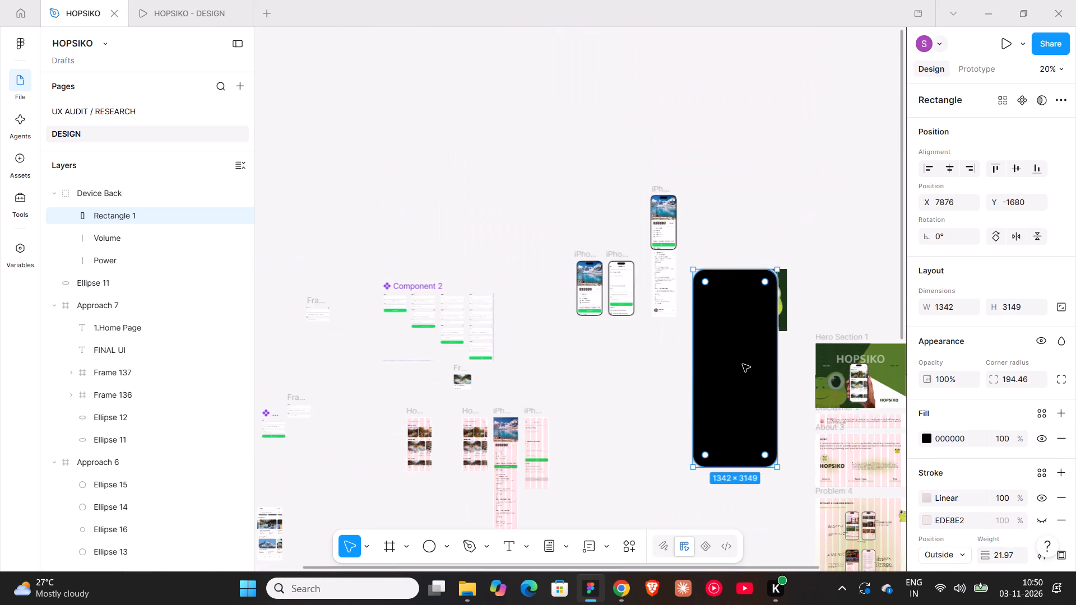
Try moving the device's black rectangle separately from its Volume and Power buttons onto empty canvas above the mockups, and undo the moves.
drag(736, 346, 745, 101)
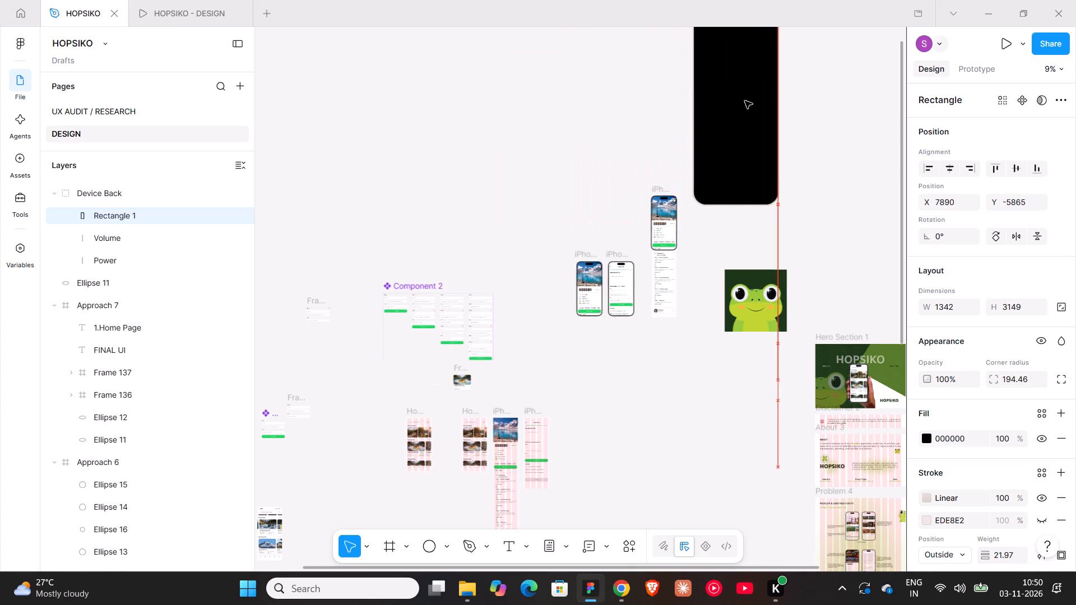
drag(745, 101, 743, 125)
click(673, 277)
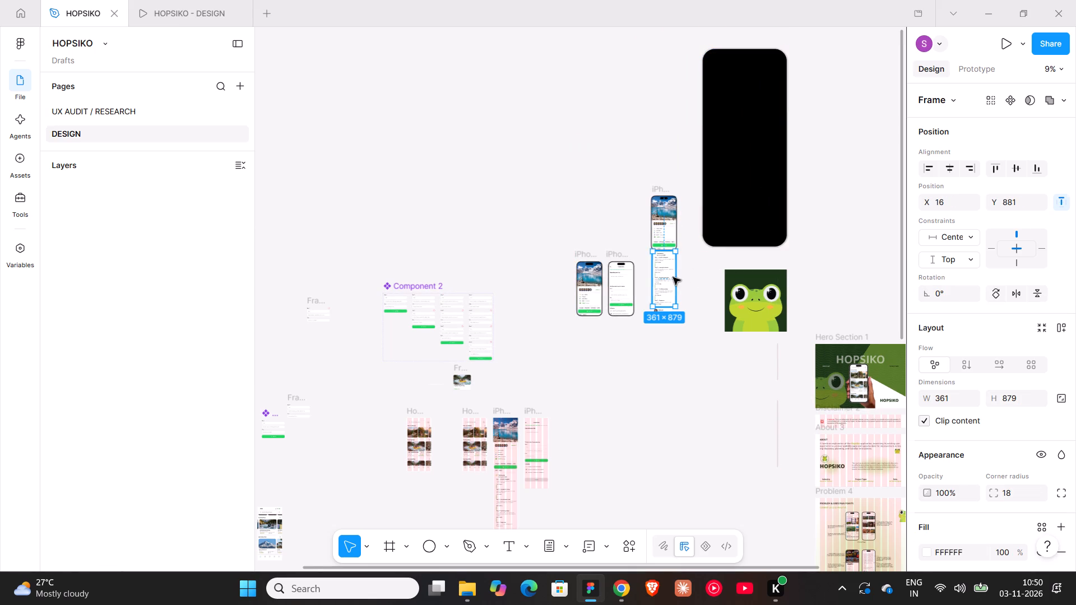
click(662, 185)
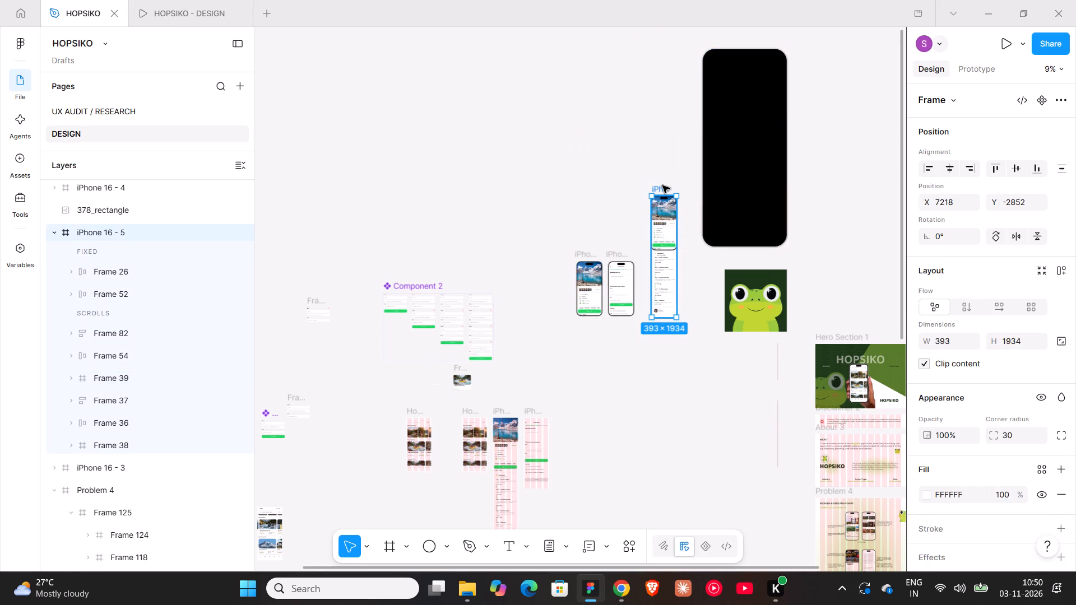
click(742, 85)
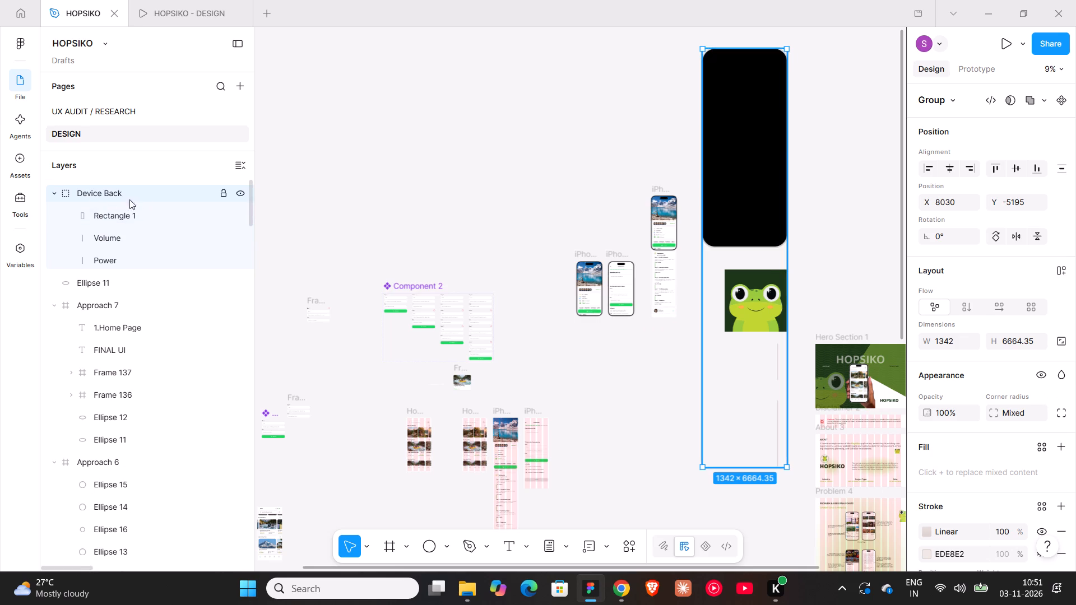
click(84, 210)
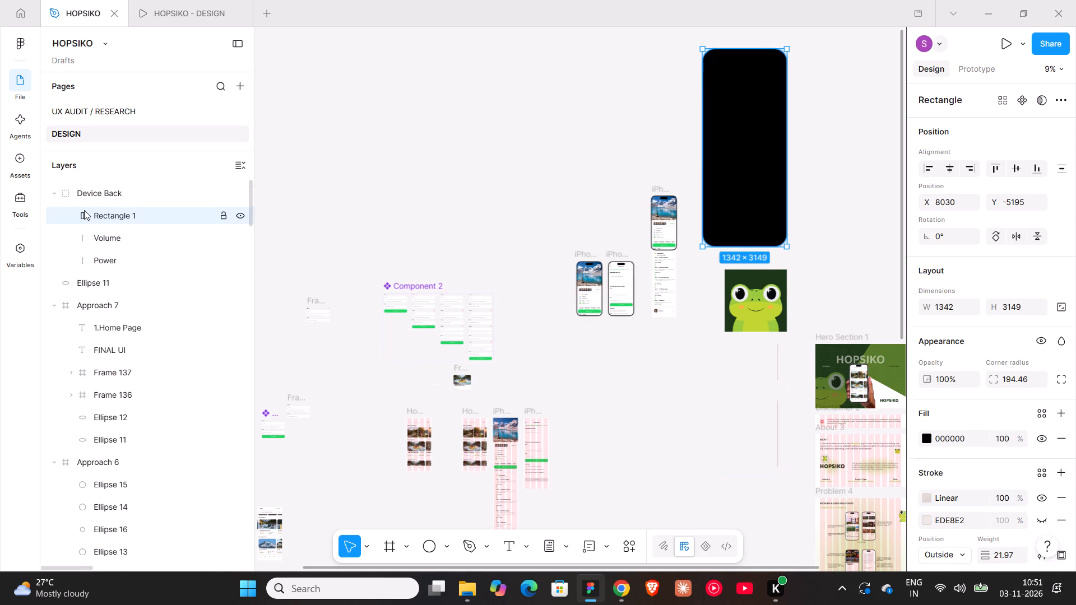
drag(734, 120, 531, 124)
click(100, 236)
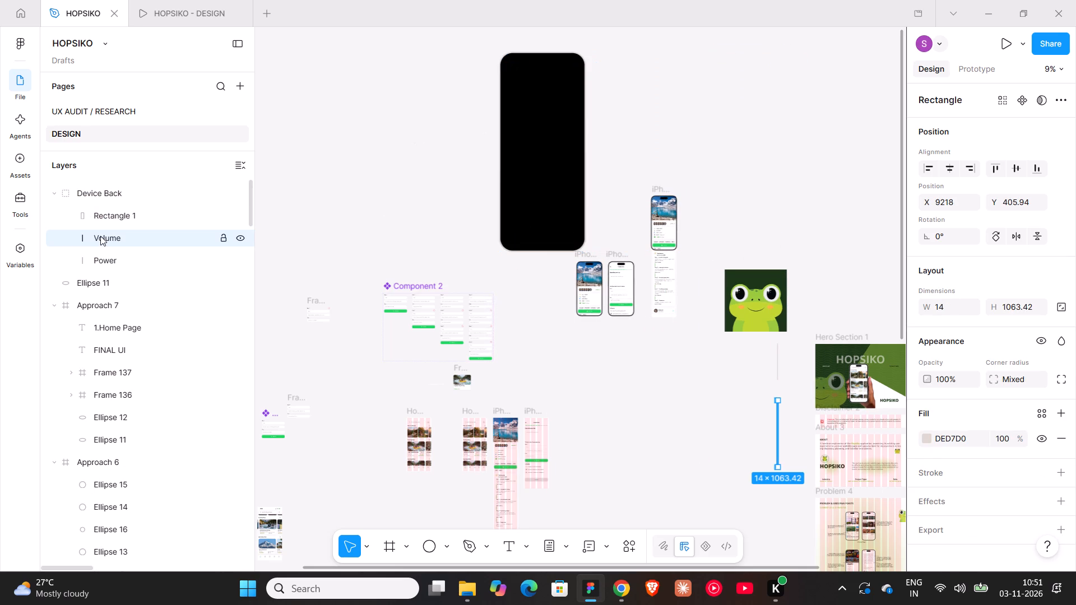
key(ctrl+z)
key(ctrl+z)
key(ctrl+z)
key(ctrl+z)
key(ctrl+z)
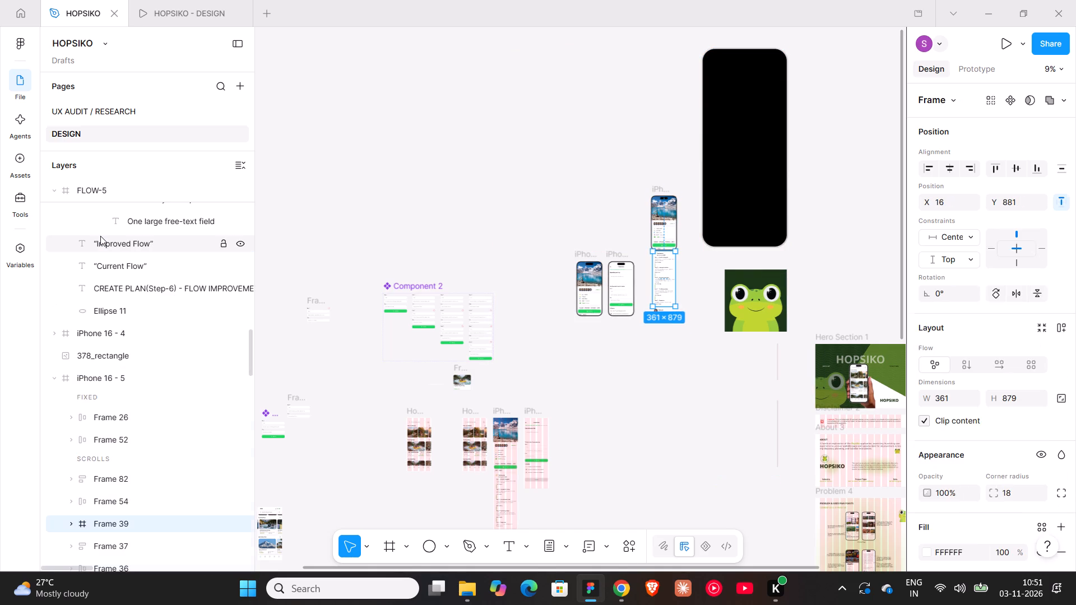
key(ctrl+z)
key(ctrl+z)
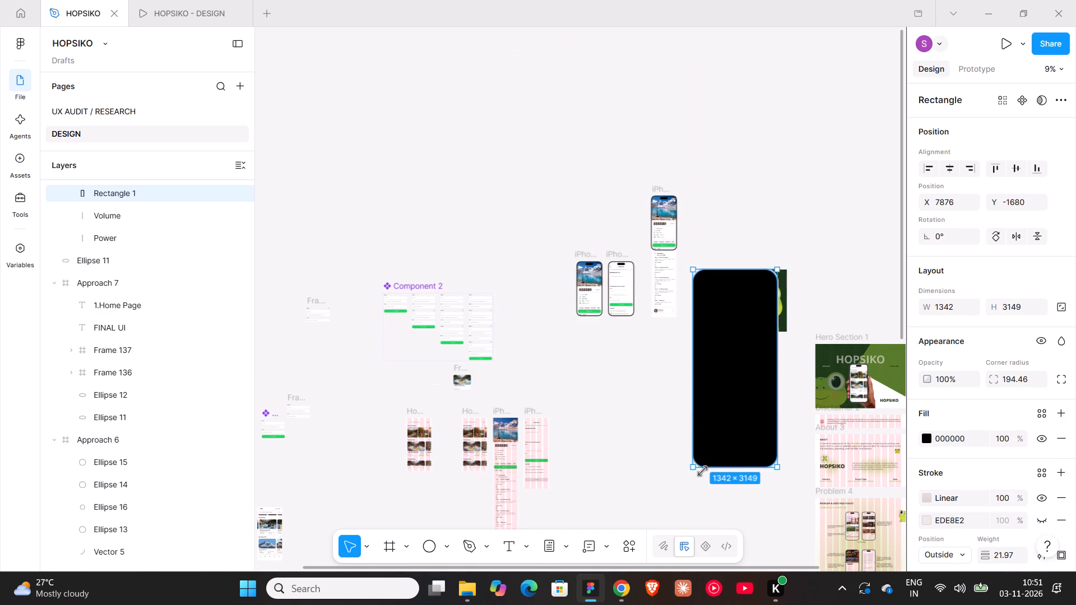
Select the whole Device Back group and resize it to a height of 3461.
scroll(731, 468, down, 5)
scroll(121, 224, up, 2)
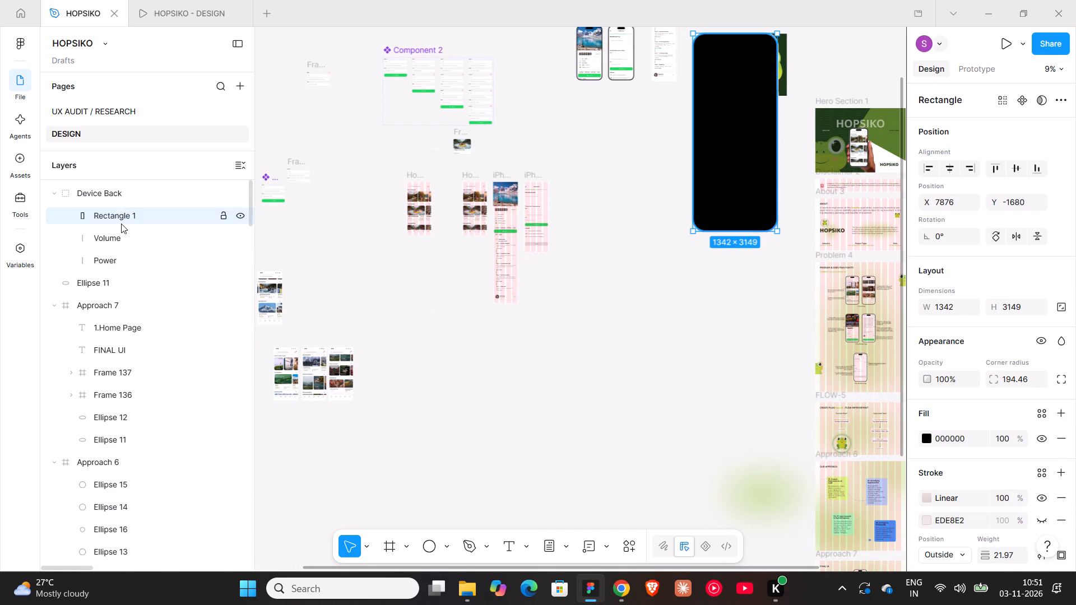
click(115, 190)
scroll(741, 241, up, 3)
drag(736, 305, 736, 300)
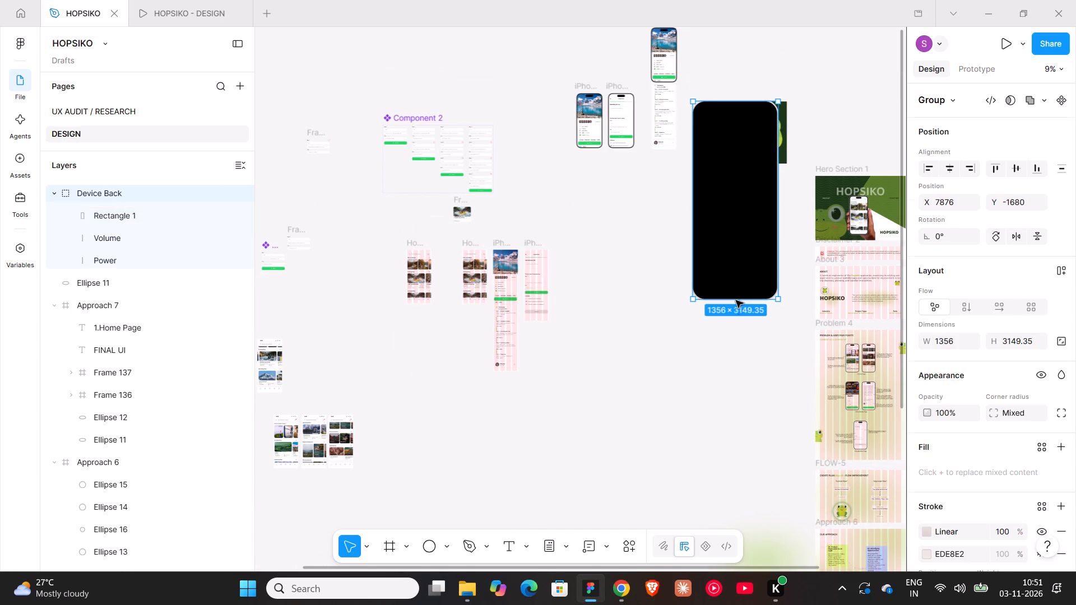
drag(736, 300, 737, 266)
drag(741, 298, 741, 433)
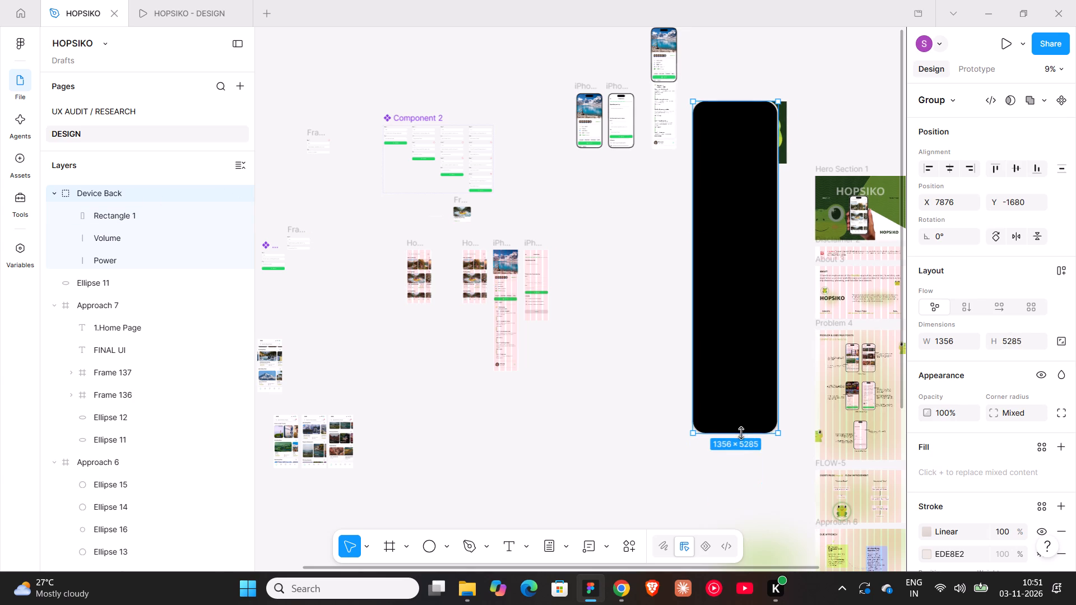
drag(741, 433, 750, 316)
Move the Device Back group onto the empty canvas above the frog image, at X 8289, Y -5883.
scroll(750, 316, up, 4)
drag(750, 316, 518, 96)
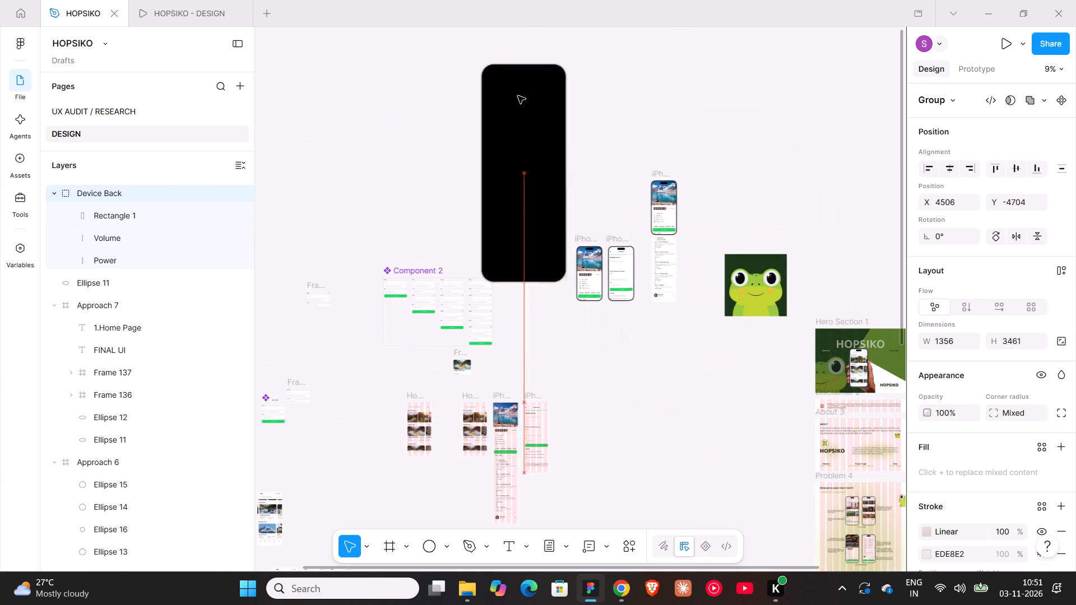
drag(518, 96, 776, 146)
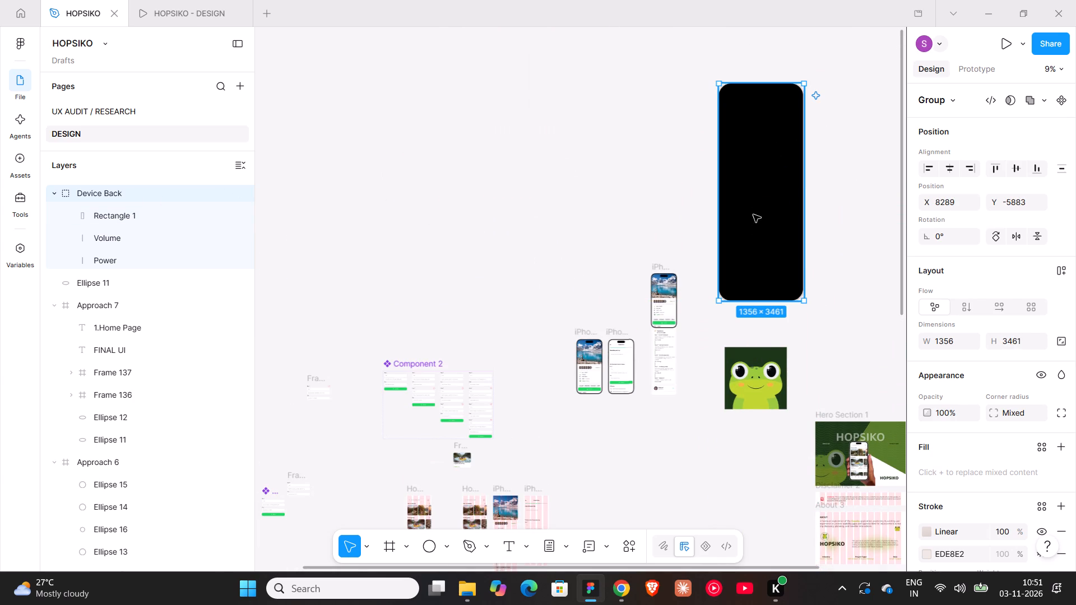
Duplicate the tall iPhone 16 - 5 trip details screen onto the Device Back group and bring the copy to the front.
shift+scroll(753, 215, down, 4)
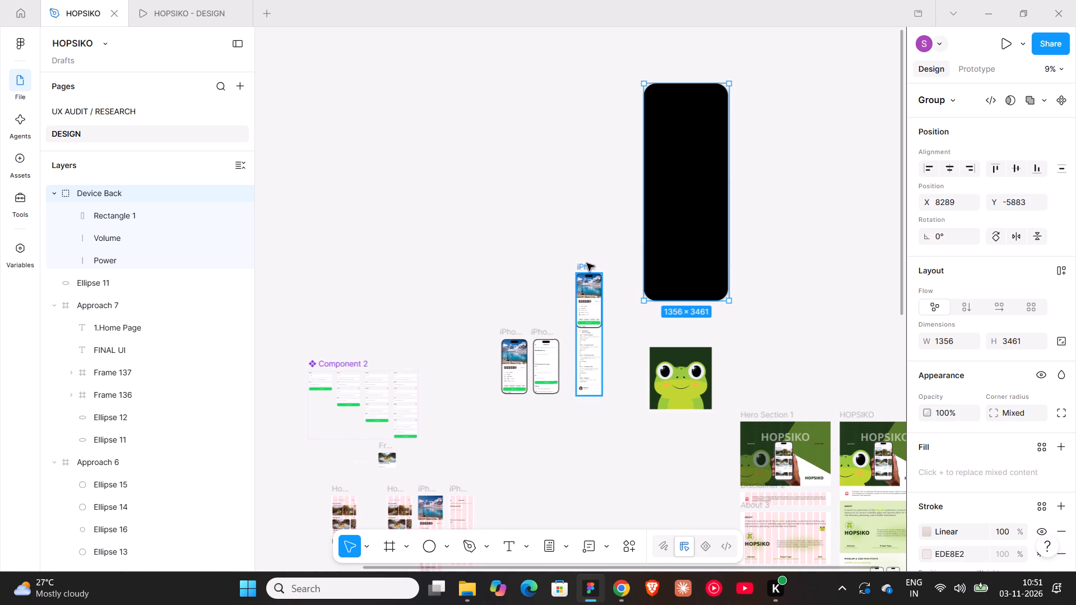
click(586, 262)
alt+drag(586, 262, 586, 260)
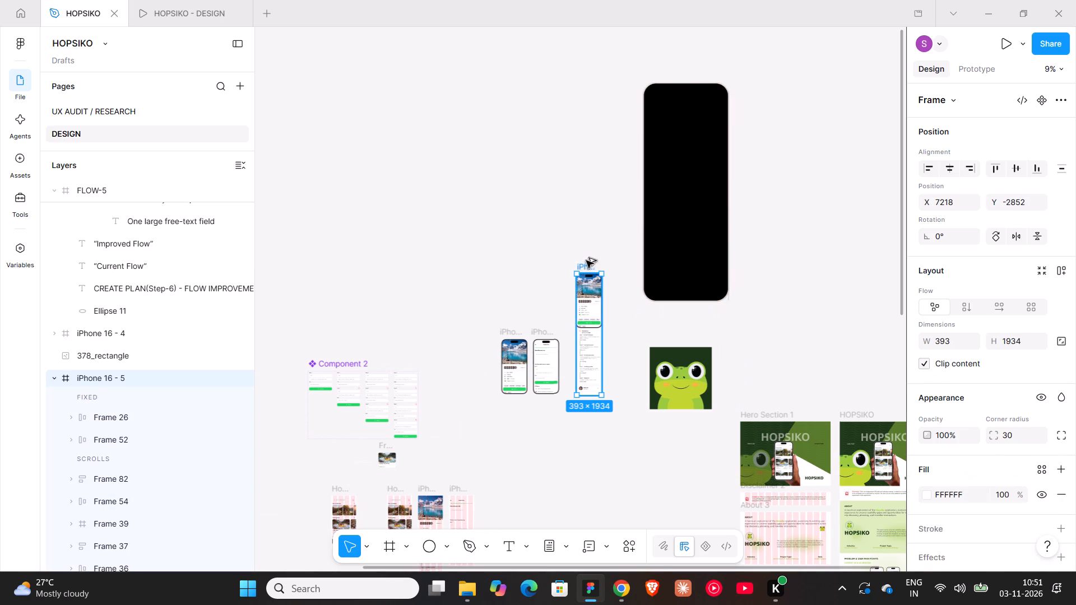
alt+drag(586, 260, 679, 91)
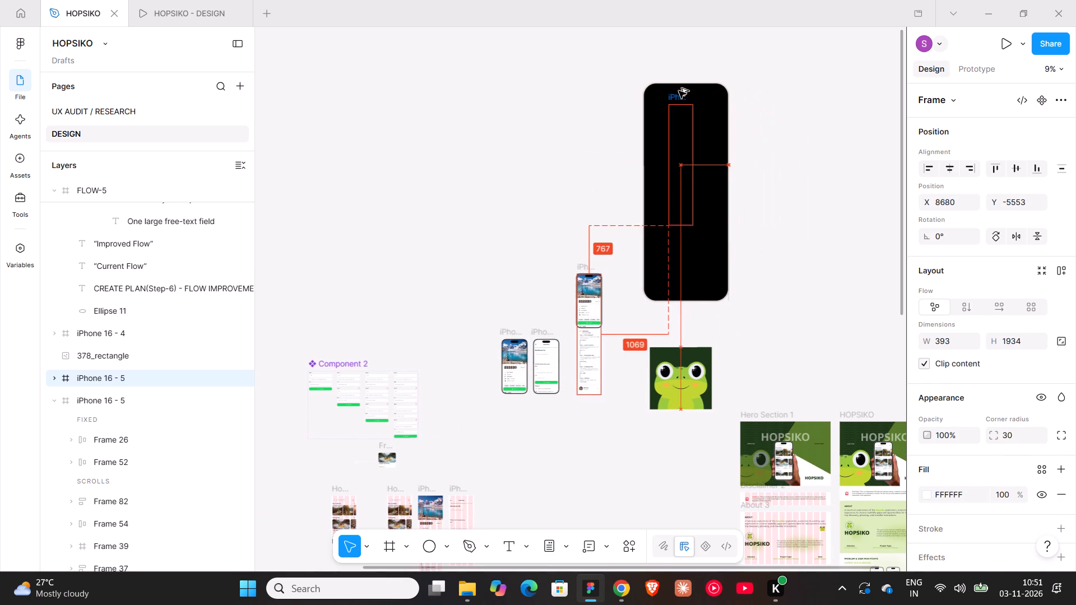
alt+drag(679, 91, 683, 91)
key(bracketleft)
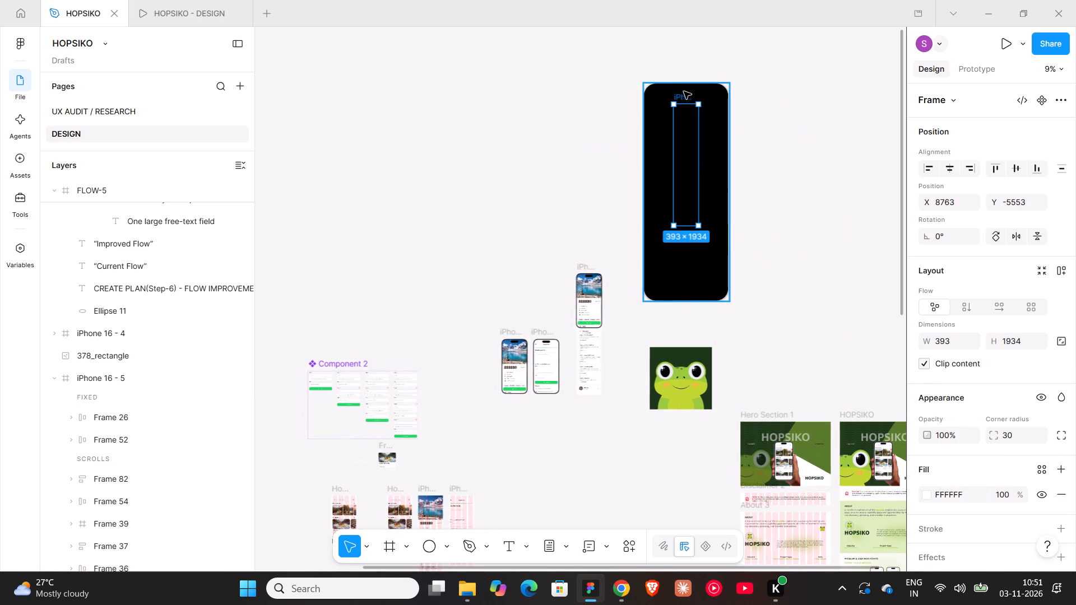
text(]])
Scale the copied trip details screen proportionally to a width of 1784 and move it to the device back's upper-left corner.
ctrl+scroll(694, 201, up, 9)
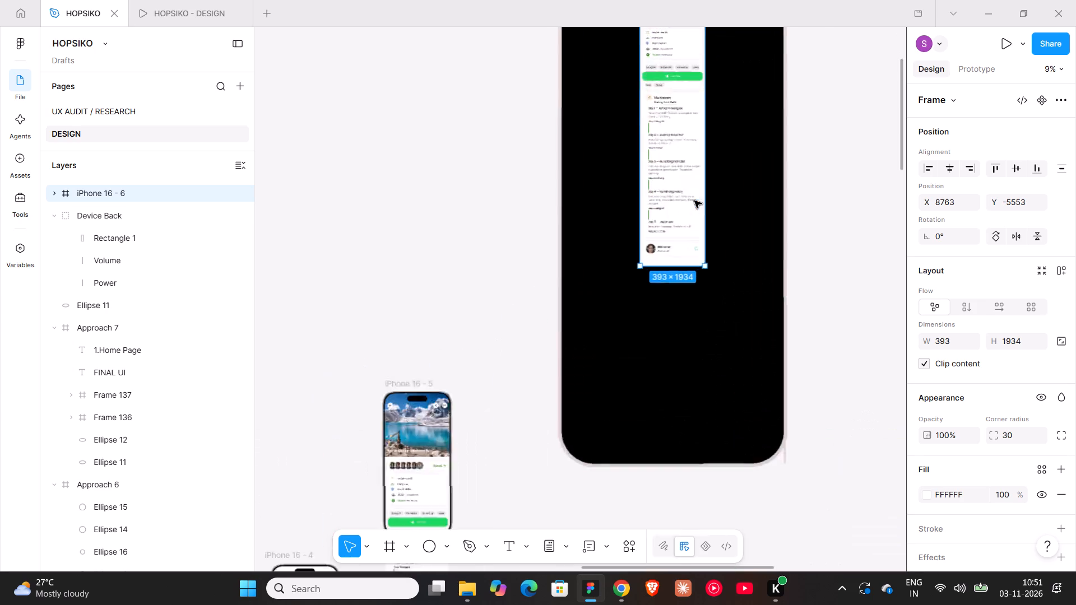
scroll(711, 302, up, 6)
ctrl+scroll(711, 302, down, 9)
scroll(711, 302, down, 4)
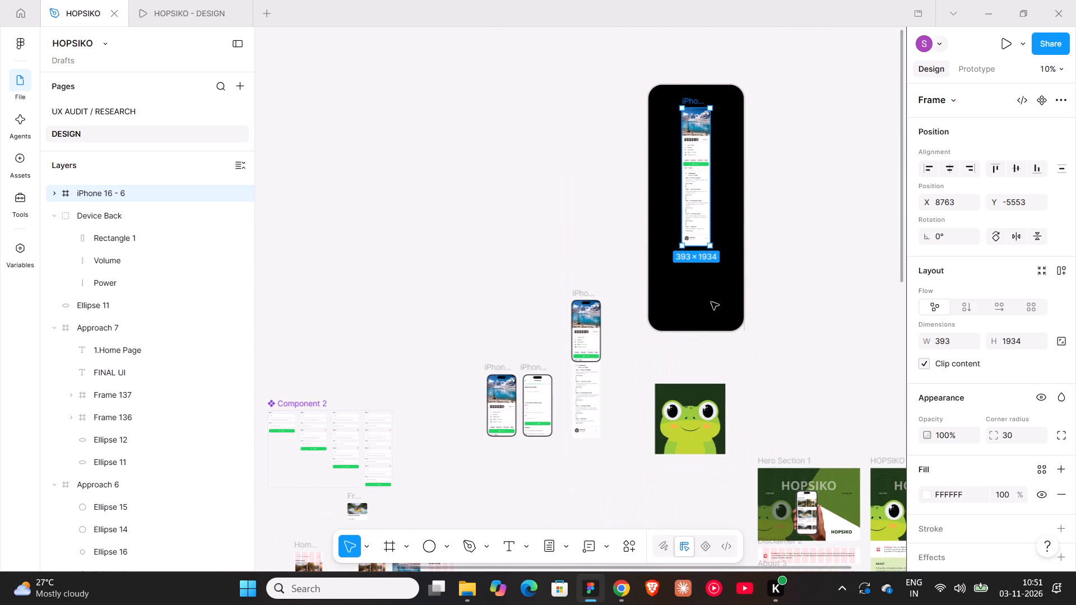
key(k)
drag(707, 244, 807, 495)
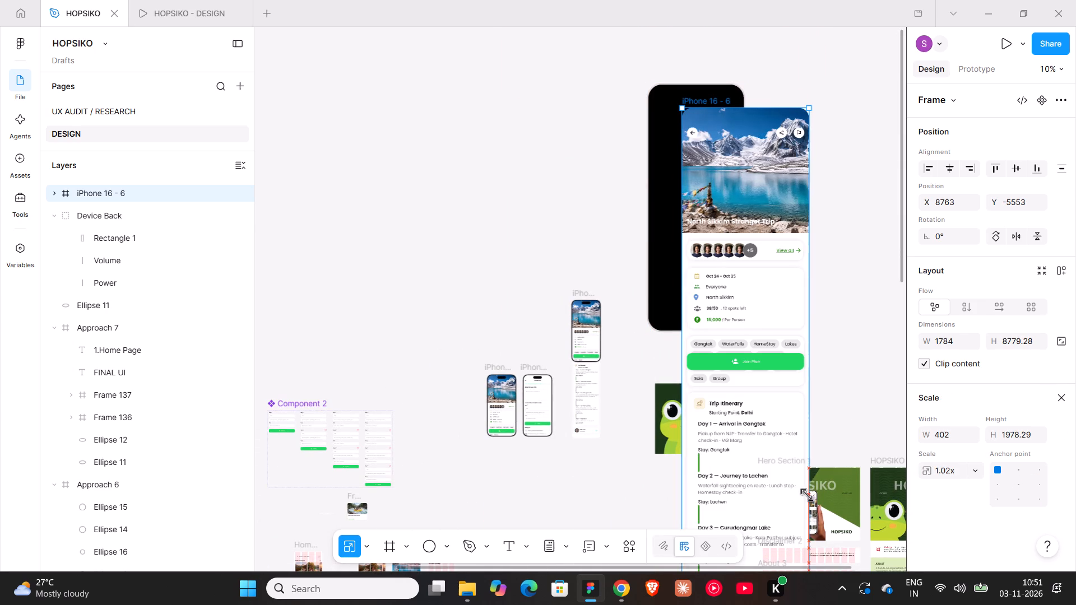
drag(807, 495, 807, 492)
scroll(727, 174, up, 4)
ctrl+scroll(731, 207, up, 7)
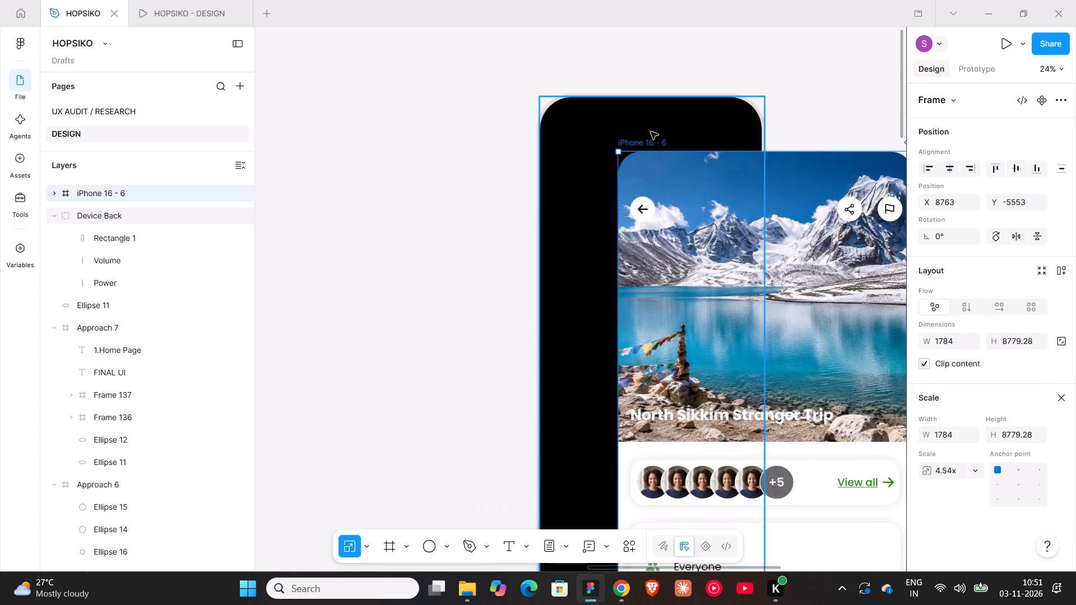
drag(651, 146, 573, 99)
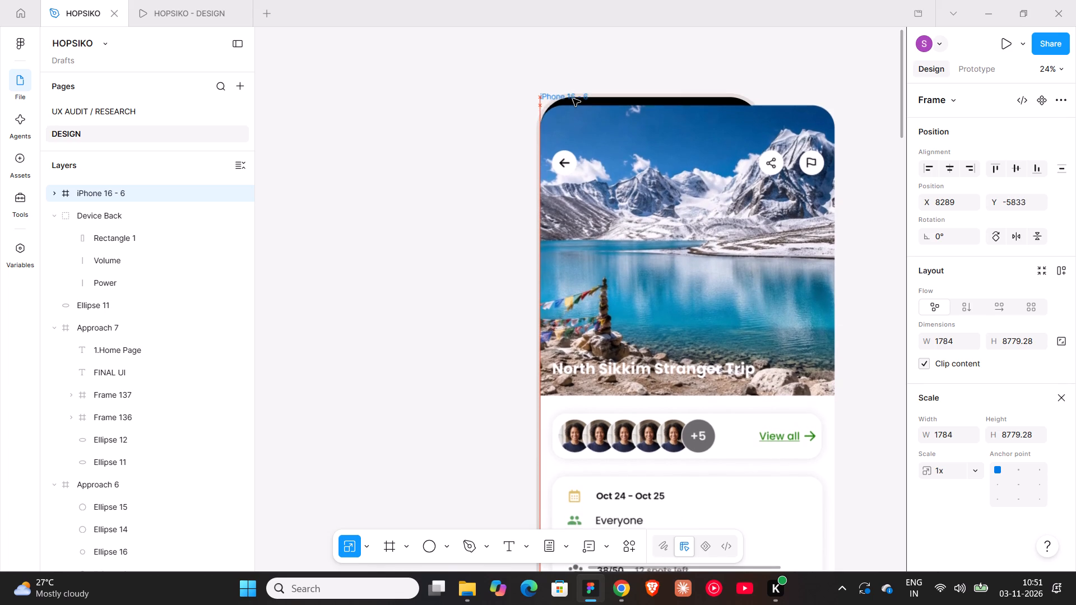
drag(573, 99, 573, 96)
Scale the copied trip details screen down proportionally to a width of 1342, matching the black device body.
ctrl+scroll(576, 98, down, 5)
drag(712, 176, 680, 165)
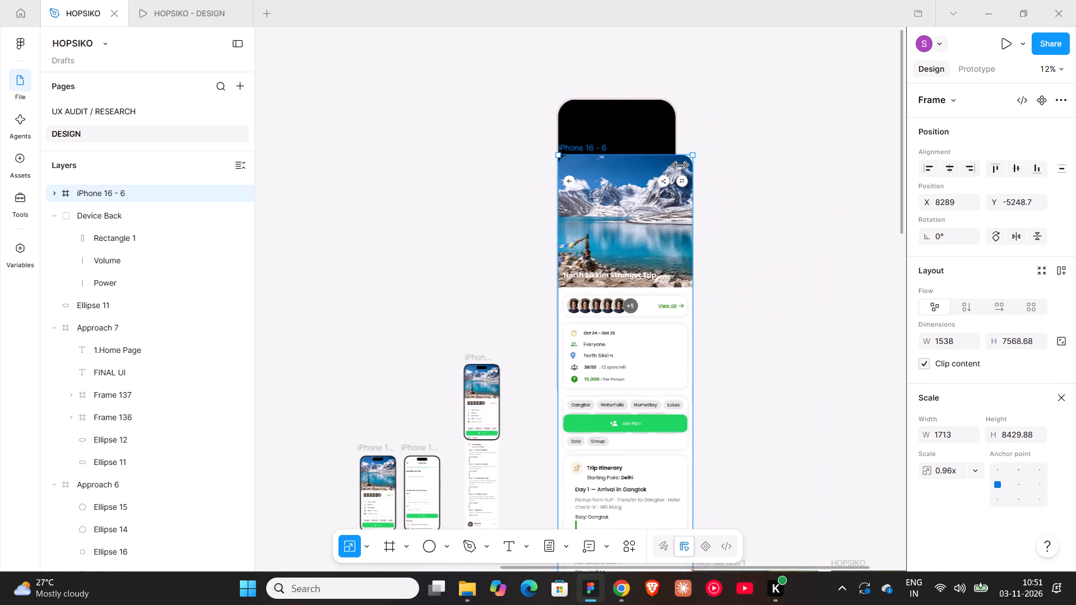
drag(680, 165, 679, 165)
ctrl+scroll(620, 192, up, 8)
scroll(610, 302, up, 5)
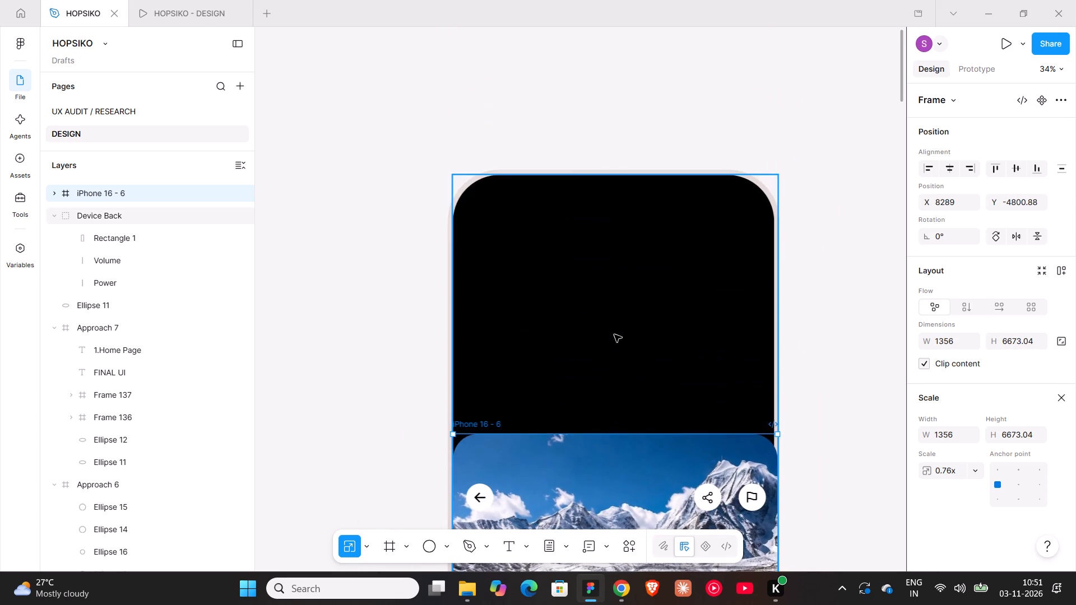
drag(777, 474, 771, 474)
Move the scaled trip details screen to X 8289, Y -5883, flush with the top of the black device body.
drag(642, 467, 637, 355)
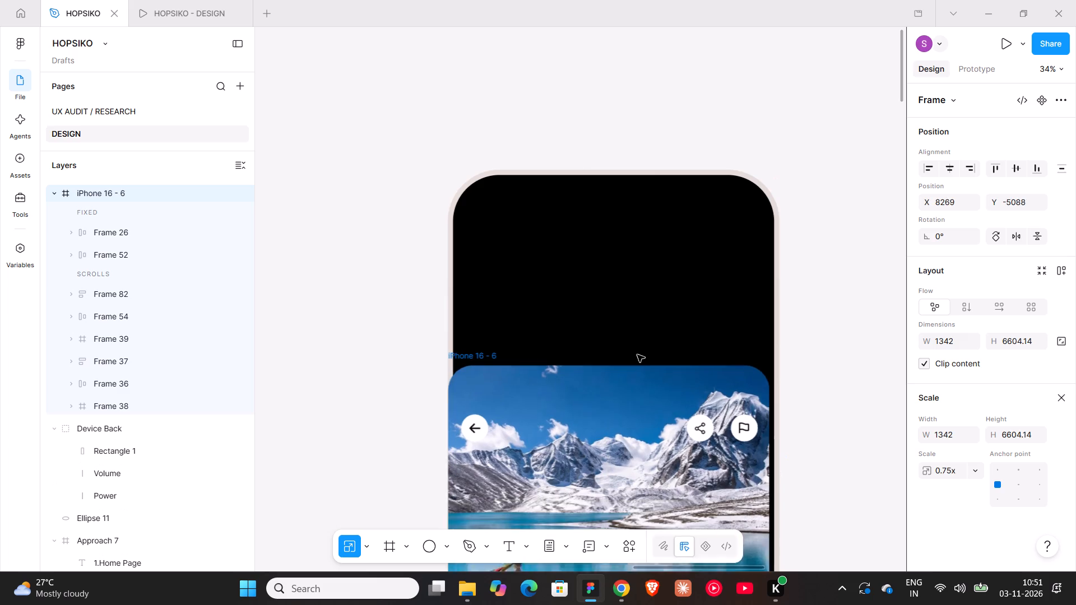
drag(637, 355, 644, 202)
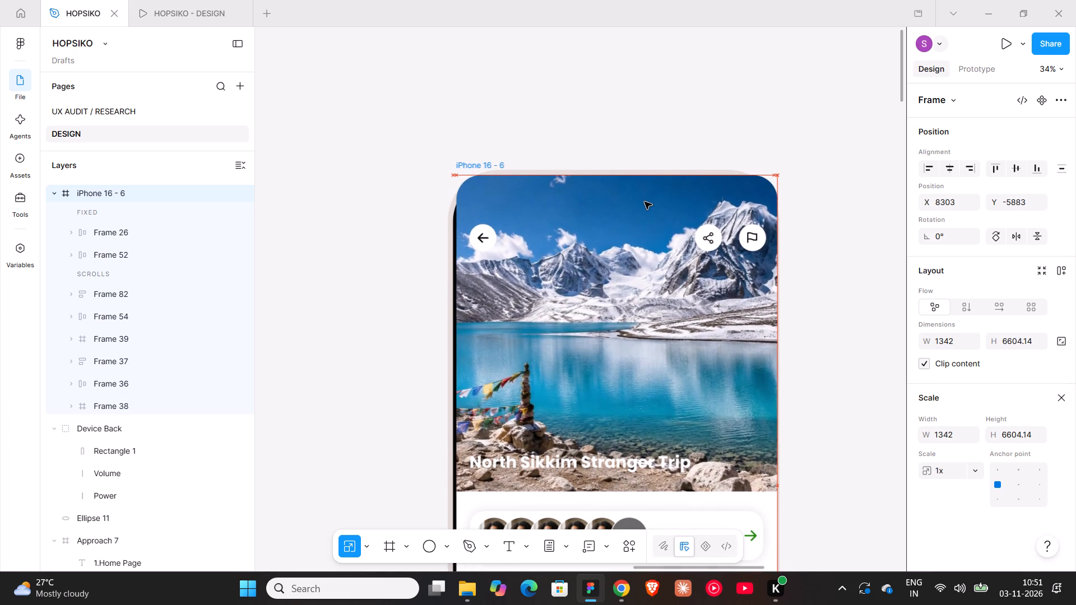
drag(644, 202, 642, 199)
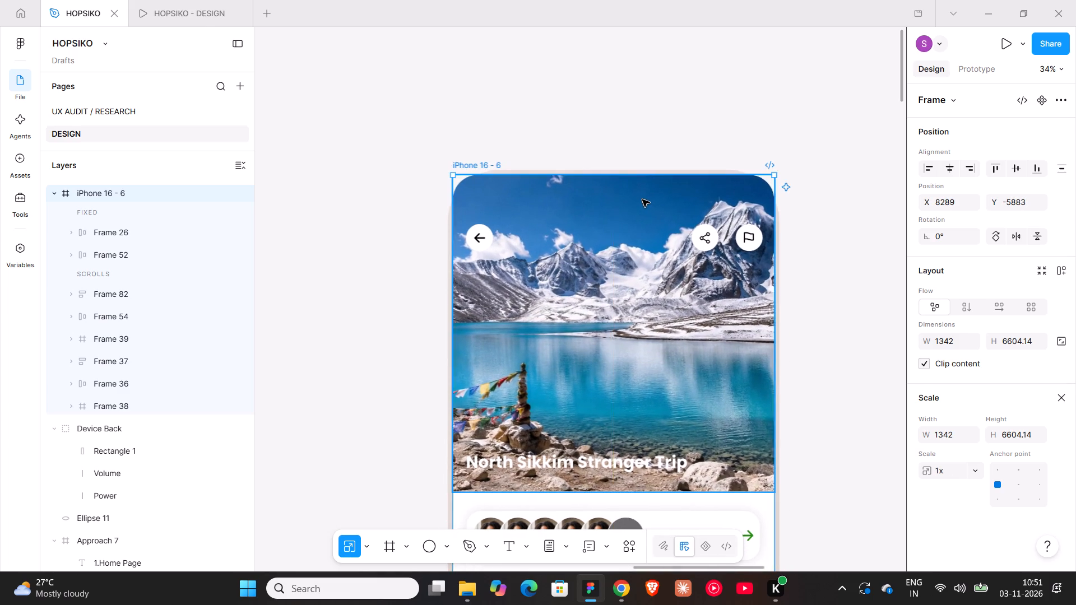
ctrl+scroll(642, 199, down, 6)
ctrl+scroll(787, 238, up, 3)
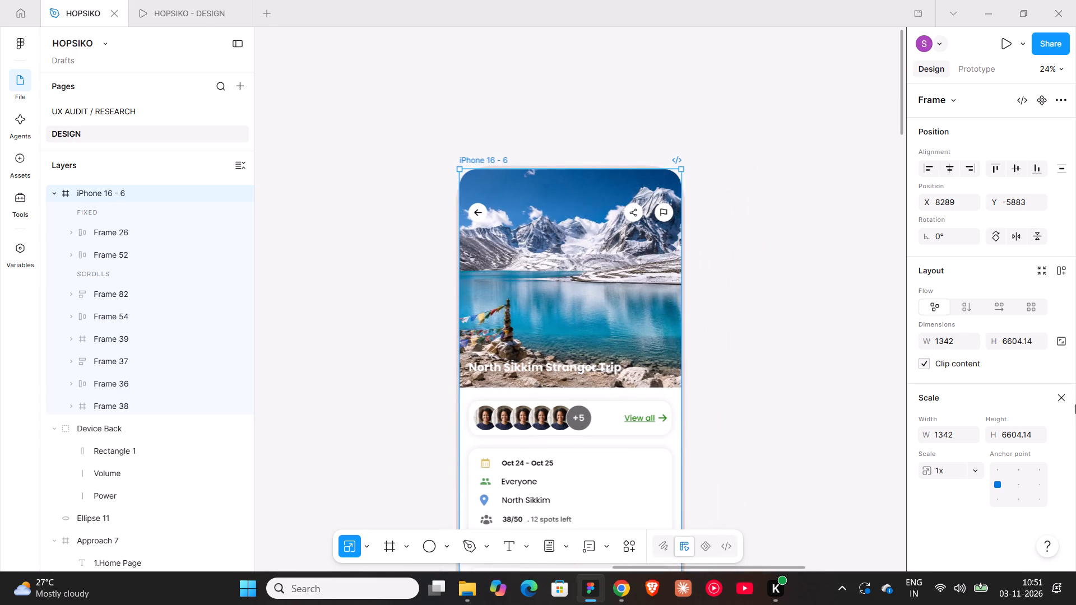
Set the corner radius of the scaled trip details screen (iPhone 16 - 6) to 194 to match the device body.
click(1067, 396)
drag(996, 435, 477, 297)
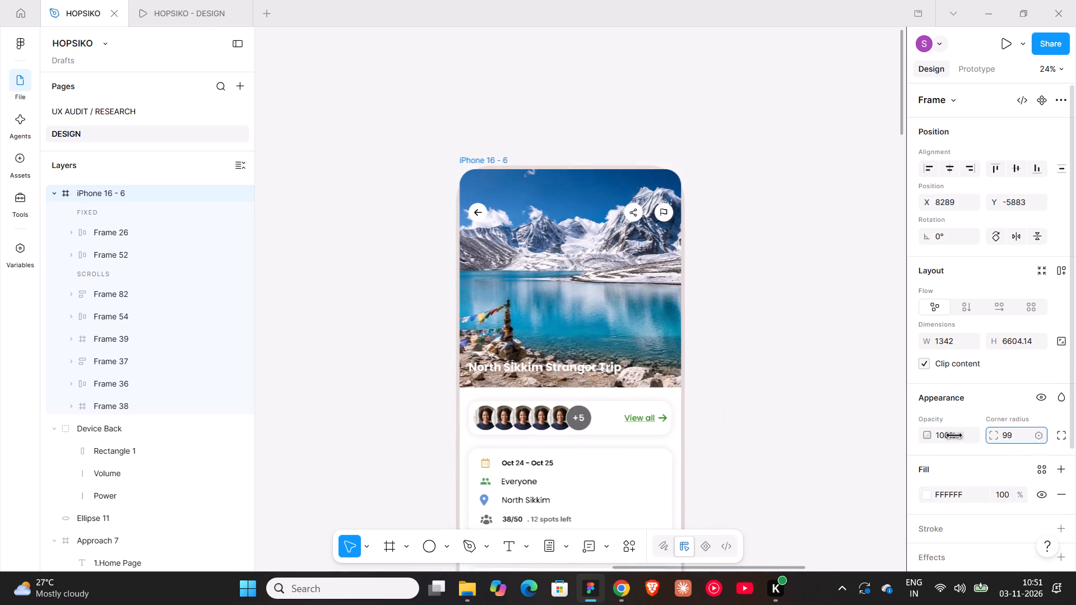
drag(477, 297, 901, 325)
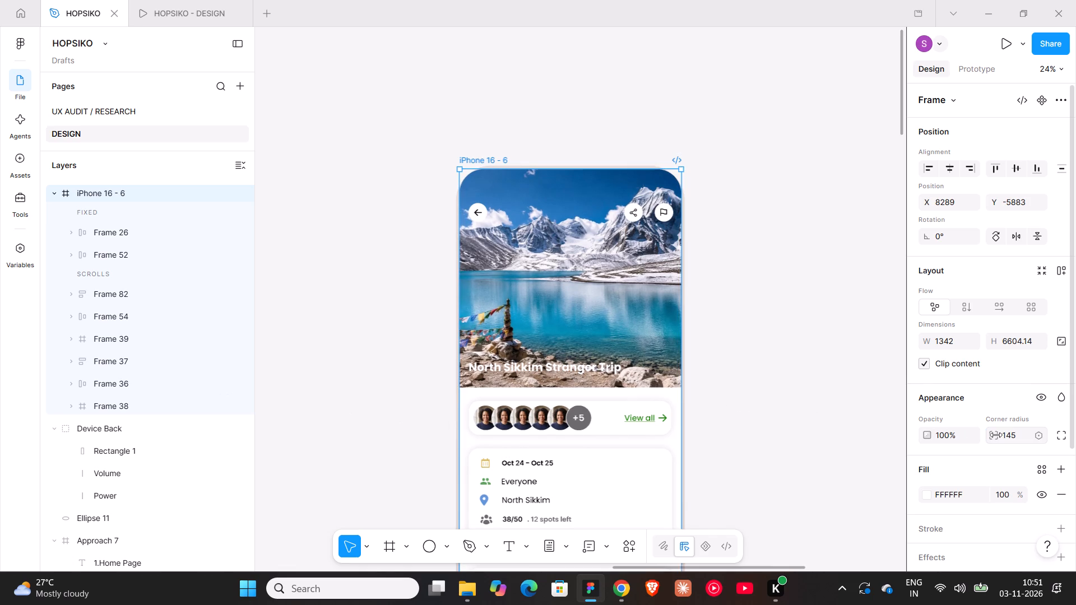
drag(992, 435, 832, 288)
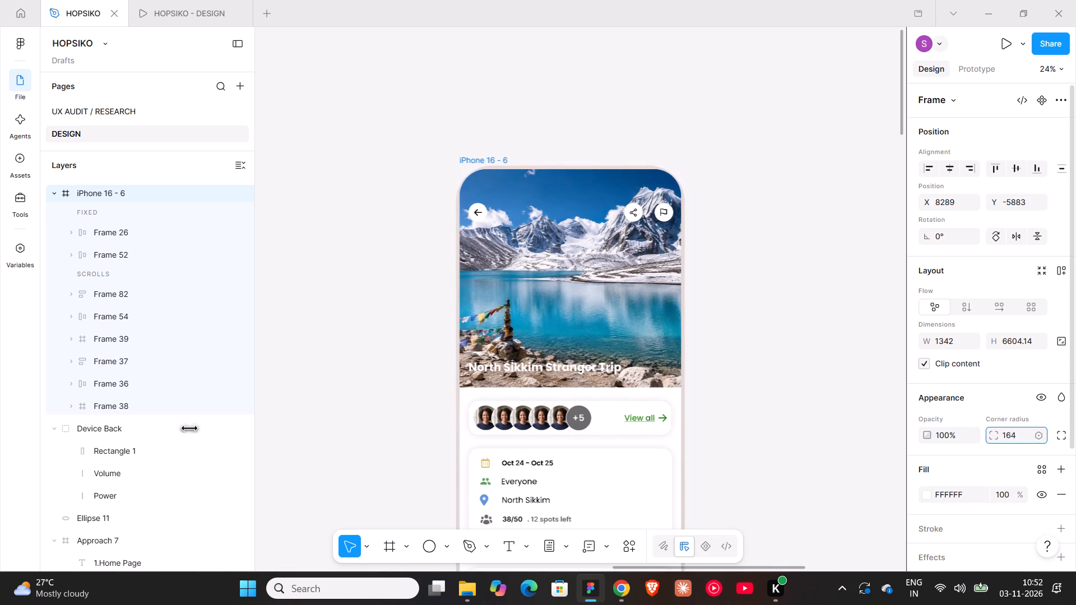
drag(832, 288, 828, 288)
drag(994, 434, 560, 309)
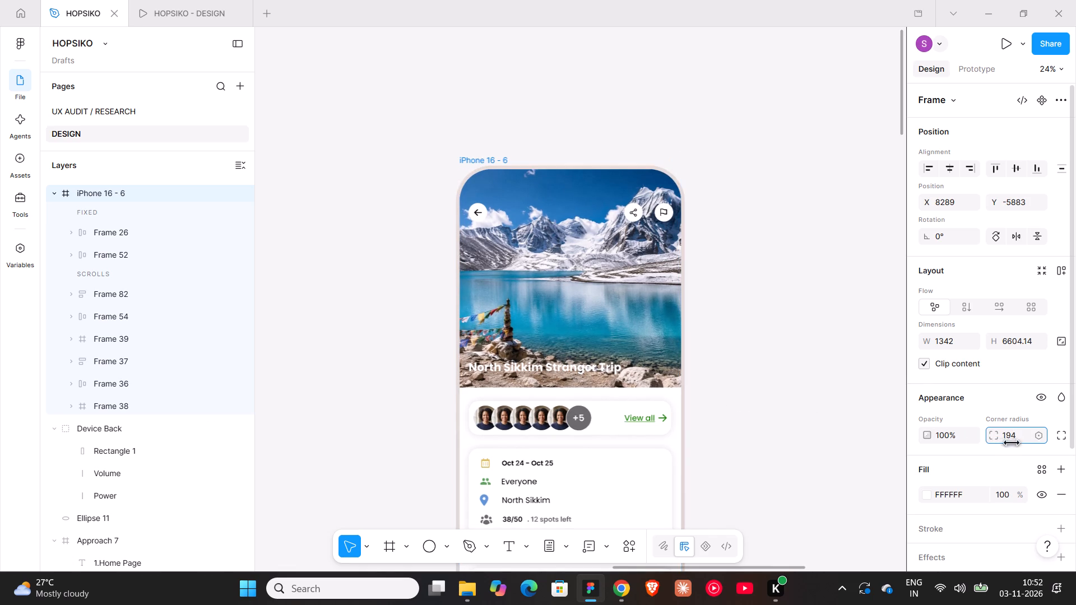
drag(560, 309, 423, 297)
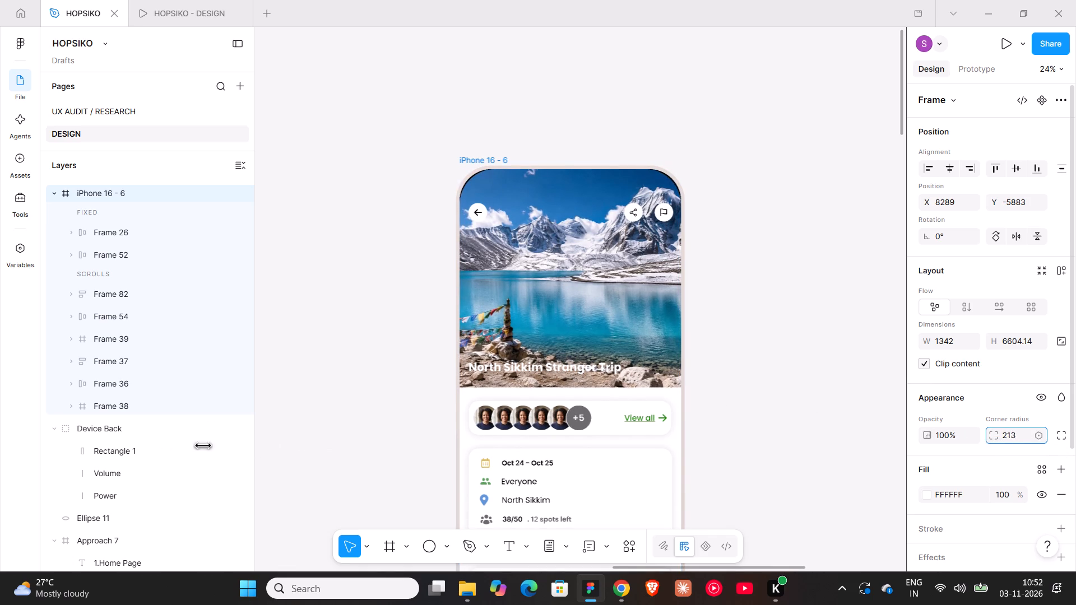
drag(423, 297, 171, 308)
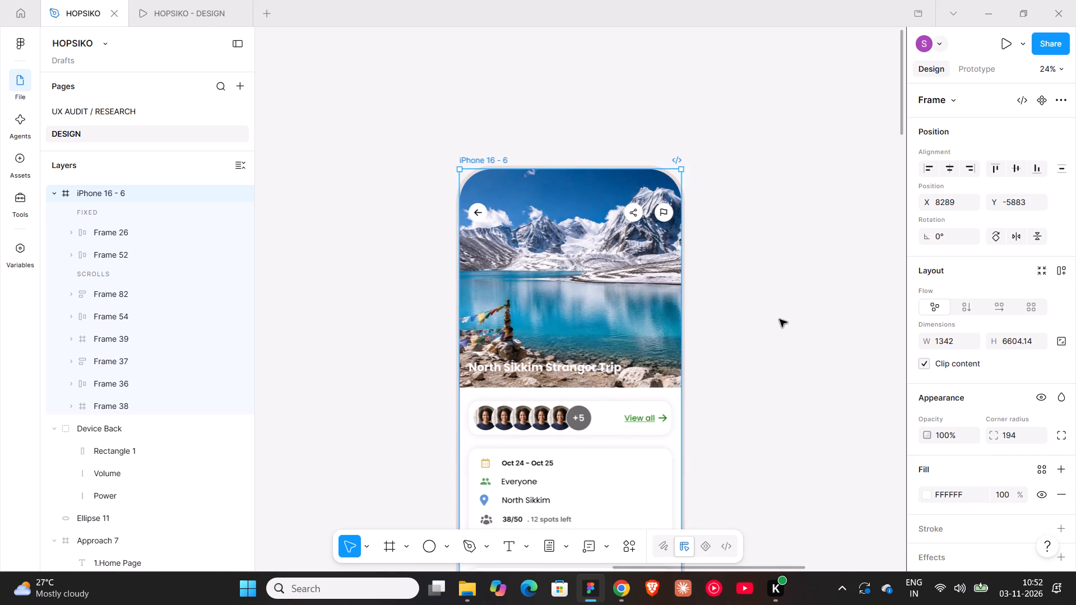
Stretch the Device Back group's bottom edge down to a height of 6604, matching the full length of the trip details screen.
scroll(763, 294, down, 16)
shift+scroll(764, 286, down, 2)
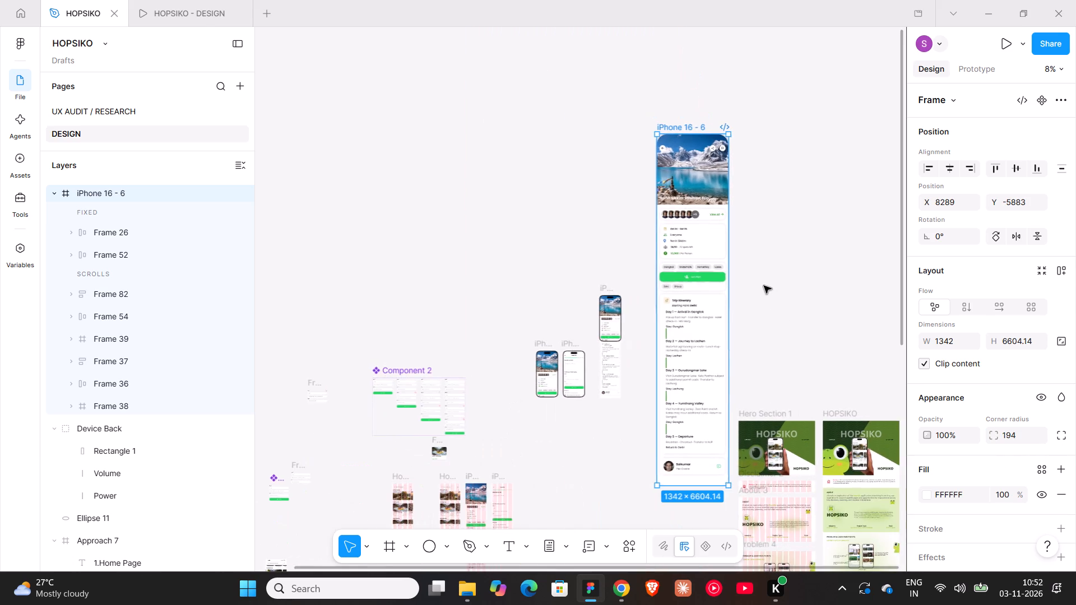
shift+scroll(764, 286, down, 2)
click(112, 427)
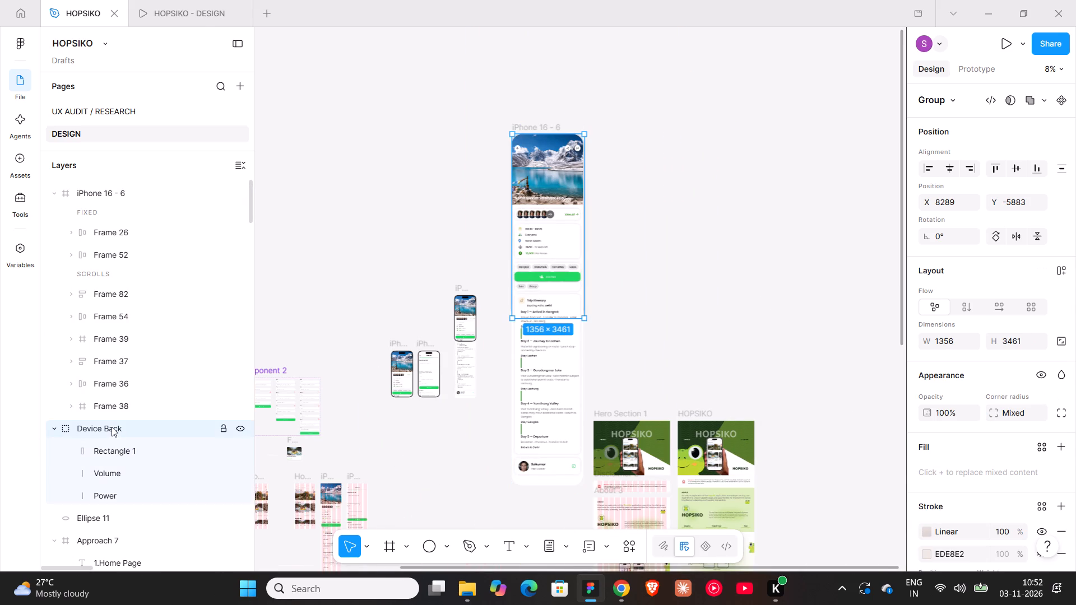
drag(540, 320, 537, 459)
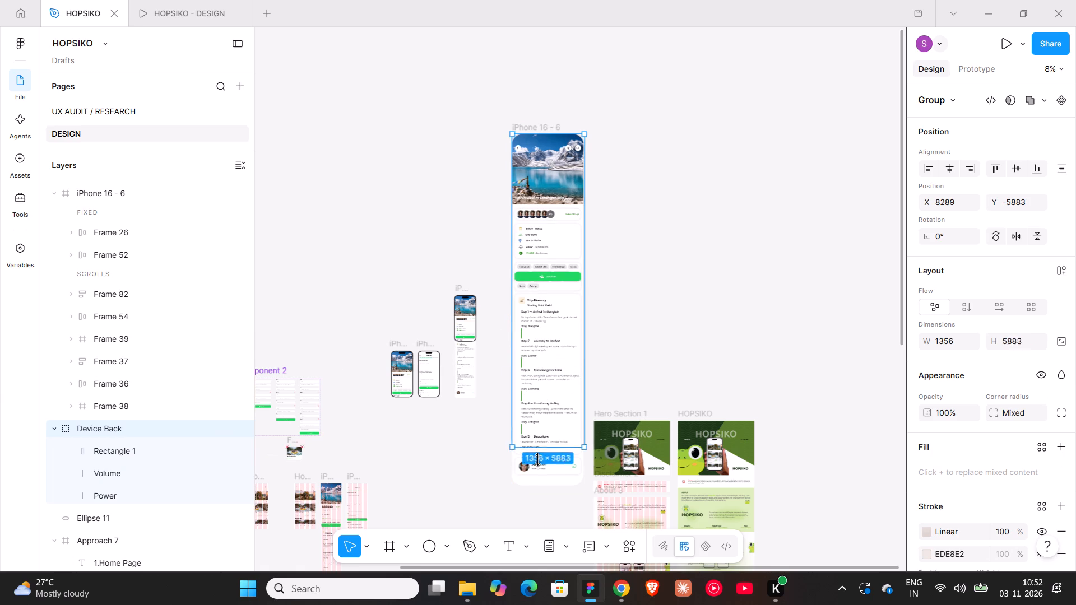
drag(537, 459, 532, 487)
ctrl+scroll(532, 487, up, 15)
ctrl+scroll(532, 487, down, 11)
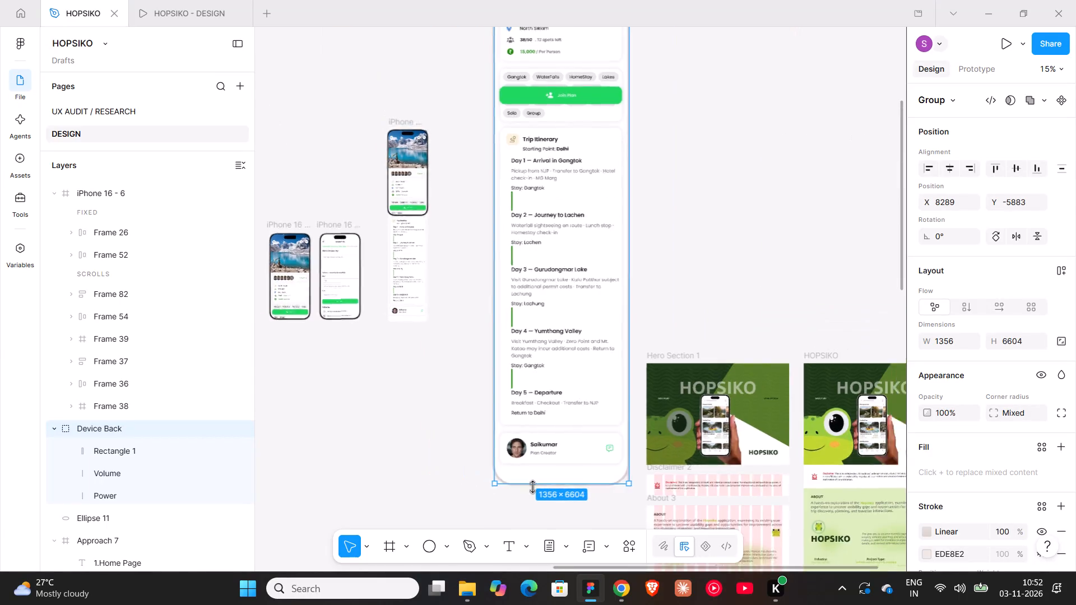
ctrl+scroll(532, 487, down, 2)
click(642, 319)
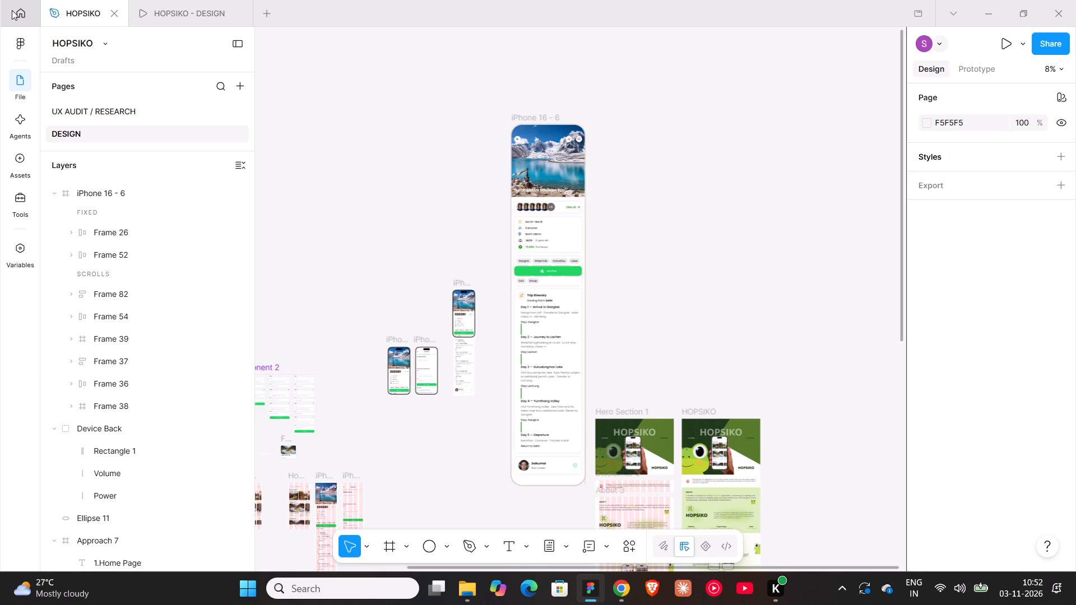
Set both color stops of the linear gradient stroke on the device back's Rectangle 1 to black (000000).
click(120, 446)
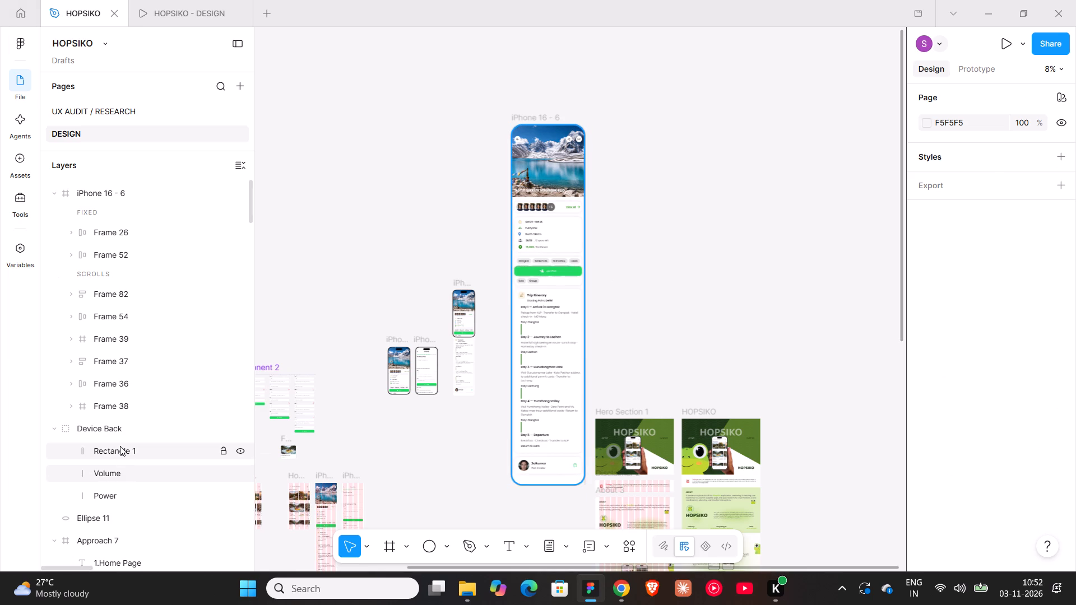
scroll(957, 460, down, 2)
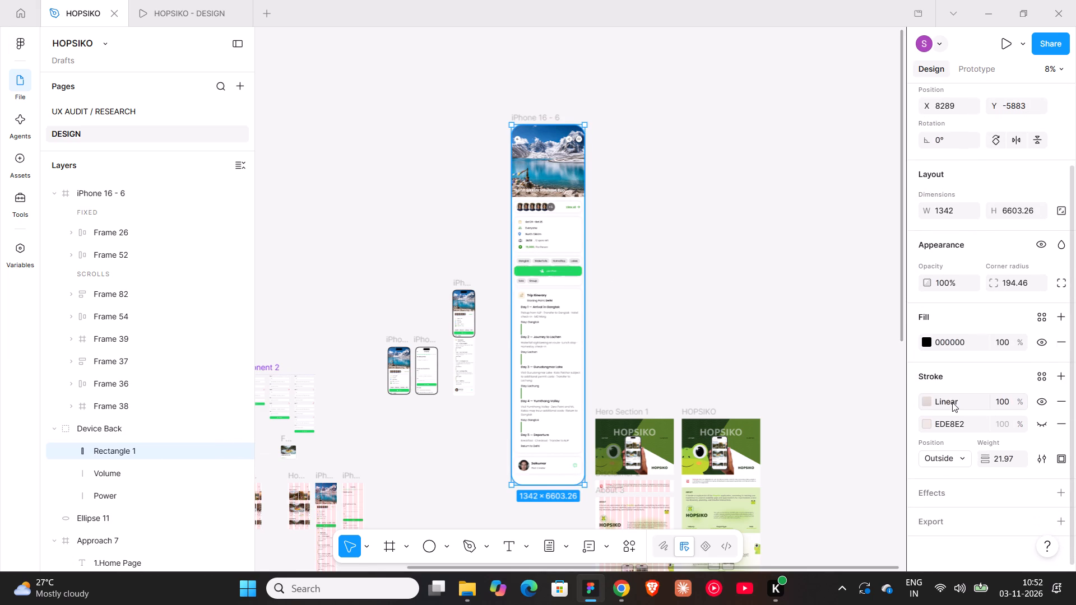
click(952, 402)
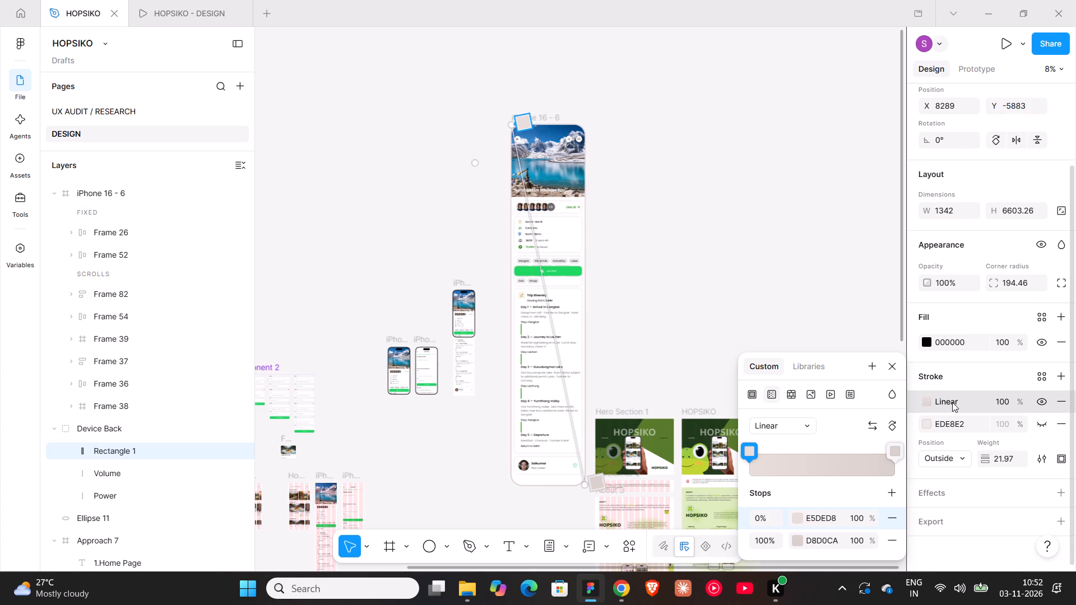
key(0)
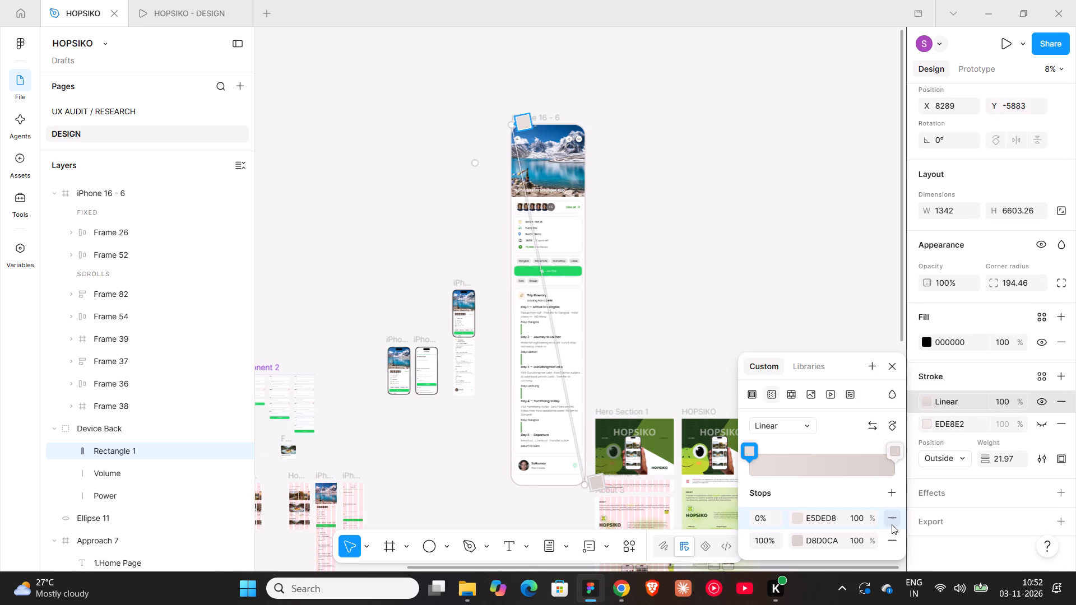
click(841, 517)
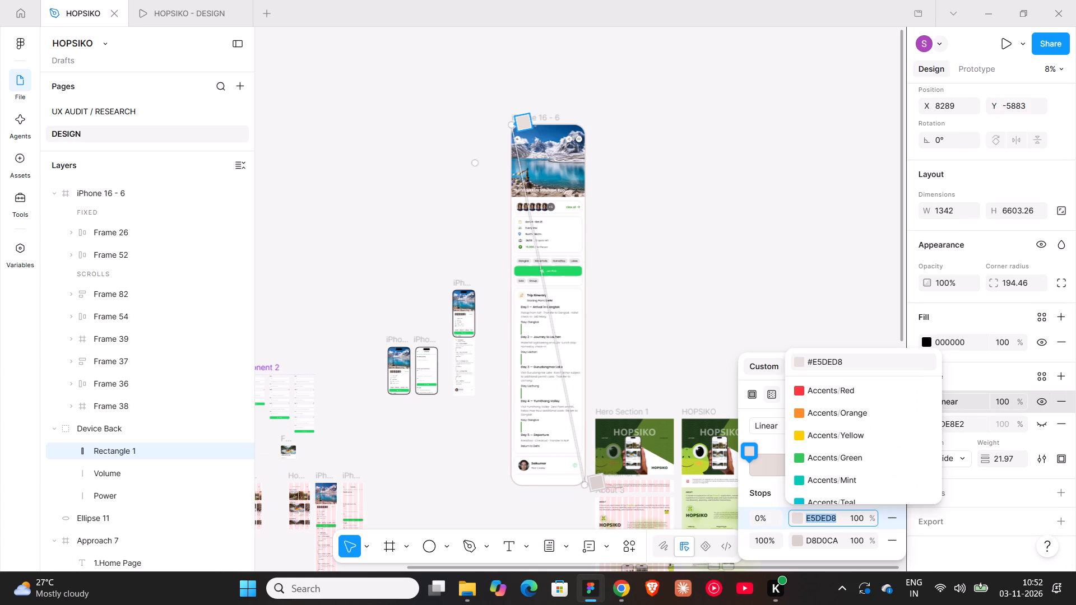
key(0)
click(831, 532)
key(0)
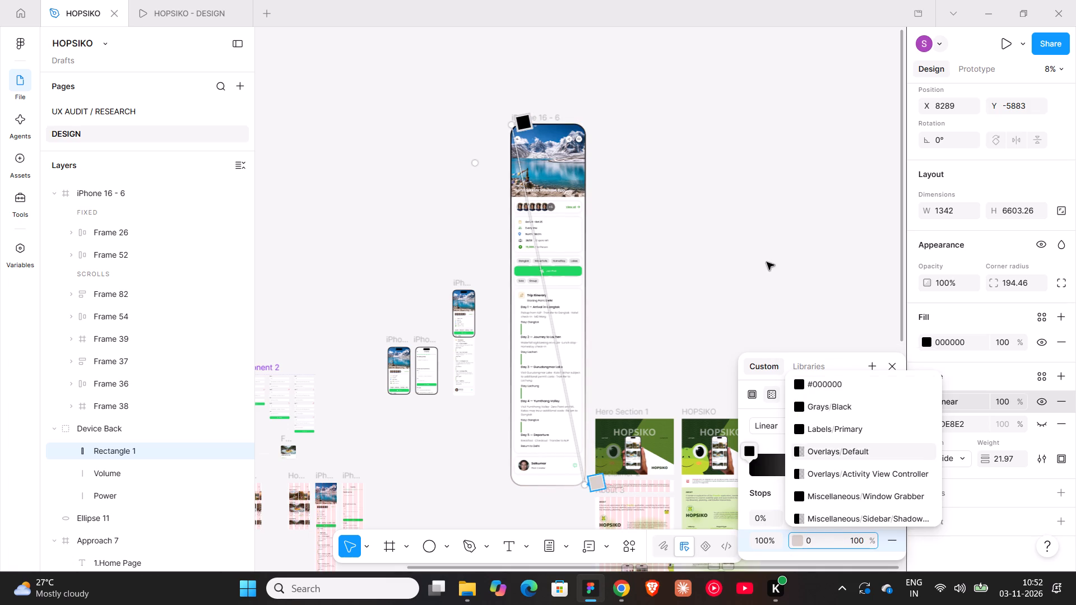
click(767, 262)
click(767, 251)
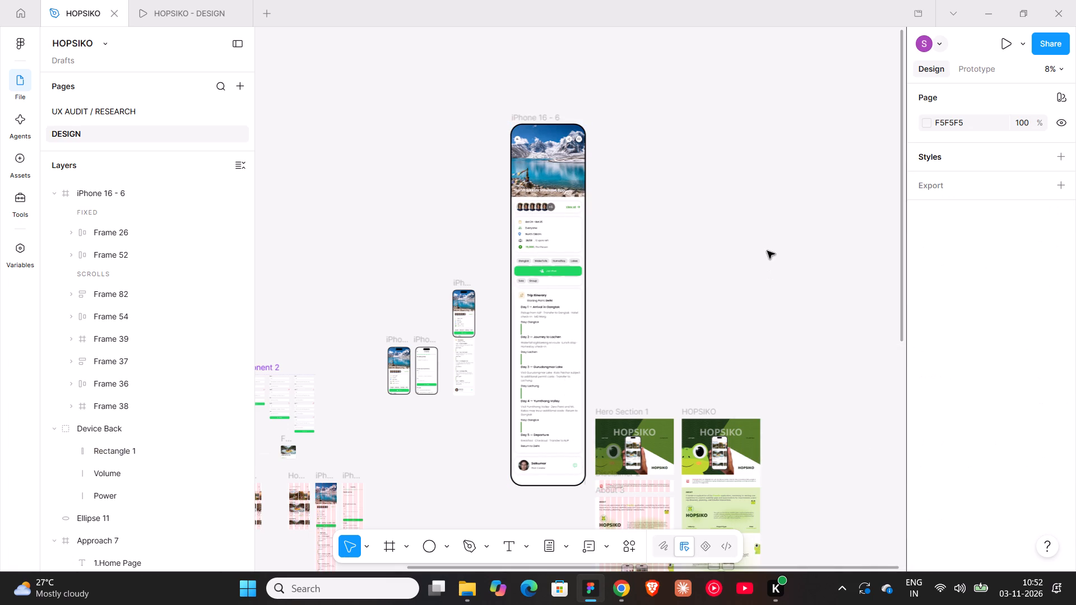
Examine how the phone frame and notch are built in the iPhone 16 - 4 mockup, down to its 378_rectangle image fill.
click(424, 353)
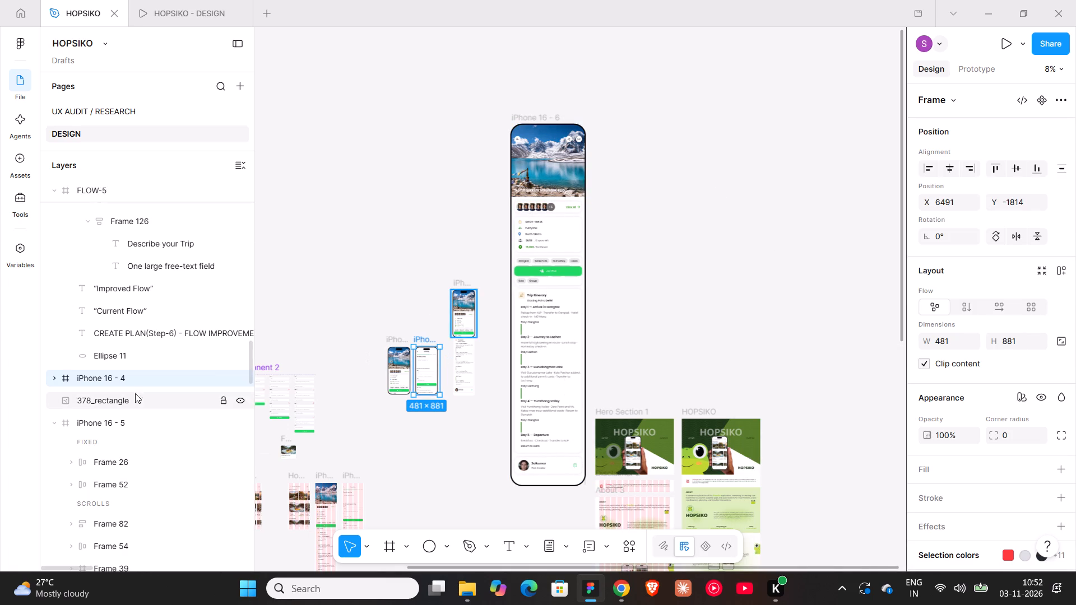
click(62, 378)
click(54, 379)
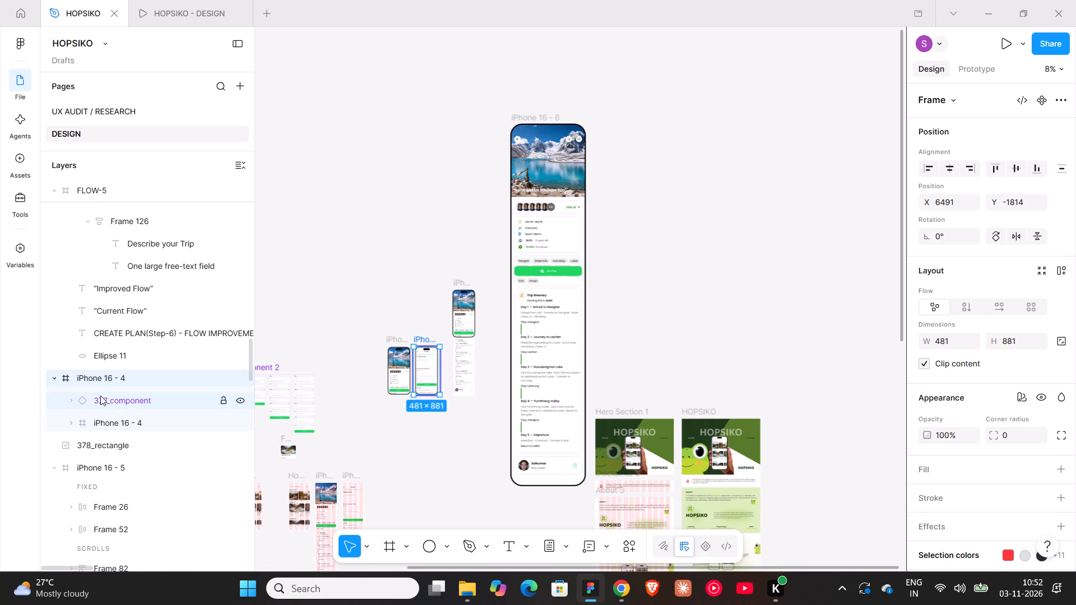
click(110, 397)
click(69, 400)
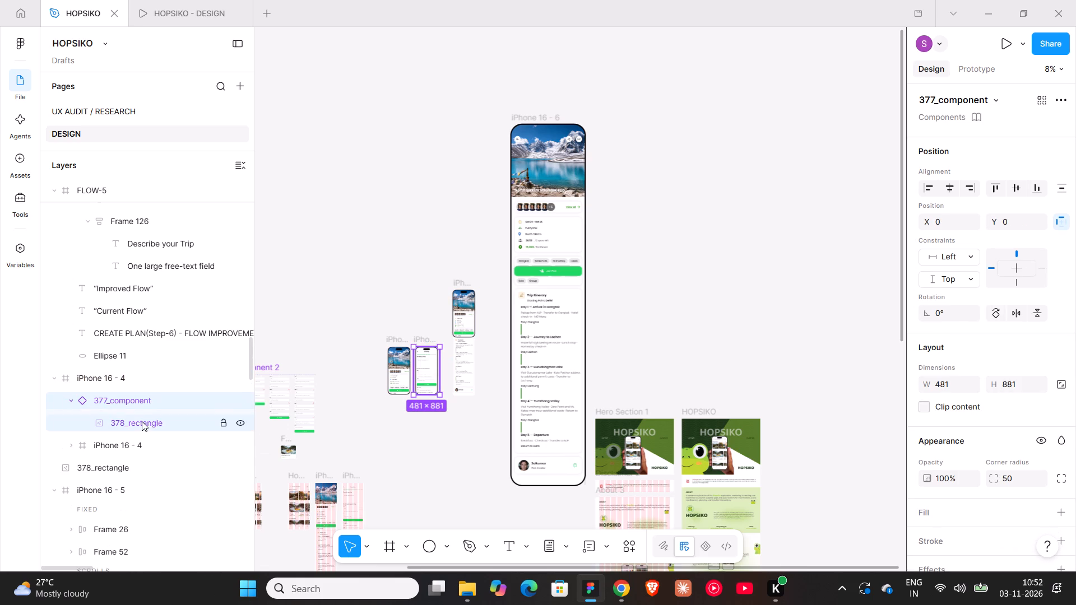
click(133, 422)
ctrl+scroll(435, 364, up, 19)
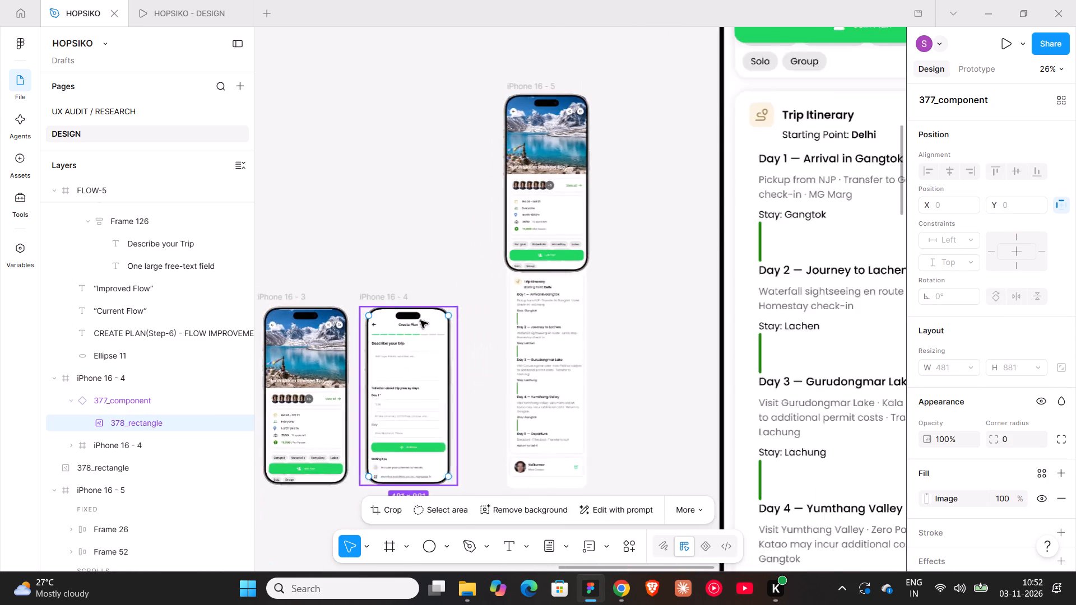
ctrl+scroll(408, 310, up, 13)
ctrl+triple_click(410, 332)
ctrl+triple_click(410, 332)
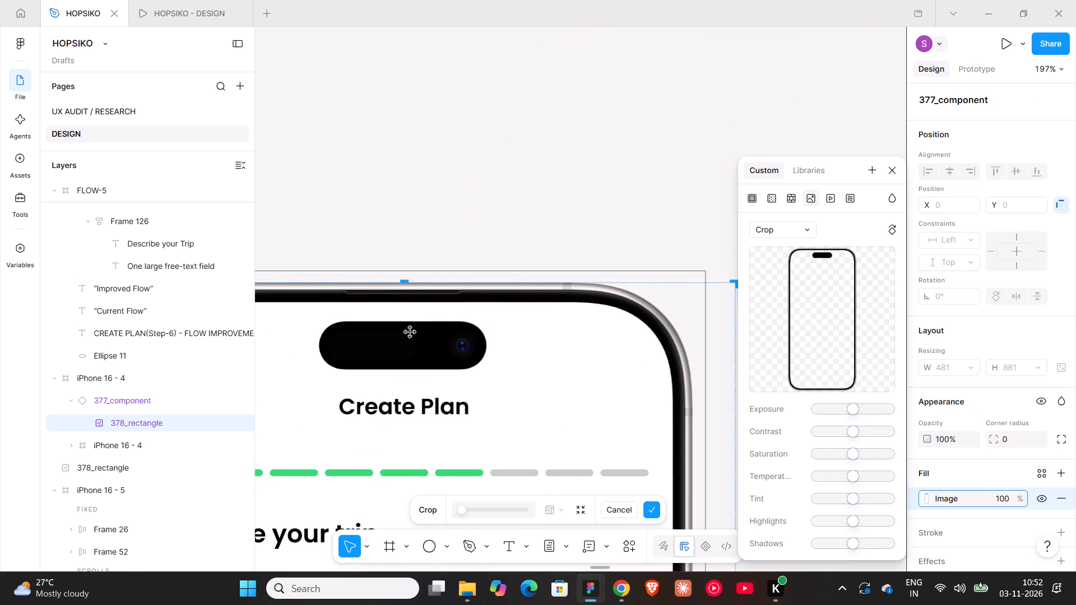
click(410, 332)
click(884, 171)
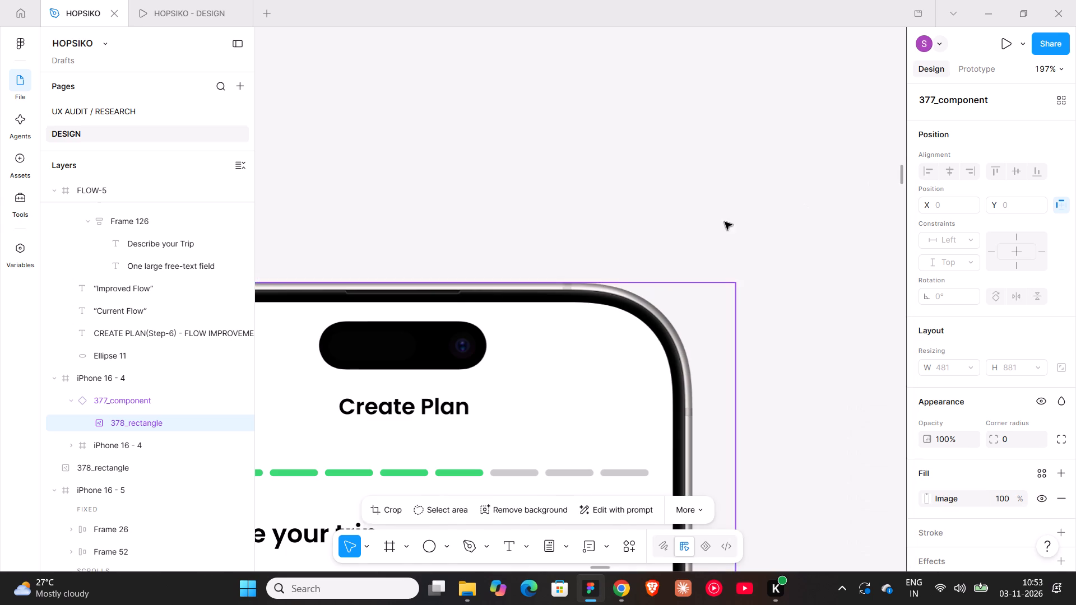
ctrl+scroll(725, 222, down, 20)
ctrl+scroll(725, 222, down, 4)
ctrl+scroll(721, 294, down, 9)
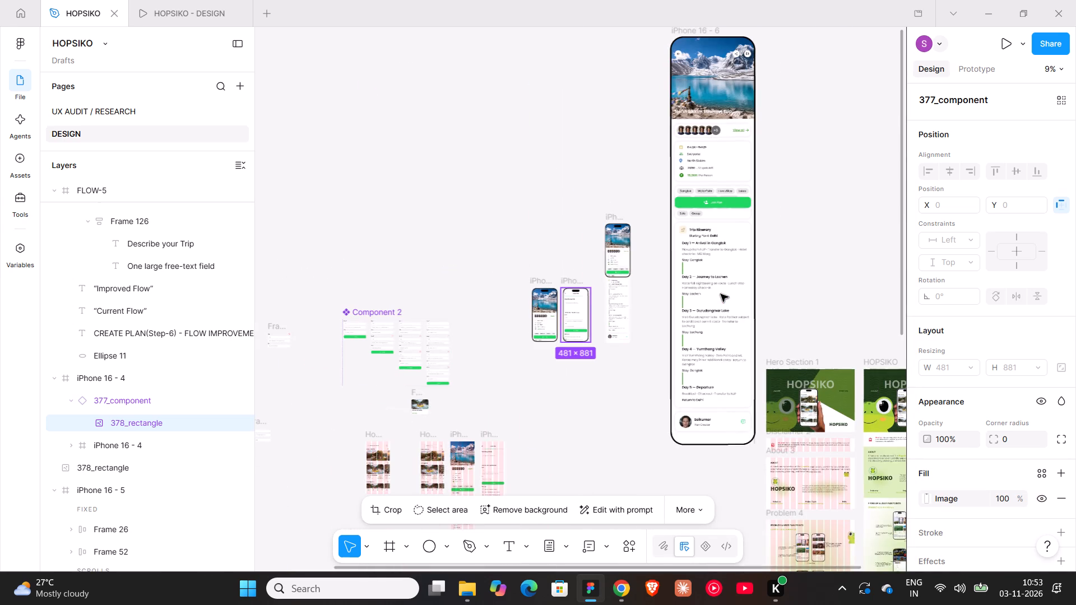
shift+scroll(721, 294, down, 11)
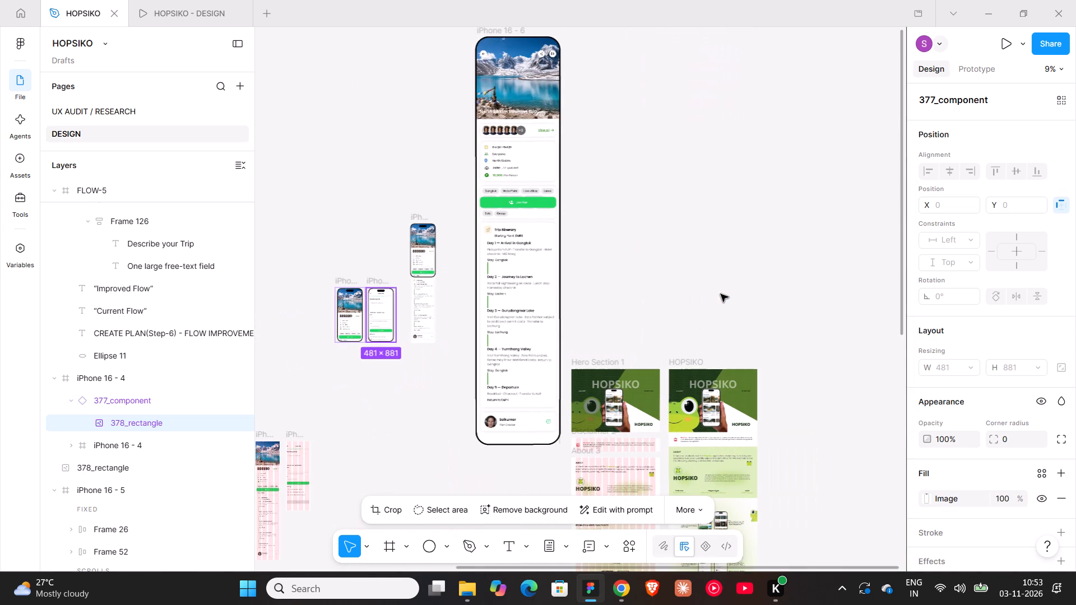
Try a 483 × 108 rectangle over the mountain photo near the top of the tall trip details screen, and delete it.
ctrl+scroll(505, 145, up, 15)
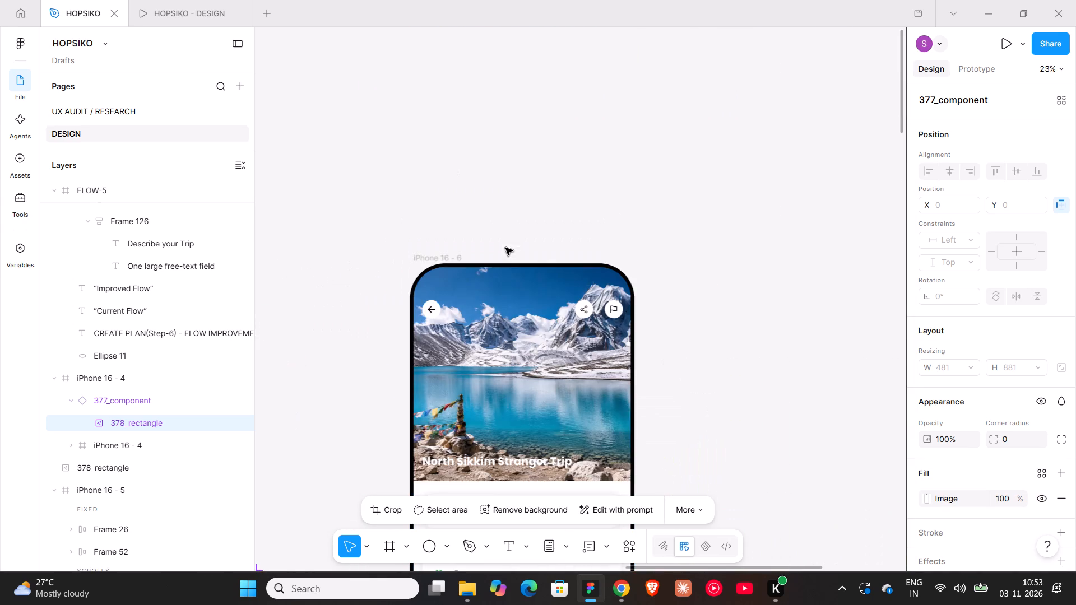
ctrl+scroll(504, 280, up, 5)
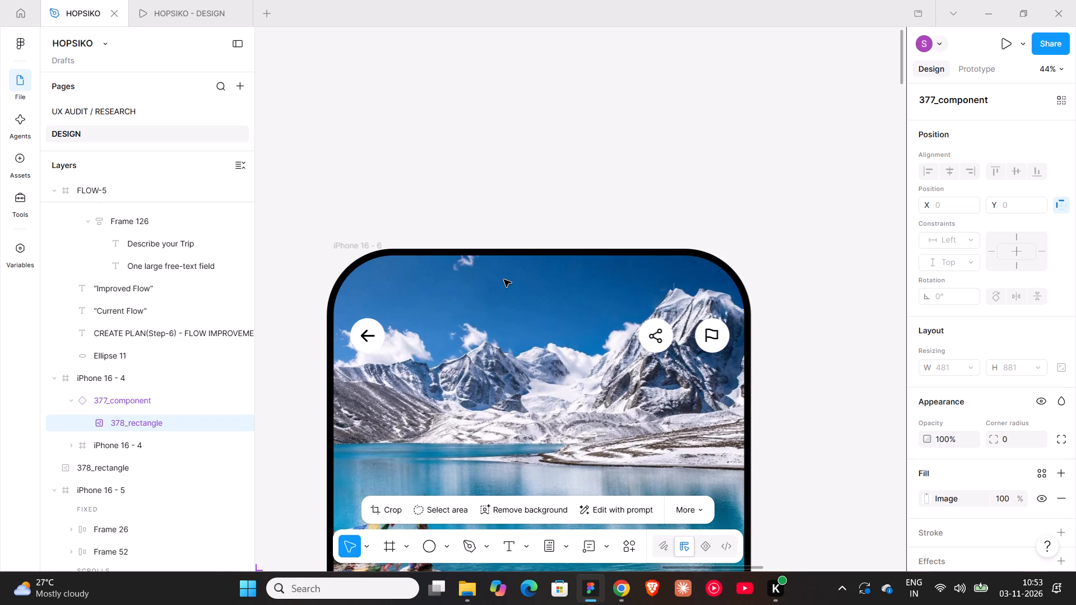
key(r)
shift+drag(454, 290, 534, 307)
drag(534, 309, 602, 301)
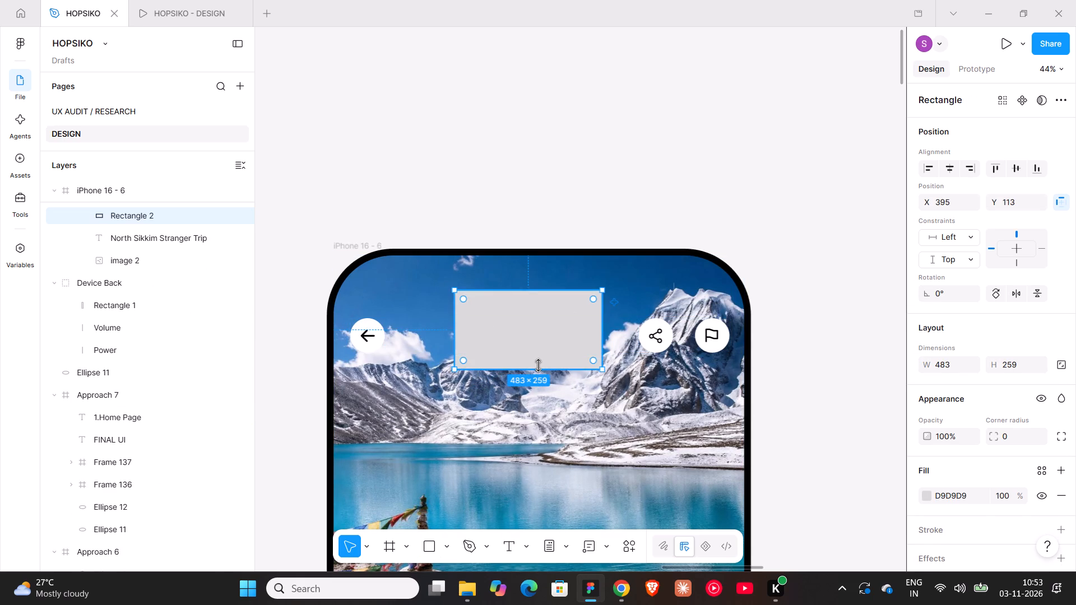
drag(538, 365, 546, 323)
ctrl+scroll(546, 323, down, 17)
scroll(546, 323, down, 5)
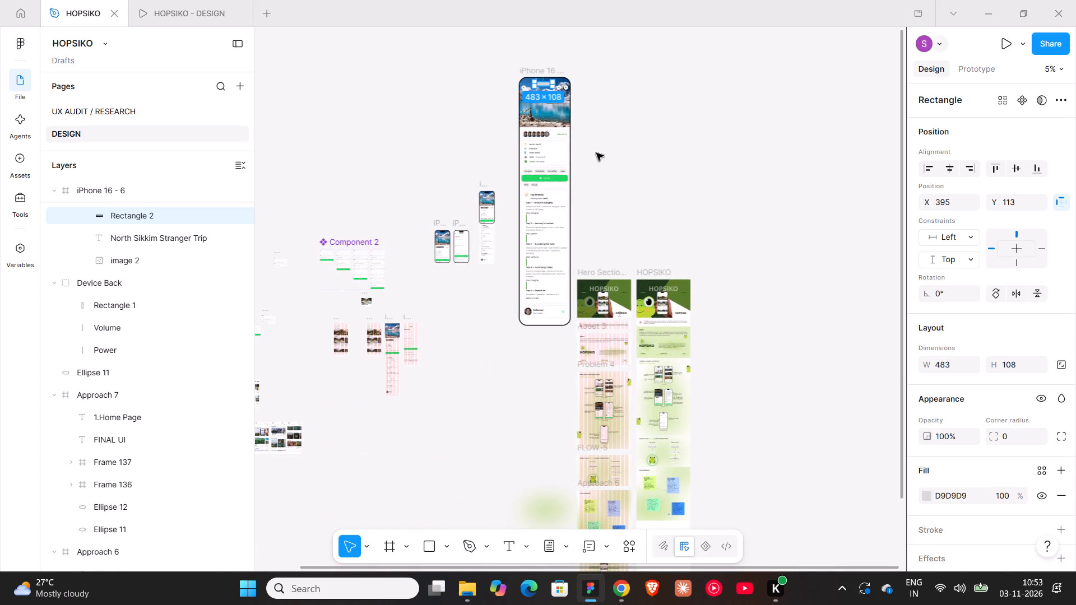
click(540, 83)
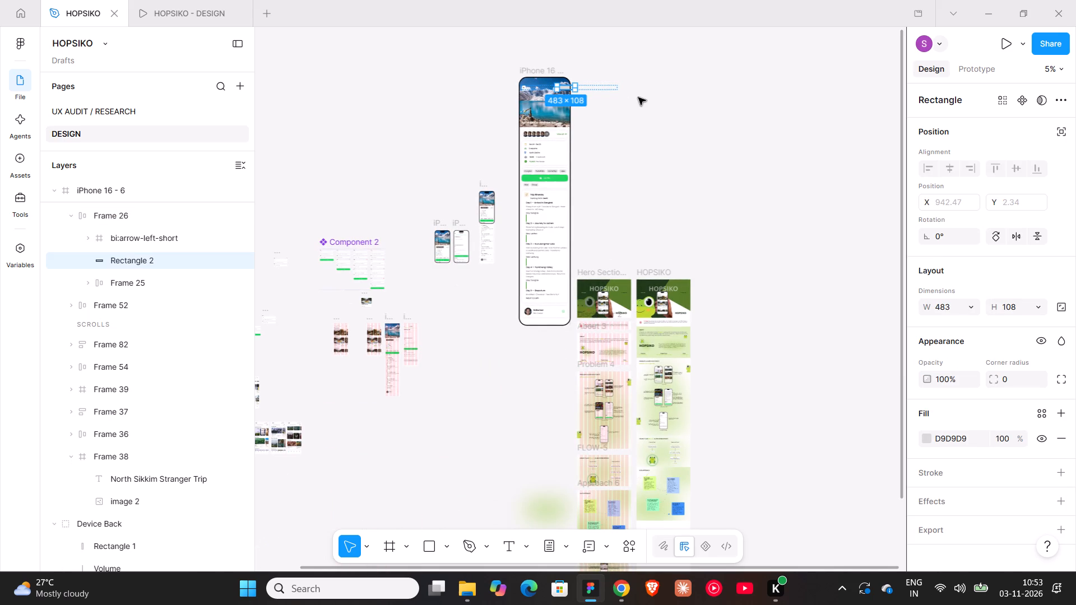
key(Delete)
Wrap the Device Back group in a new frame.
click(544, 73)
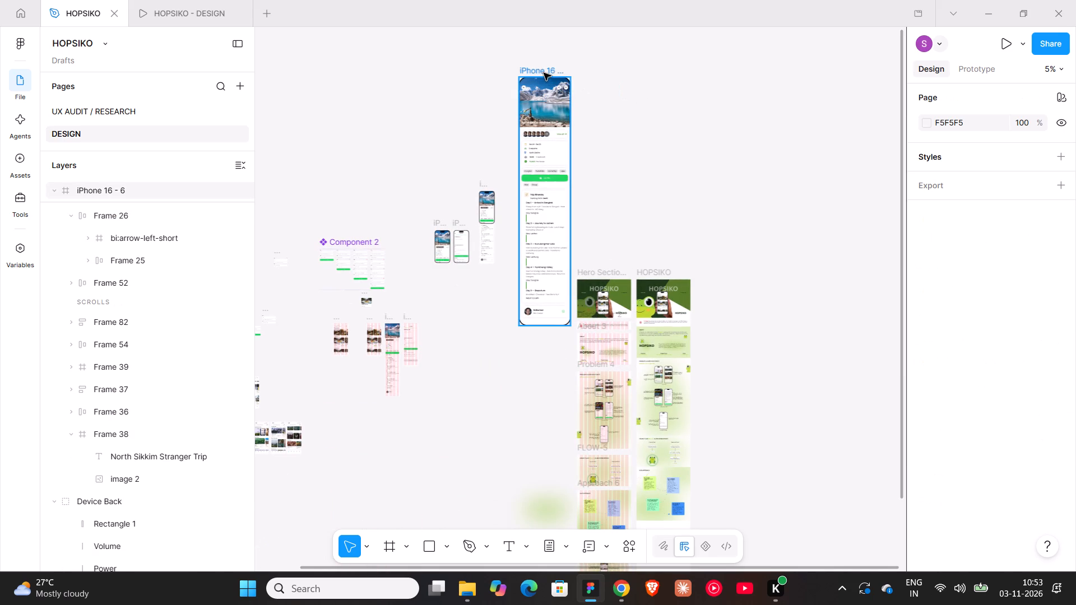
click(105, 509)
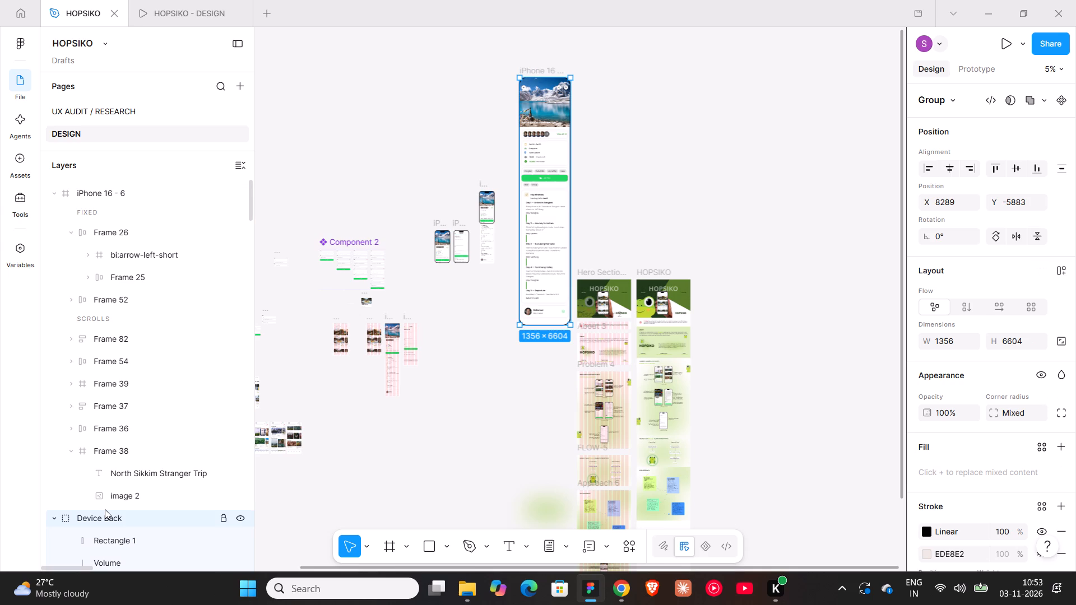
right_click(104, 513)
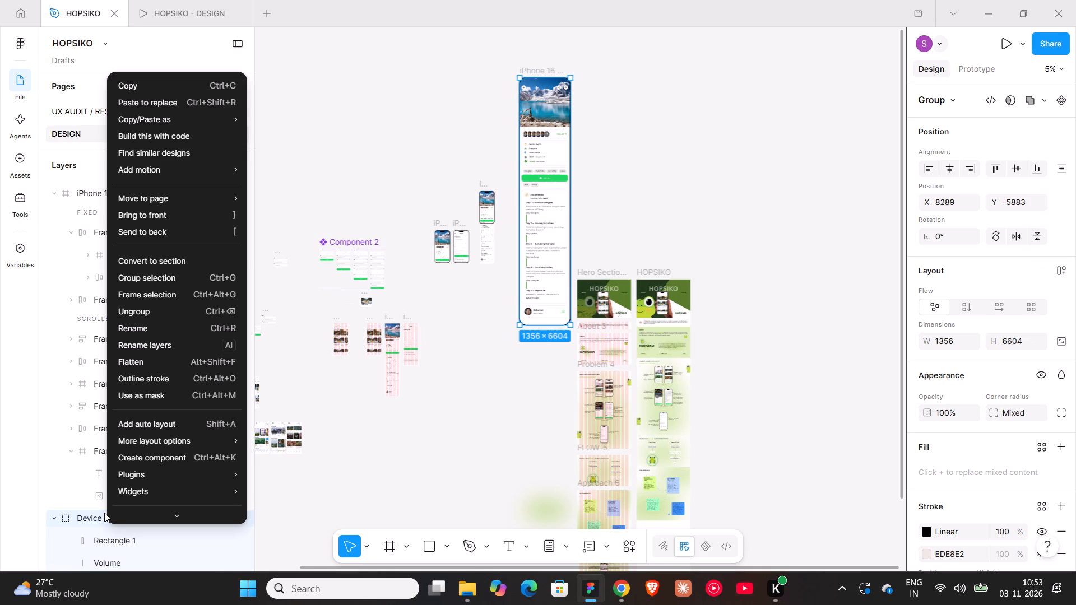
click(155, 291)
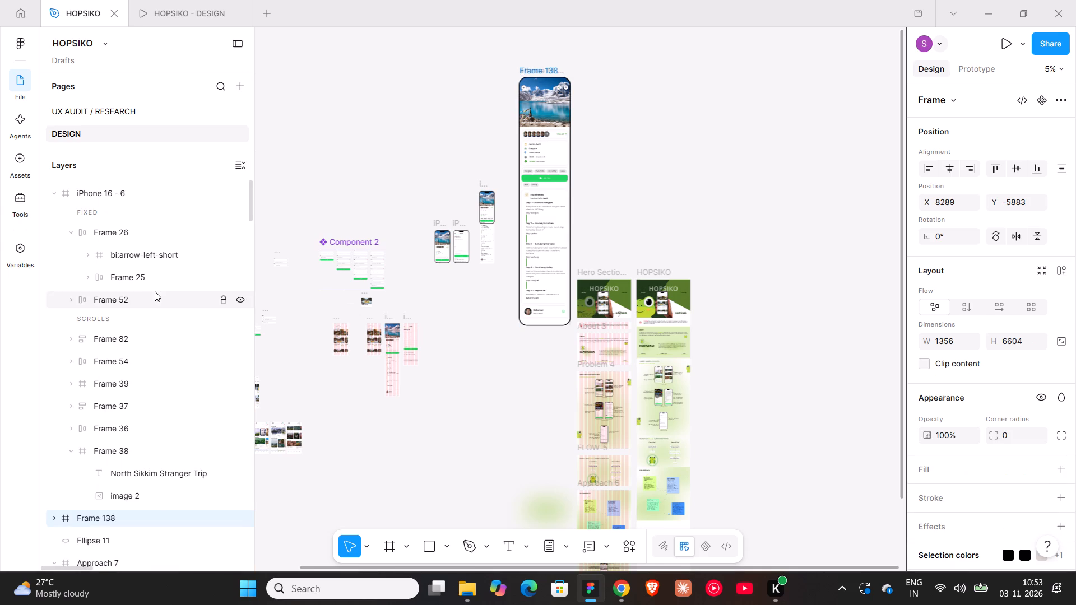
Nest the iPhone 16 - 6 screen inside Frame 138, together with the Device Back group.
click(118, 192)
drag(118, 192, 96, 462)
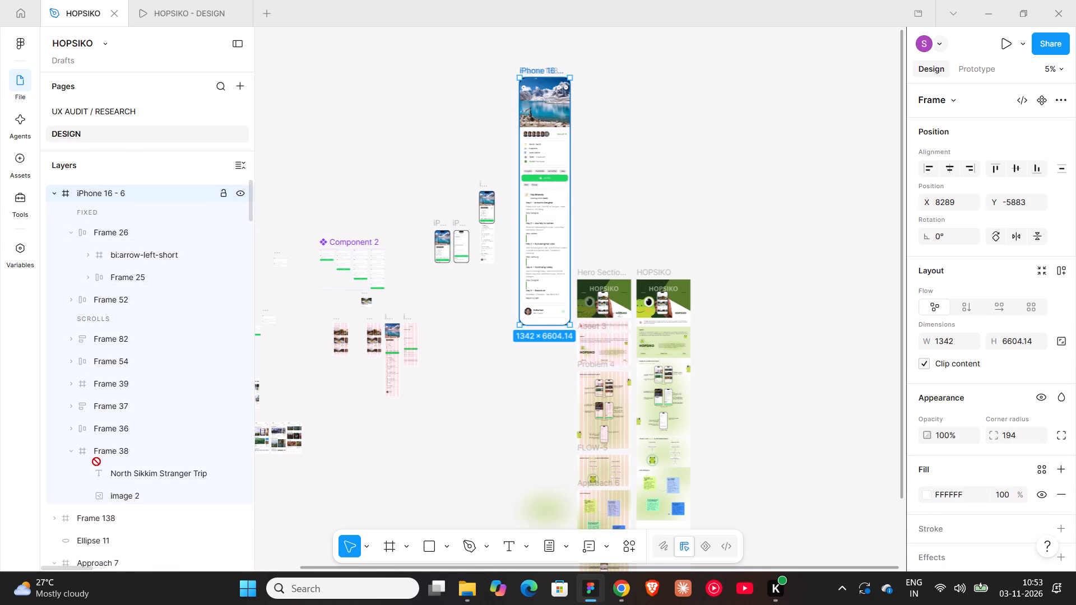
drag(96, 462, 94, 416)
click(633, 78)
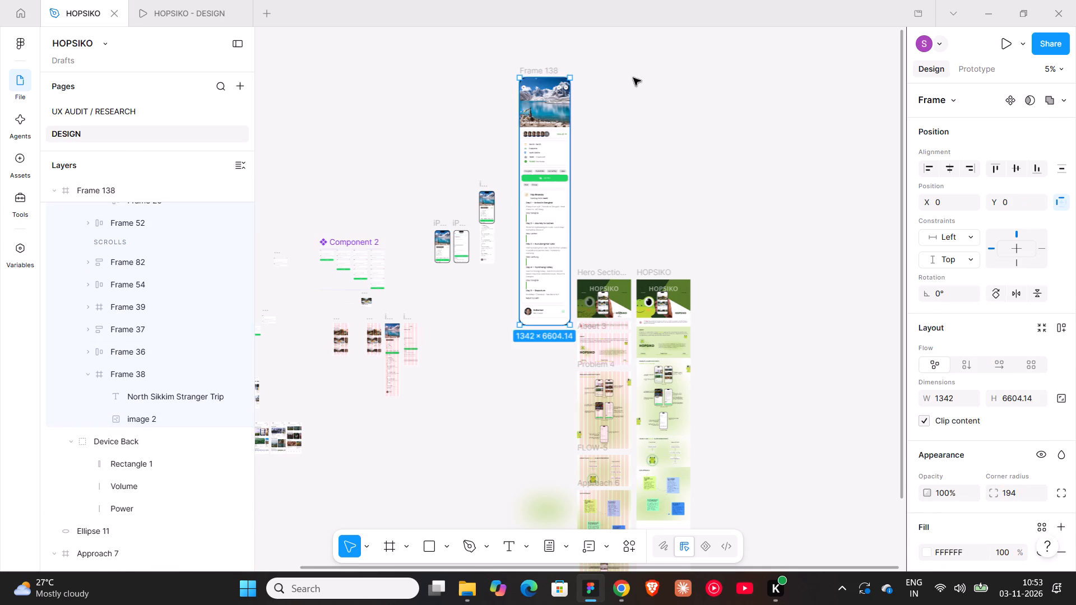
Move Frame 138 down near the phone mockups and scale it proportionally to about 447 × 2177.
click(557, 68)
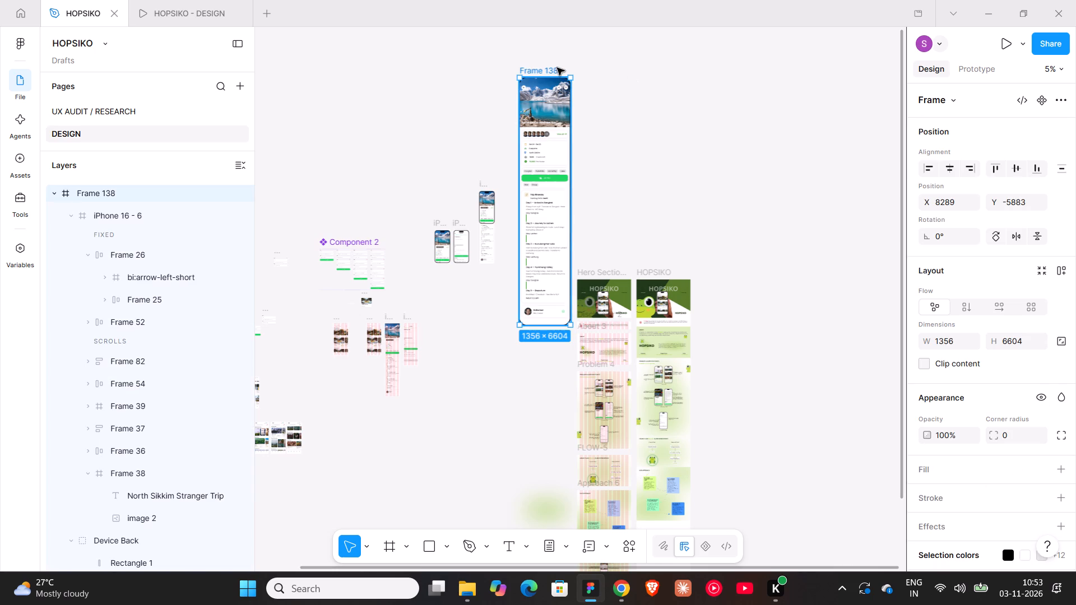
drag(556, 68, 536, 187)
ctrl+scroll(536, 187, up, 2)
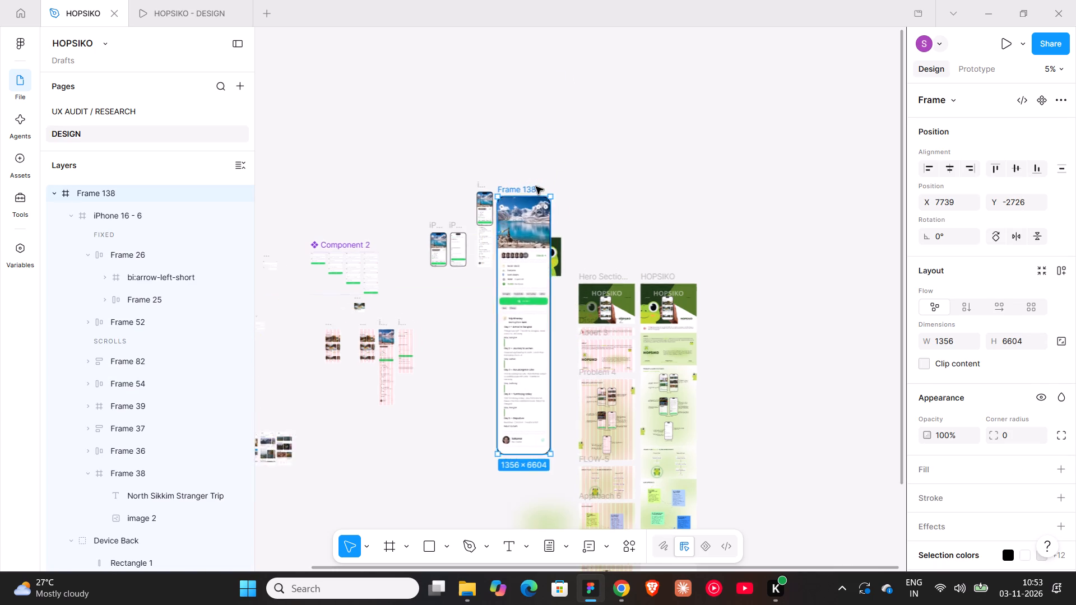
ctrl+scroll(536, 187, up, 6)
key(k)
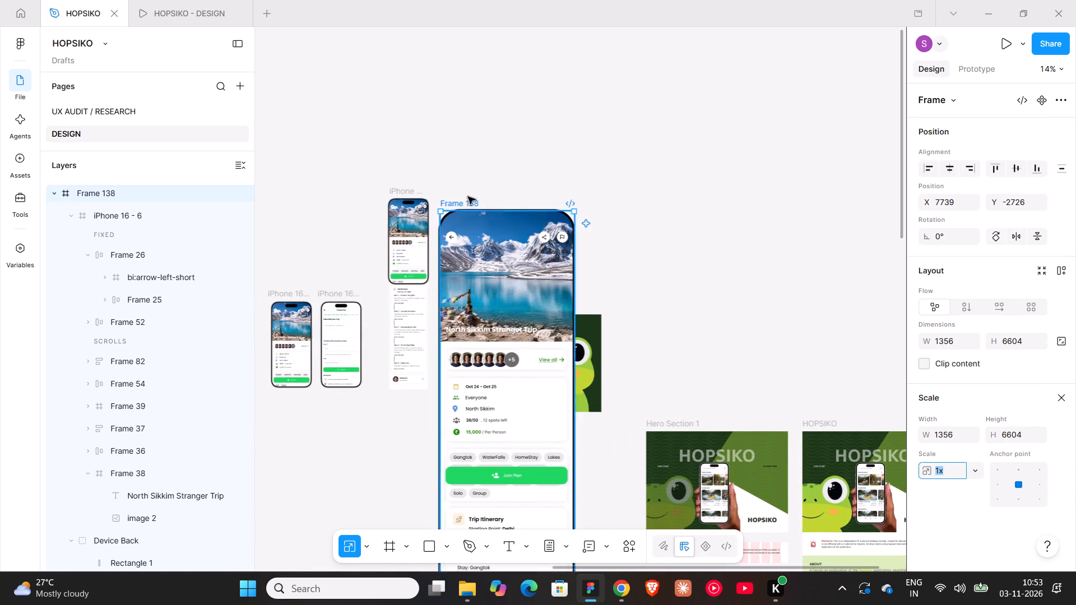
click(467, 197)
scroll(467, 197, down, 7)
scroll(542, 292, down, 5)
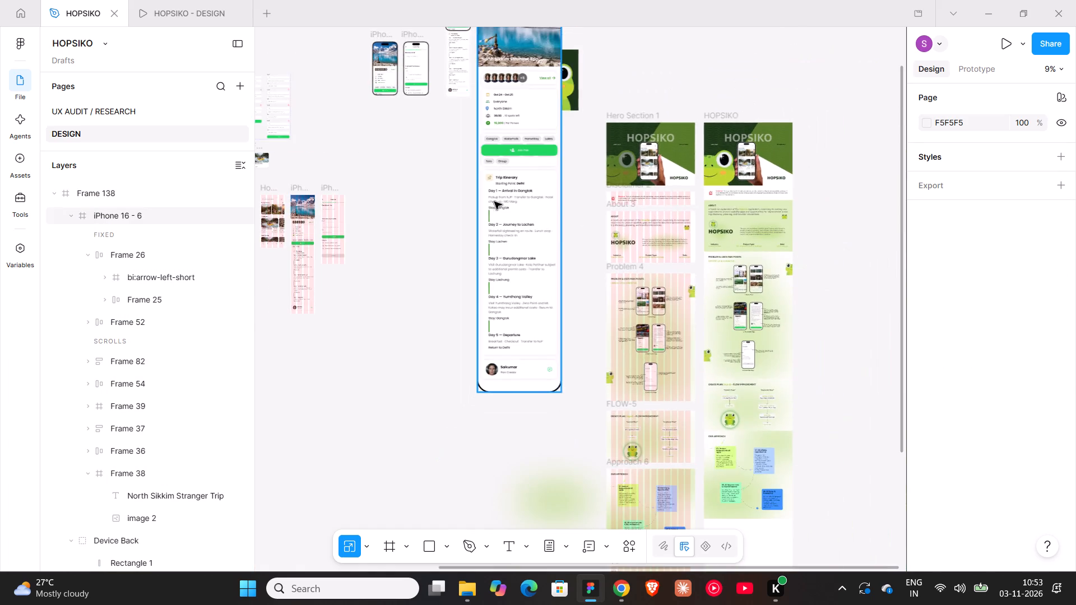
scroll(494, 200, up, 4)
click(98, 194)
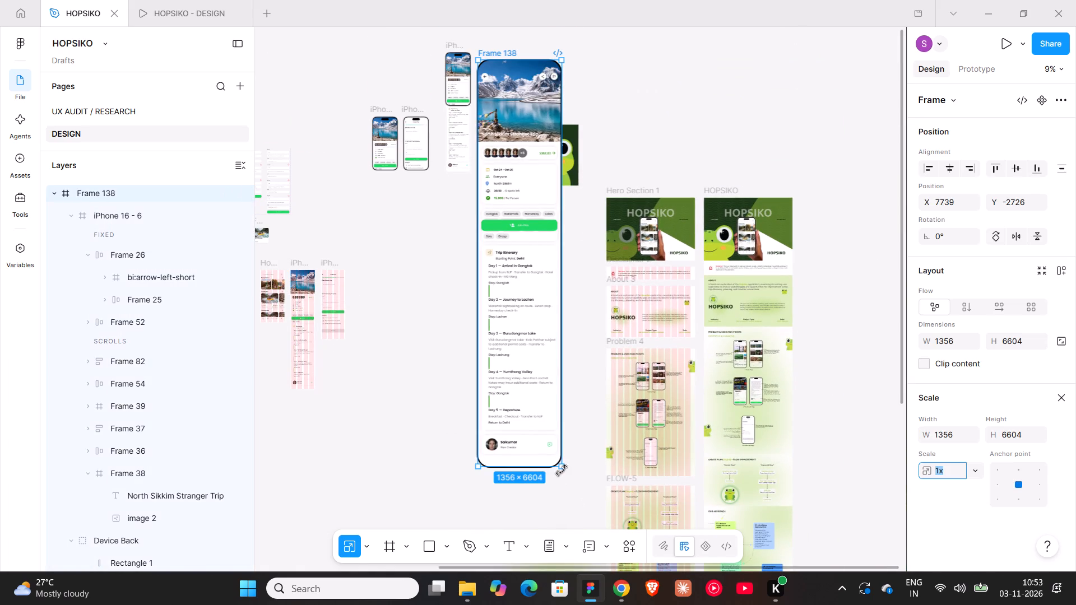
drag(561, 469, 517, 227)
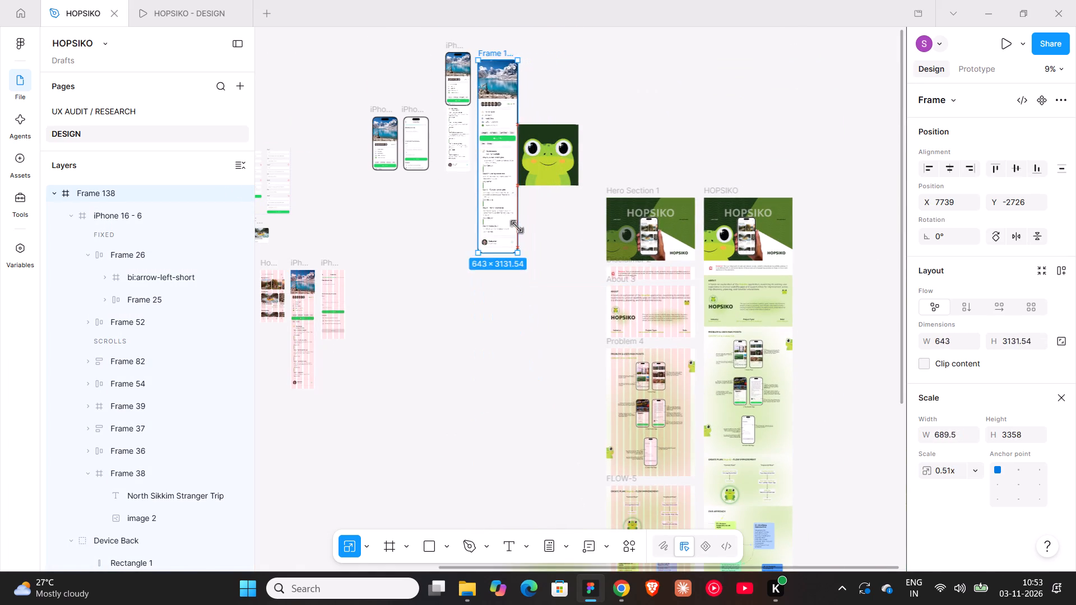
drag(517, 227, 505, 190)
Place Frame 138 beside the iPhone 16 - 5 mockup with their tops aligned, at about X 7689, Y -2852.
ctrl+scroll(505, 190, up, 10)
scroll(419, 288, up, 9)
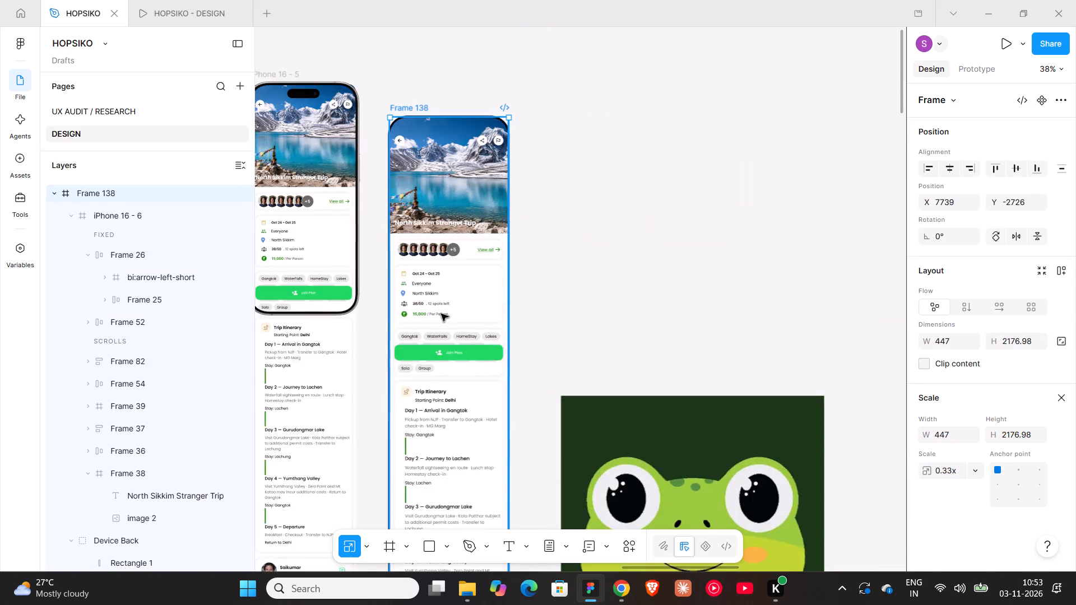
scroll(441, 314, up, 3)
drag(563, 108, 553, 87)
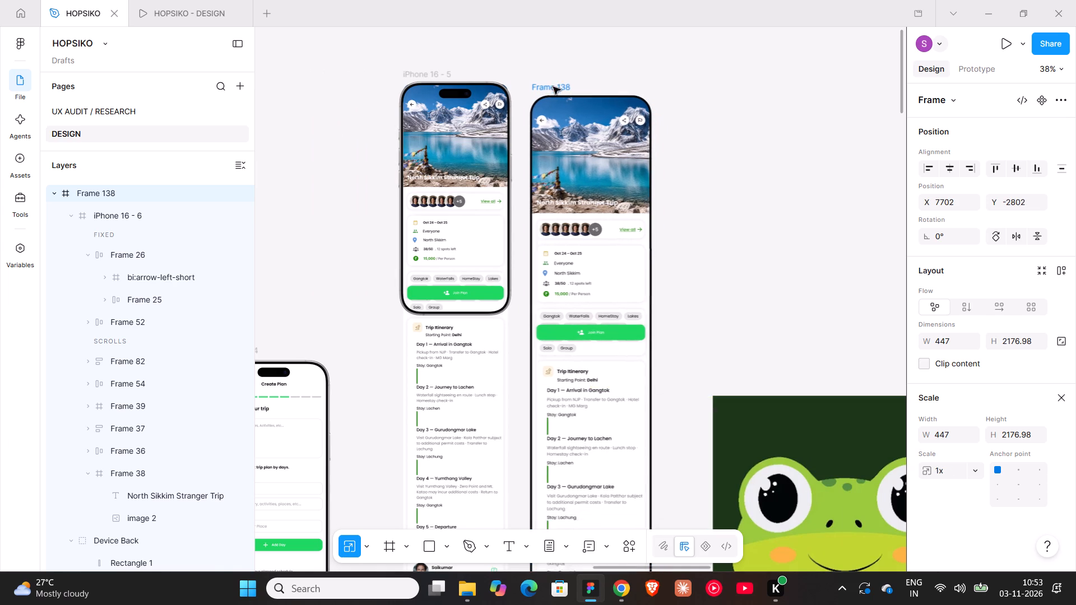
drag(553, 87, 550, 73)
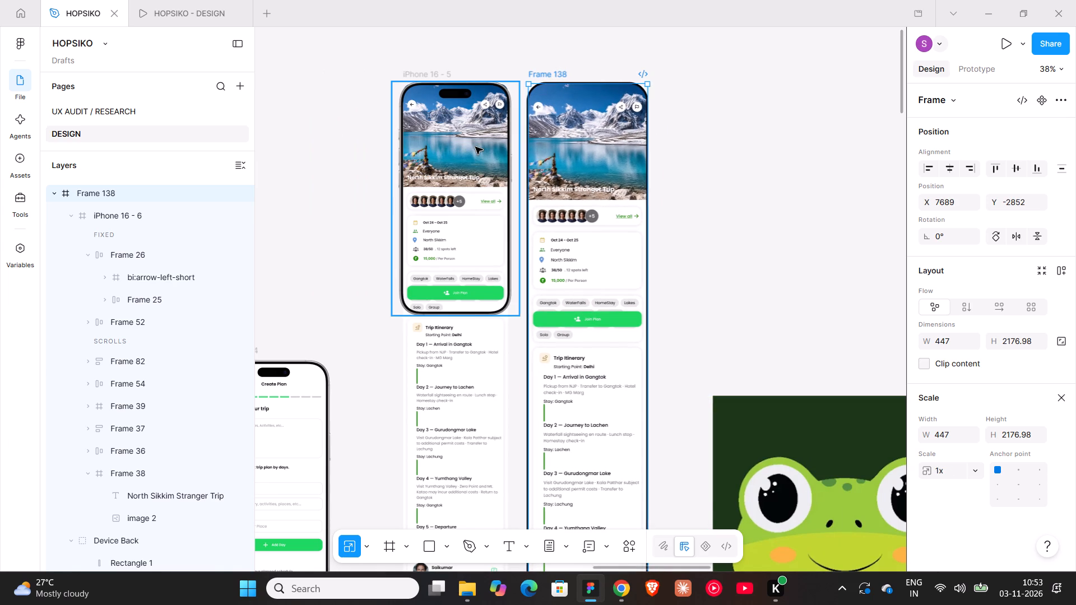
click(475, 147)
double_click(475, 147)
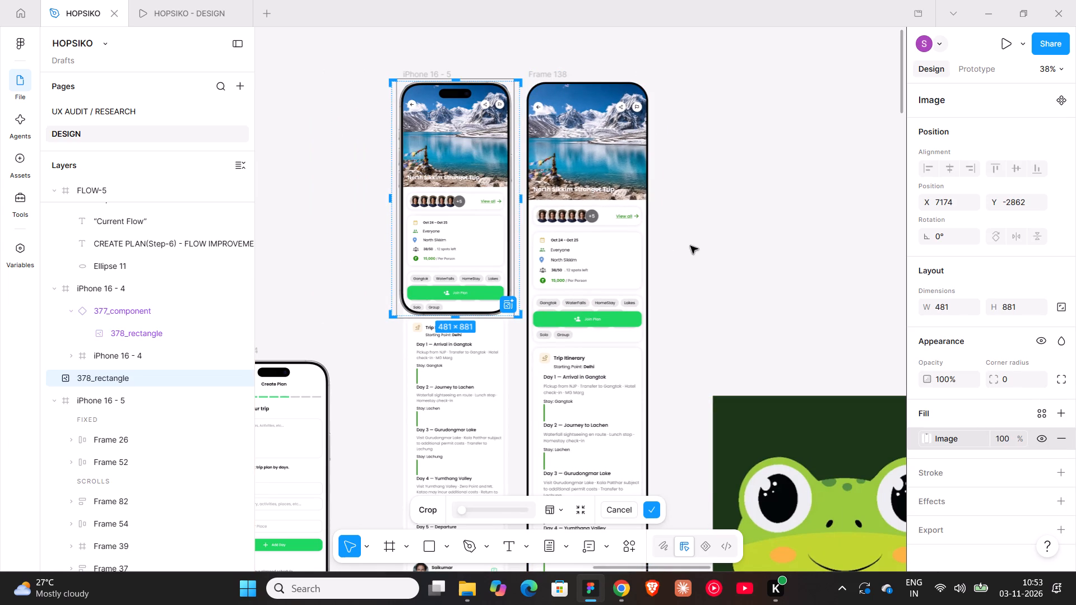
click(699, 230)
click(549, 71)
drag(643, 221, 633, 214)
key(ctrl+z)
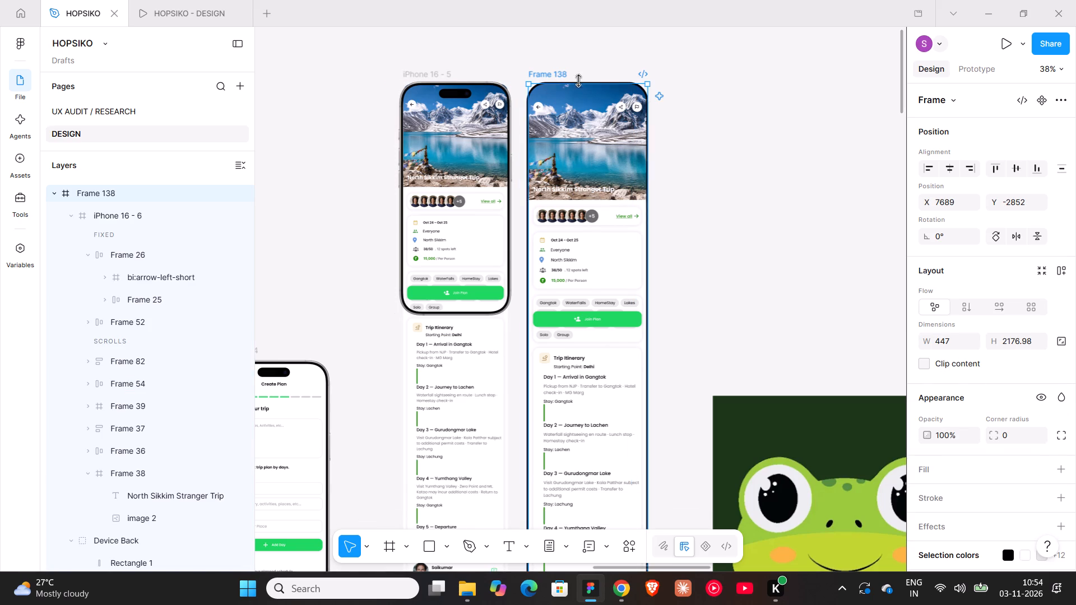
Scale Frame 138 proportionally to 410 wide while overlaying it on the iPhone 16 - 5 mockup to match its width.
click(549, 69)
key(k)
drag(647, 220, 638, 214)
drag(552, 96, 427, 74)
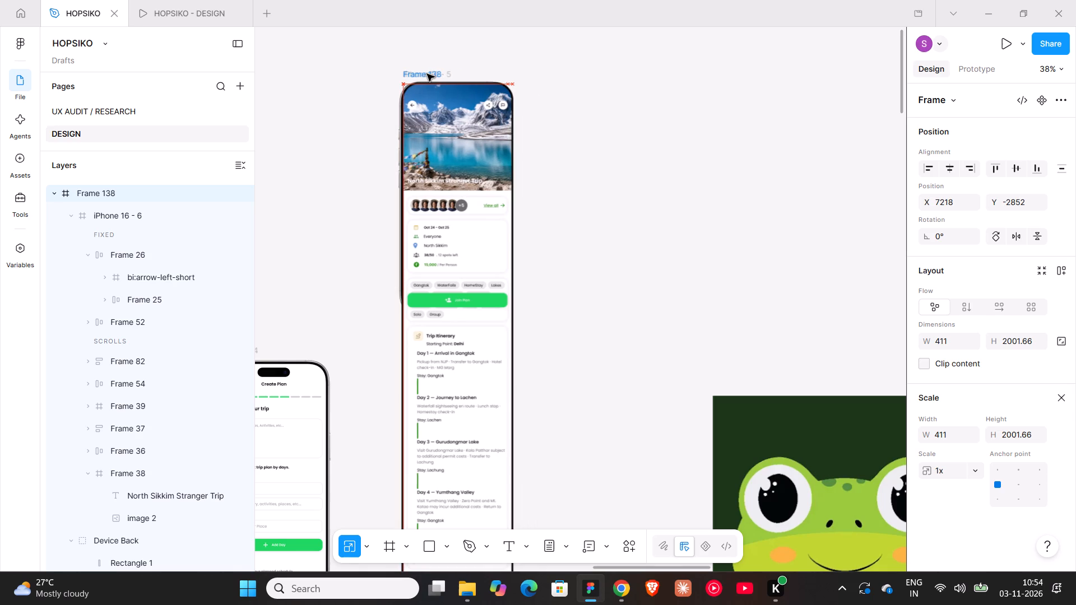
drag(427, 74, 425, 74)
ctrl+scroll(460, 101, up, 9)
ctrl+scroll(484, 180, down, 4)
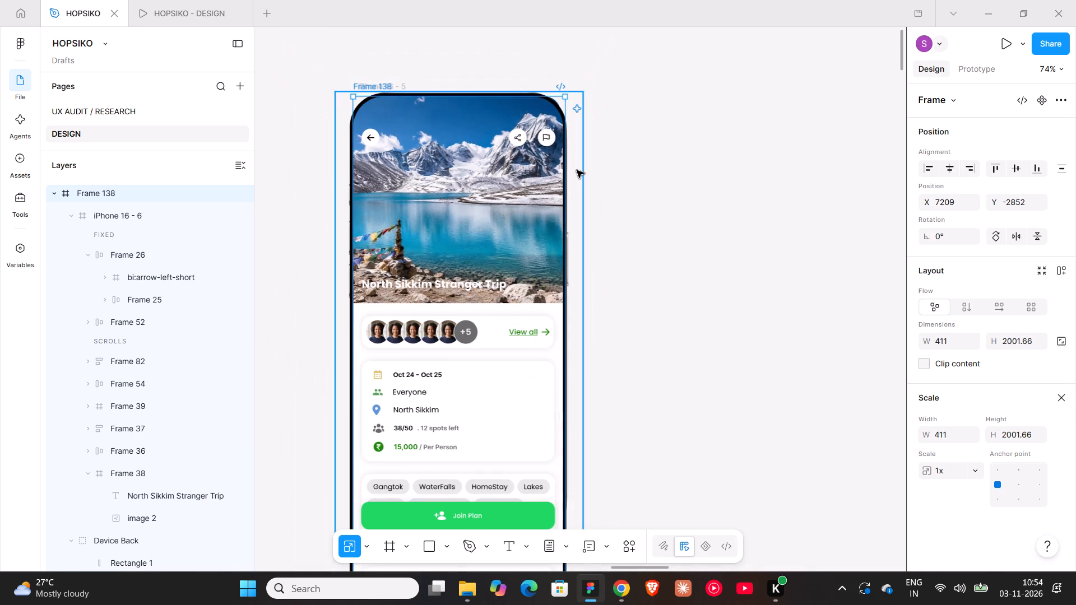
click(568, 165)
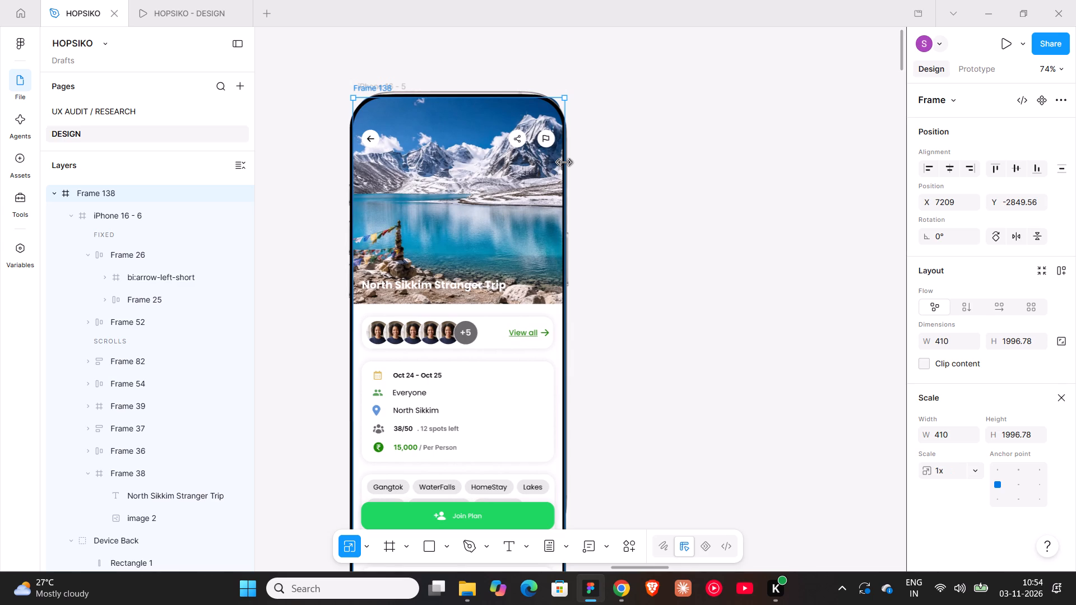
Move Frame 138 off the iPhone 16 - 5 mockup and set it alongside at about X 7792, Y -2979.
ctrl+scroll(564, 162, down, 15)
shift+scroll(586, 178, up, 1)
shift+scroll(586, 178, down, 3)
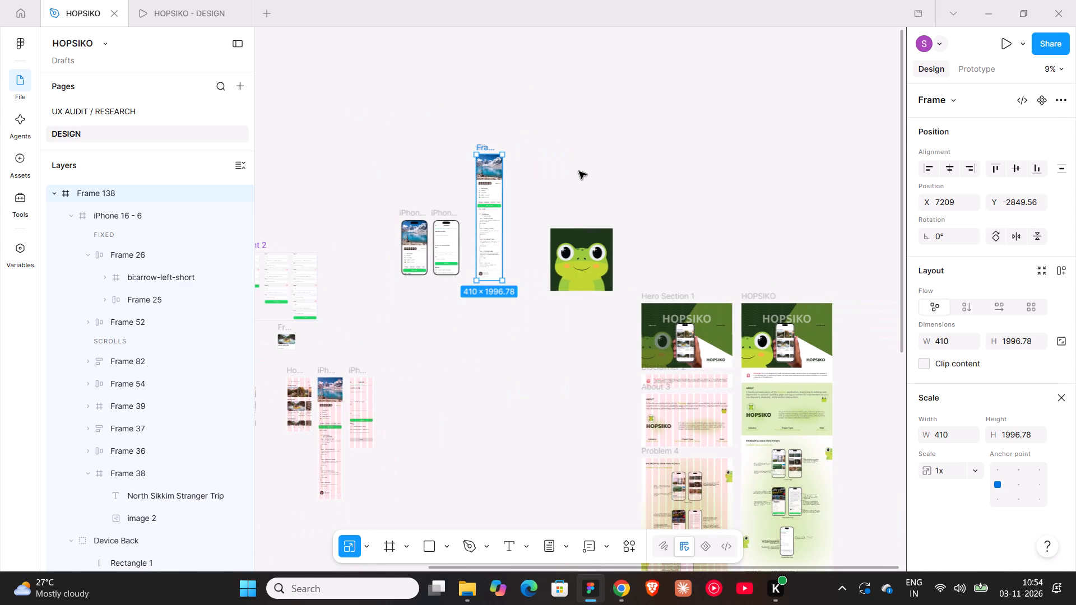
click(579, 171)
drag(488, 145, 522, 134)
Compare the size and frame of Frame 138 with the iPhone 16 - 5 mockup beside it.
ctrl+scroll(507, 155, up, 10)
ctrl+scroll(511, 223, up, 9)
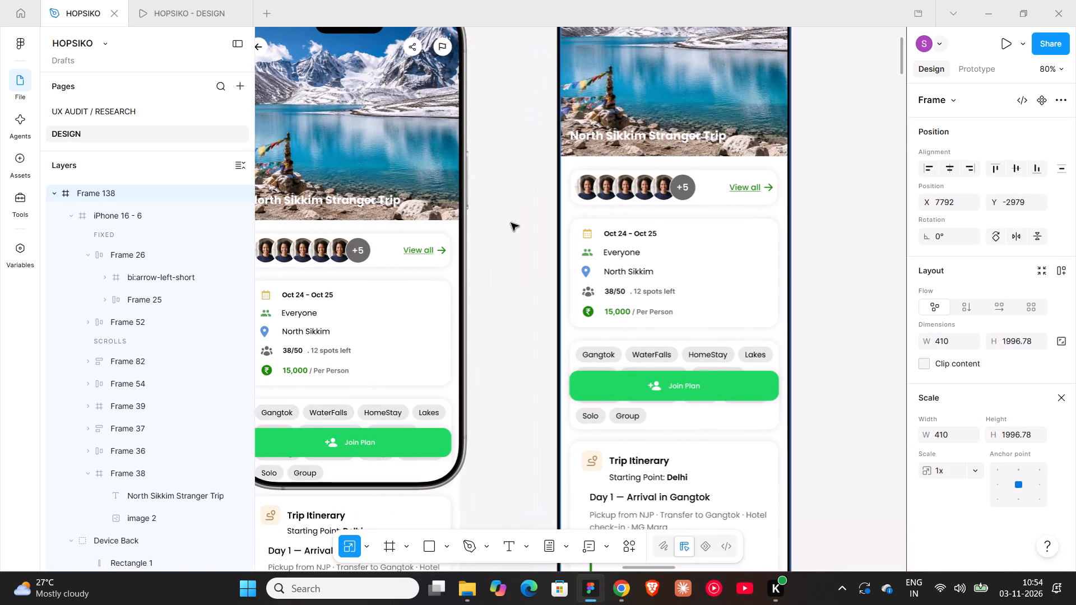
ctrl+scroll(511, 223, down, 3)
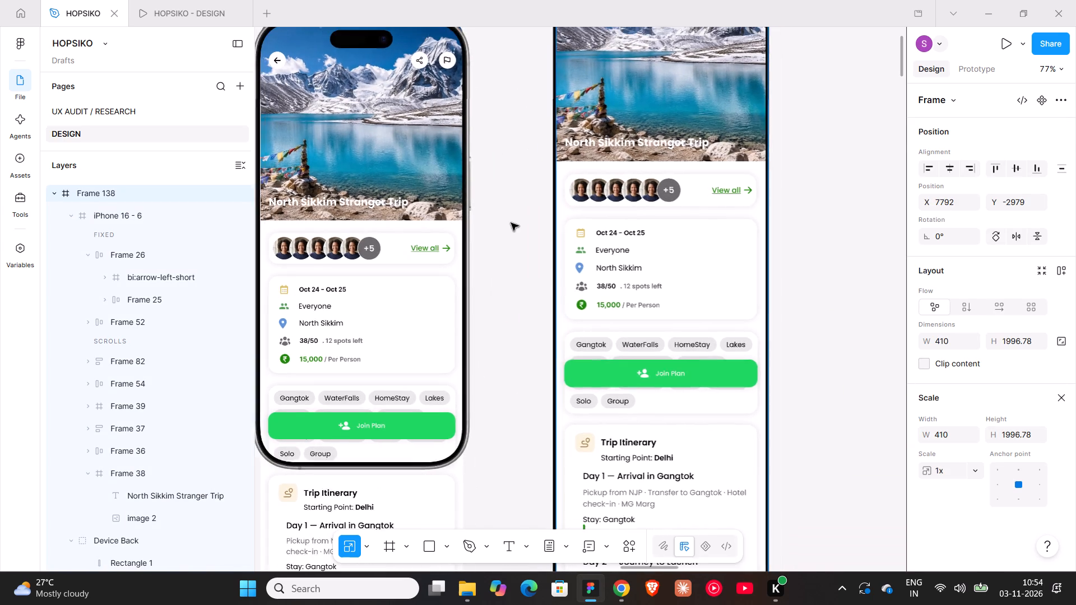
ctrl+scroll(511, 223, down, 20)
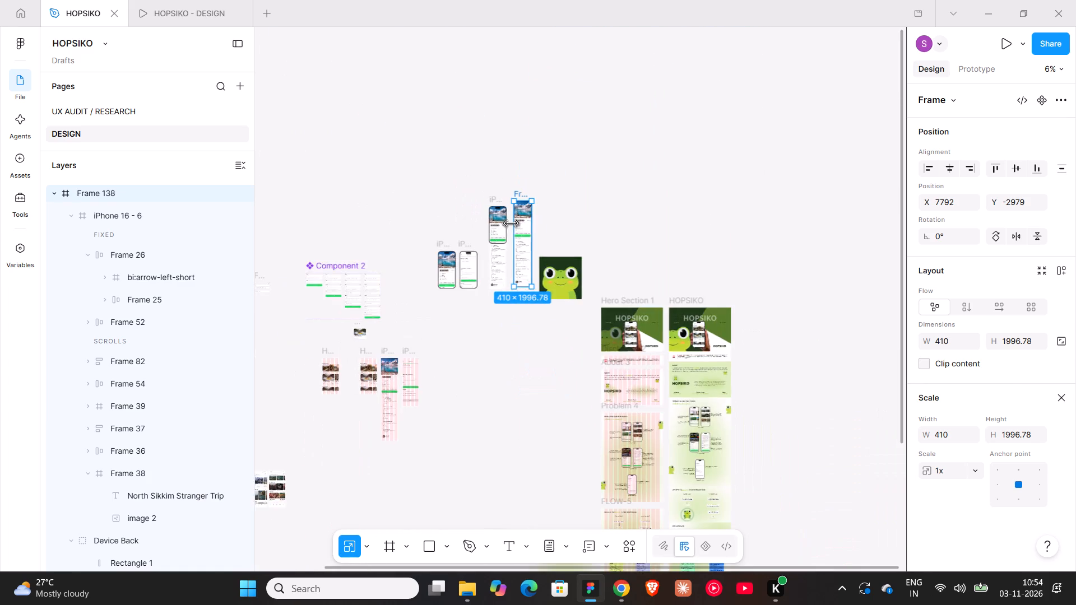
shift+scroll(511, 223, down, 15)
ctrl+scroll(434, 218, up, 12)
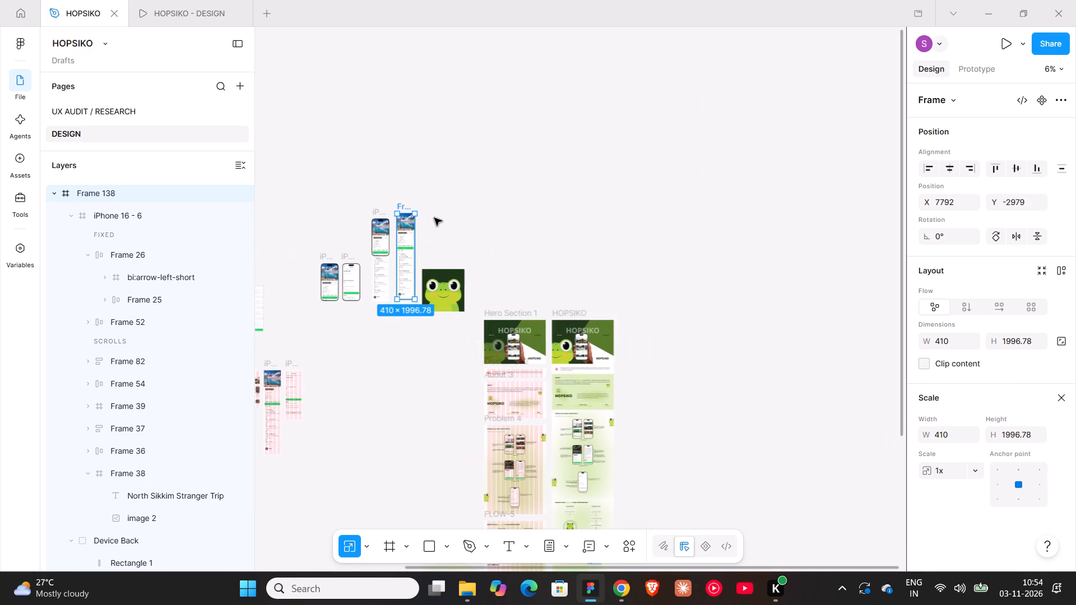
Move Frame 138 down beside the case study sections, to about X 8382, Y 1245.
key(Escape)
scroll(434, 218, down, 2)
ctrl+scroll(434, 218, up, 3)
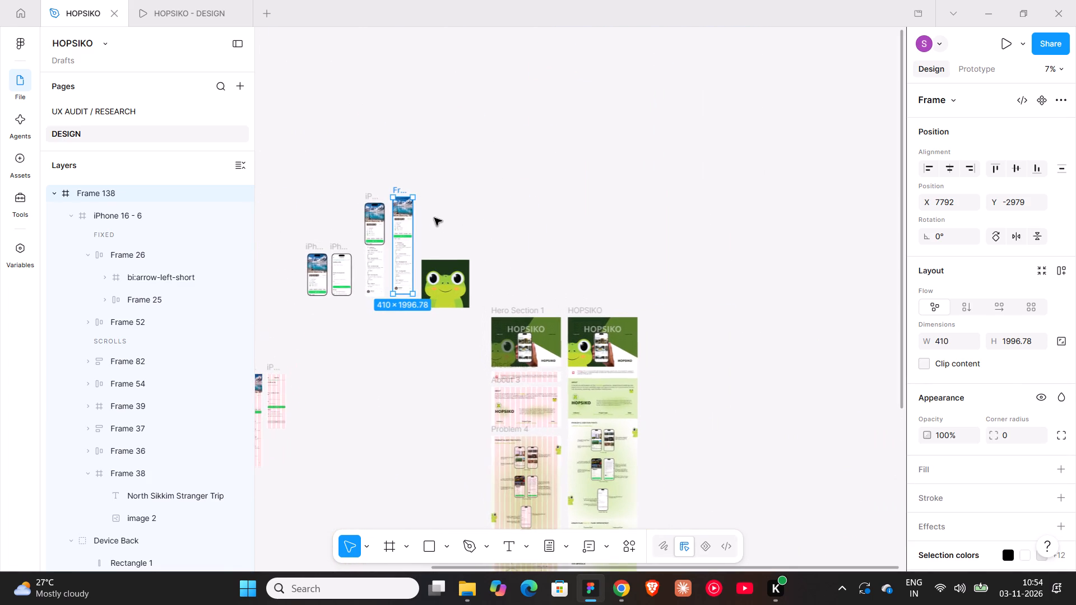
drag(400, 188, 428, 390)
Move the second home page mockup, Frame 137, out of Approach 7 onto the empty canvas at about X 8369, Y 7374.
scroll(428, 390, down, 7)
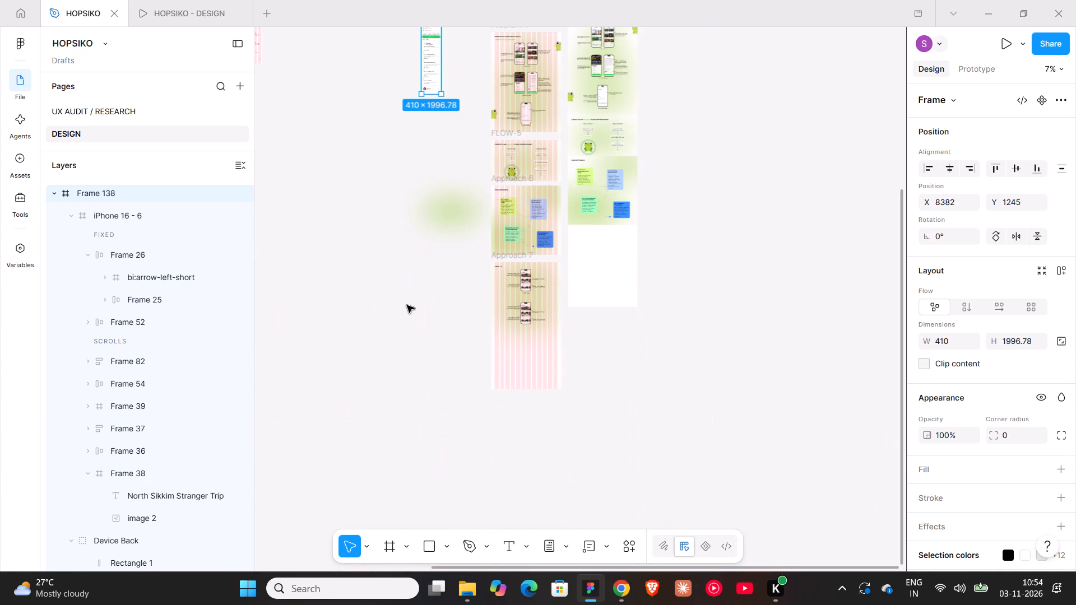
scroll(425, 182, up, 1)
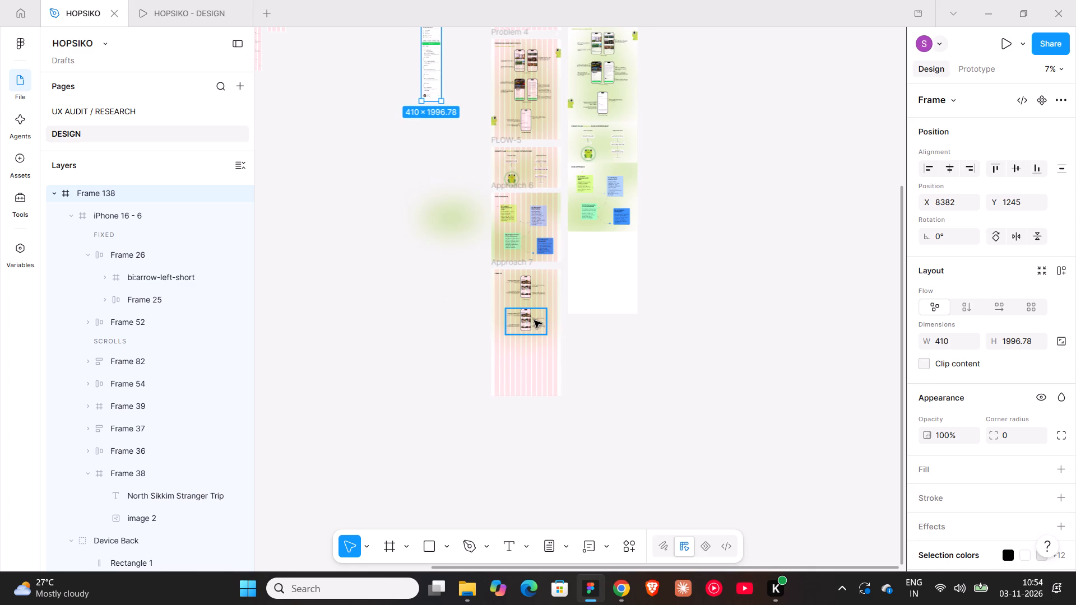
drag(532, 318, 447, 310)
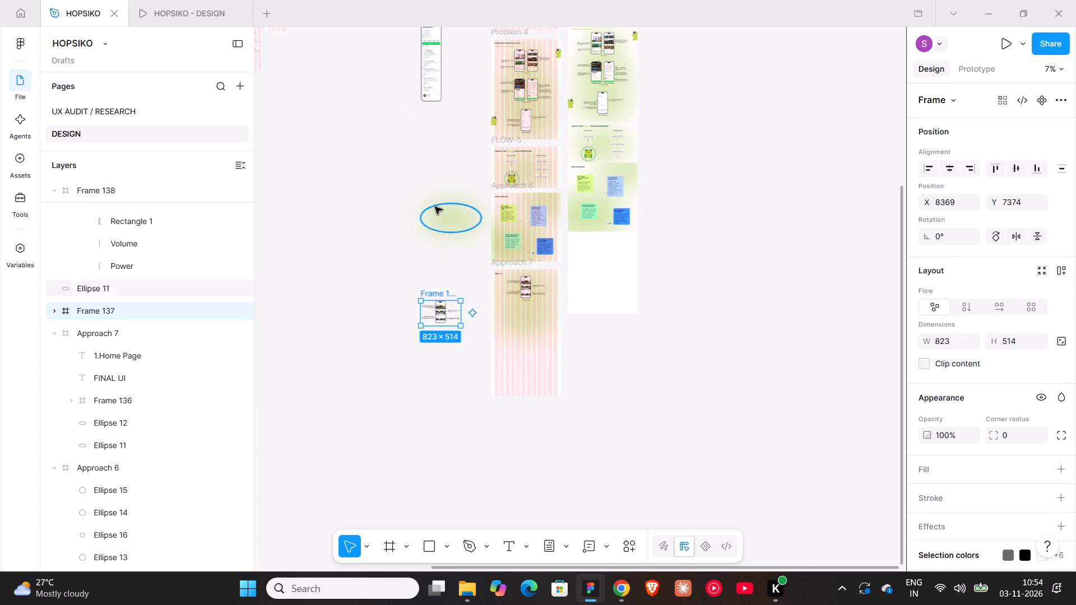
Move Frame 138 into the Approach 7 frame, below the annotated 1.Home Page mockup.
scroll(435, 207, up, 4)
scroll(439, 117, up, 3)
drag(425, 99, 519, 388)
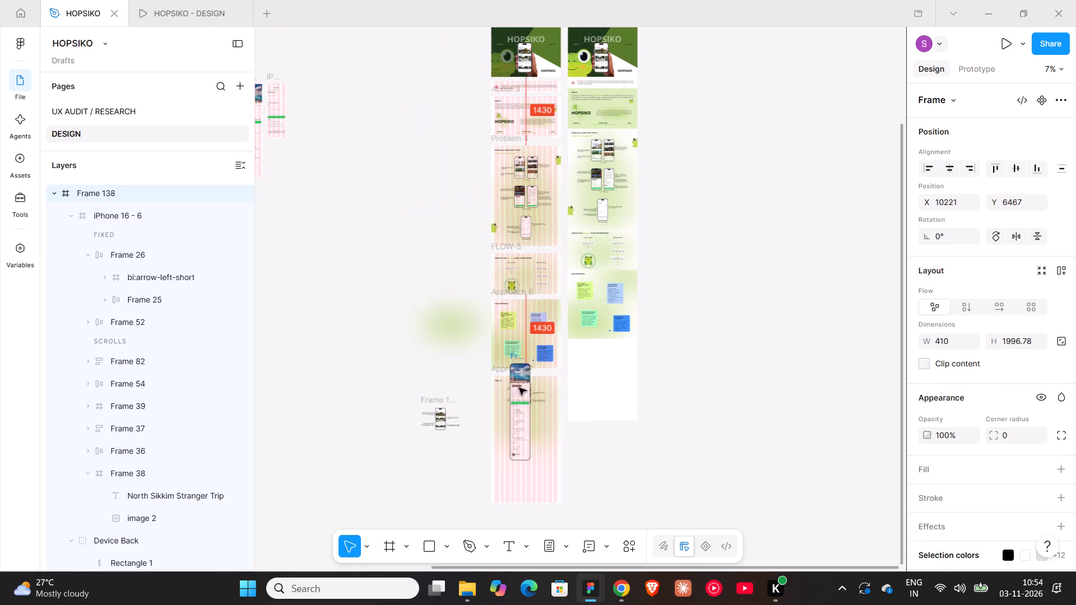
drag(519, 388, 517, 413)
scroll(517, 413, down, 6)
ctrl+scroll(517, 413, up, 9)
scroll(516, 328, up, 12)
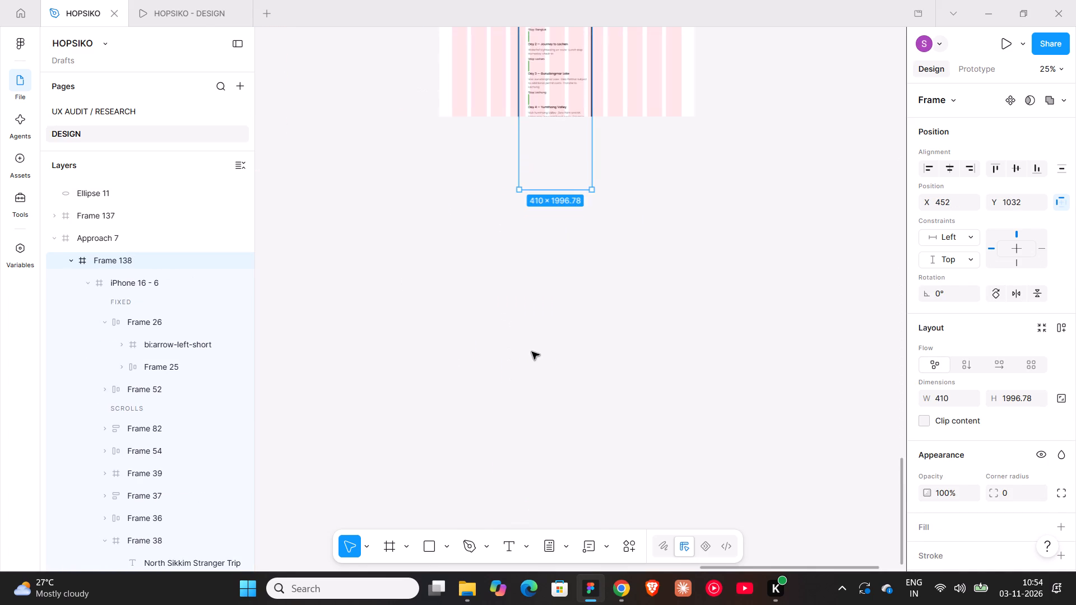
scroll(532, 352, up, 7)
ctrl+scroll(532, 352, up, 8)
scroll(532, 352, down, 12)
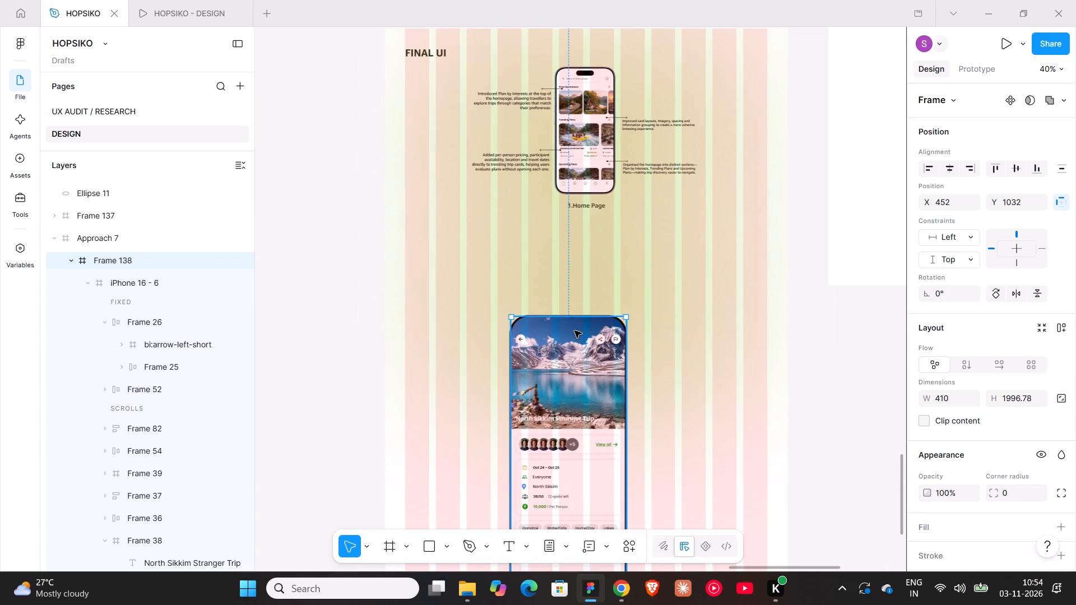
click(676, 304)
click(779, 431)
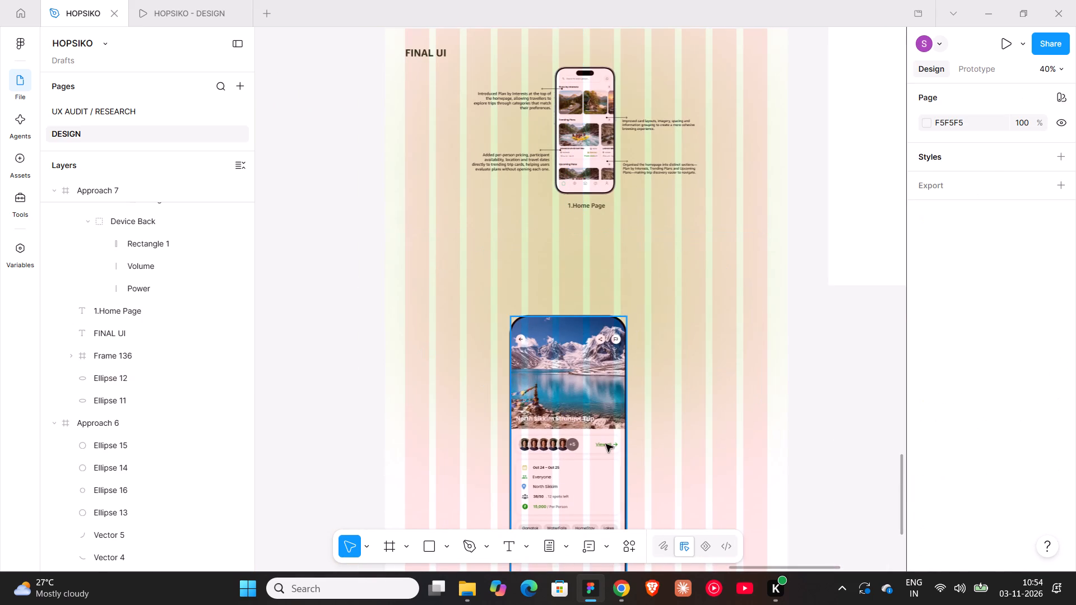
Scale Frame 138 in Approach 7 proportionally to a width of 250.
click(606, 444)
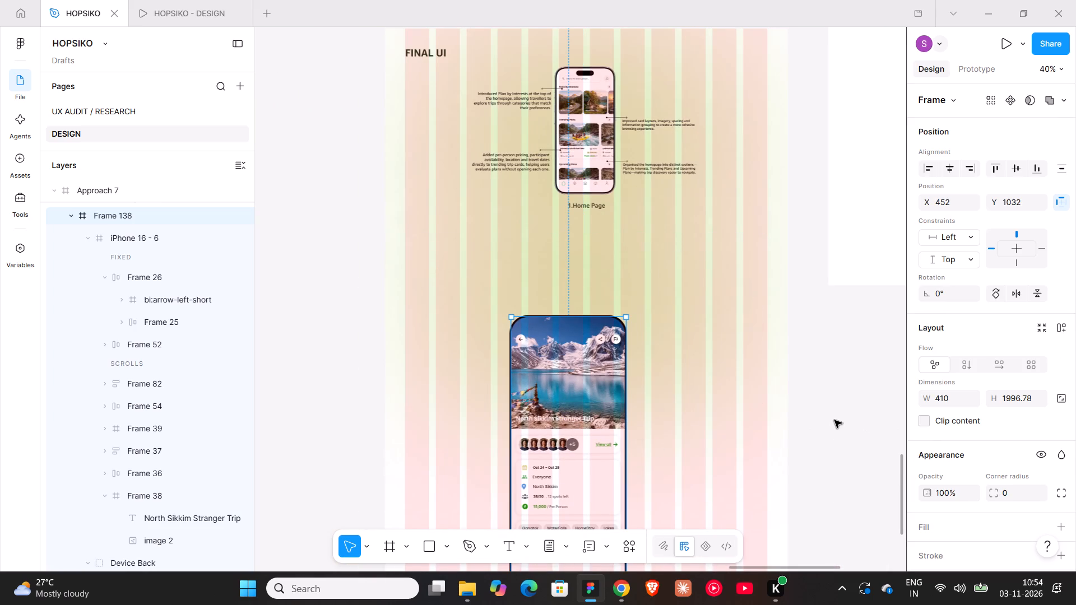
key(k)
click(948, 434)
text(250)
key(Return)
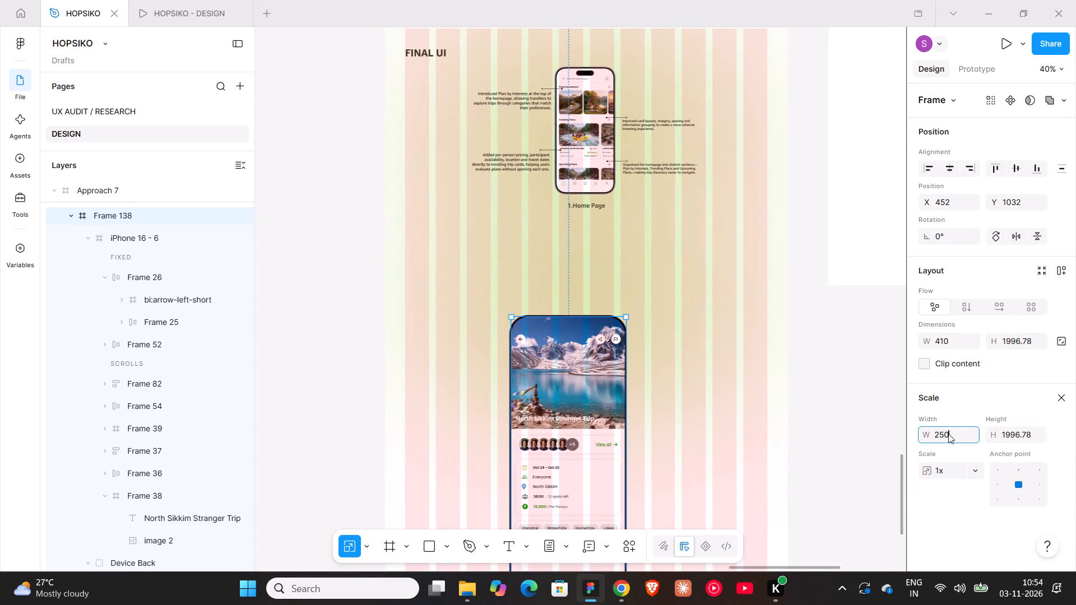
Position Frame 138 just under the 1.Home Page label, centred with the home page mockup at about X 599, Y 730.
scroll(661, 375, down, 5)
scroll(617, 330, up, 4)
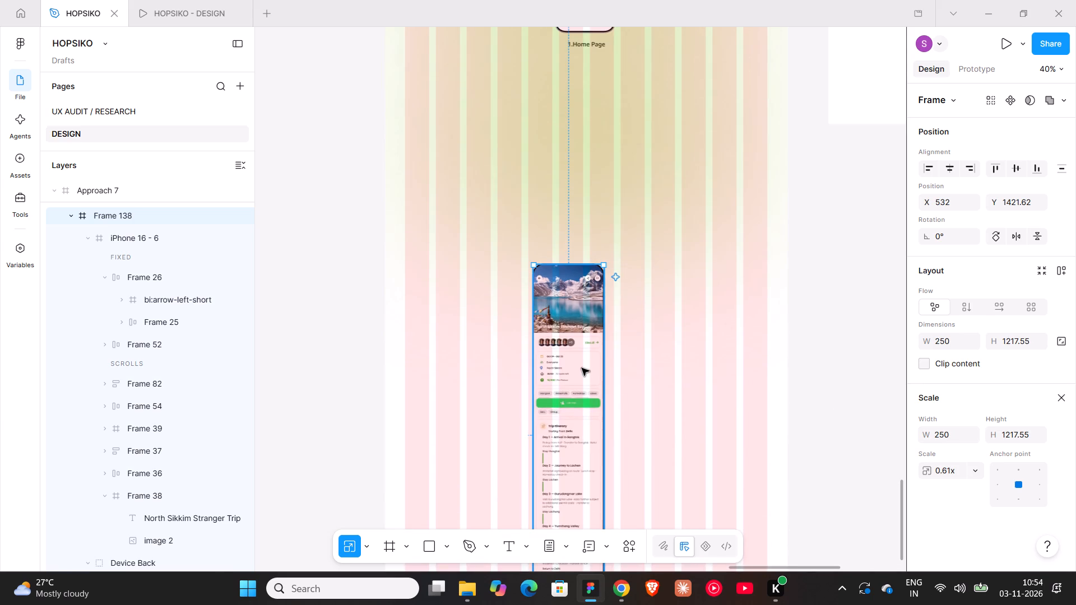
drag(578, 357, 597, 250)
scroll(606, 287, up, 5)
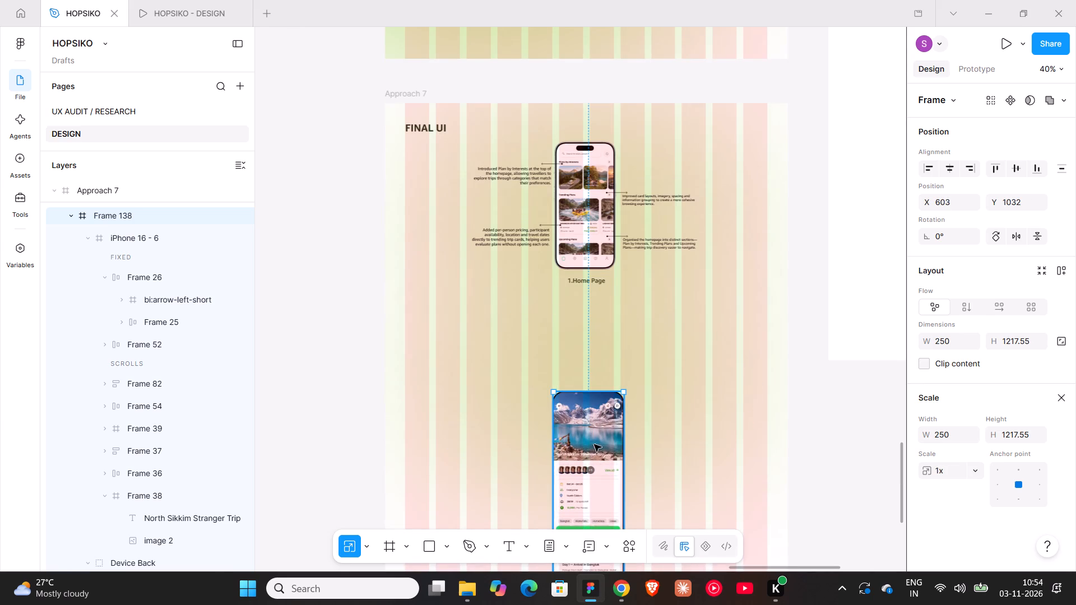
drag(590, 461, 589, 376)
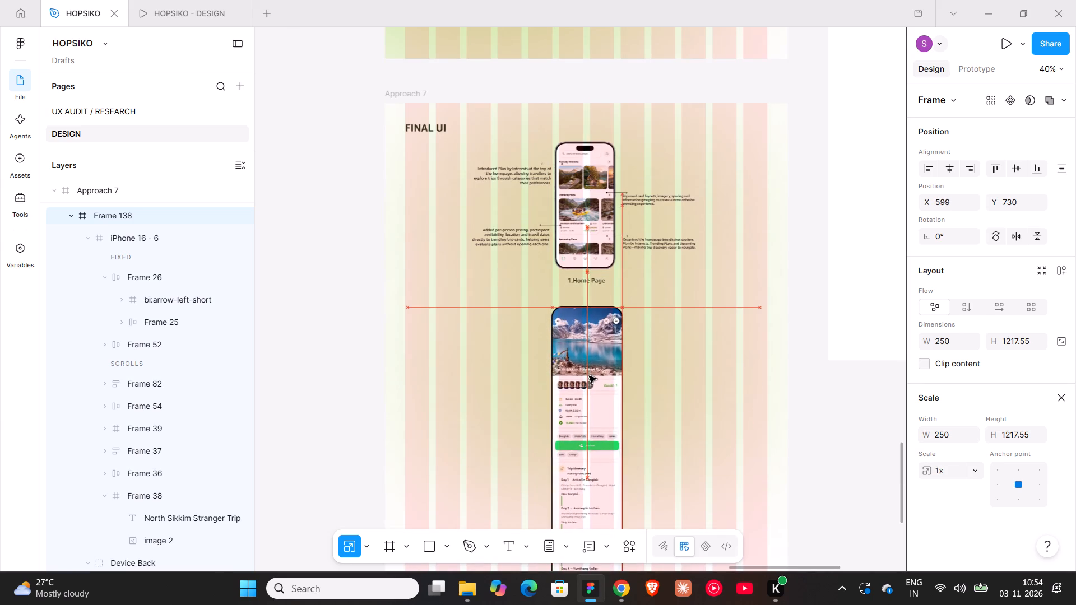
Scale Frame 138 proportionally to a width of 230.
drag(589, 376, 588, 374)
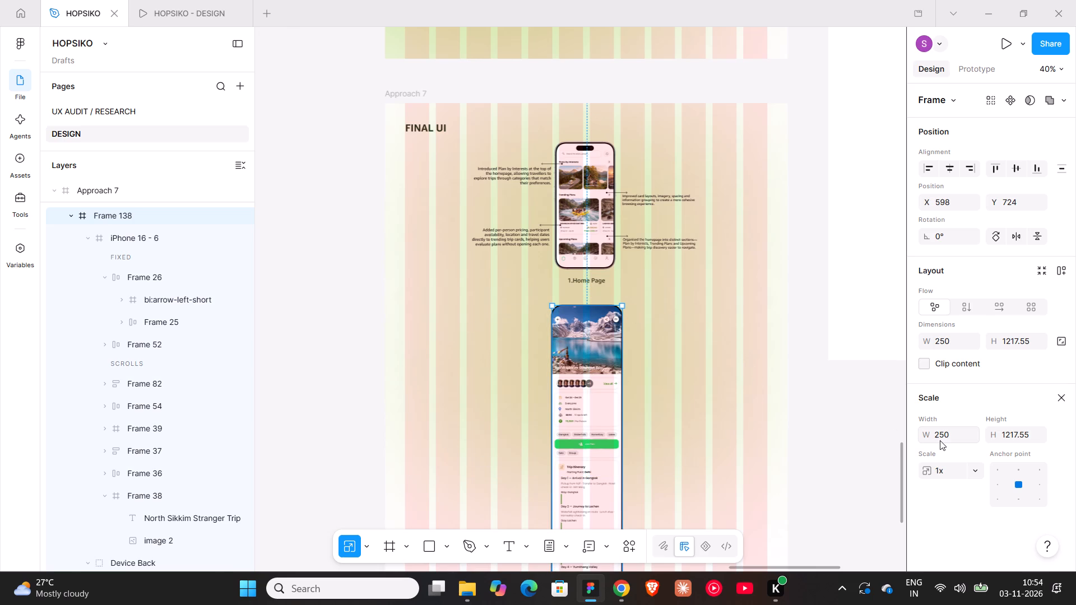
click(940, 440)
text(230)
key(Return)
Reposition the scaled Frame 138 beneath the 1.Home Page label, horizontally centred in Approach 7 at X 605, Y 730.
drag(594, 350, 592, 348)
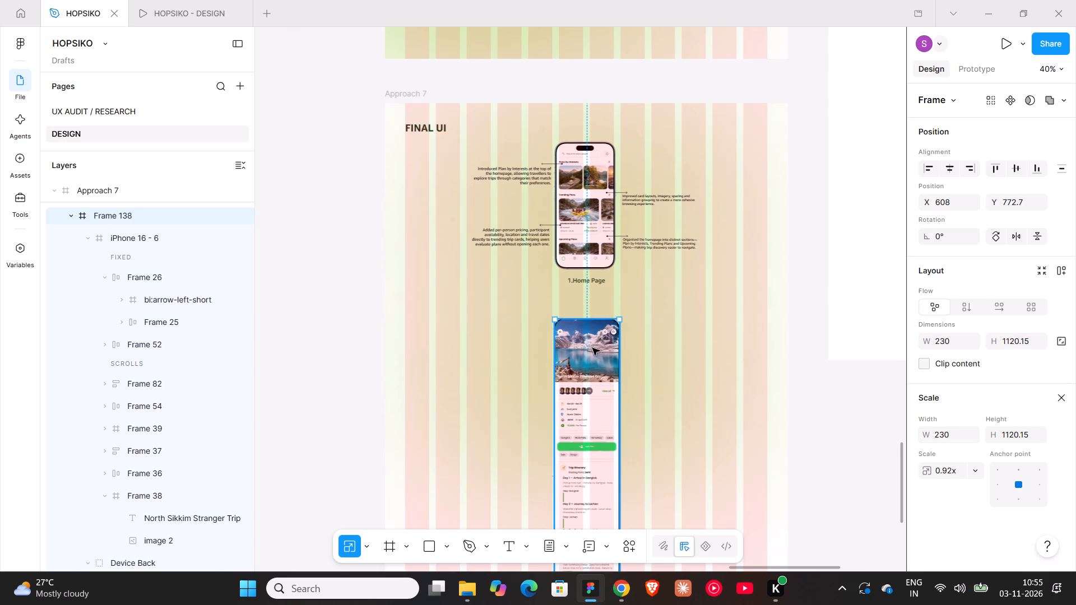
drag(592, 348, 593, 335)
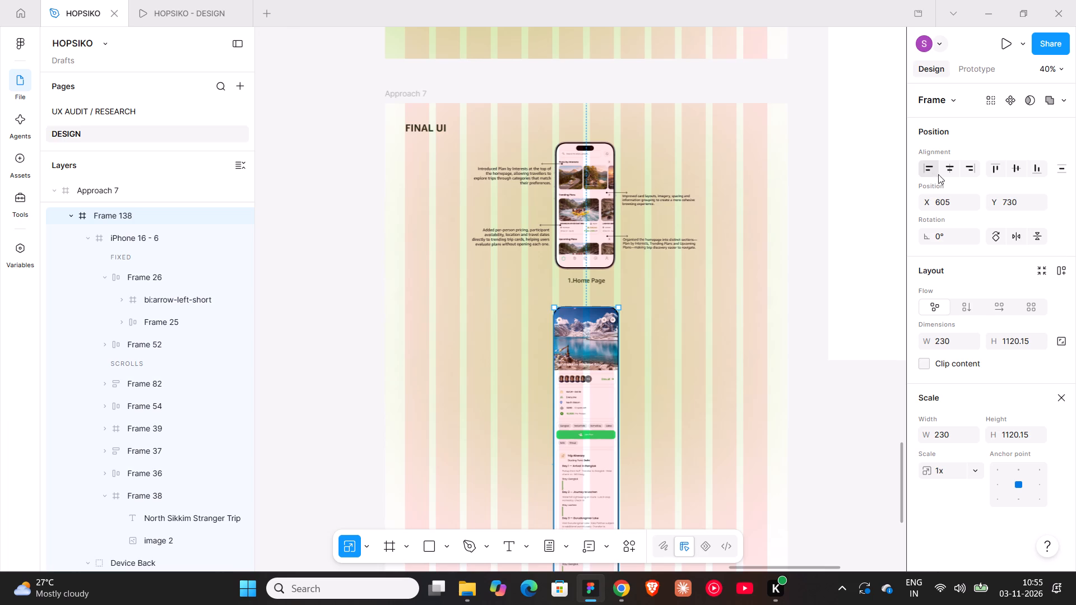
click(944, 173)
scroll(664, 321, down, 5)
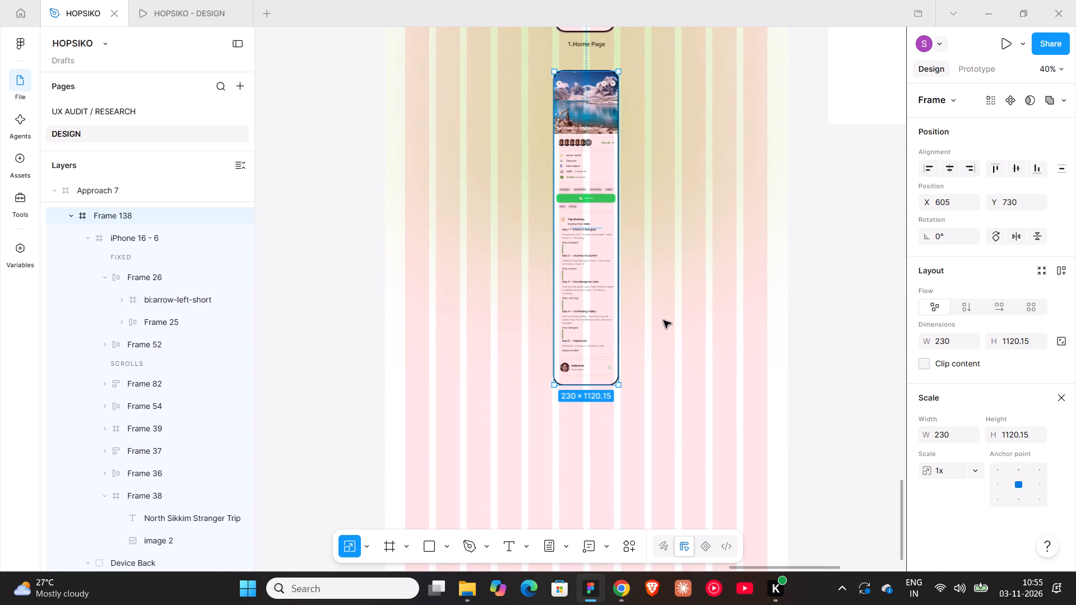
click(814, 281)
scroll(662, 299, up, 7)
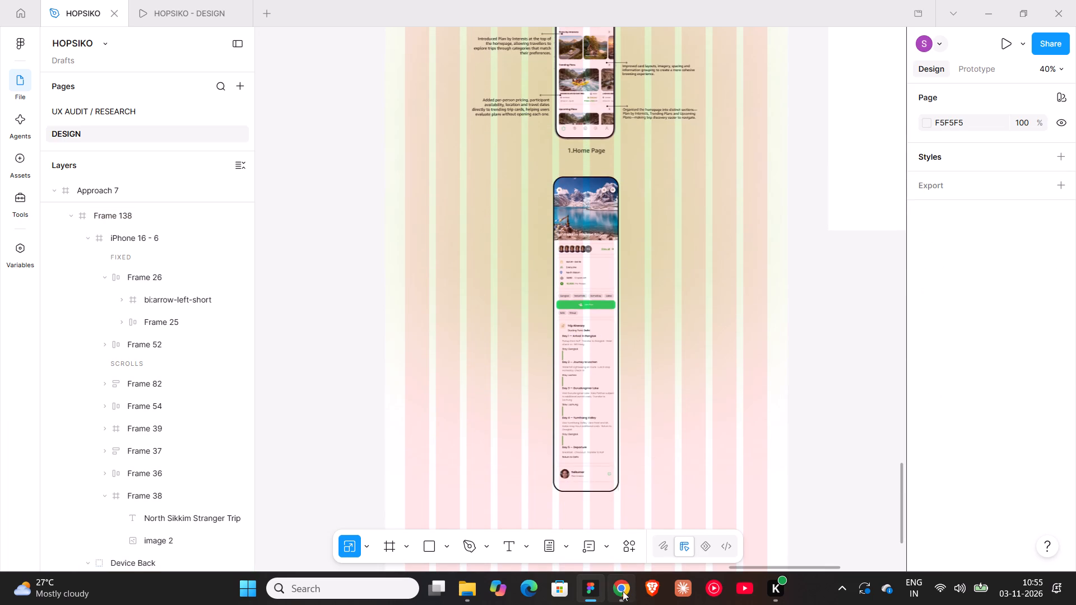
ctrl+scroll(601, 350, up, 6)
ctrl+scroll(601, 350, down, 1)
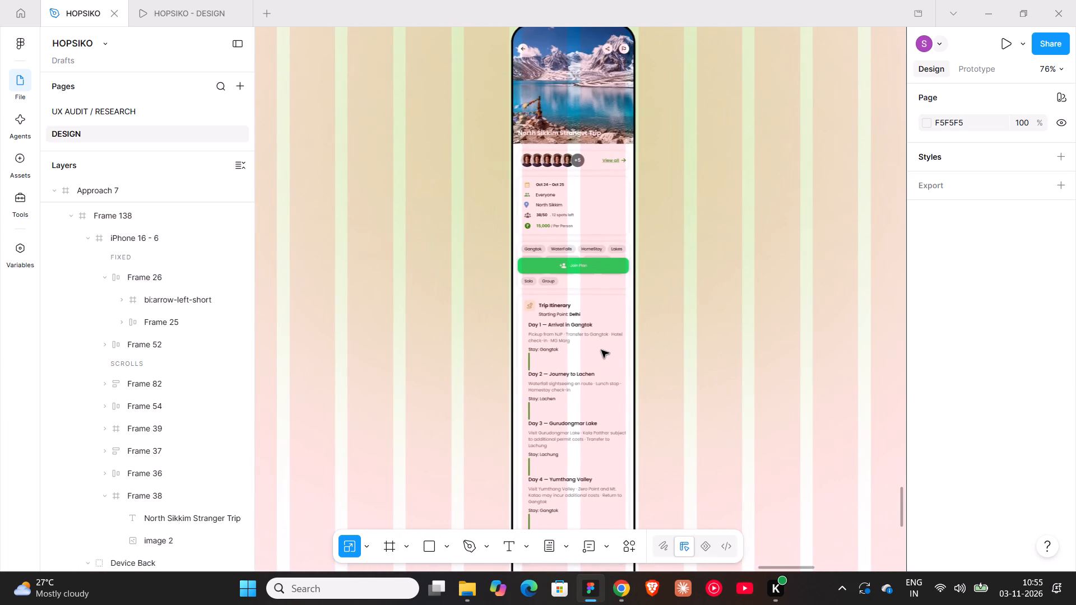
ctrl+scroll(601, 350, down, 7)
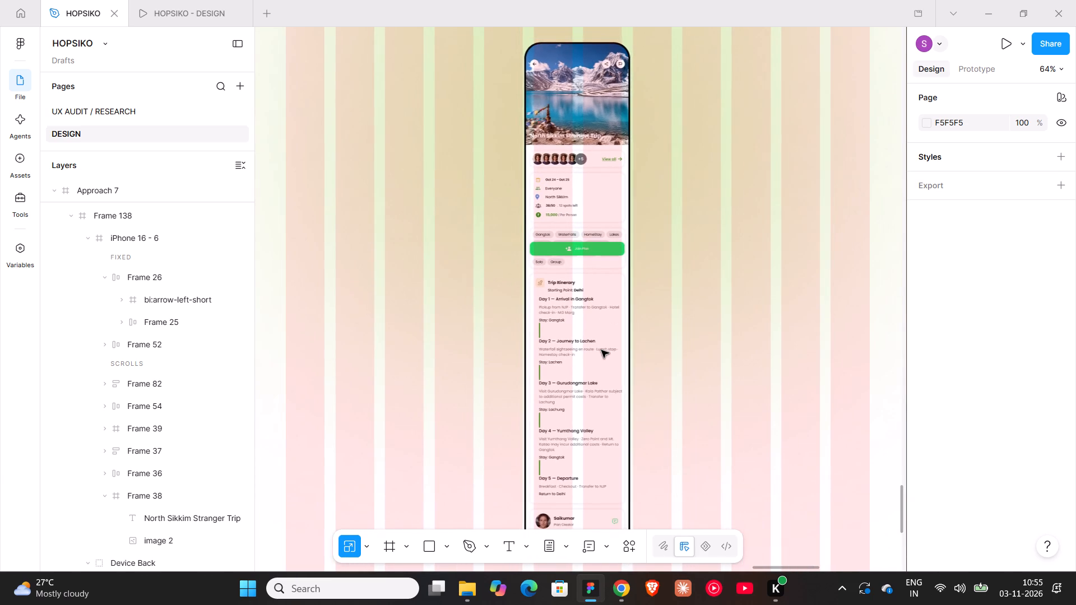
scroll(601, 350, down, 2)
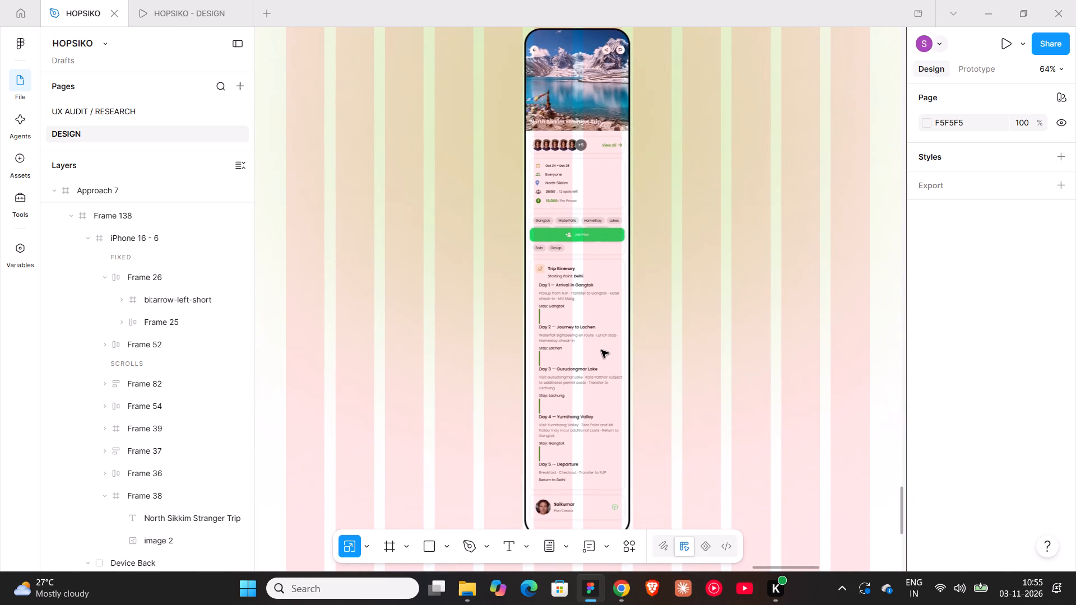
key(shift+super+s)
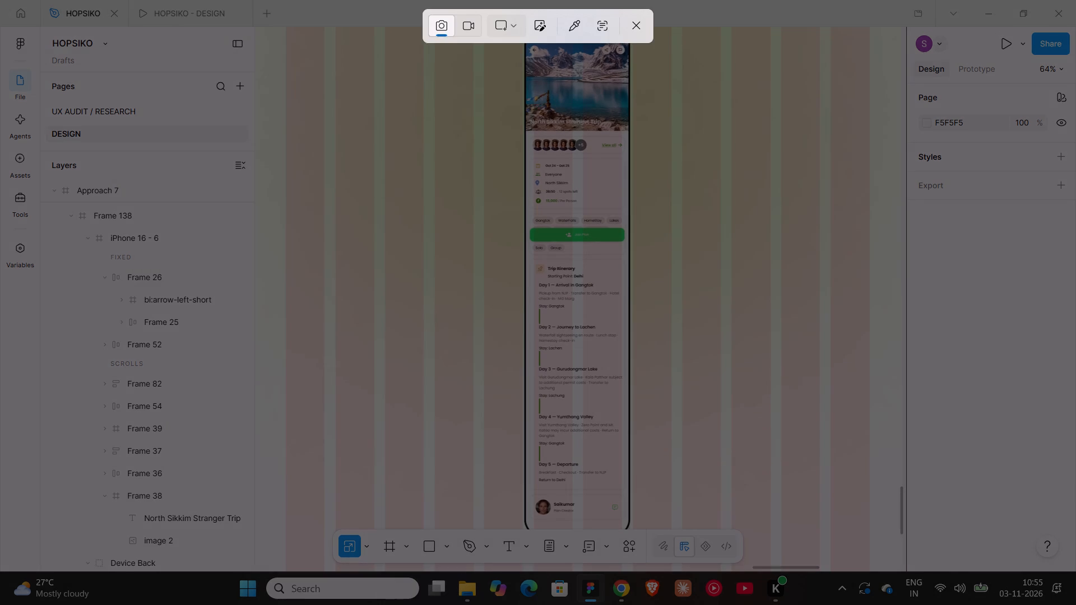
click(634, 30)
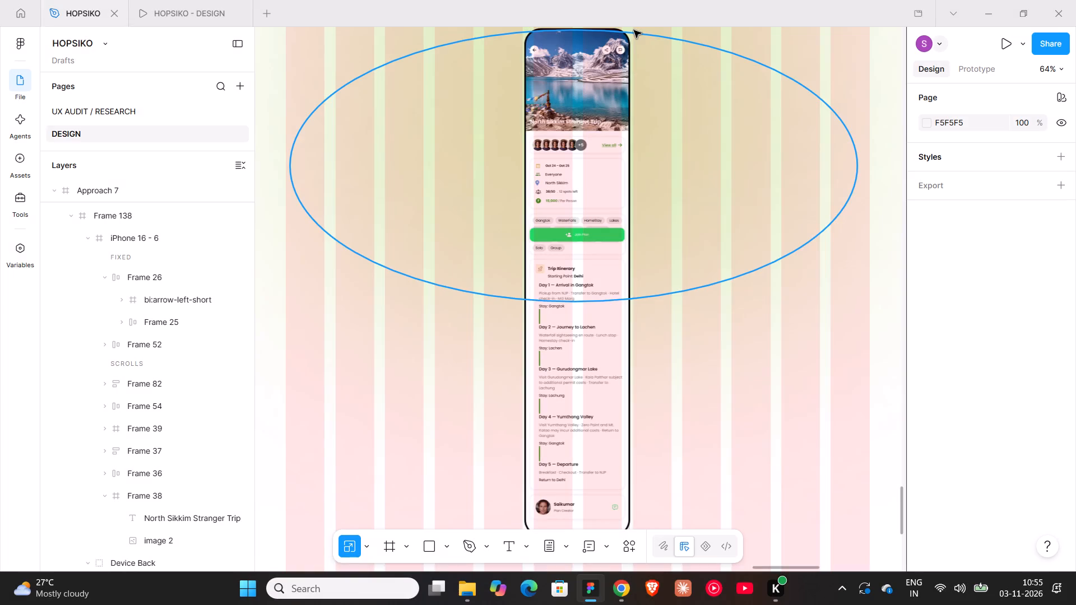
Rotate Frame 138 to -89° and capture a screenshot of the whole sideways trip details mockup.
click(593, 132)
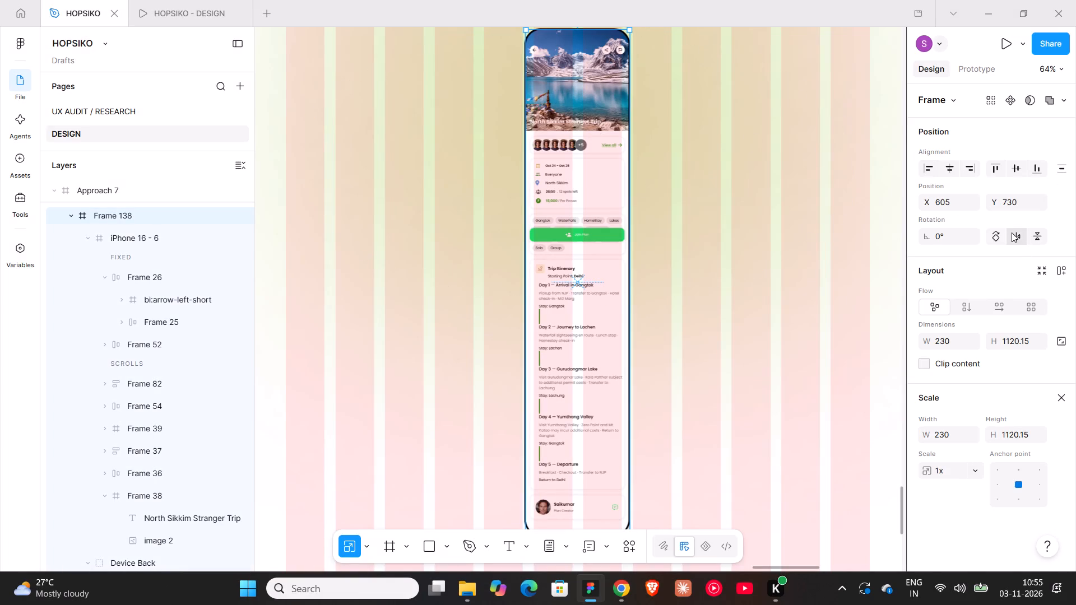
click(1012, 232)
click(1020, 234)
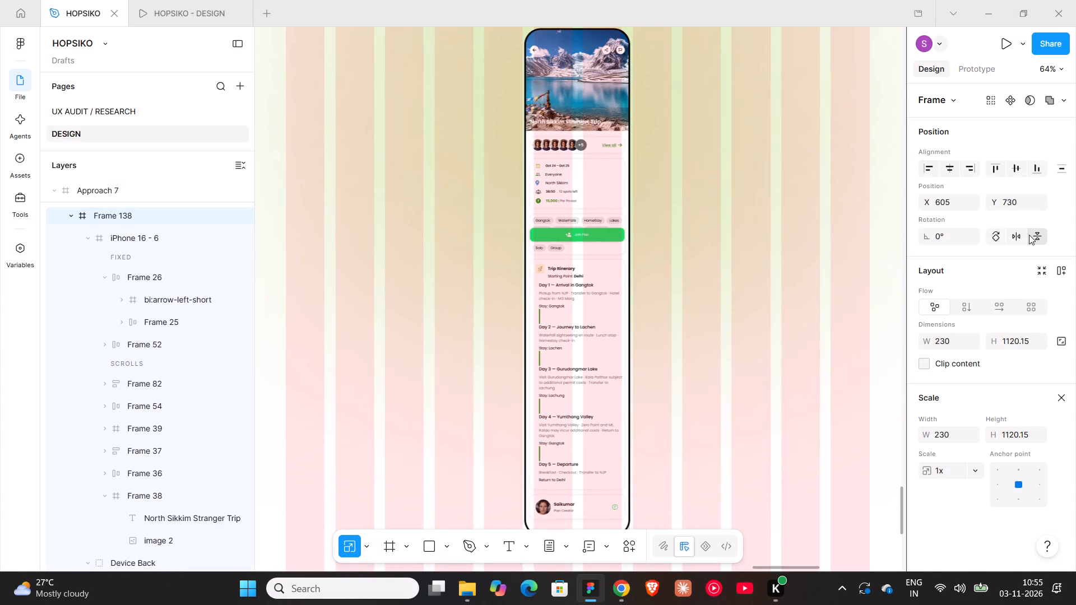
drag(926, 238, 604, 302)
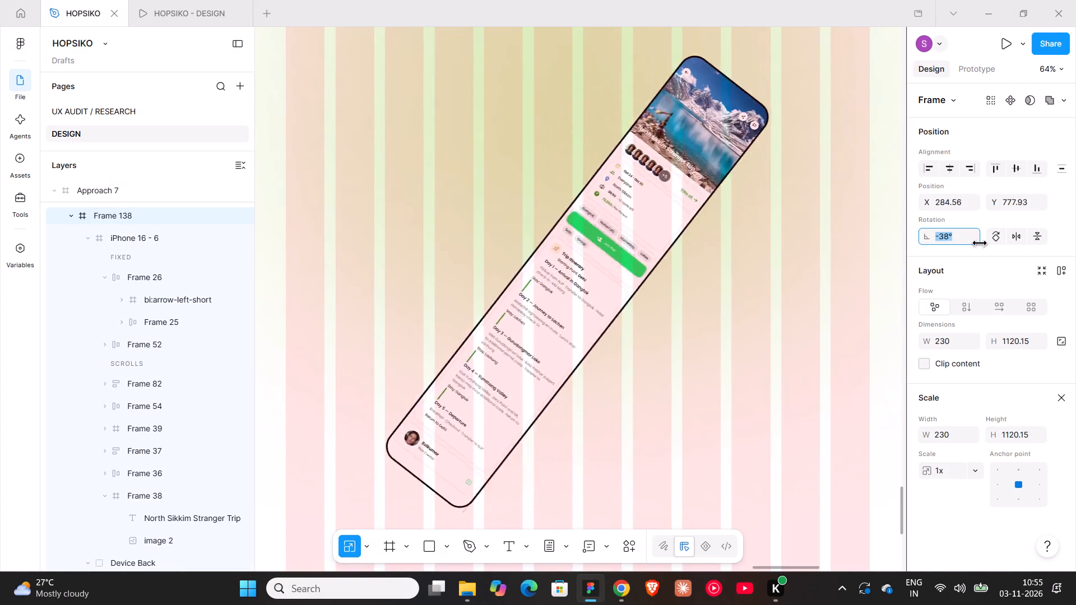
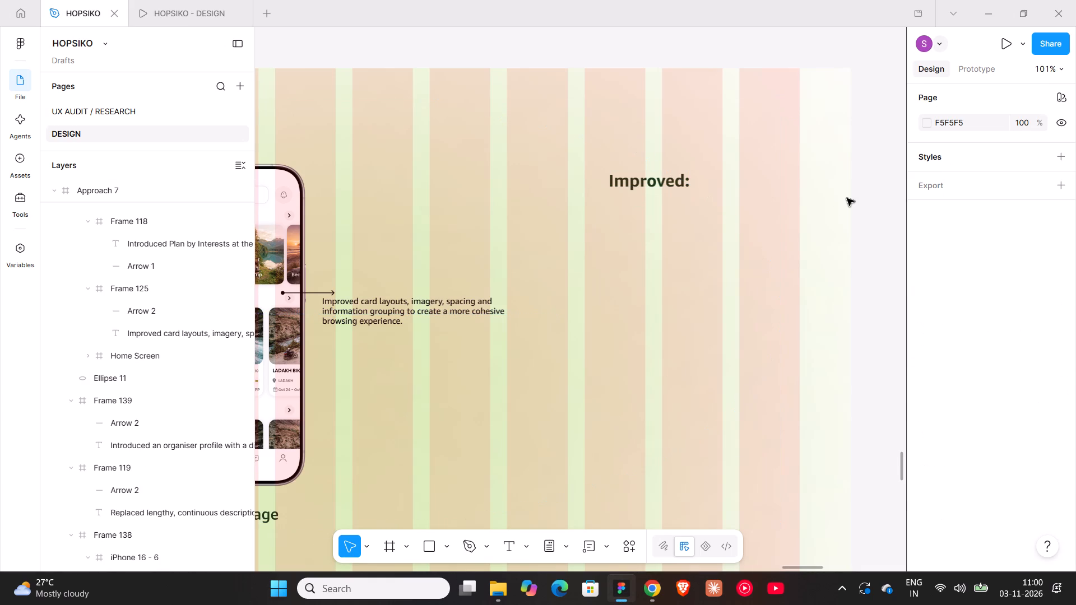
key(t)
click(604, 242)
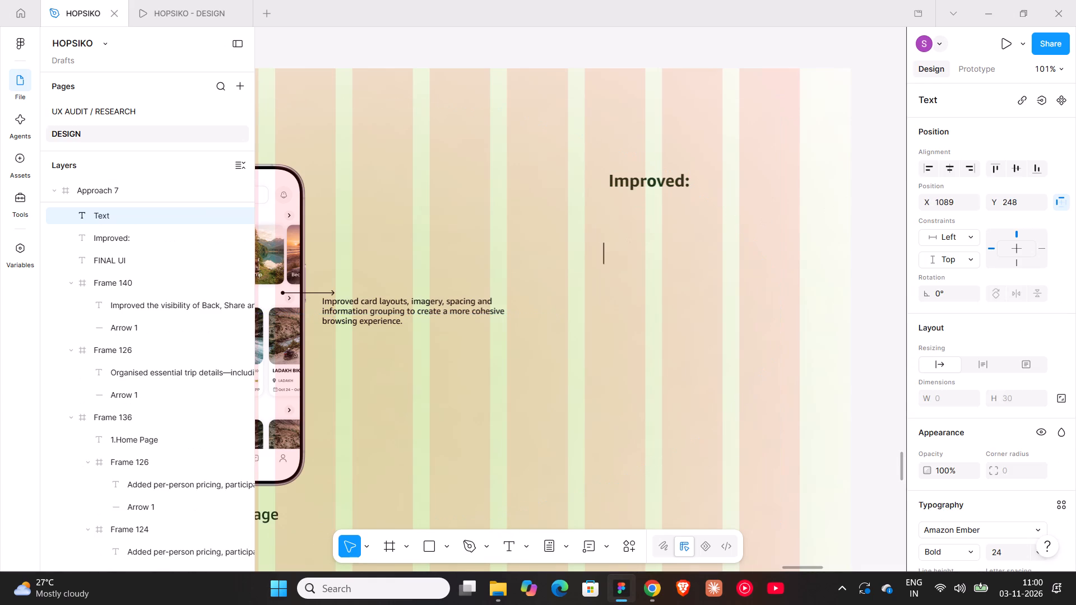
key(ctrl+v)
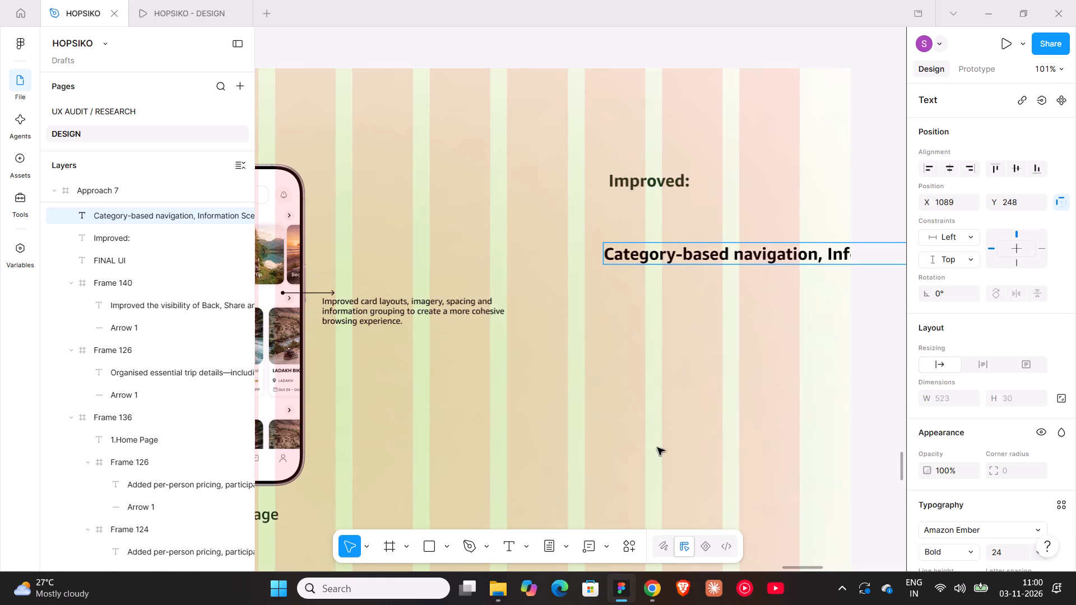
Set the new UX terminology text's font size to 16.
shift+scroll(670, 317, down, 4)
ctrl+scroll(676, 303, down, 4)
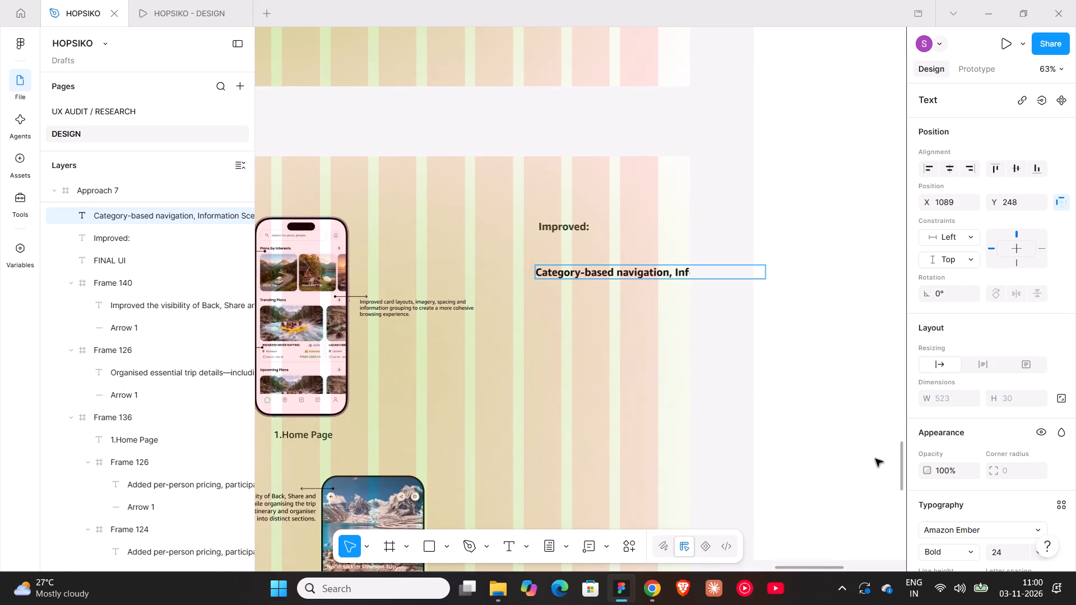
click(846, 435)
scroll(979, 508, down, 2)
click(1014, 417)
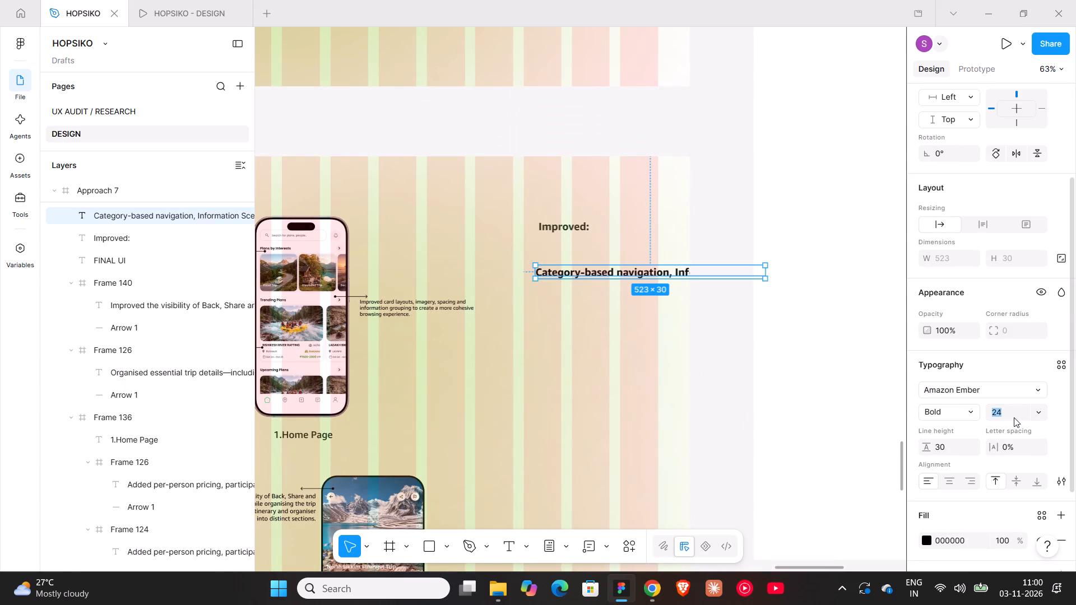
text(16)
key(Return)
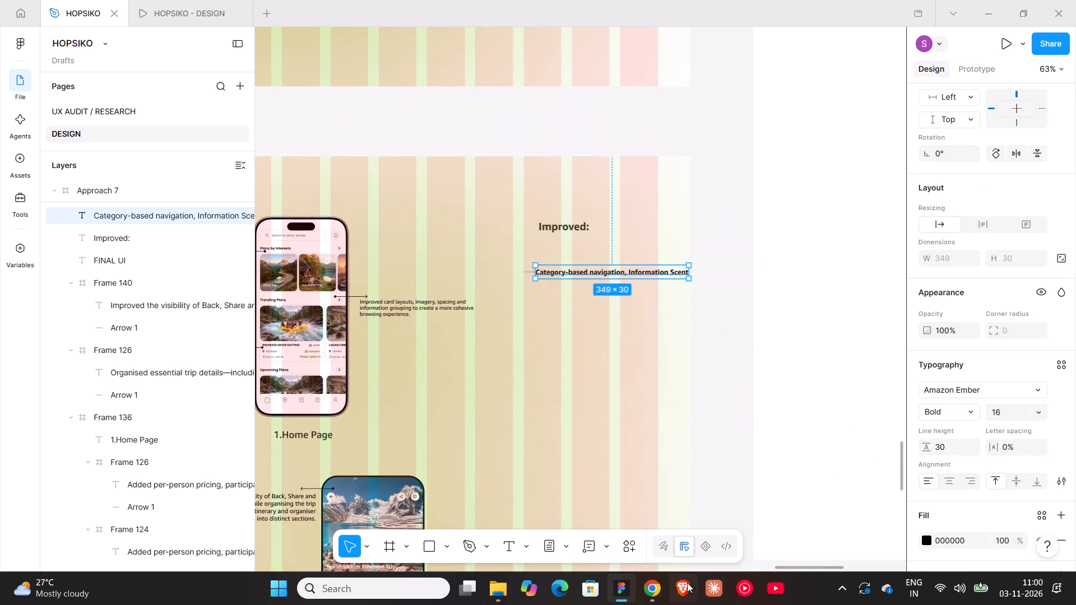
Switch to ChatGPT and copy "Information Transparency" from the price on trip cards row.
click(659, 583)
drag(608, 383, 638, 384)
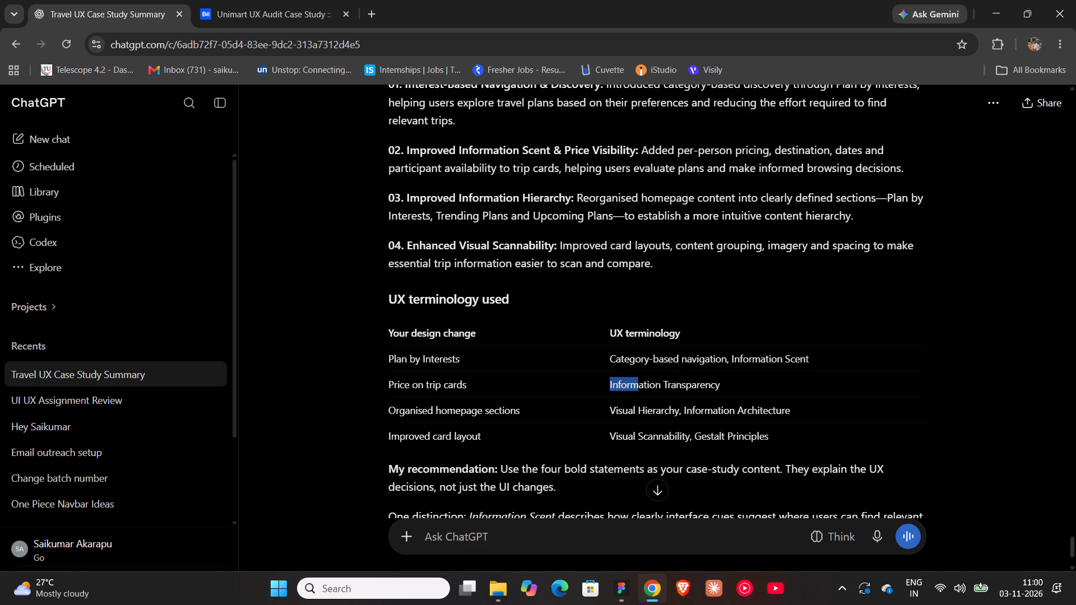
drag(638, 384, 723, 389)
key(ctrl+c)
Switch to Figma and append a comma and the copied "Information Transparency" to the UX terminology text, placed on its own second line.
click(630, 604)
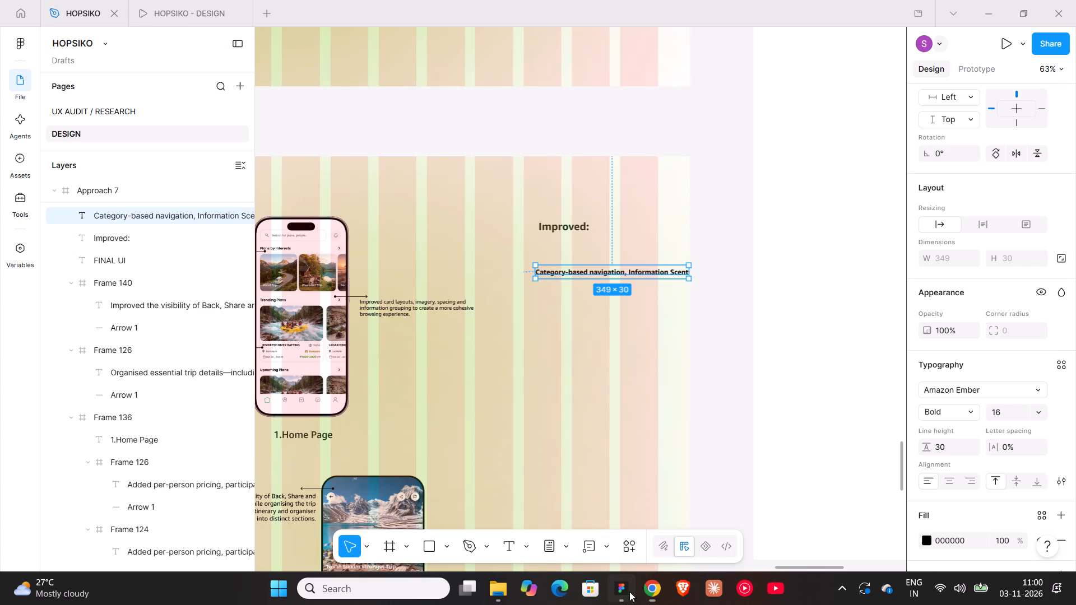
double_click(679, 275)
ctrl+scroll(679, 275, up, 7)
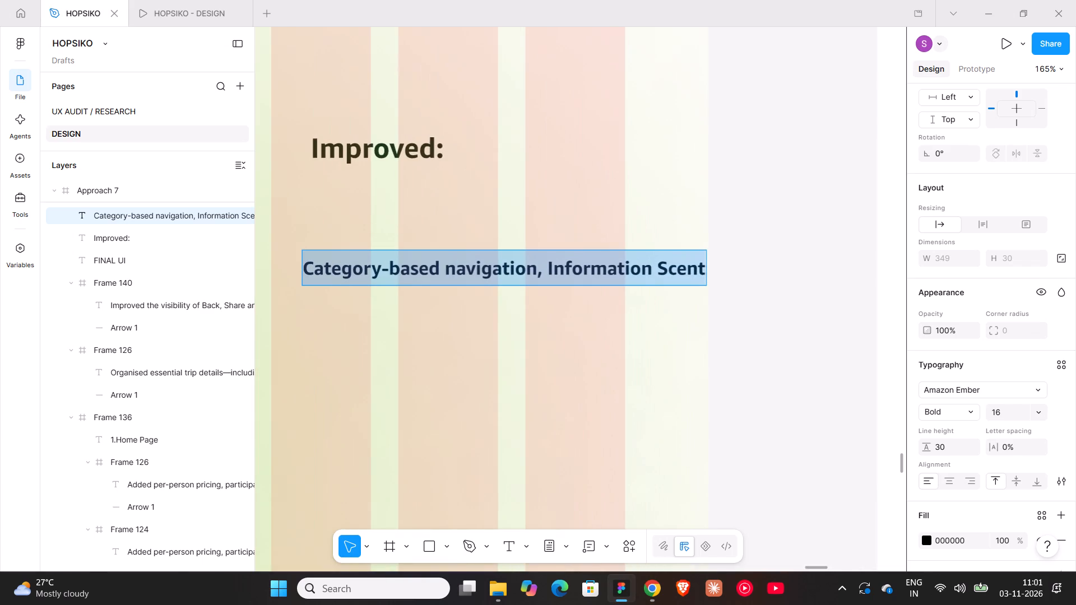
click(704, 269)
key(comma)
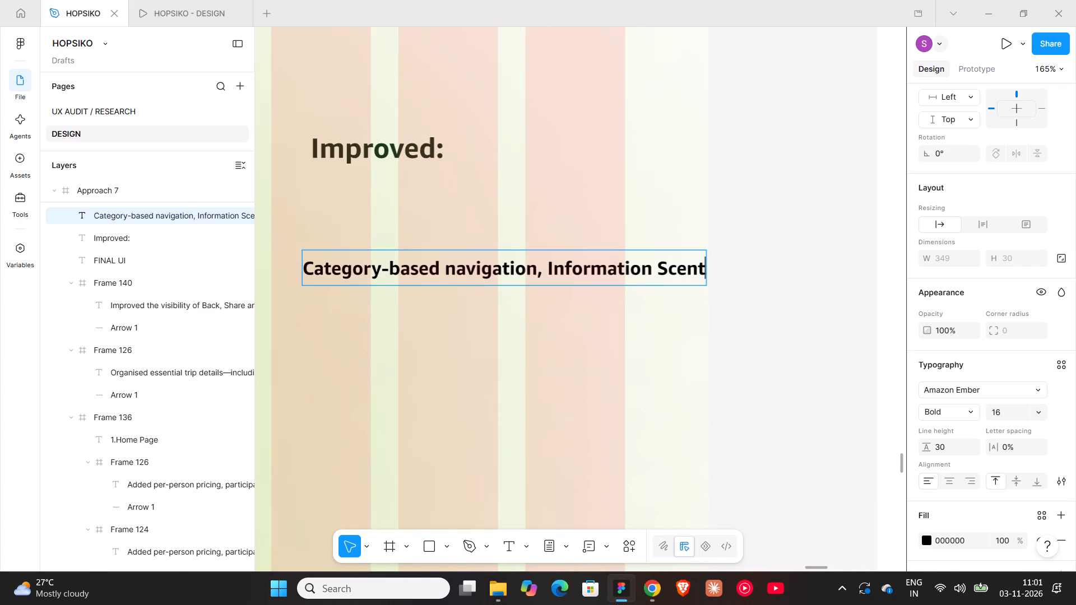
key(ctrl+v)
ctrl+scroll(704, 269, down, 5)
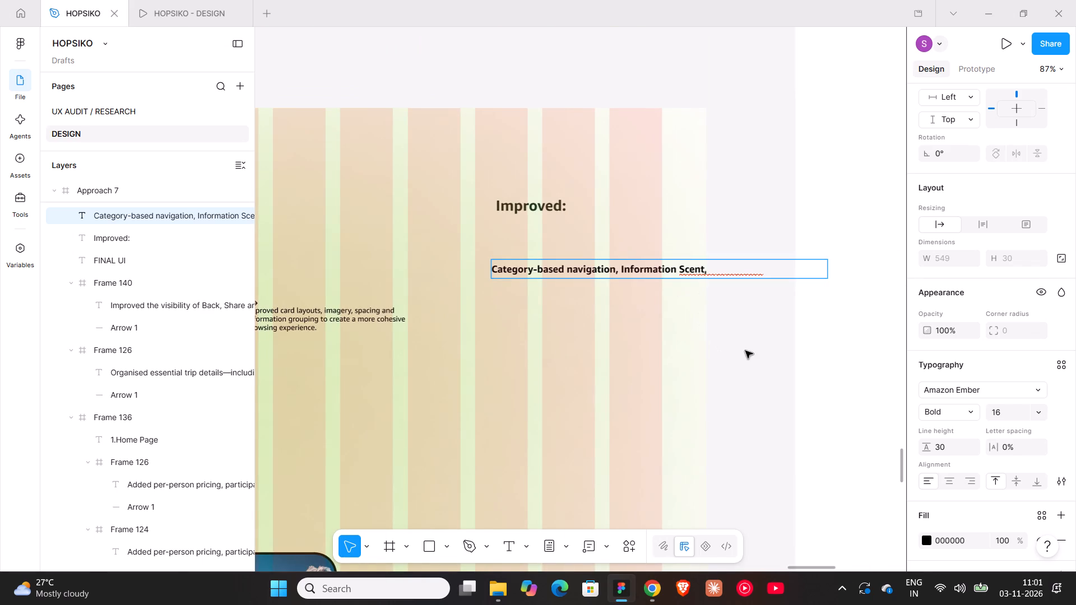
click(706, 268)
key(Right)
key(Return)
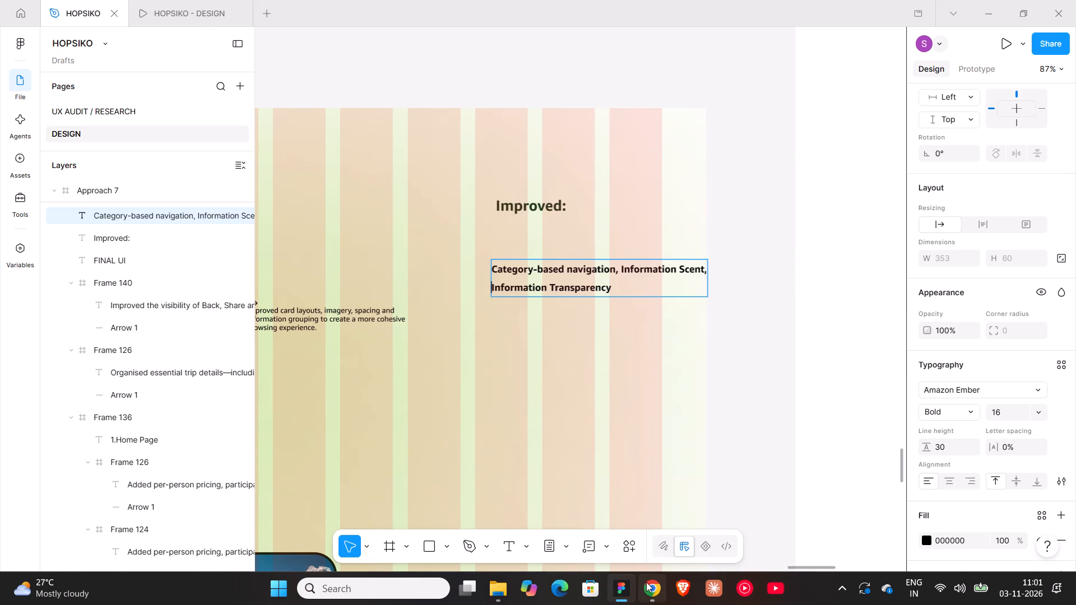
Switch to ChatGPT and copy "Visual Hierarchy, Information Architecture" from the organised homepage sections row.
click(646, 582)
drag(610, 408, 793, 409)
key(ctrl+c)
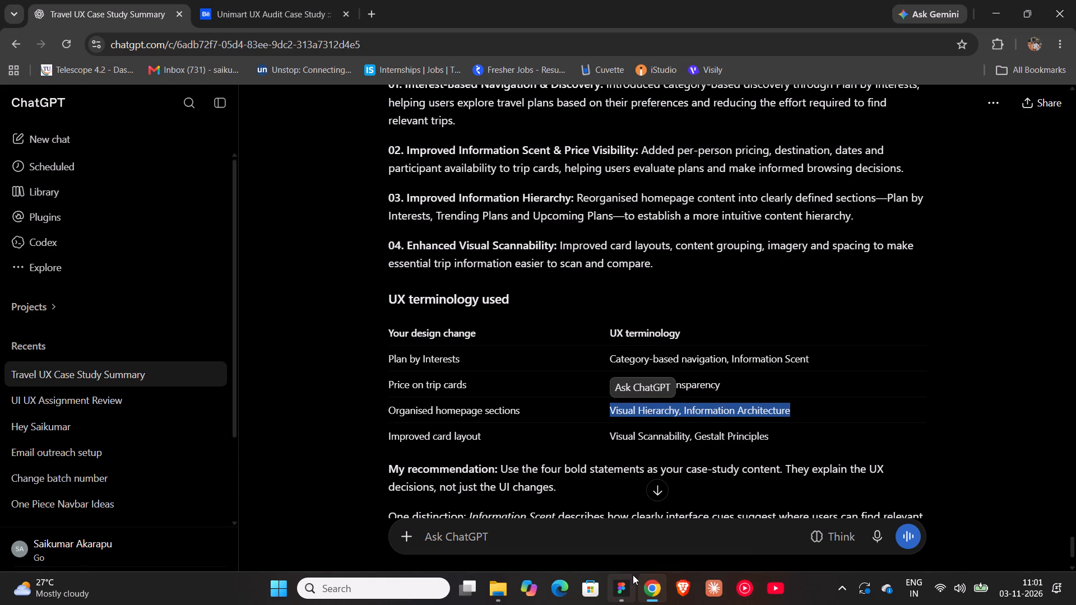
In Figma, append a comma and the copied "Visual Hierarchy, Information Architecture" to the terminology text, starting a new line at "Information Architecture".
click(632, 580)
click(611, 287)
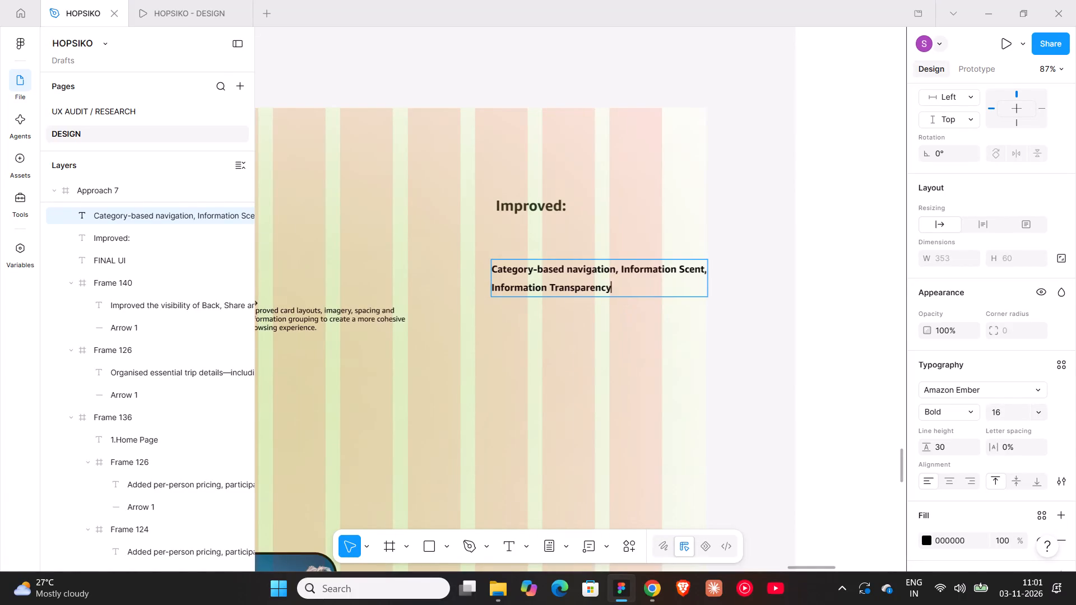
key(comma)
key(ctrl+v)
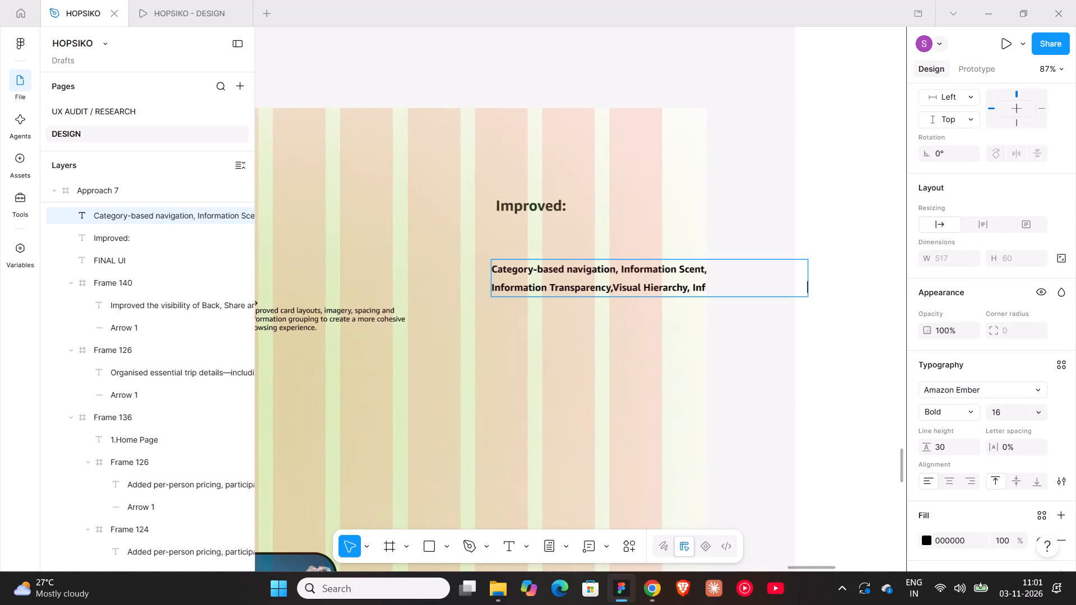
click(693, 288)
key(Return)
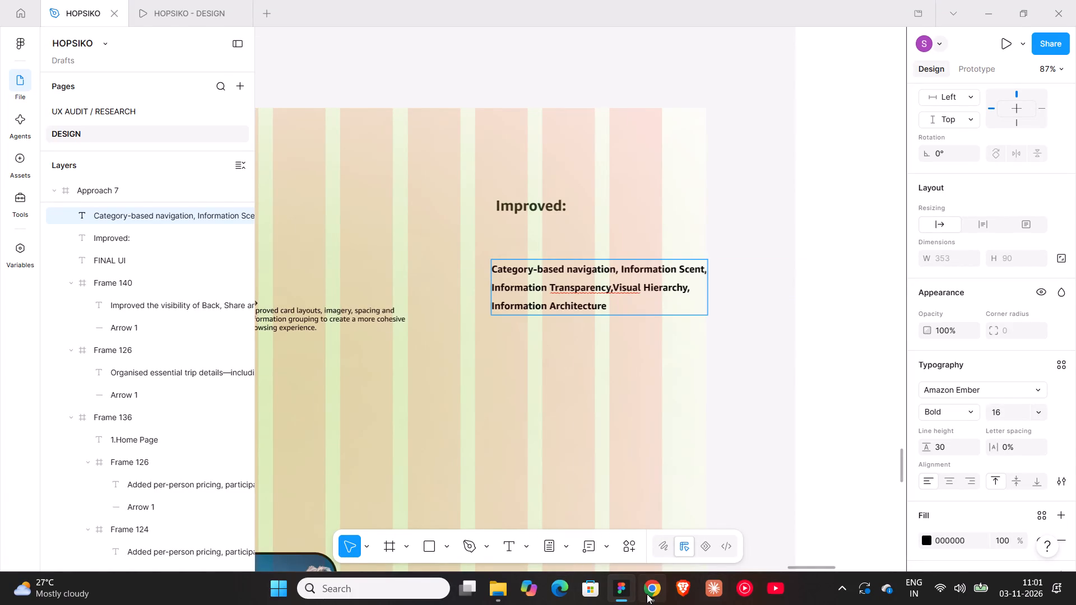
Switch to ChatGPT and copy "Visual Scannability, Gestalt Principles" from the improved card layout row.
click(655, 585)
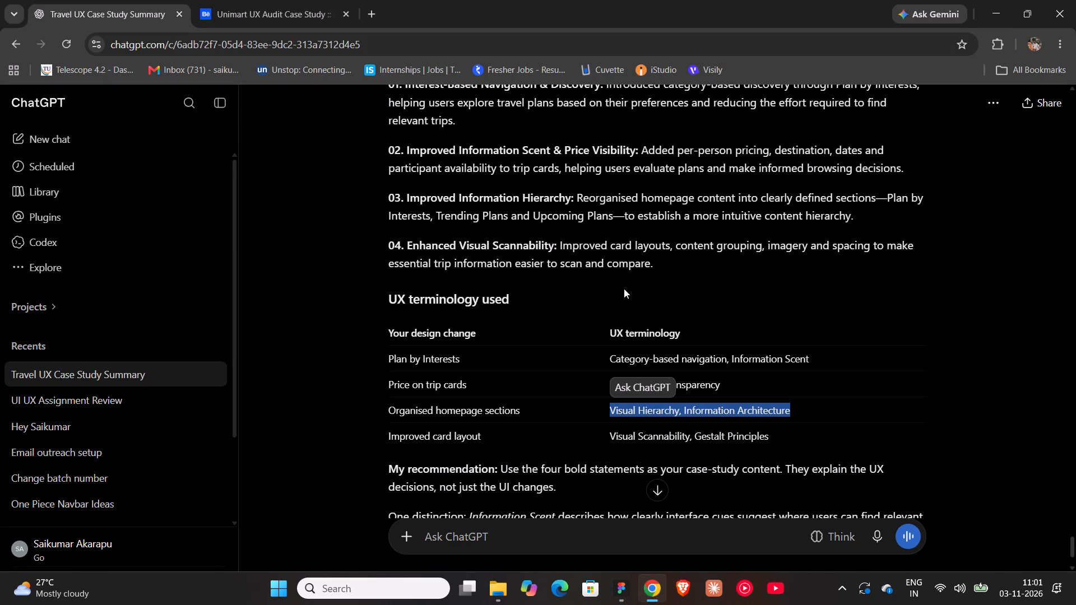
click(547, 557)
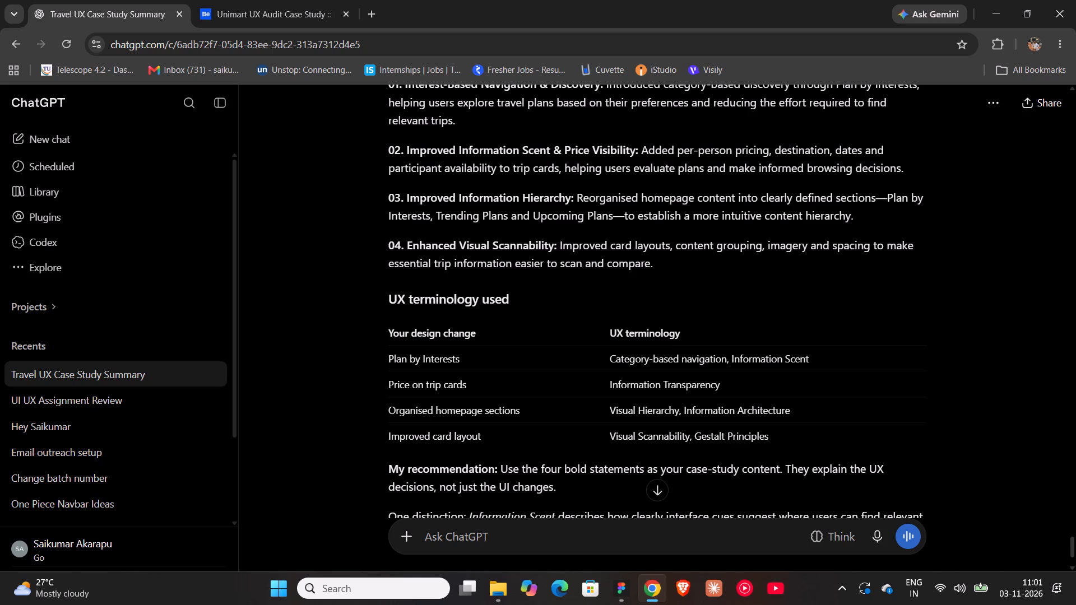
drag(609, 435, 777, 432)
key(ctrl+c)
In Figma, append a comma, a space and the copied "Visual Scannability, Gestalt Principles" after "Information Architecture" in the terminology text.
click(628, 589)
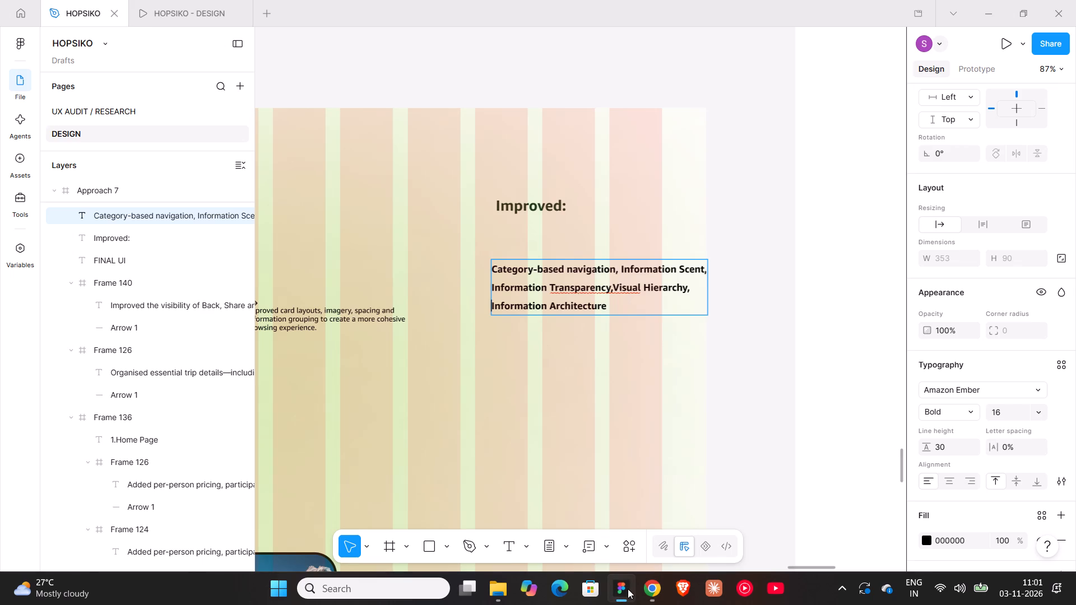
click(606, 306)
text(,)
key(space)
key(ctrl+v)
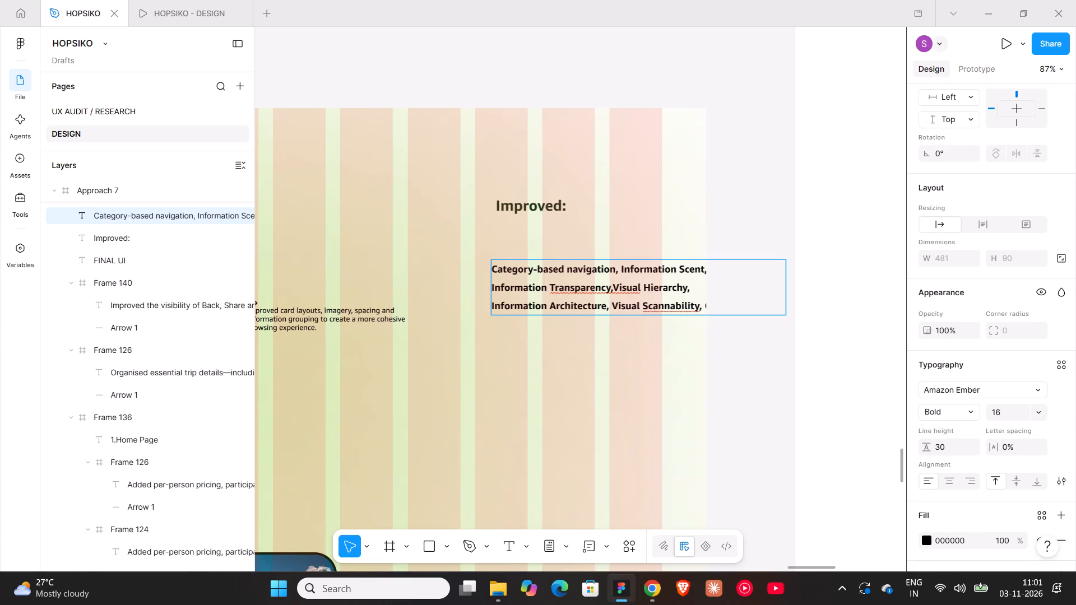
click(665, 393)
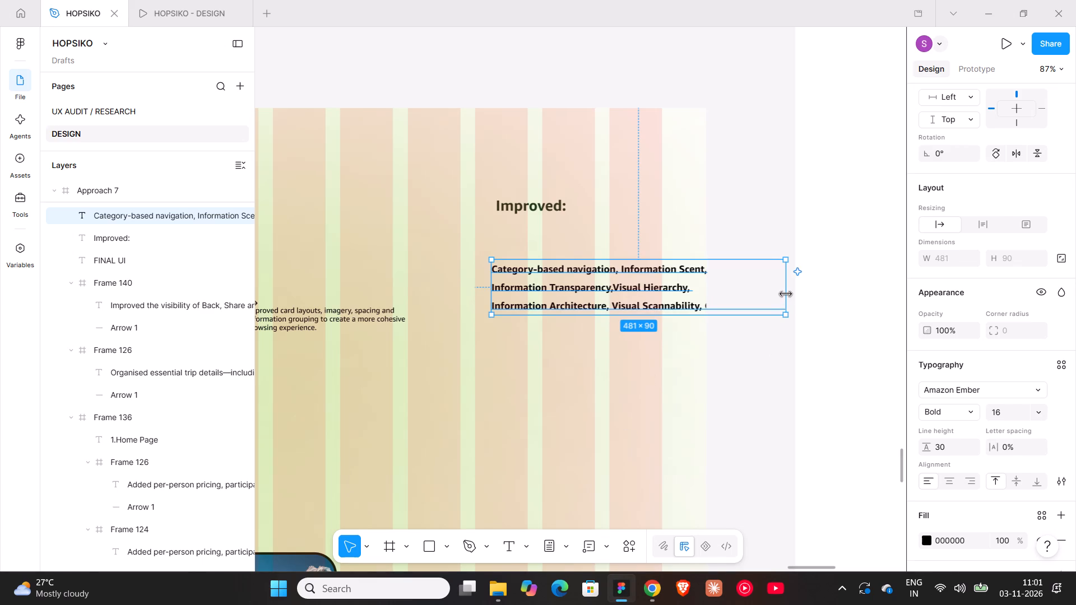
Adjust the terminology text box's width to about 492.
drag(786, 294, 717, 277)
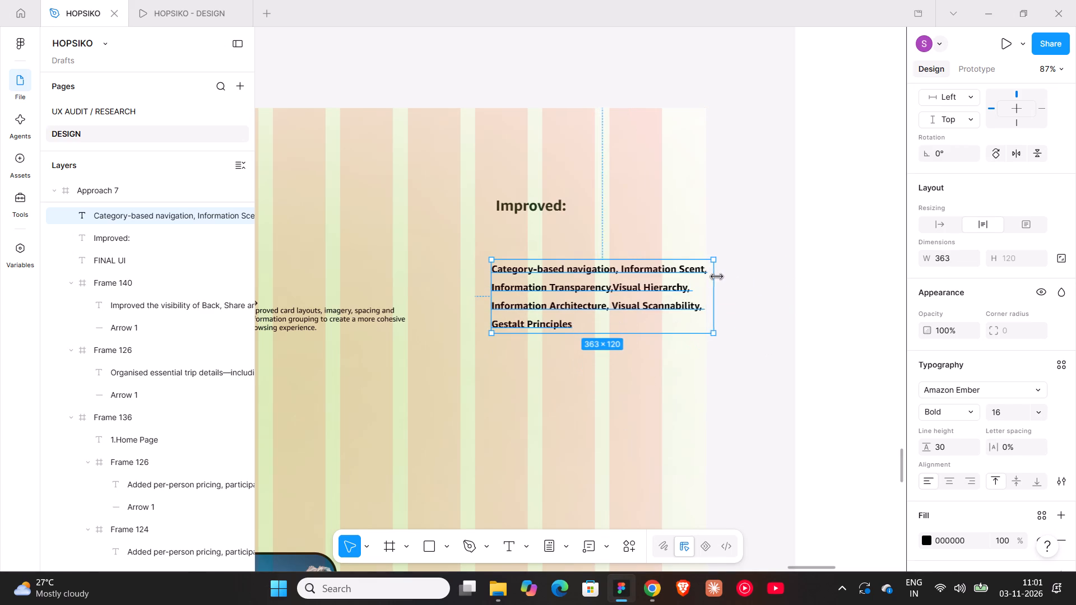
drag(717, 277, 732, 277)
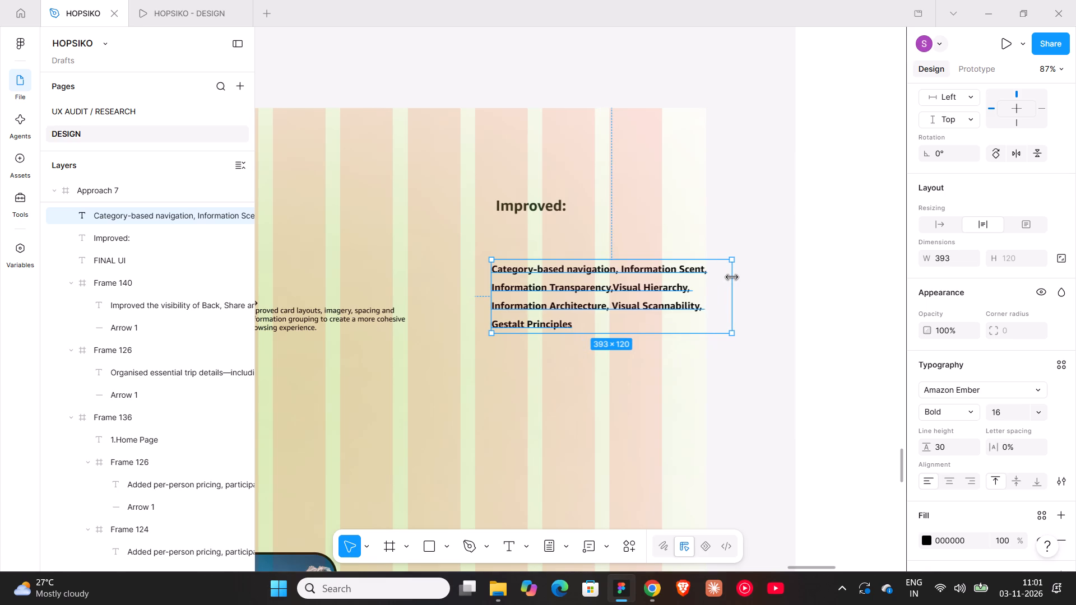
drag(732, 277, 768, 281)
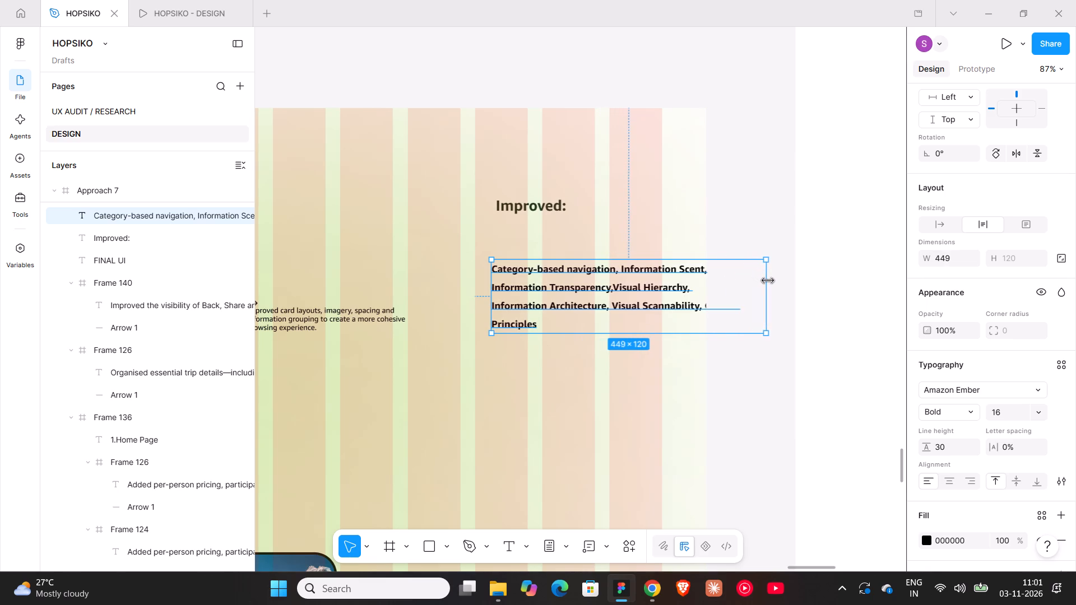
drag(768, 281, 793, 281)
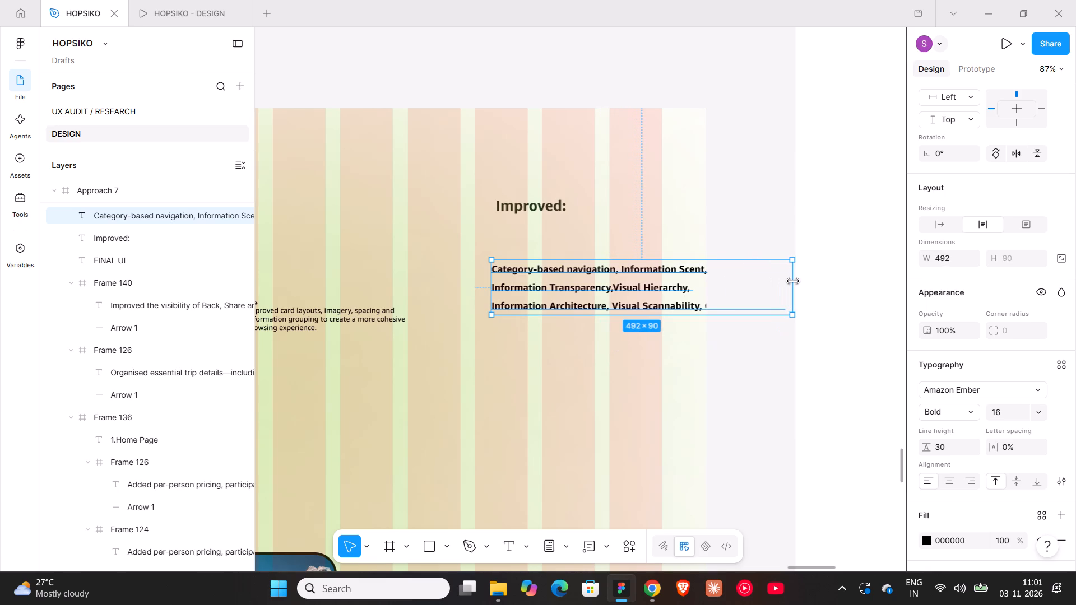
Set the terminology text's font size to 14 and its line height to Auto.
click(1011, 410)
text(14)
key(Return)
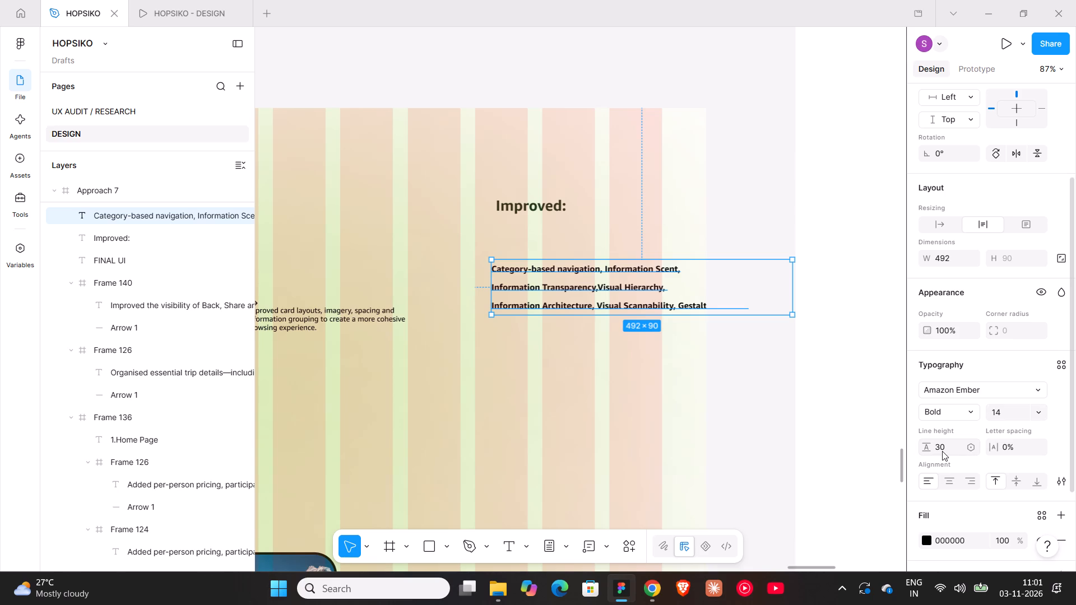
click(942, 451)
text(auto)
key(Return)
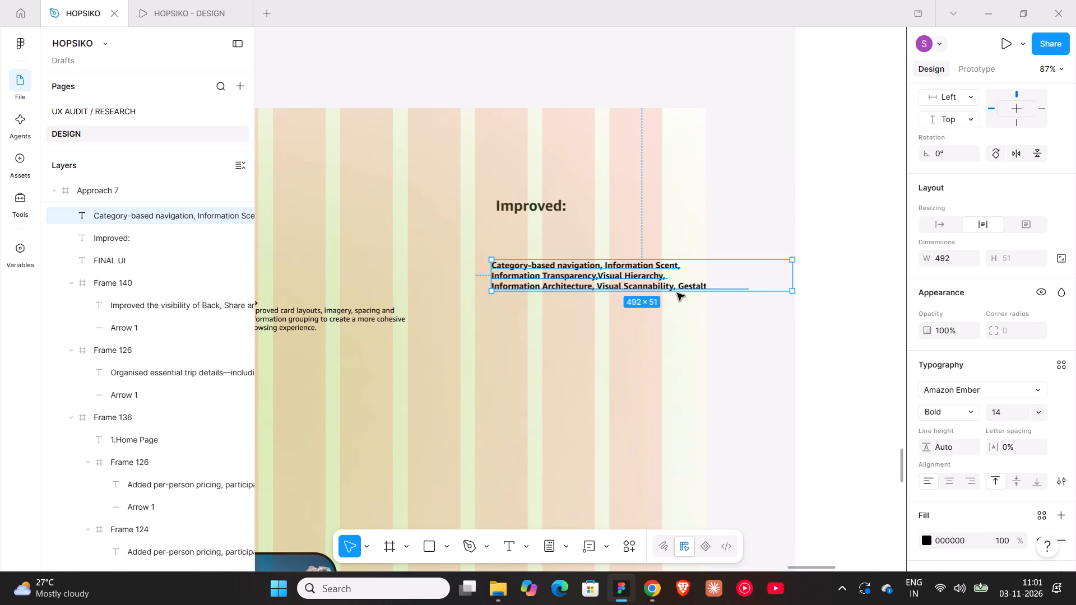
Move the terminology text closer beneath the "Improved:" heading and narrow its box to about 316 wide.
drag(631, 282, 555, 252)
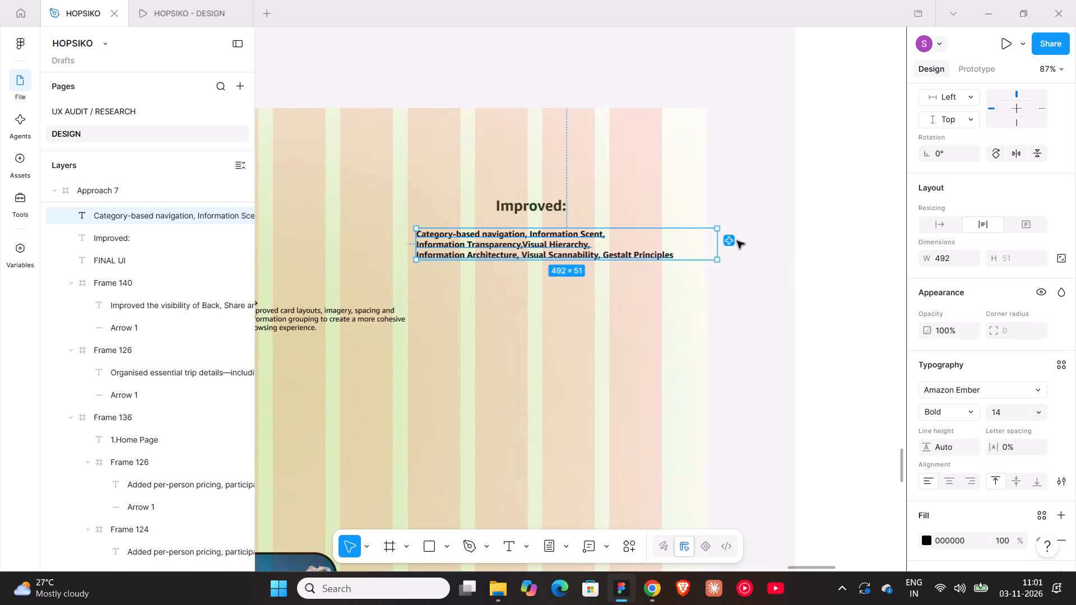
drag(716, 248, 632, 247)
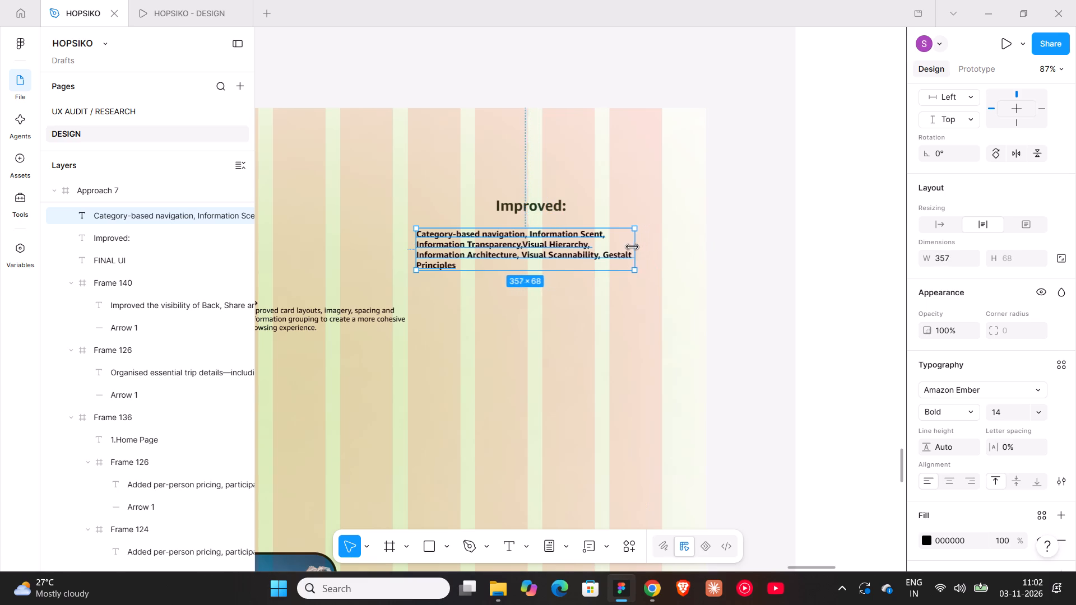
drag(632, 247, 606, 247)
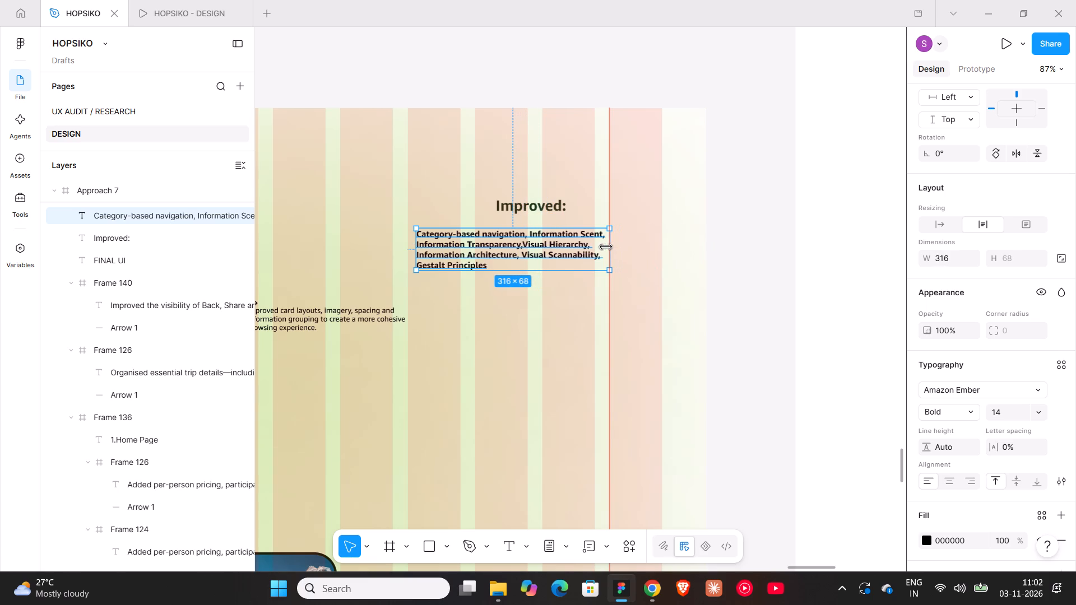
drag(606, 247, 607, 247)
click(692, 272)
Change the terminology text's font weight to Light.
shift+scroll(692, 272, up, 1)
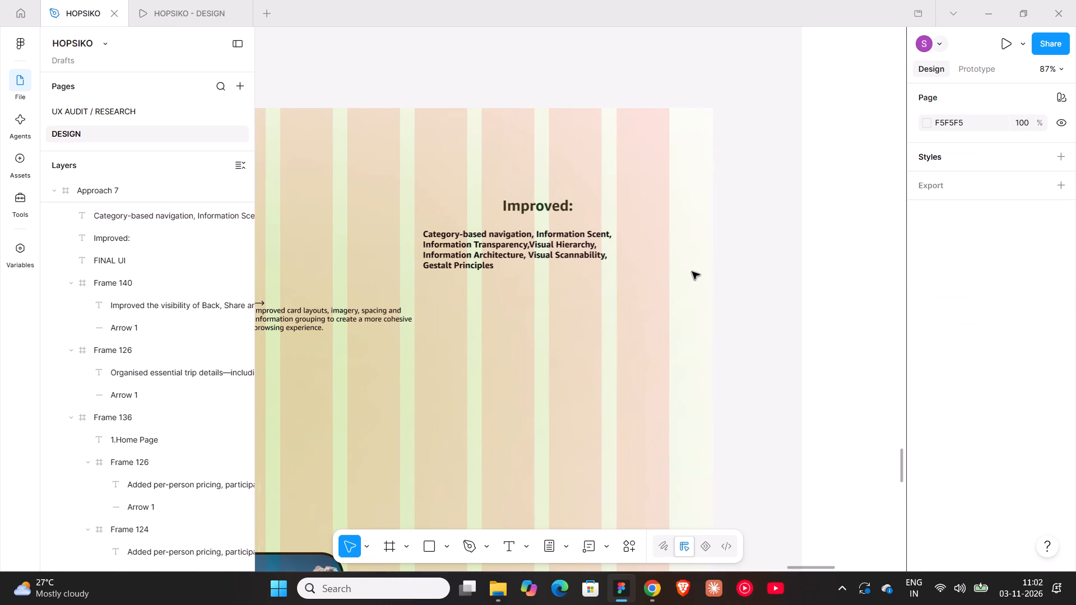
double_click(549, 268)
double_click(684, 231)
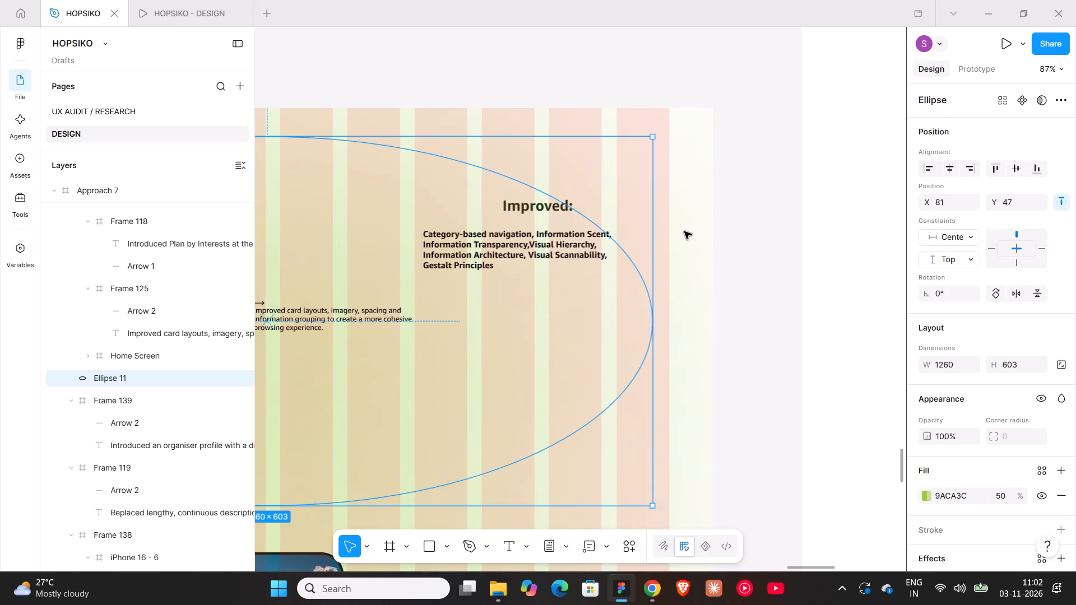
click(685, 231)
click(564, 245)
scroll(942, 446, down, 2)
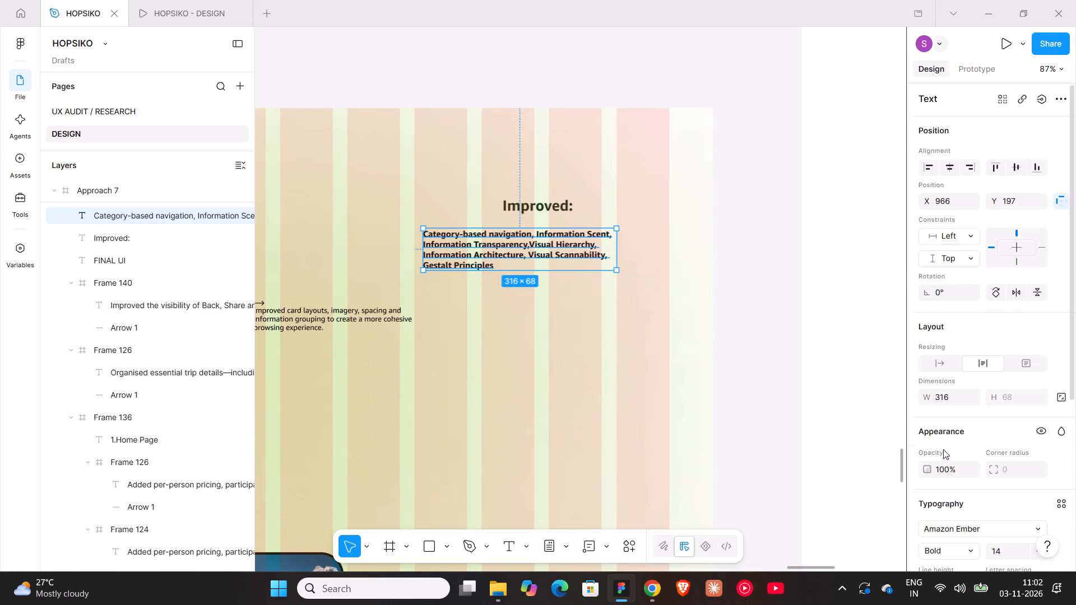
click(969, 410)
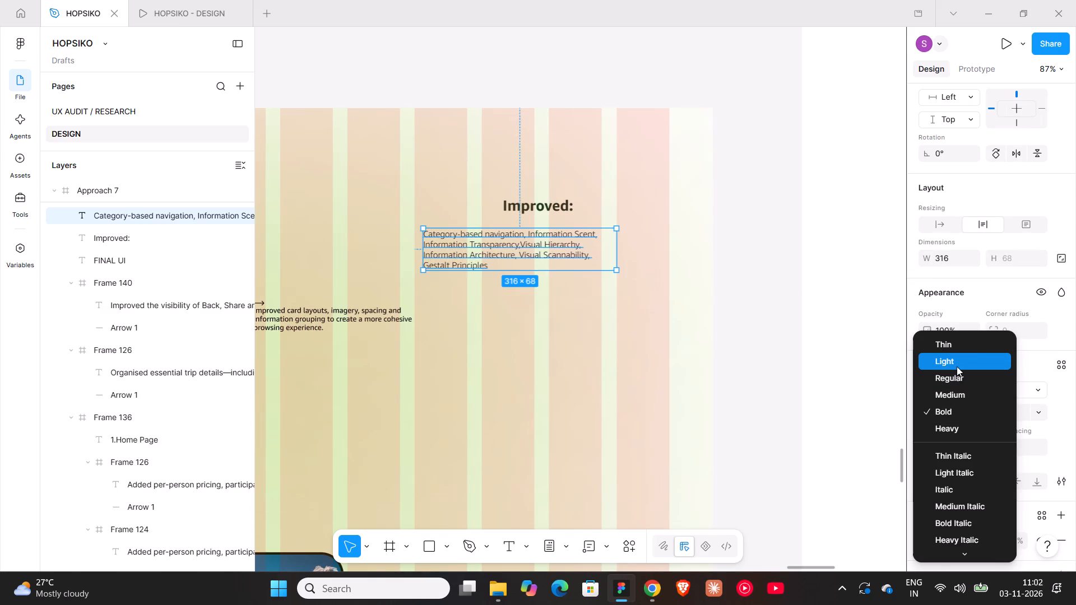
click(957, 366)
Move the terminology text so it sits centred directly beneath the "Improved:" heading.
drag(522, 236, 545, 227)
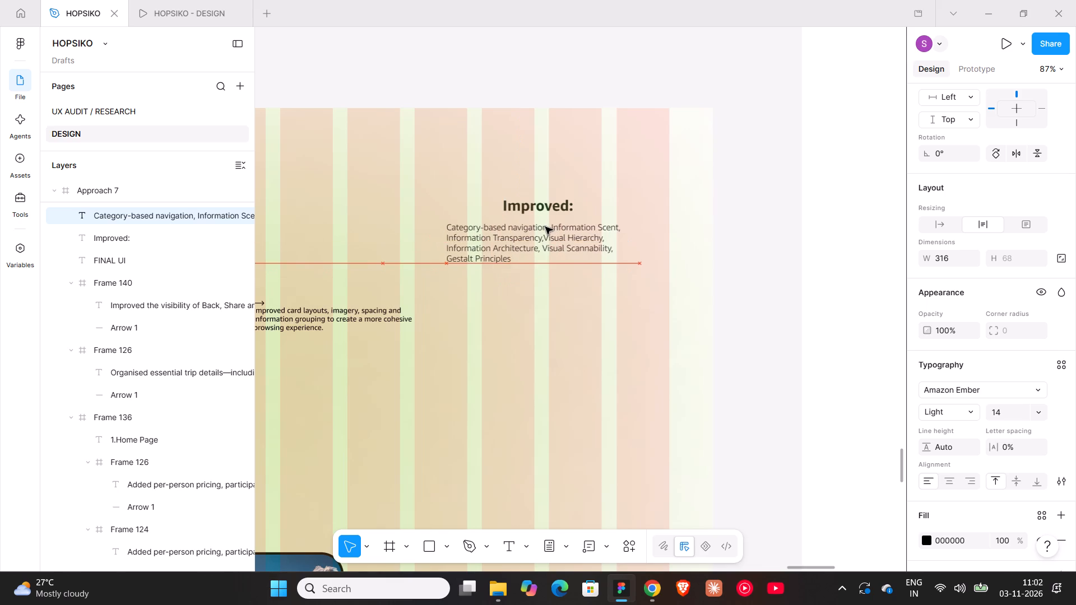
drag(545, 227, 541, 223)
Combine the "Improved:" heading and the terminology text into one vertical auto layout frame.
shift+click(540, 206)
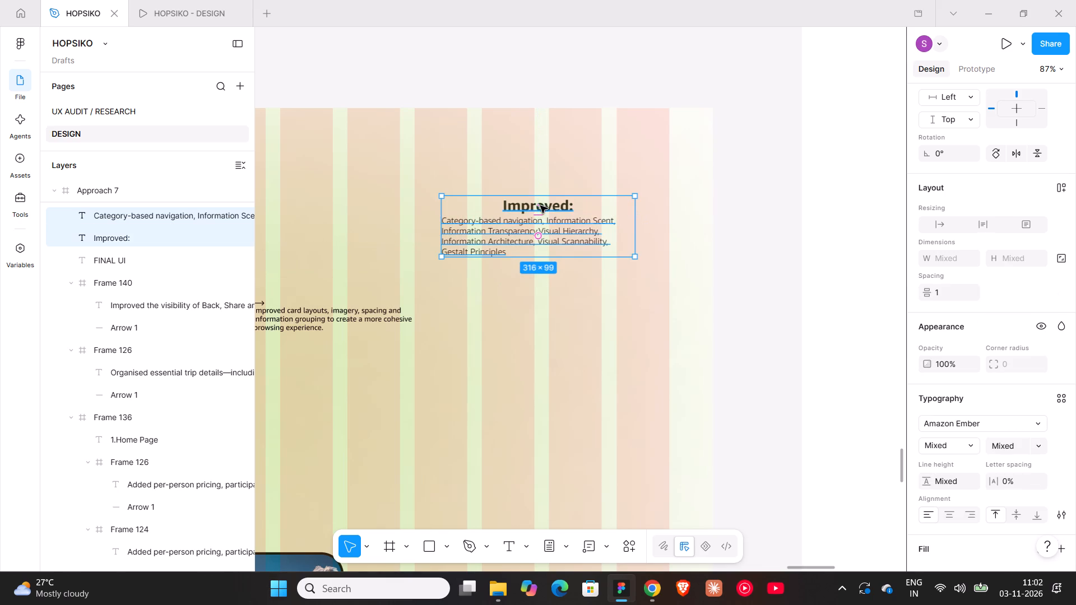
key(shift+a)
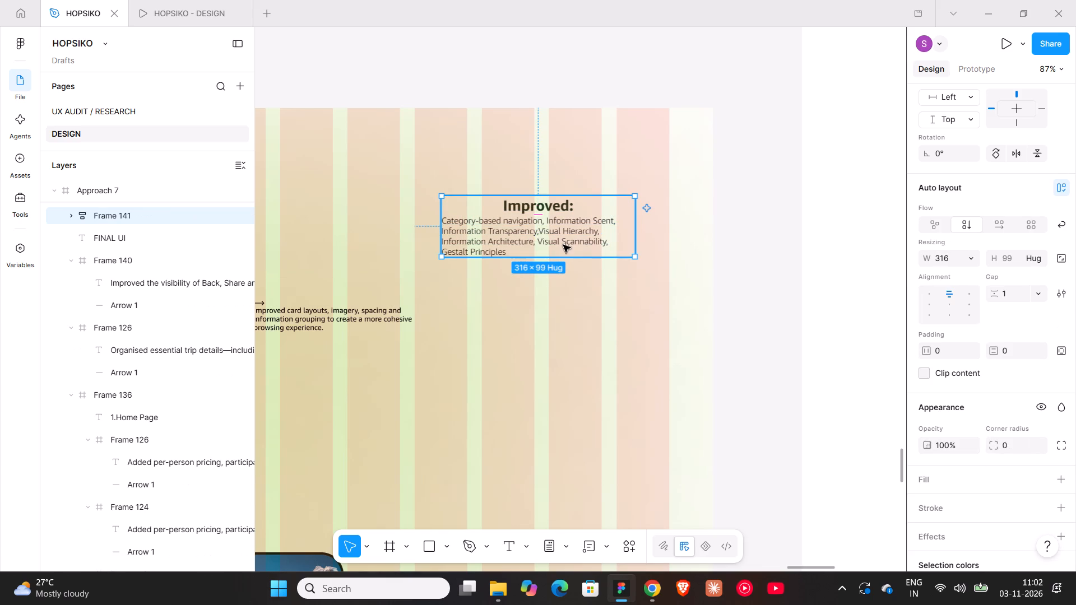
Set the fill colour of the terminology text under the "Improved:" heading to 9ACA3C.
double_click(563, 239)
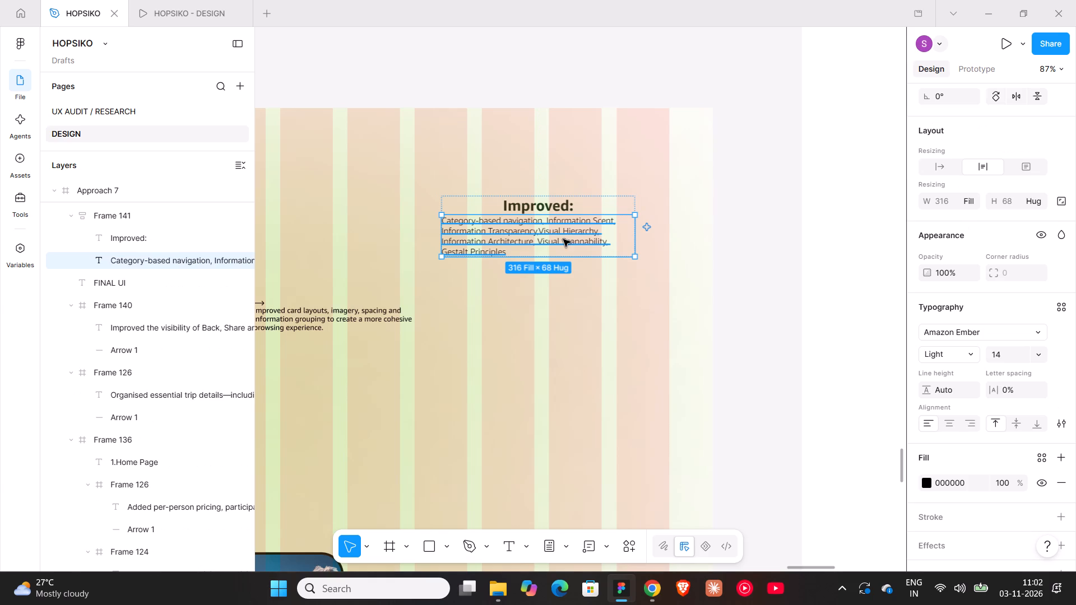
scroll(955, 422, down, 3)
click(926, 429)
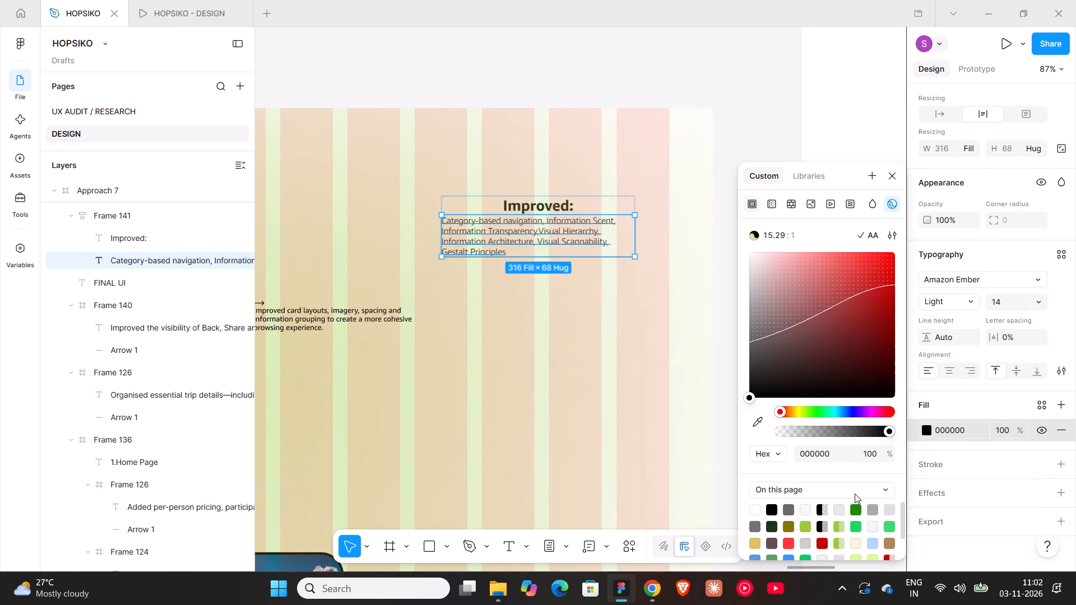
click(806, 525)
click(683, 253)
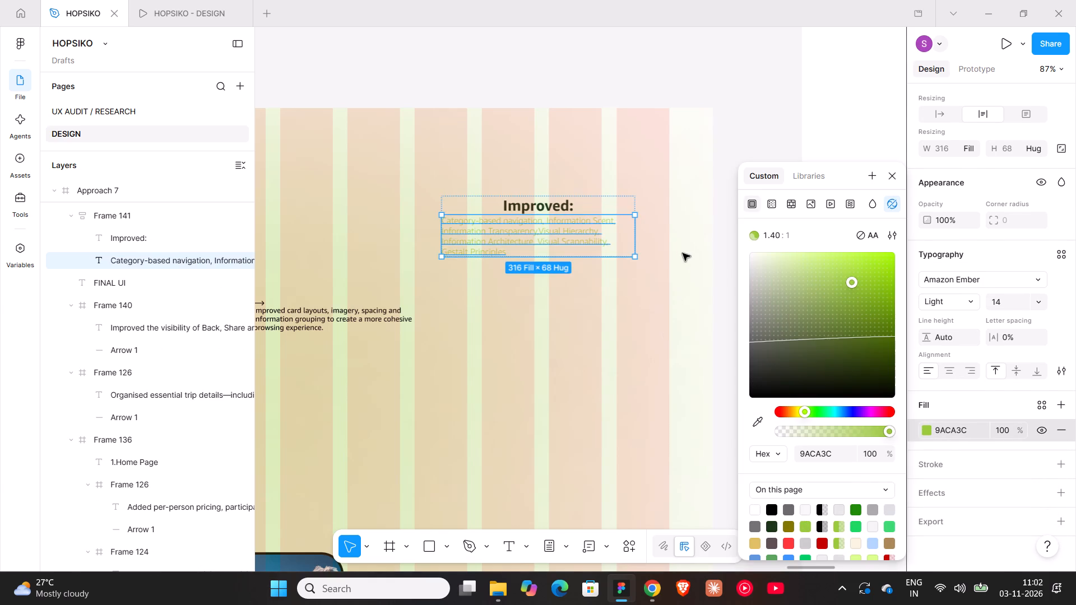
Check the text colour in the prototype preview, comparing the FINAL UI page with the project overview and Our Approach pages.
click(185, 16)
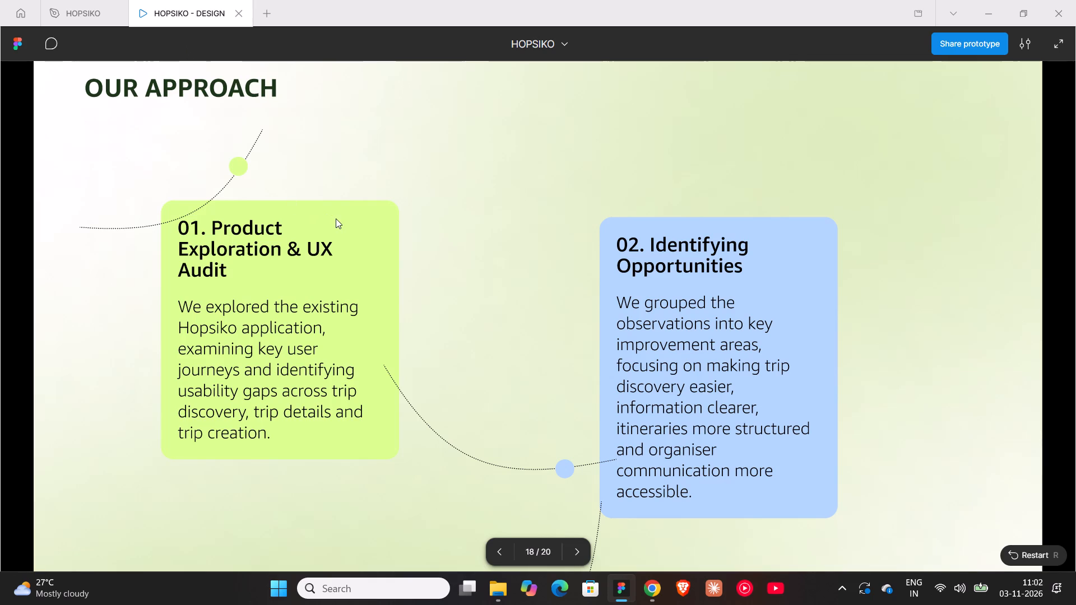
scroll(489, 267, up, 8)
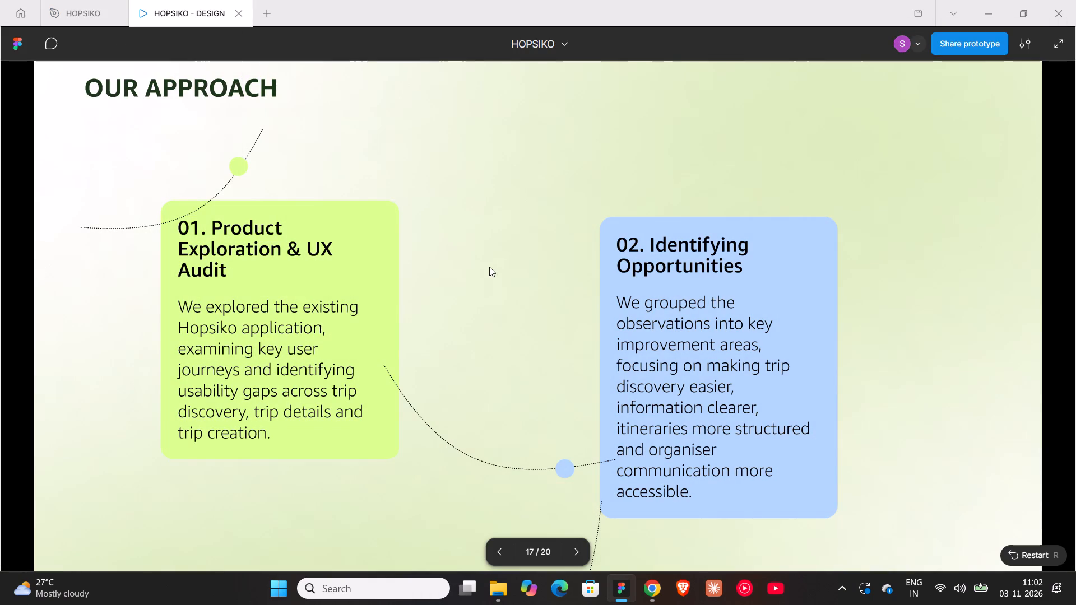
scroll(511, 359, up, 3)
key(Right)
key(Right)
key(Right)
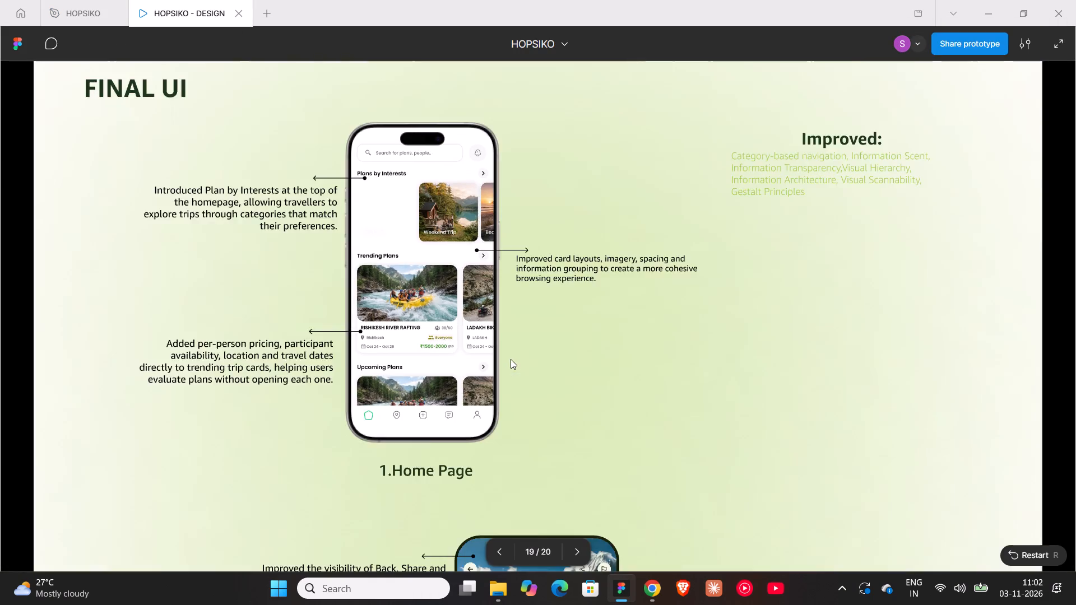
scroll(511, 359, down, 13)
scroll(511, 359, down, 8)
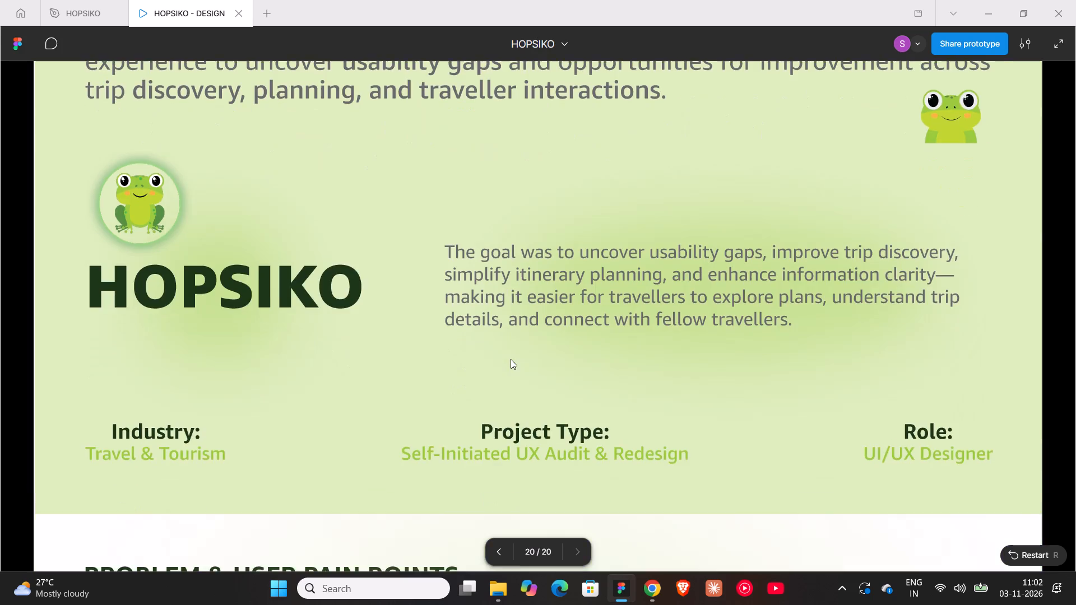
scroll(511, 359, down, 14)
scroll(511, 359, down, 14)
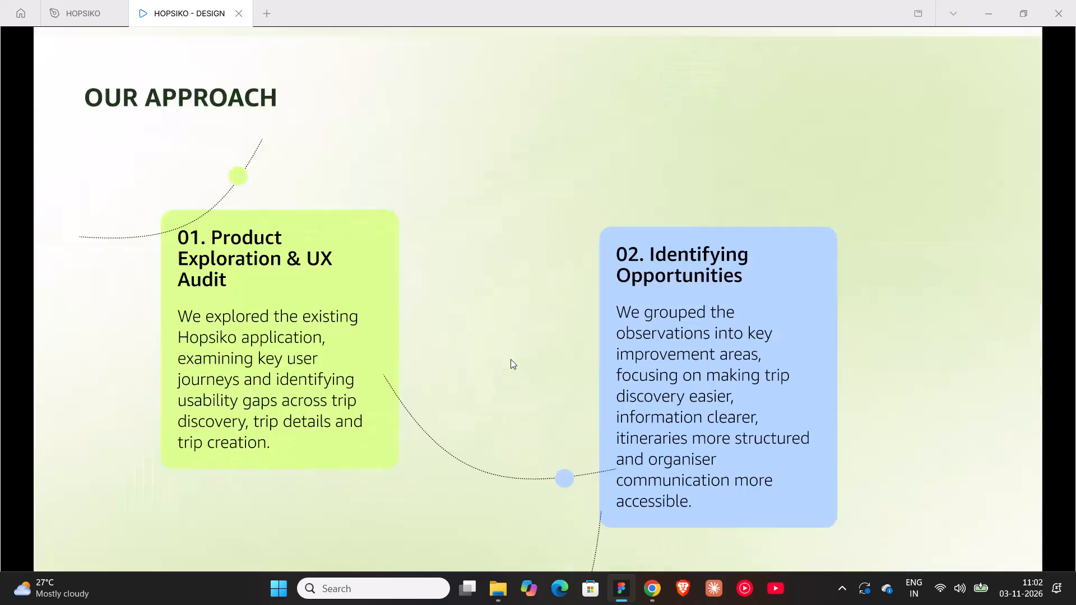
scroll(511, 359, down, 18)
scroll(511, 359, down, 7)
scroll(511, 359, up, 17)
scroll(511, 359, down, 6)
scroll(511, 359, up, 2)
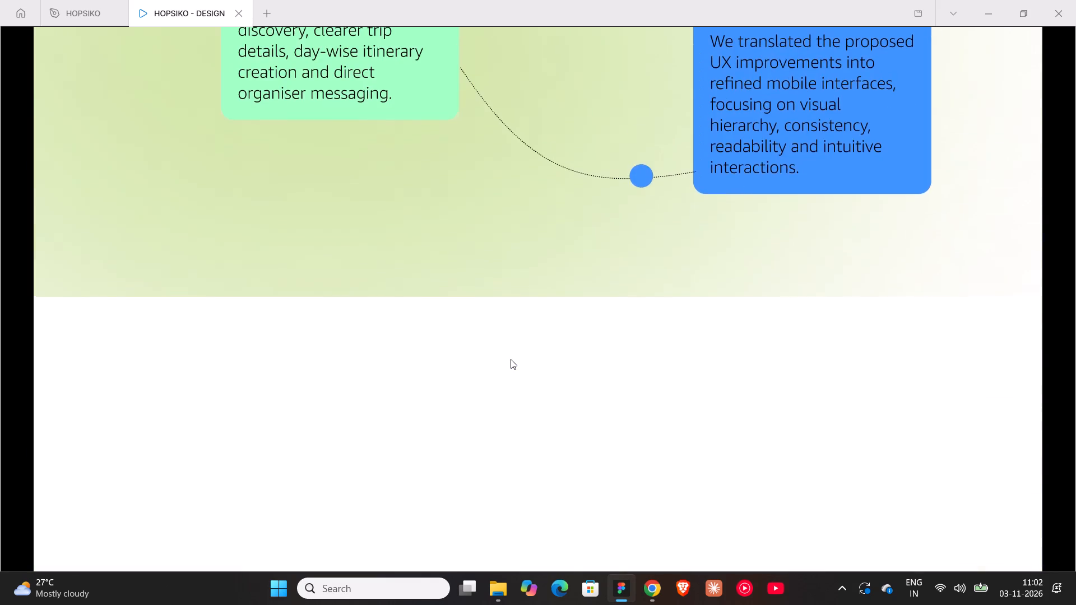
scroll(511, 359, up, 1)
key(Left)
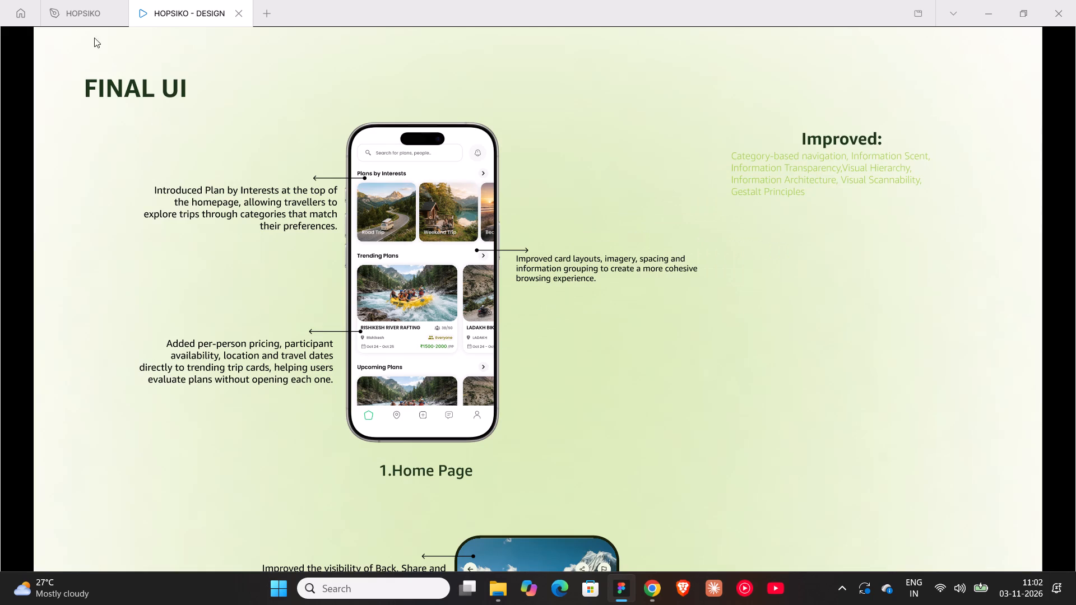
click(82, 19)
Nudge the "Improved:" frame rightward to X 1016.
click(533, 243)
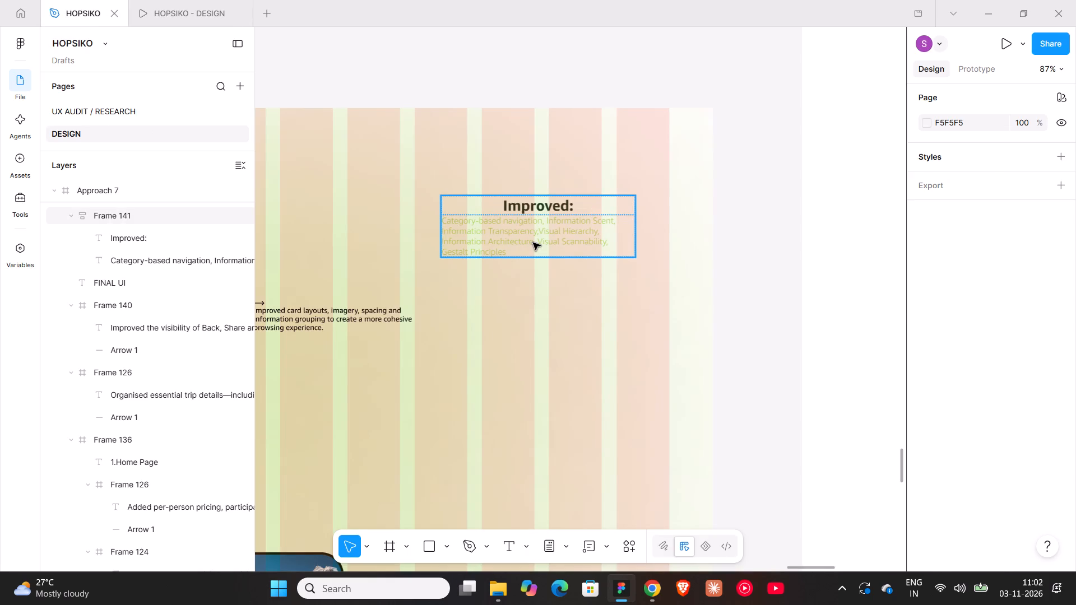
key(shift+Right)
key(shift+Right)
Set the terminology text's fill to black, 000000, and check it in the prototype preview.
double_click(533, 243)
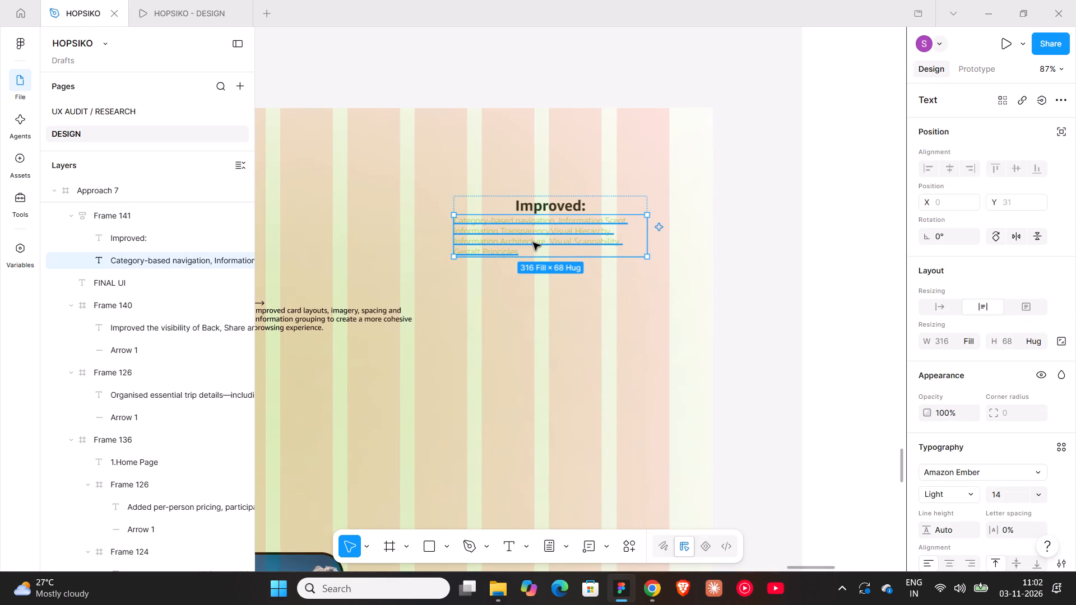
scroll(1024, 487, down, 3)
click(922, 431)
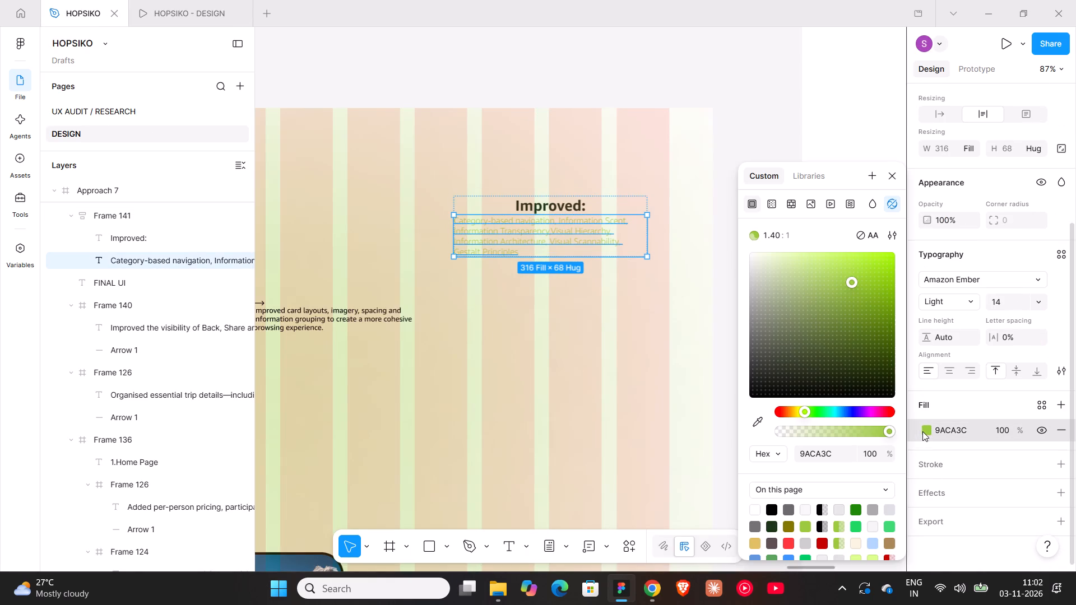
click(773, 506)
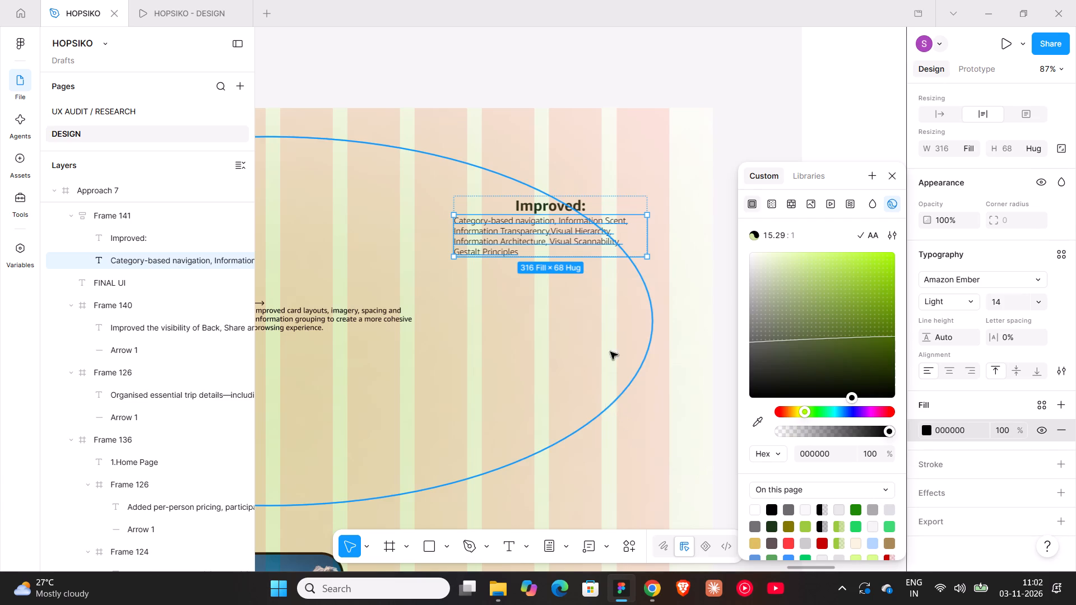
click(646, 234)
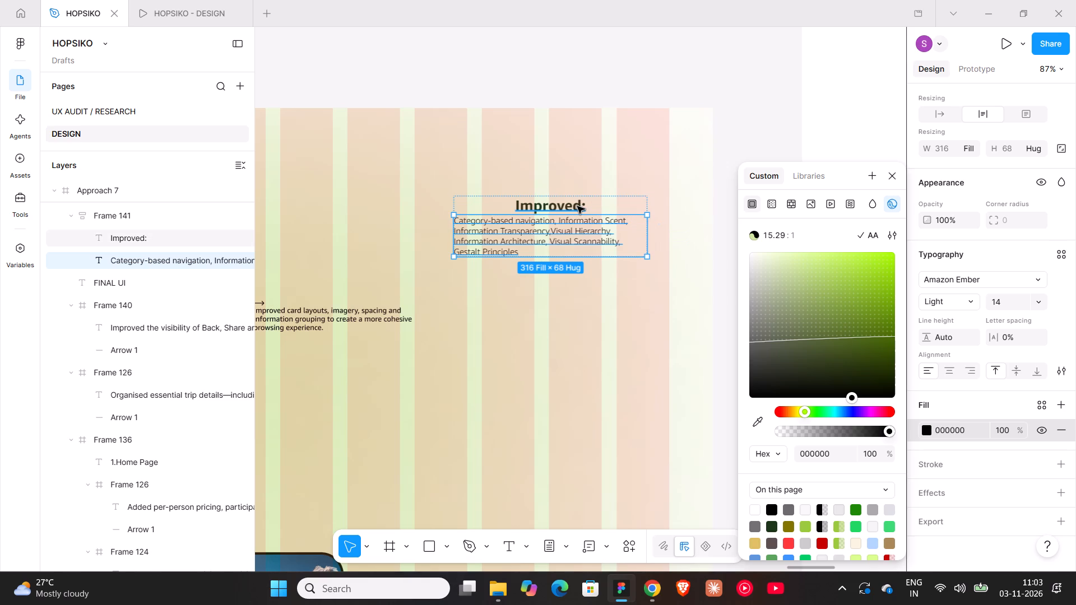
click(183, 20)
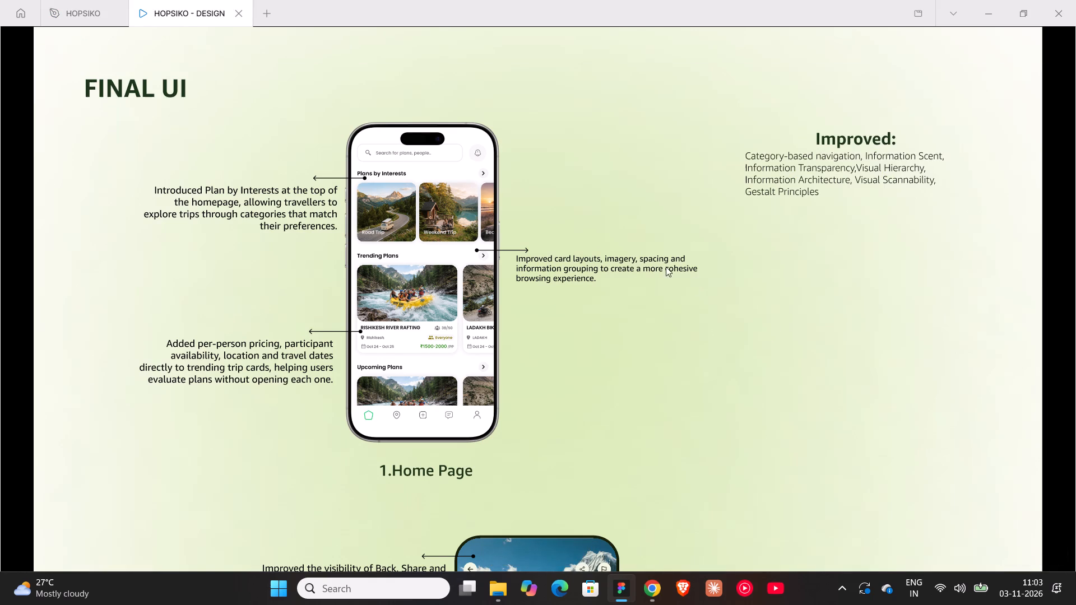
click(86, 13)
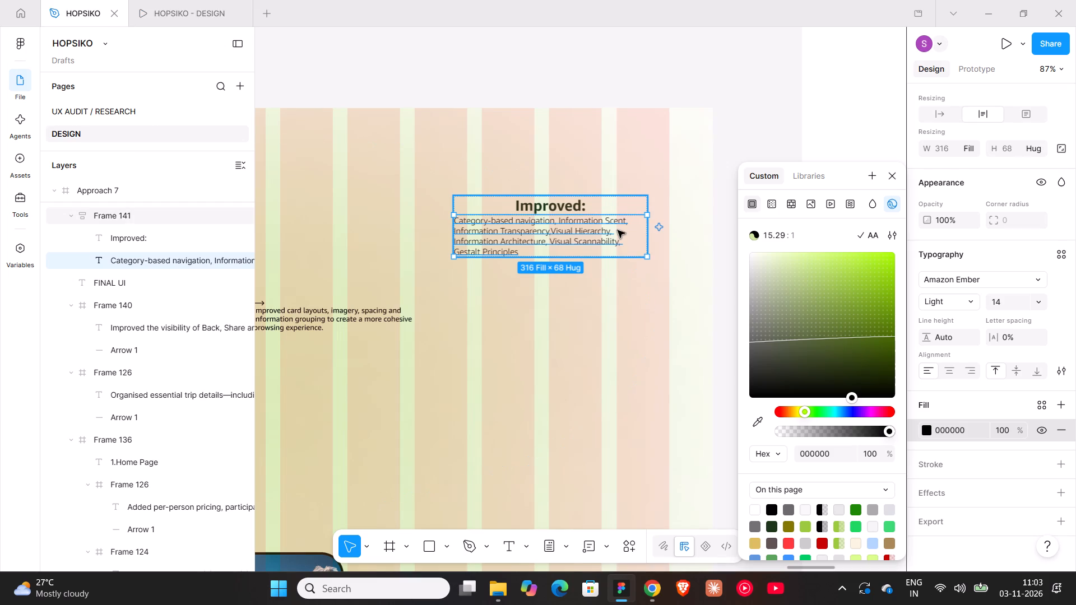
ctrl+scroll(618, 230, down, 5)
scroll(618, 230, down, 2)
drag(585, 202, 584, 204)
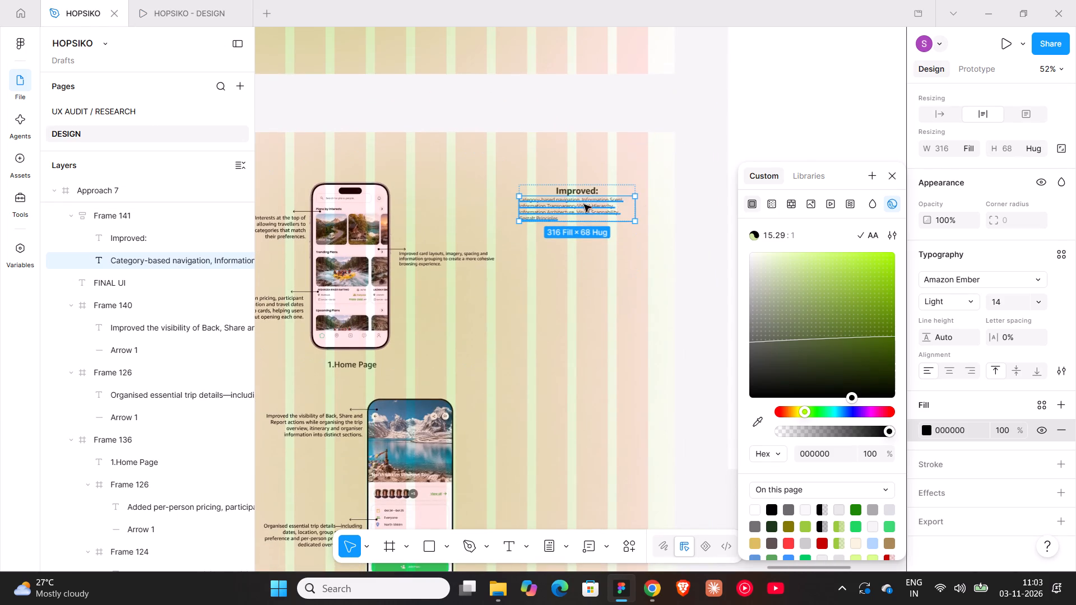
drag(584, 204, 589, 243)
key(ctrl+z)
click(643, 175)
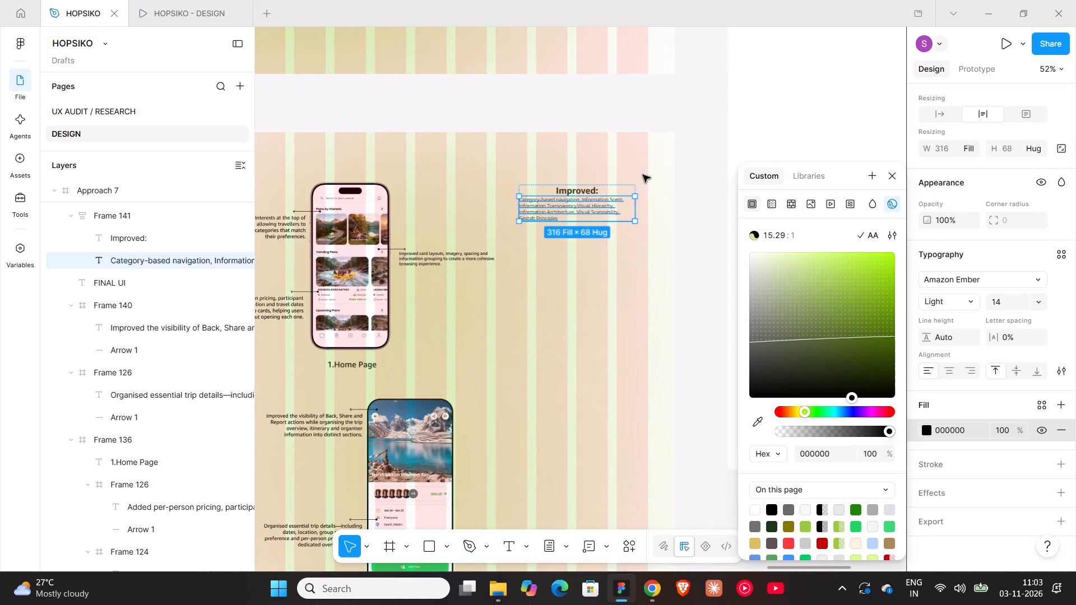
Set the gap between the heading and the terminology text in the "Improved:" auto layout frame to 6.
click(619, 193)
click(1009, 429)
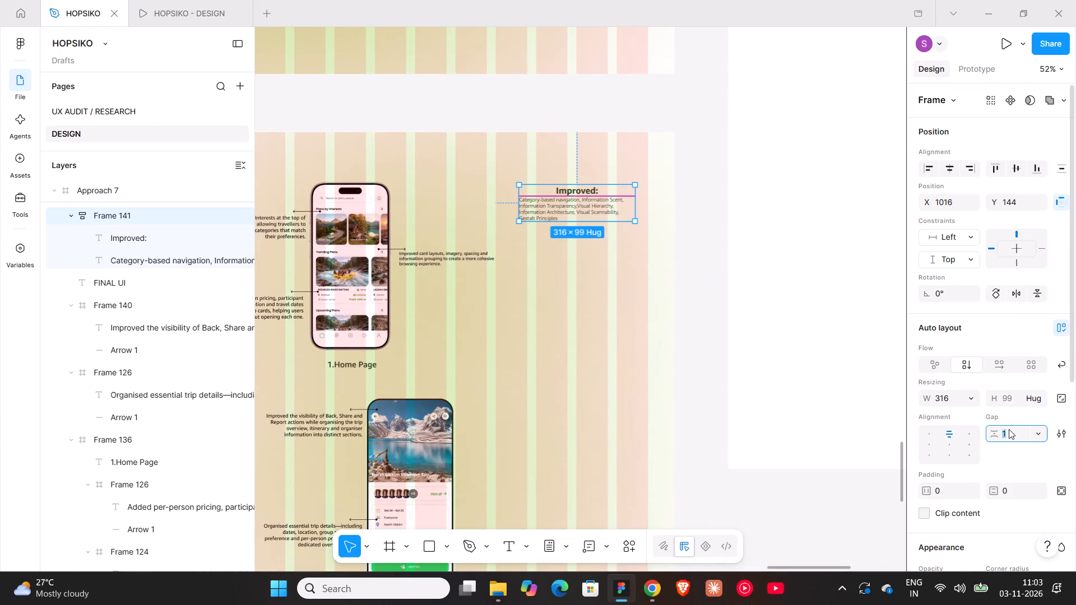
key(6)
key(Return)
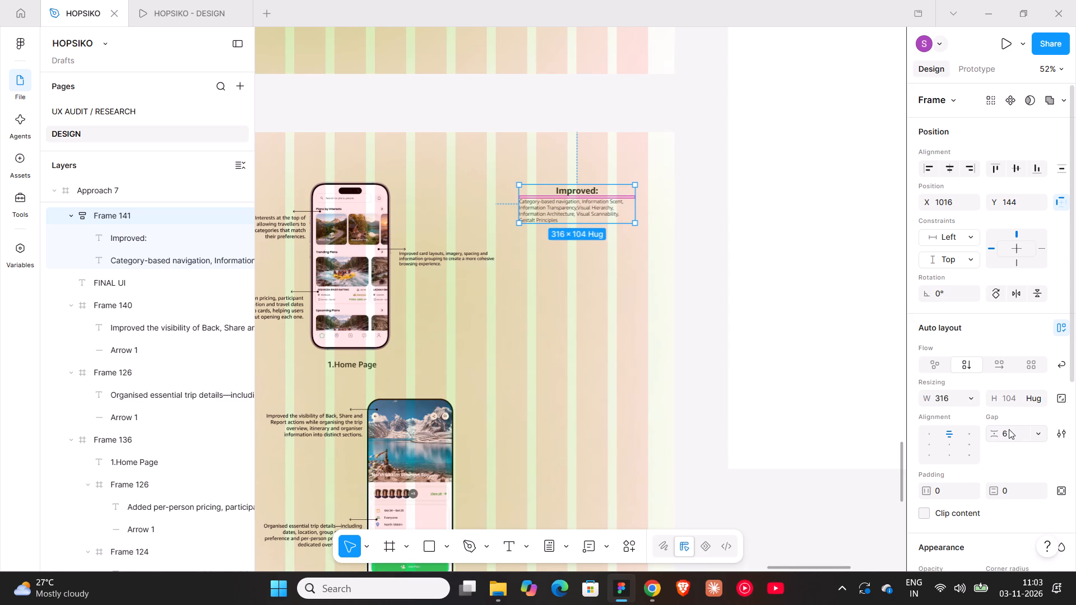
Move the "Improved:" frame down to X 1025, level with the middle of the Home Page mockup.
drag(571, 197, 572, 281)
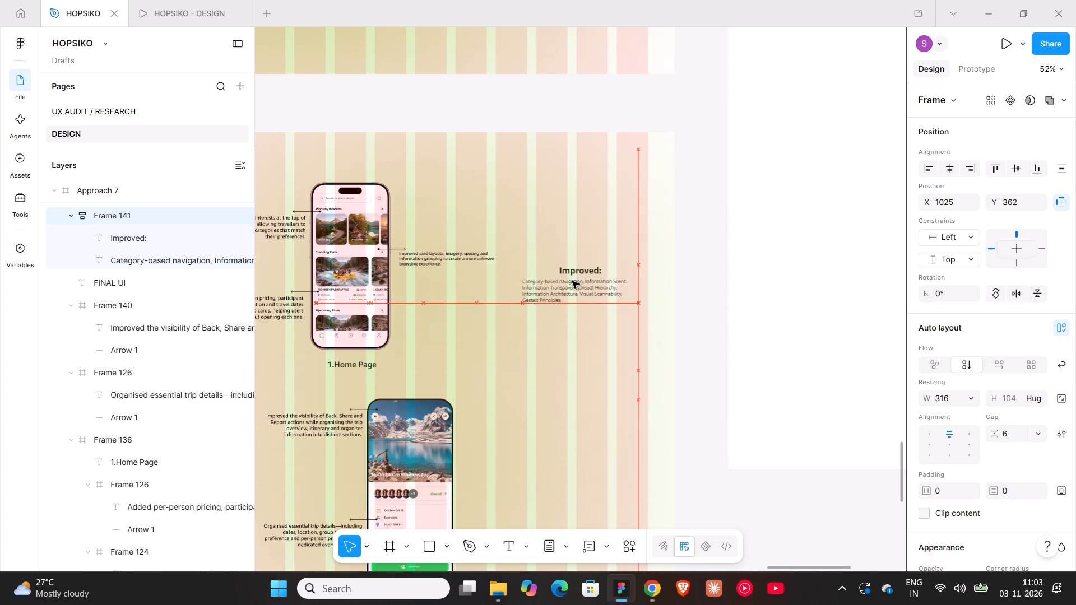
drag(572, 281, 572, 267)
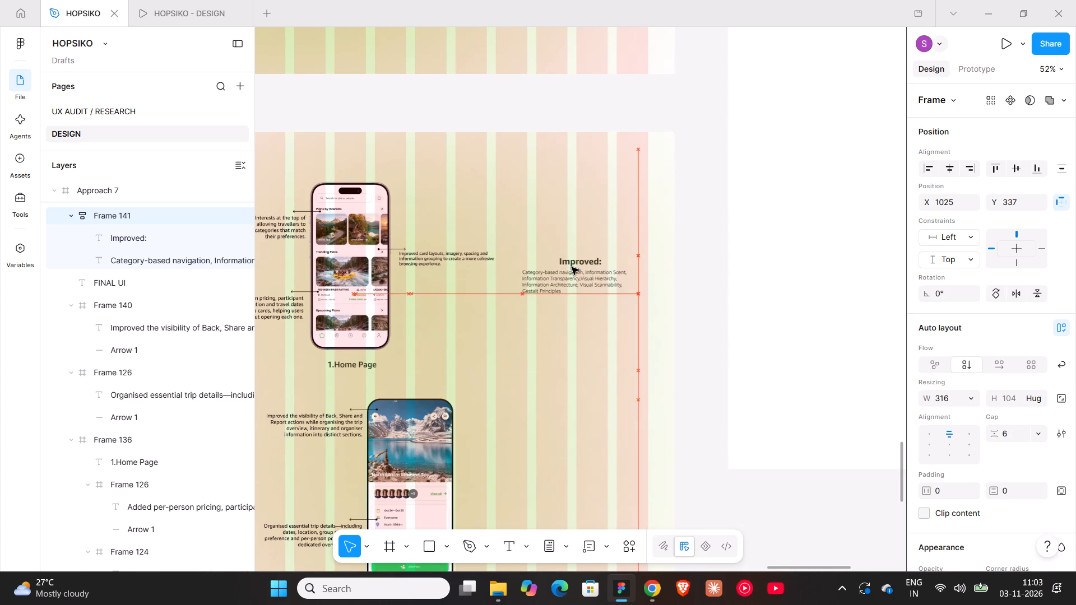
drag(572, 267, 571, 265)
ctrl+scroll(571, 265, down, 6)
click(616, 318)
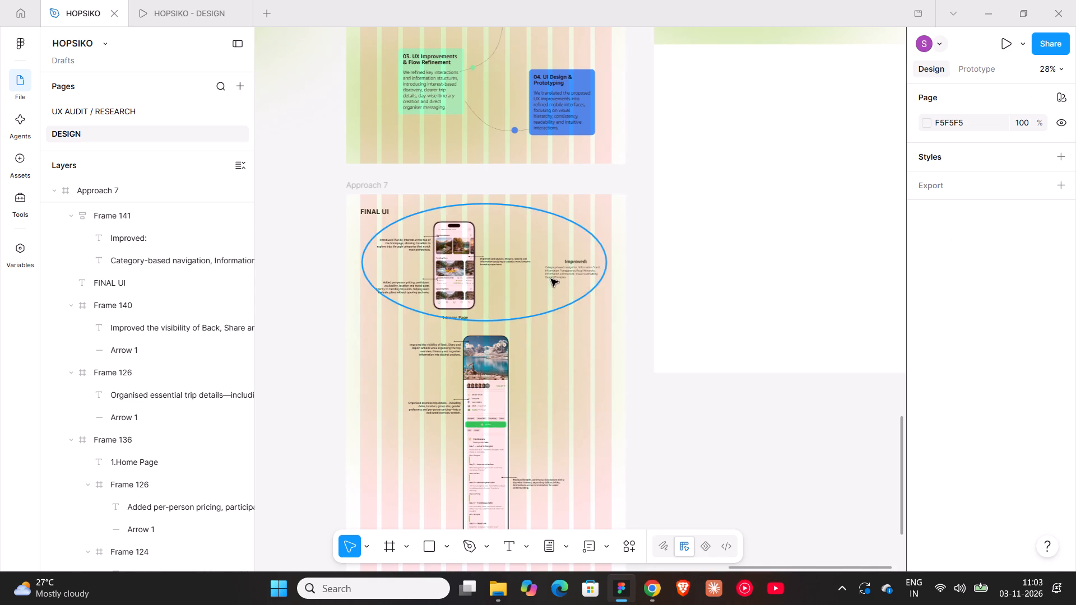
Duplicate the "Improved:" frame straight down to X 1025, Y 1156, beside the trip details mockup.
click(571, 268)
alt+drag(573, 265, 573, 416)
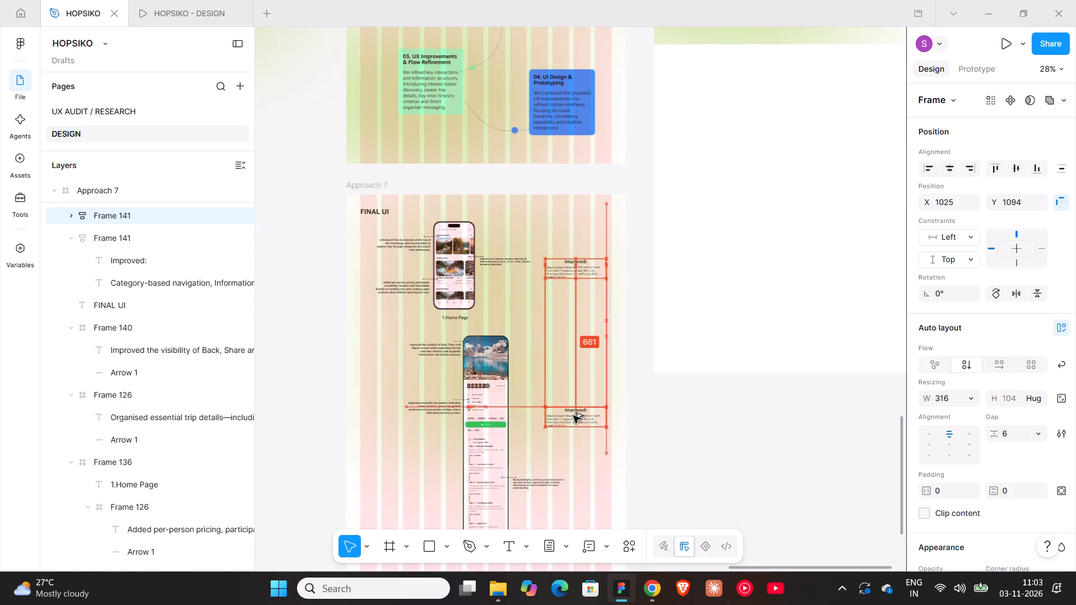
alt+drag(573, 416, 573, 425)
scroll(573, 425, down, 2)
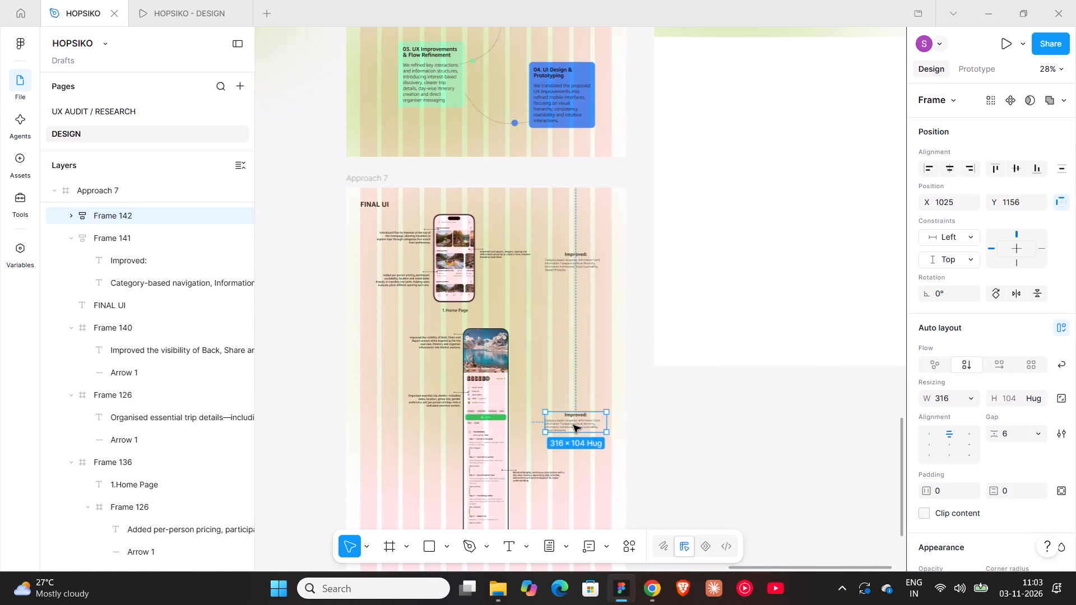
scroll(573, 425, down, 2)
Switch to the ChatGPT conversation in Chrome and ask "in trip page?" to get the UX terminology for that screen.
click(649, 592)
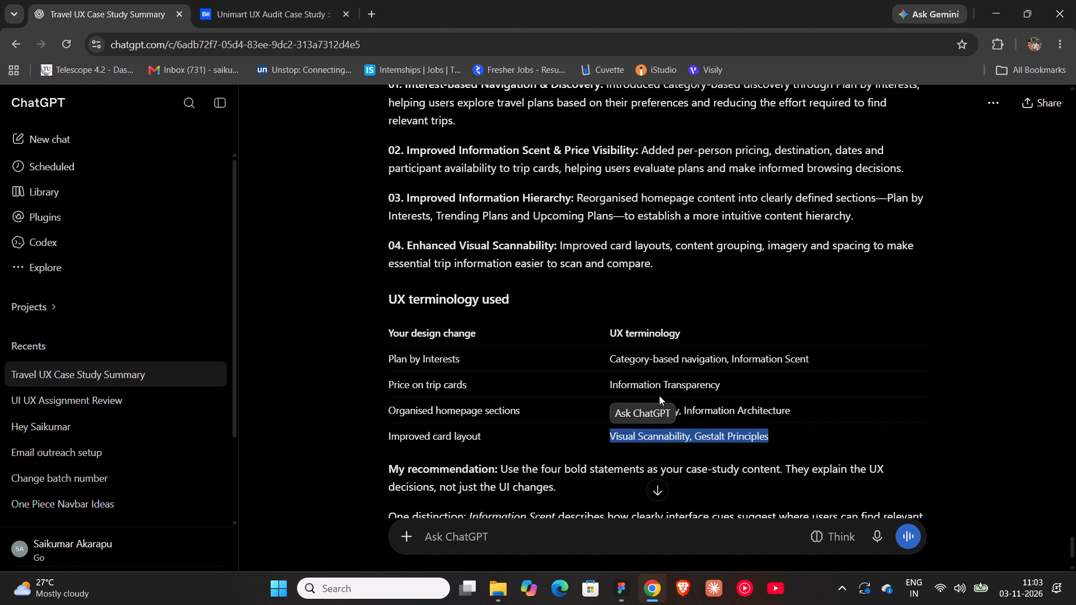
scroll(665, 373, up, 7)
scroll(665, 373, down, 6)
scroll(665, 373, up, 12)
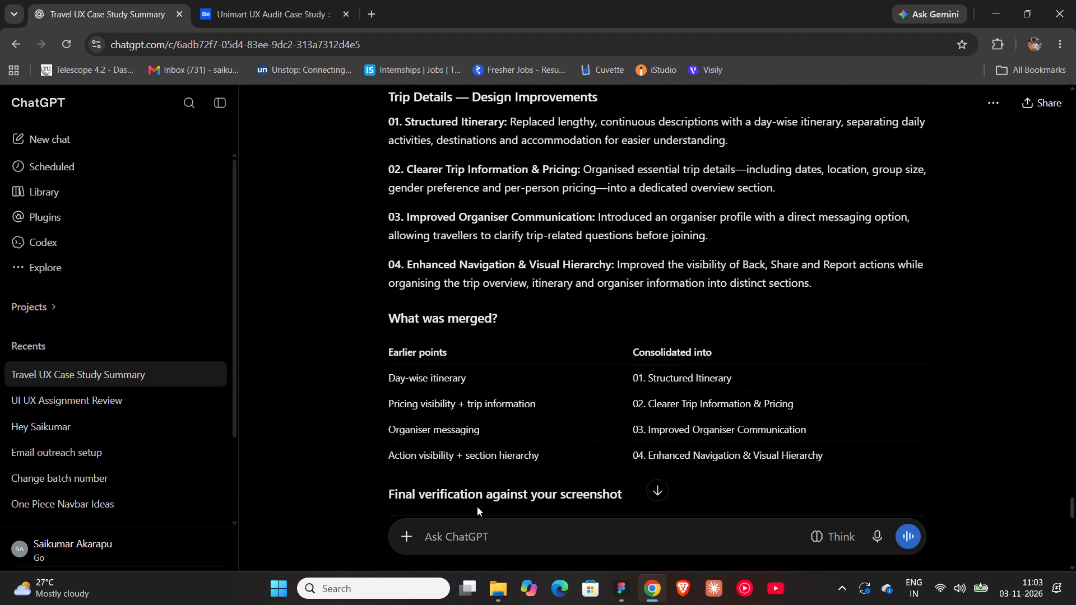
click(479, 527)
text(in cr)
key(BackSpace)
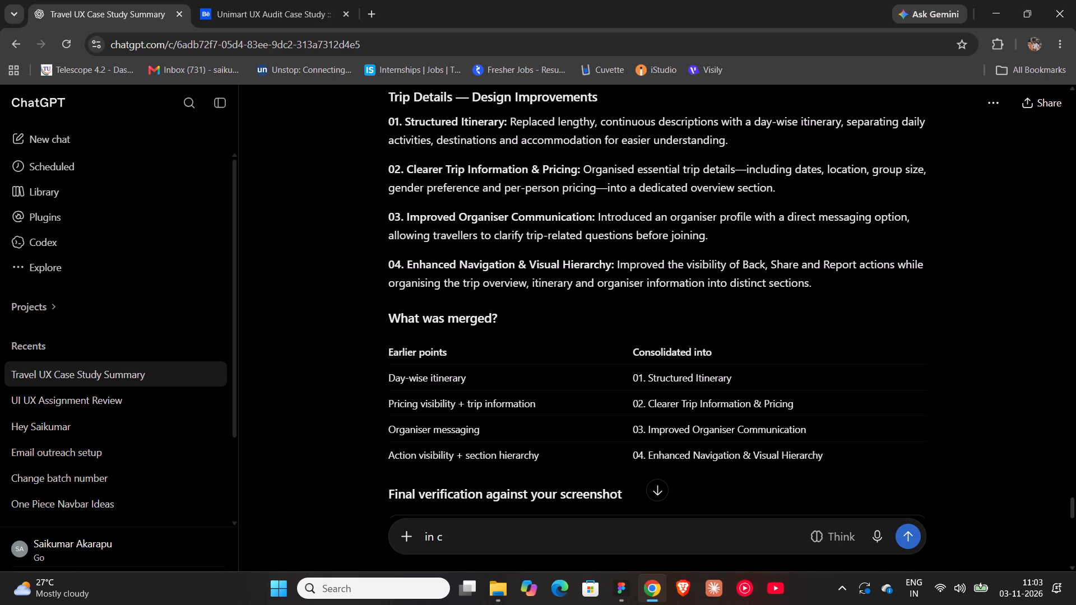
text(trip)
key(BackSpace)
key(BackSpace)
key(BackSpace)
key(BackSpace)
key(BackSpace)
text(trip page?)
key(Return)
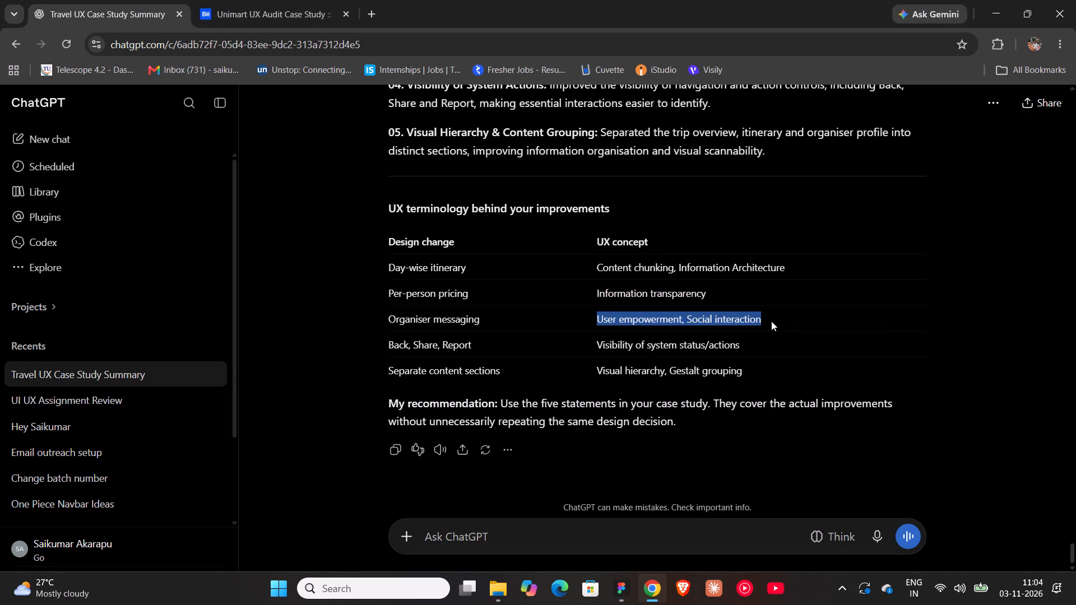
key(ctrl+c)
click(619, 580)
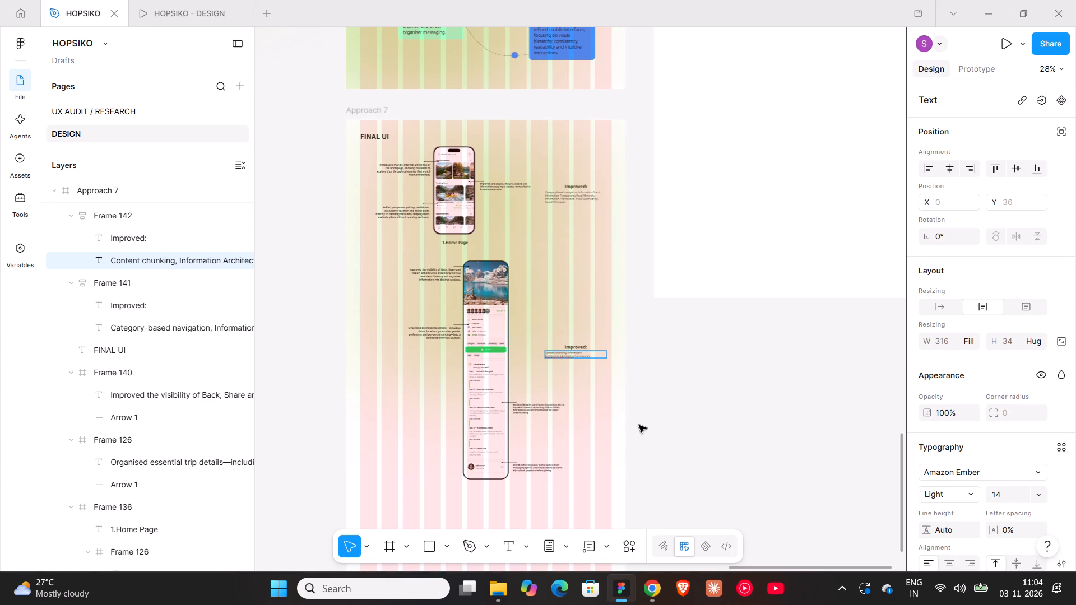
key(ctrl+v)
Copy "Visibility of system status/actions" from the ChatGPT table and append it to the trip details "Improved:" list in Figma.
click(655, 589)
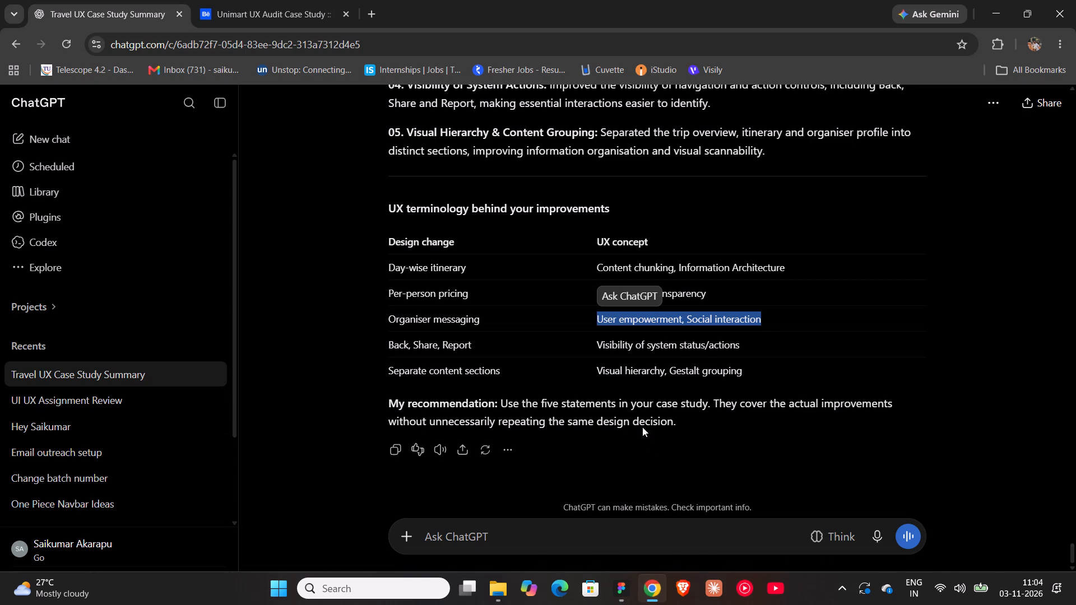
drag(599, 340, 746, 353)
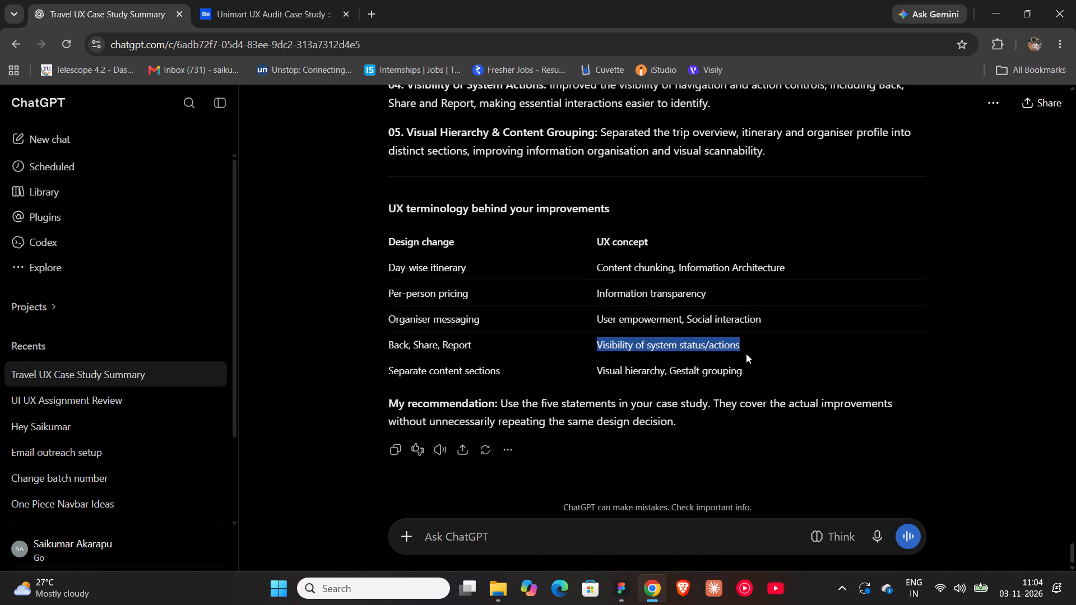
key(ctrl+c)
click(629, 593)
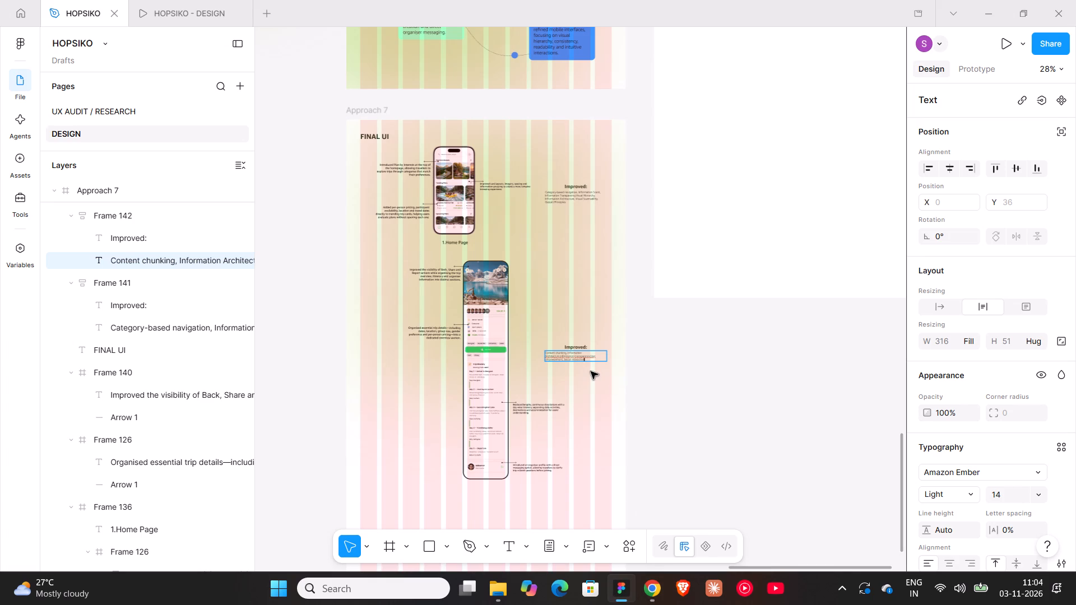
key(ctrl+v)
Copy "Visual hierarchy, Gestalt grouping" from the ChatGPT table and append it to the trip details "Improved:" list in Figma.
click(647, 584)
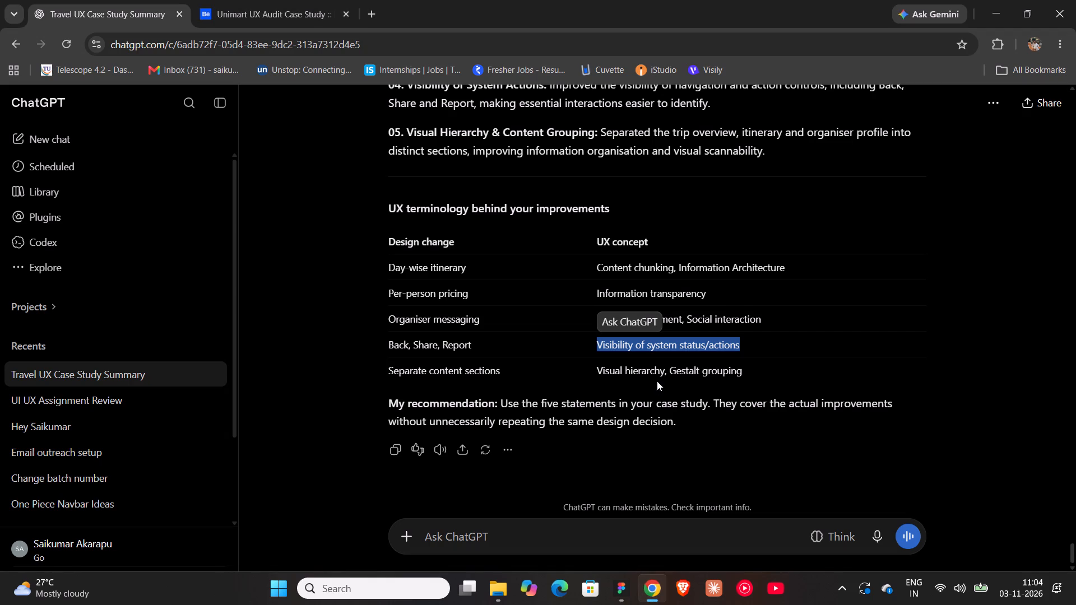
triple_click(661, 368)
key(ctrl+c)
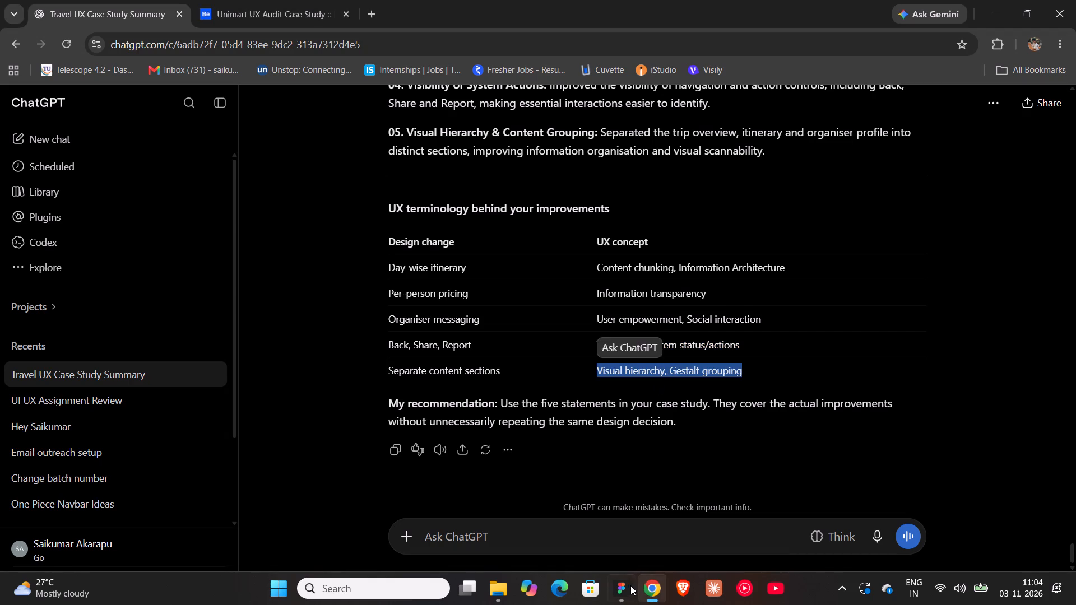
click(628, 587)
ctrl+scroll(604, 359, up, 10)
key(ctrl+v)
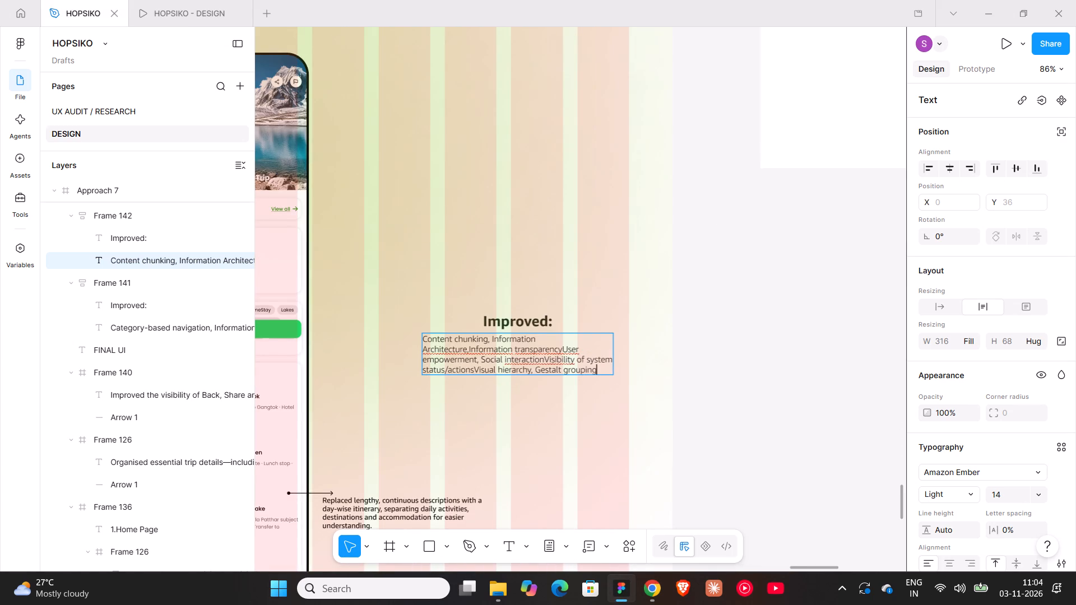
Separate "Information Architecture", "Information transparency" and "User empowerment" with a comma and a space in the trip details list.
shift+scroll(519, 362, up, 2)
ctrl+scroll(520, 358, up, 10)
shift+scroll(520, 358, down, 5)
ctrl+scroll(520, 358, down, 3)
shift+scroll(519, 356, up, 3)
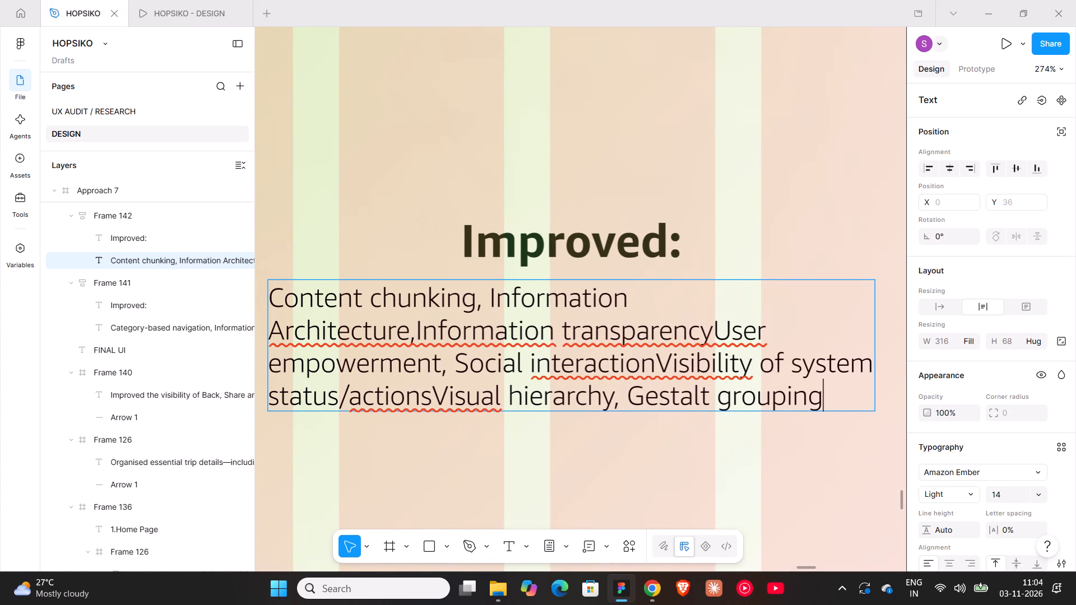
click(712, 341)
key(comma)
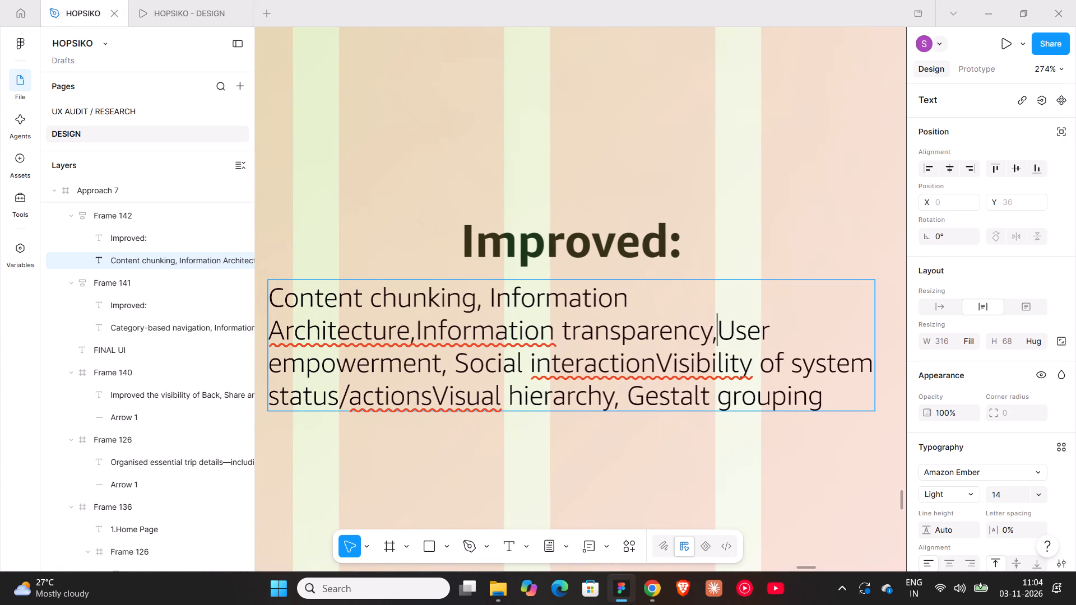
click(415, 332)
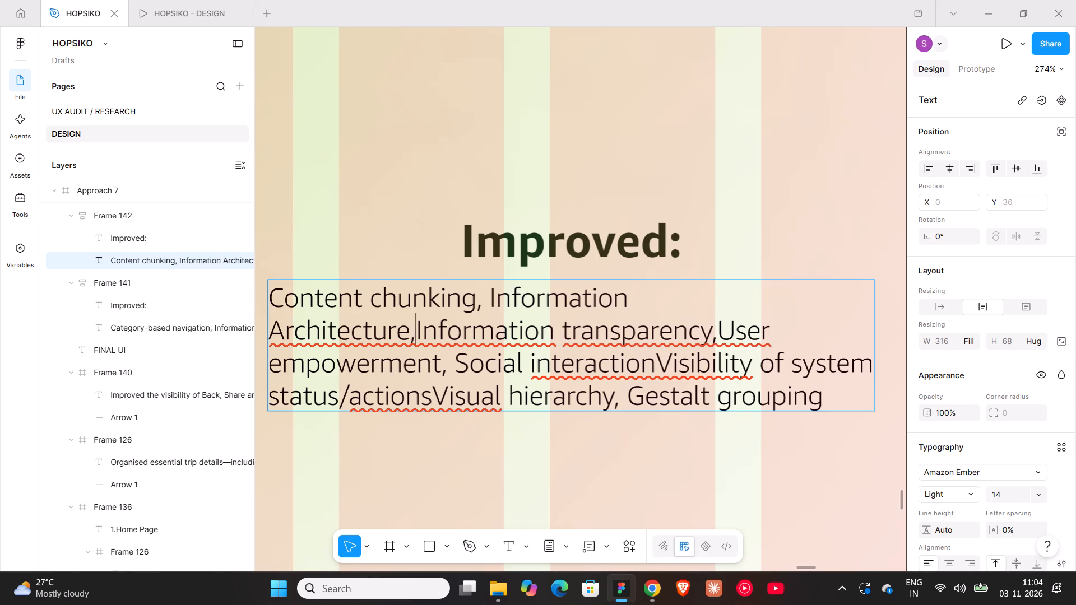
key(space)
click(571, 341)
key(space)
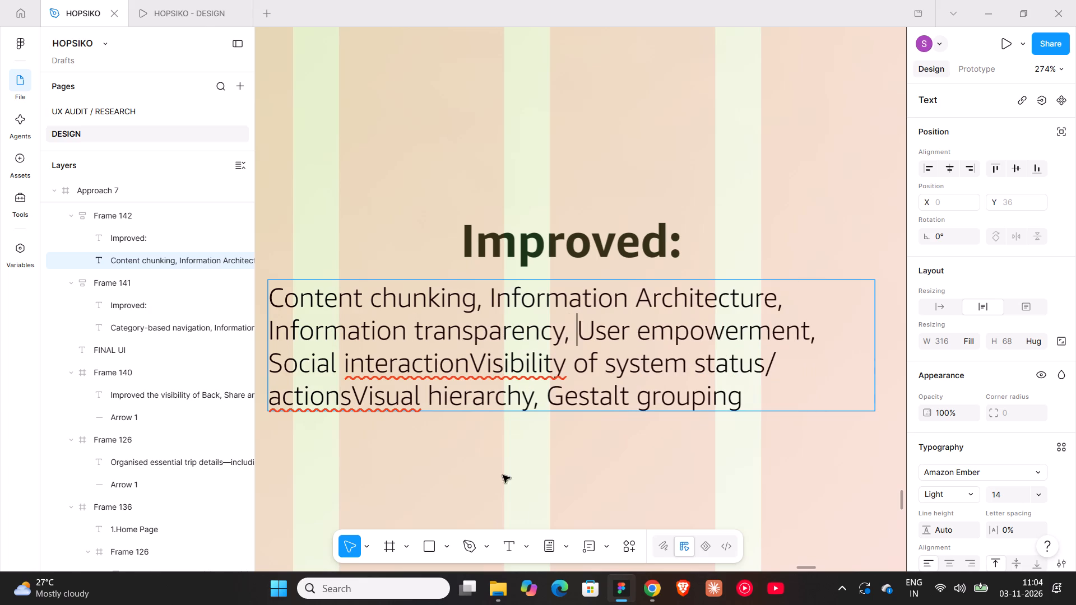
Check the ChatGPT table, and insert a comma and space after "Social interaction" and after "status/actions" in the trip details list.
click(655, 597)
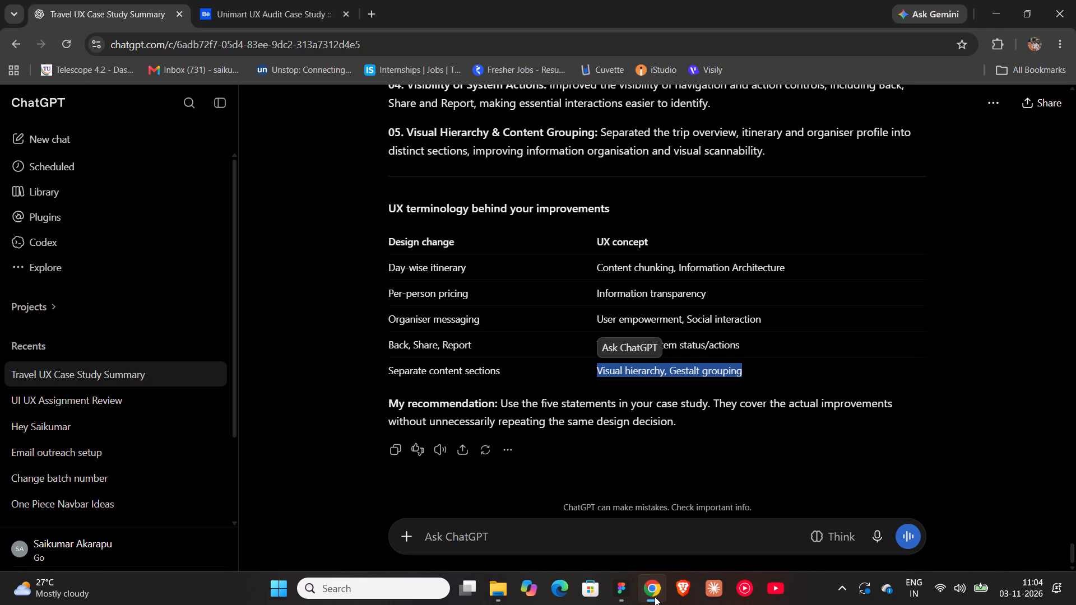
click(629, 593)
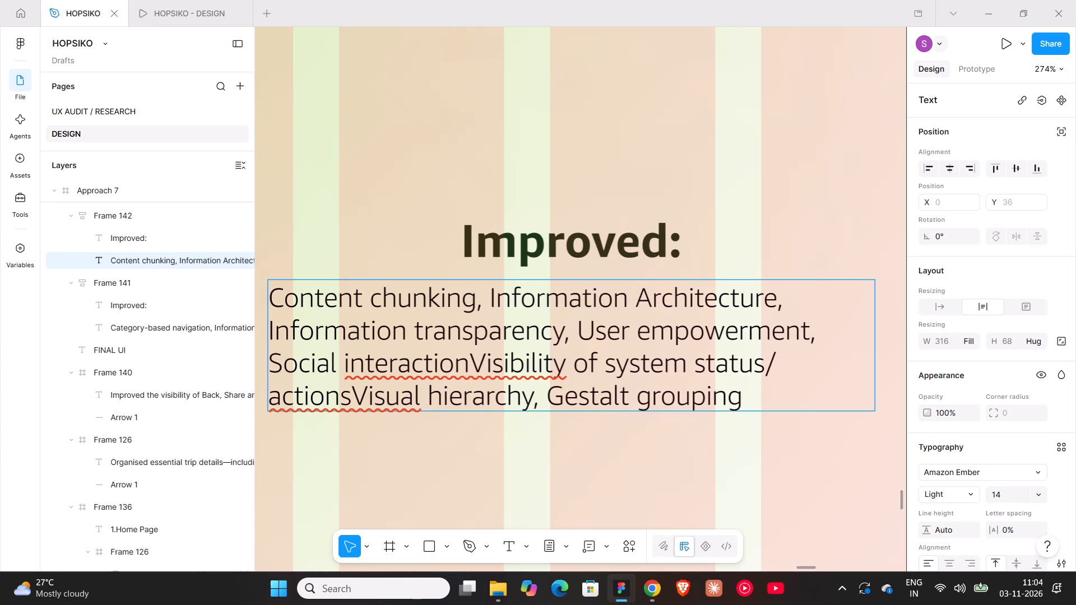
click(471, 369)
text(,)
key(space)
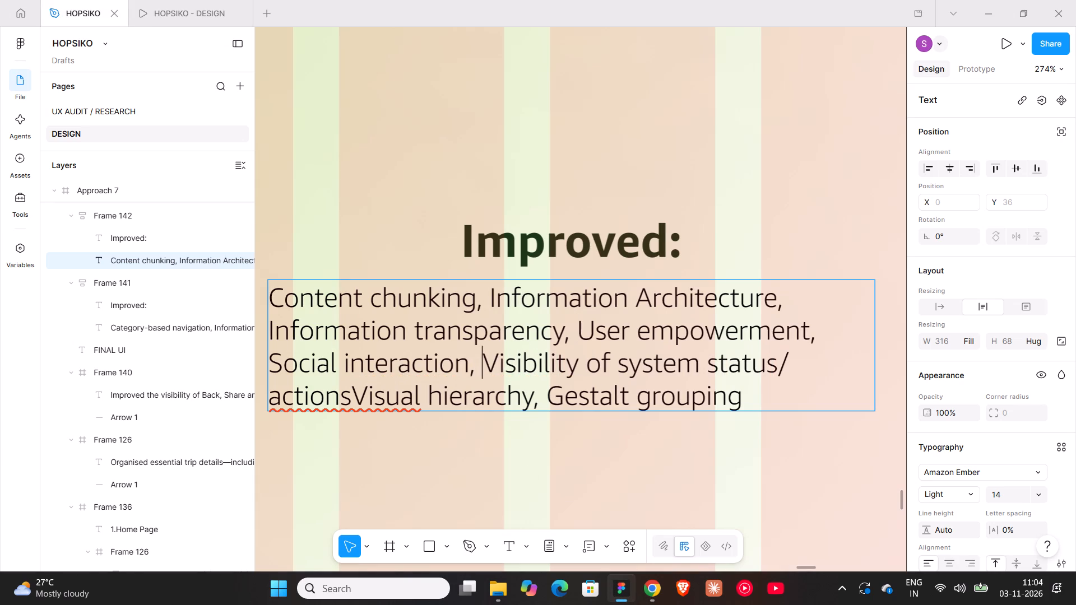
click(353, 404)
text(,)
key(space)
ctrl+scroll(685, 403, down, 2)
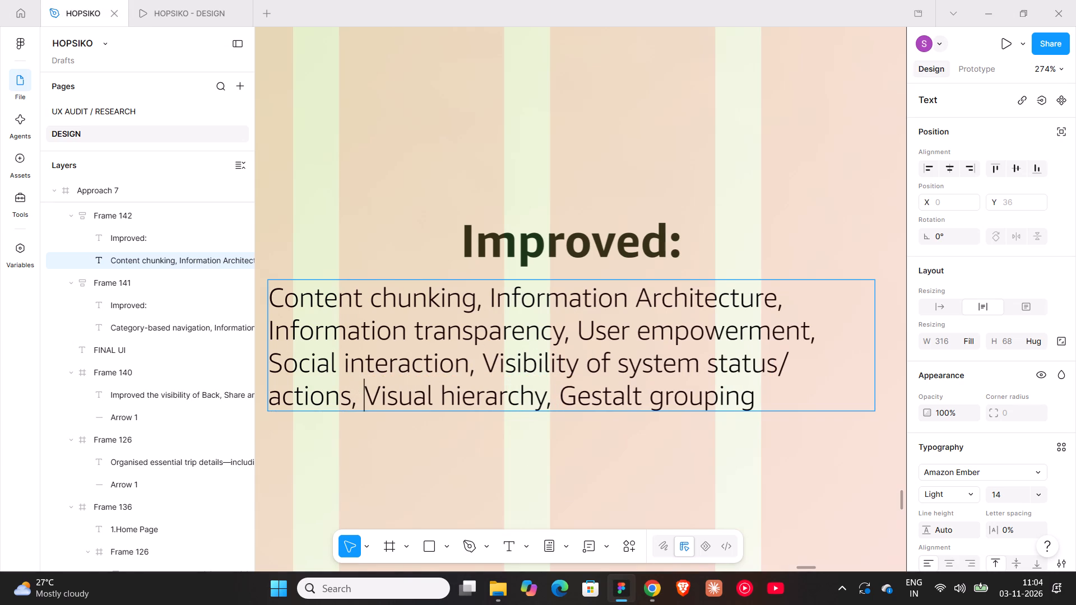
ctrl+scroll(685, 403, down, 5)
ctrl+click(685, 403)
double_click(697, 446)
ctrl+scroll(697, 446, down, 7)
scroll(697, 446, down, 4)
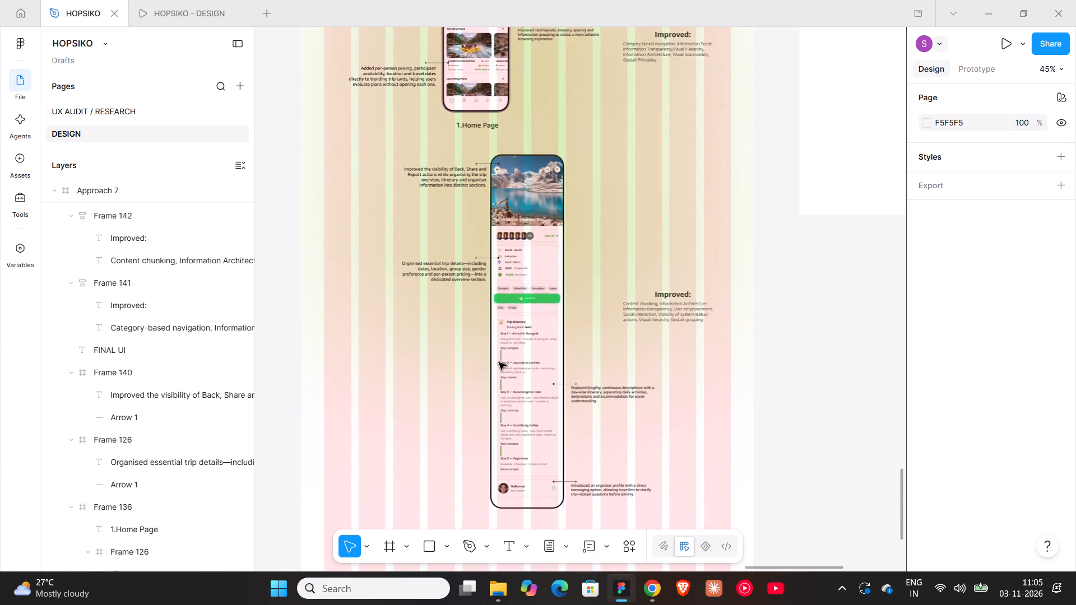
scroll(499, 362, down, 5)
scroll(499, 362, up, 7)
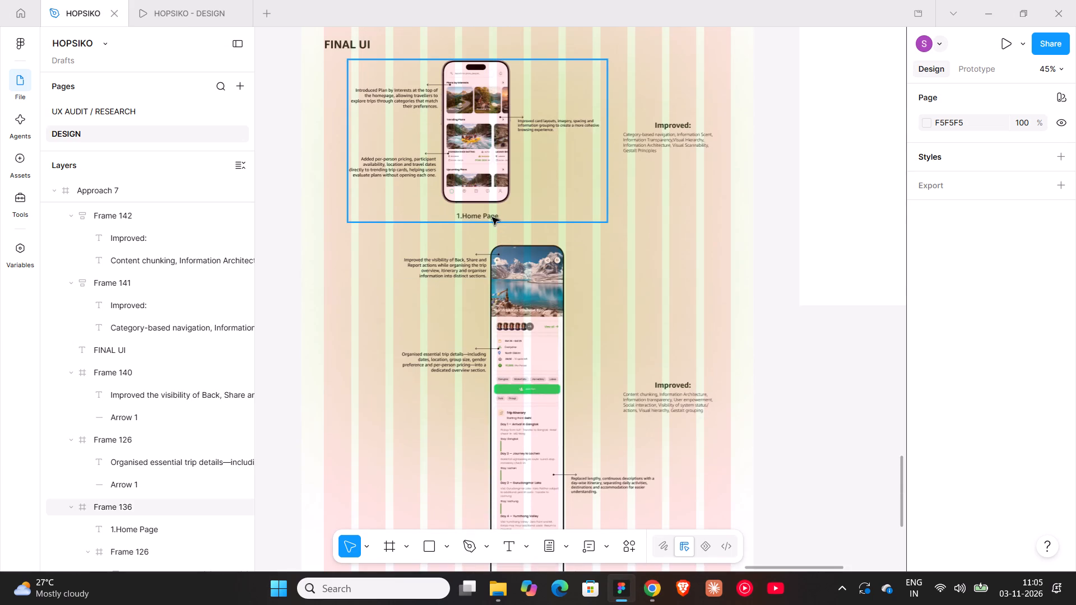
click(615, 104)
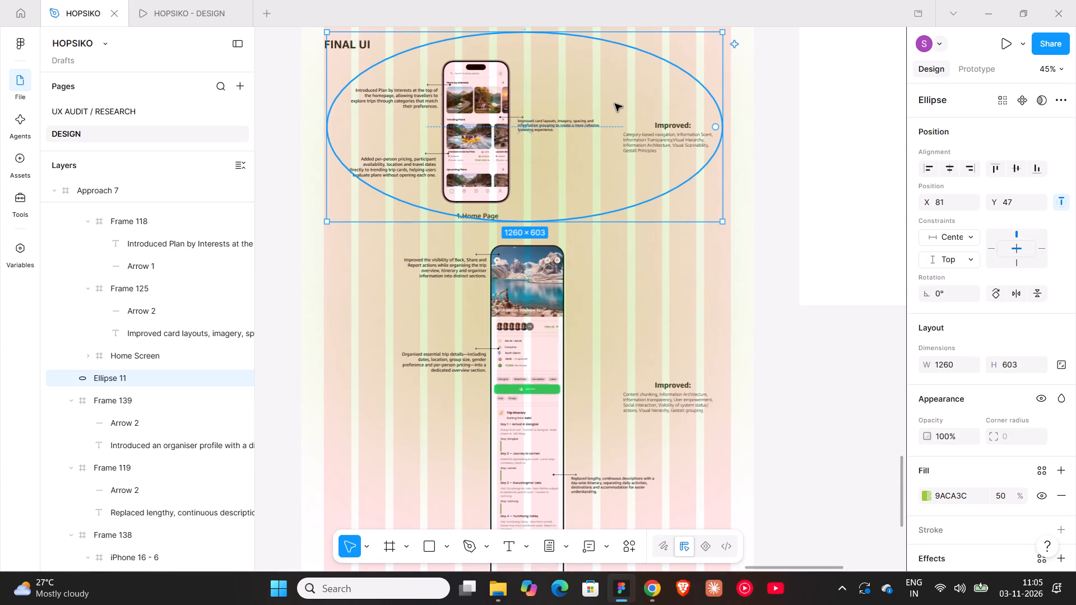
alt+drag(615, 104, 599, 452)
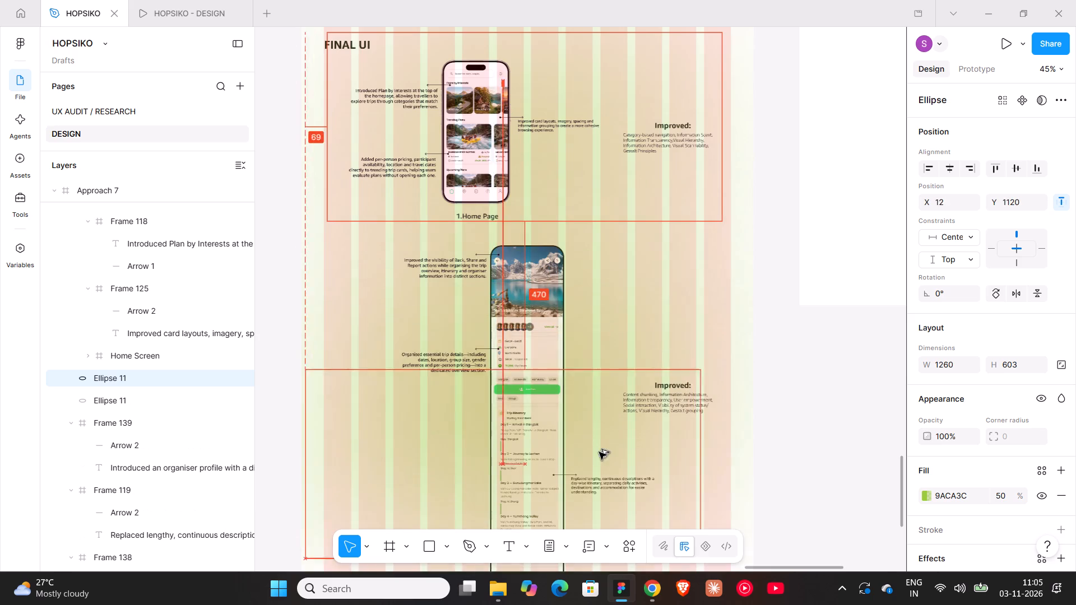
Place the duplicated green ellipse at X 99, Y 1126 and send it behind the trip details mockup.
alt+drag(599, 452, 620, 443)
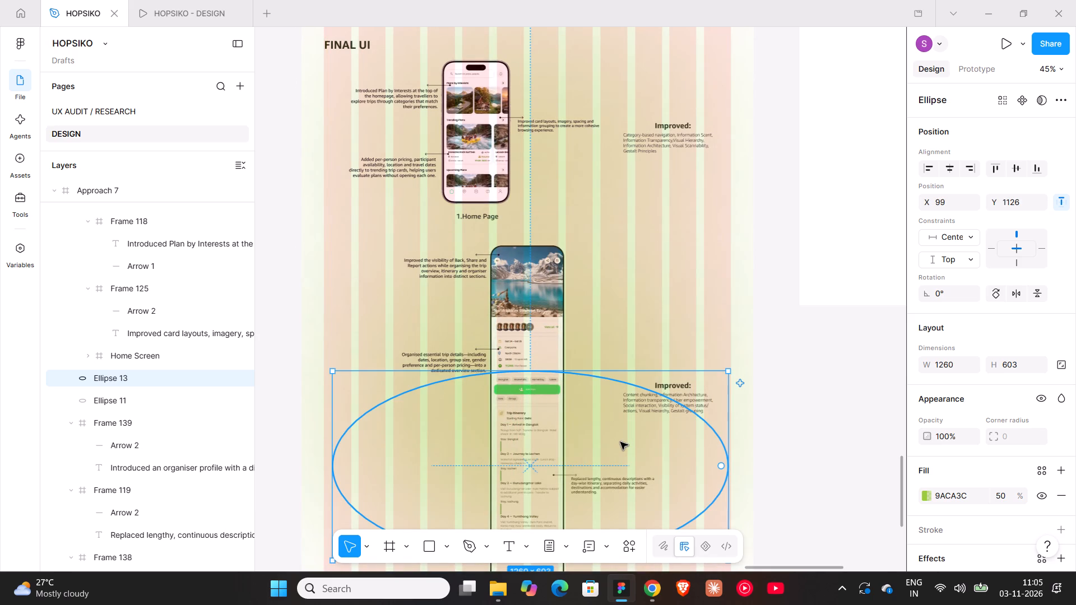
key(bracketleft)
Rotate the green ellipse behind the trip details mockup to 90° and widen it to a height value of about 790.
scroll(595, 374, down, 5)
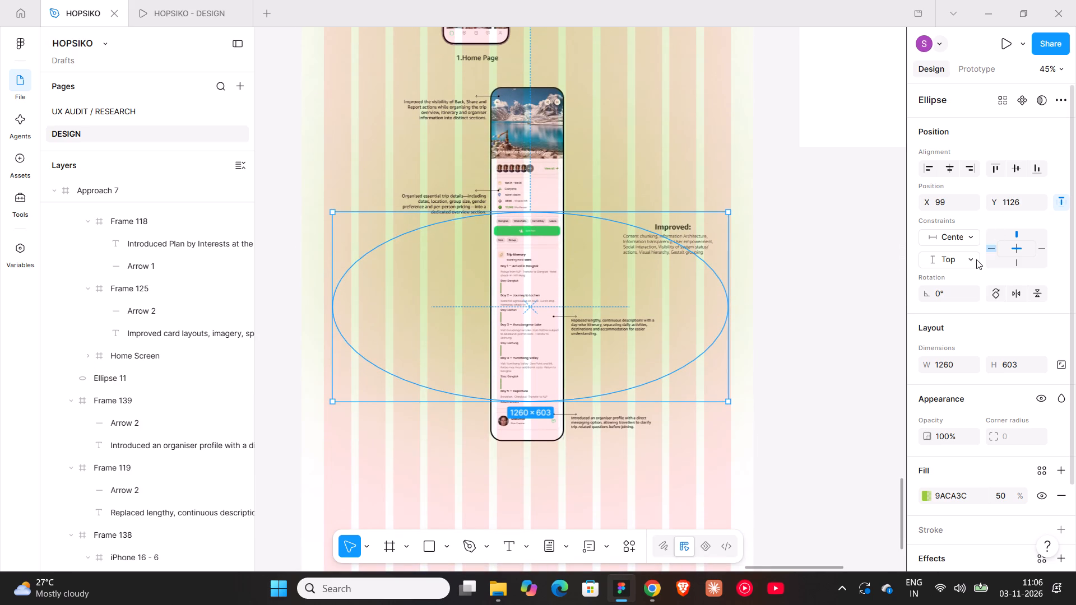
click(946, 295)
text(90)
key(Return)
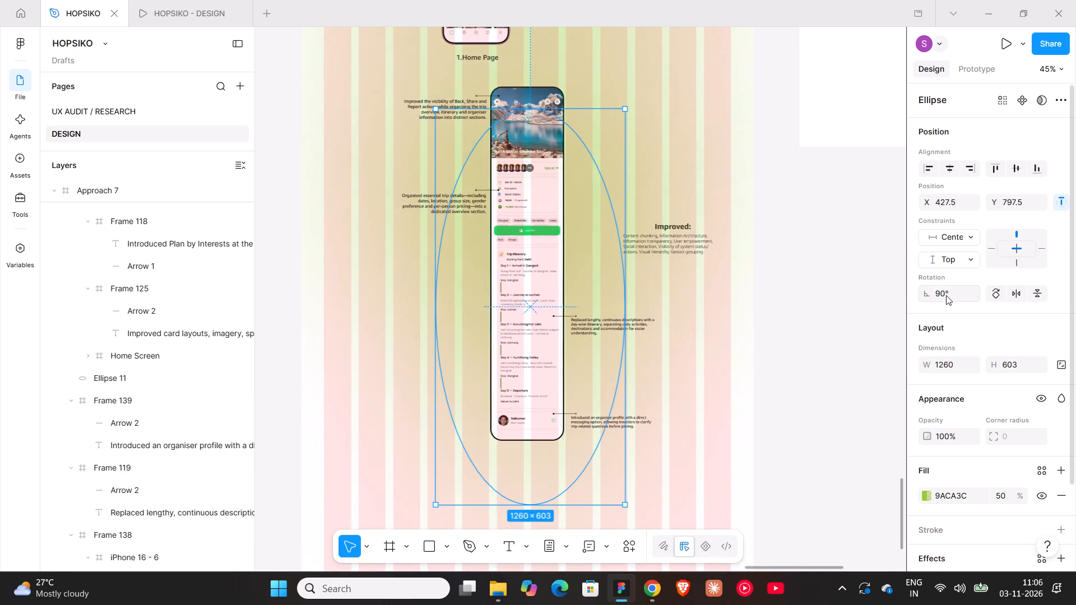
drag(629, 309, 647, 309)
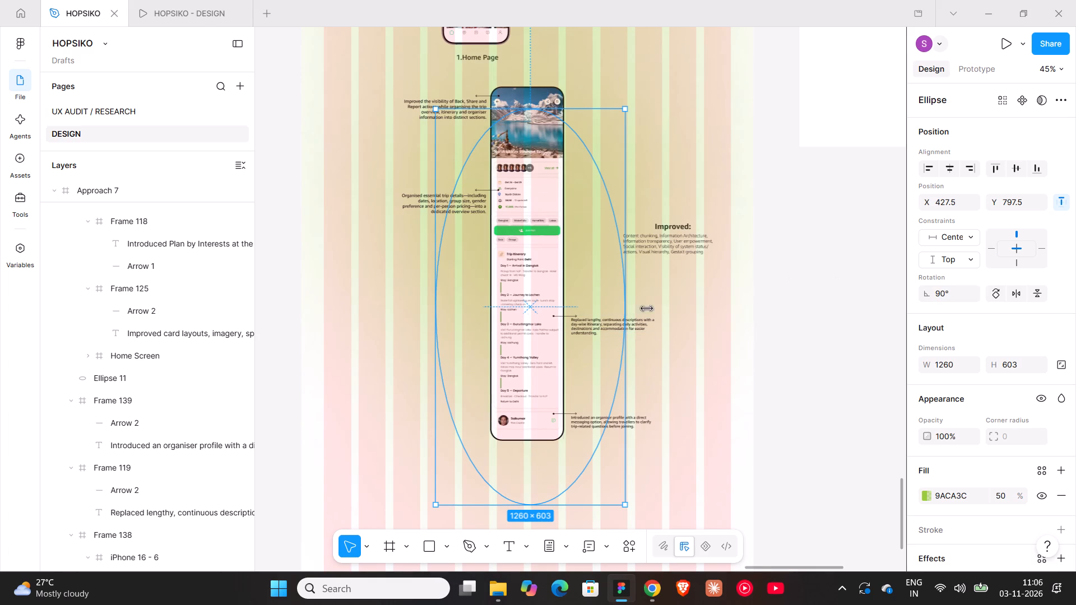
drag(647, 309, 684, 309)
Centre the rotated ellipse horizontally in the frame and move it down behind the lower part of the trip details mockup.
click(956, 170)
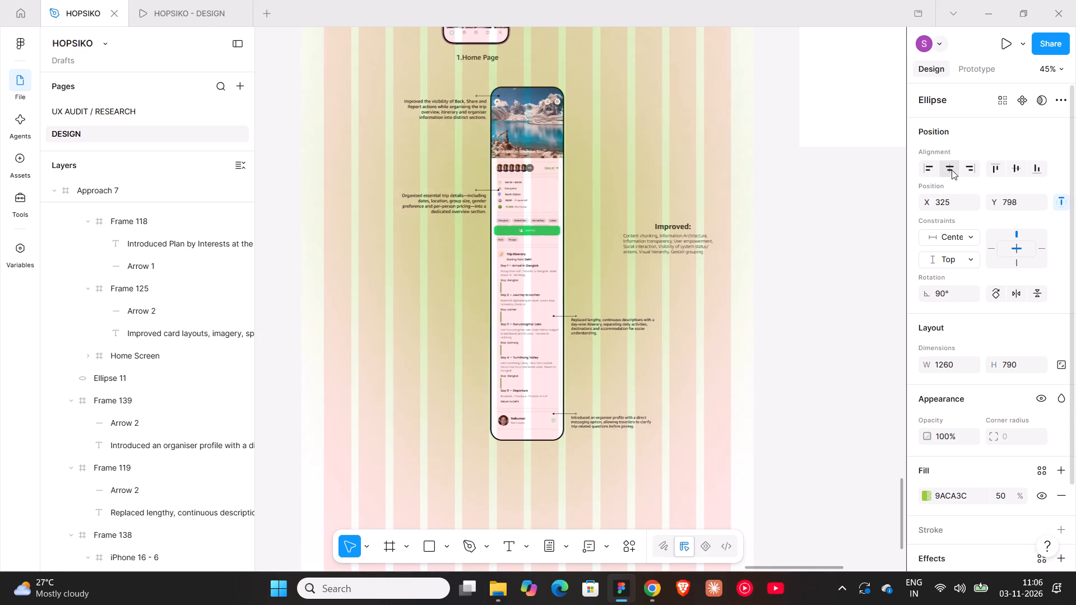
drag(534, 281, 535, 345)
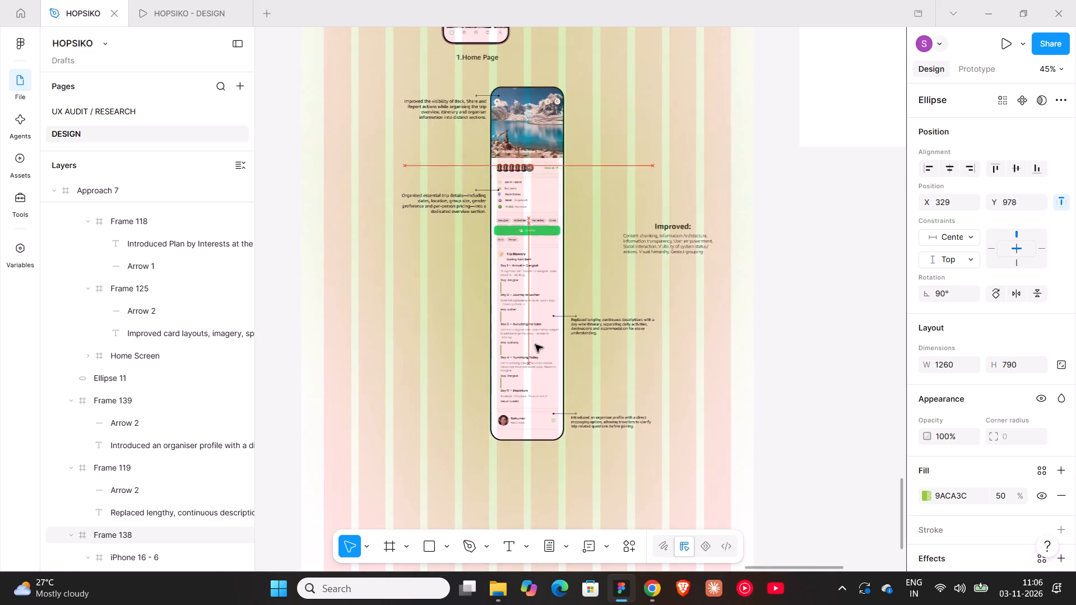
drag(535, 345, 530, 381)
ctrl+scroll(530, 381, down, 6)
click(680, 340)
Duplicate the "1.Home Page" label and place the copy just beneath the trip details mockup at about X 657, Y 1893.
double_click(509, 234)
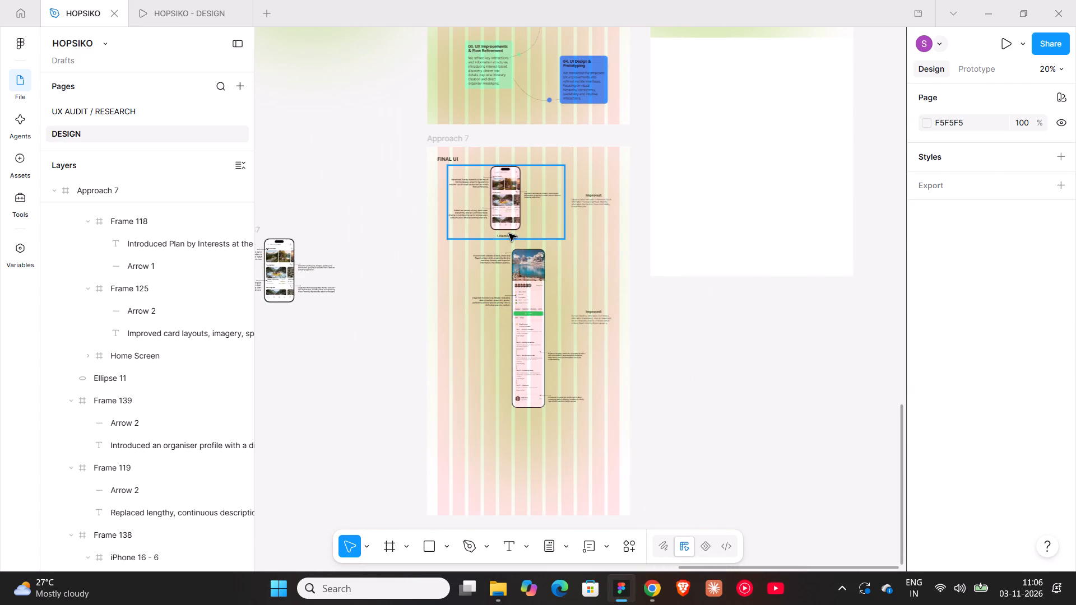
ctrl+scroll(509, 234, up, 9)
double_click(513, 237)
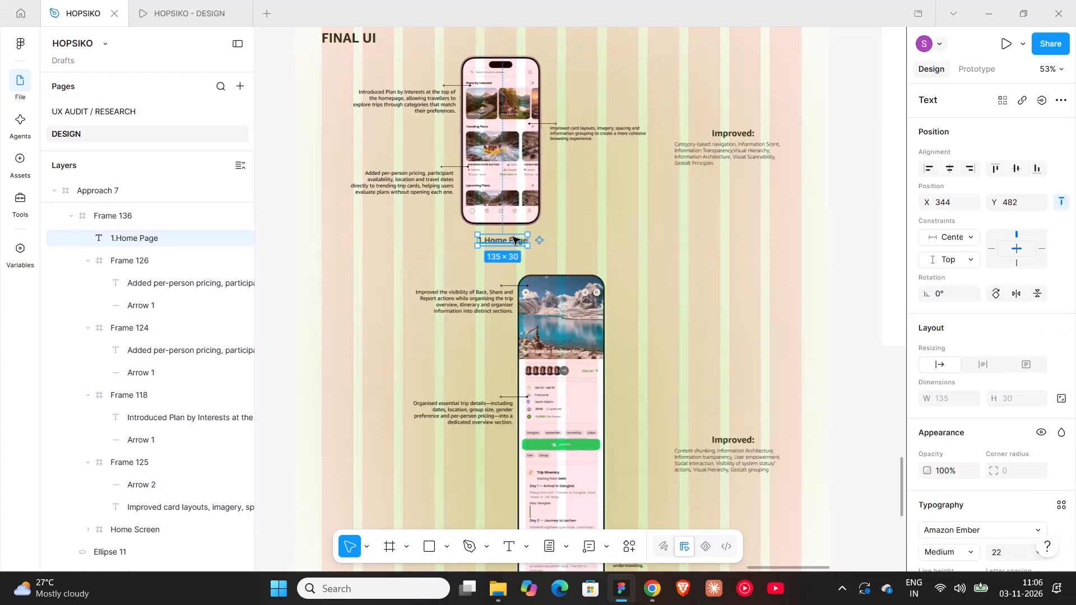
alt+drag(513, 237, 345, 356)
scroll(345, 356, down, 7)
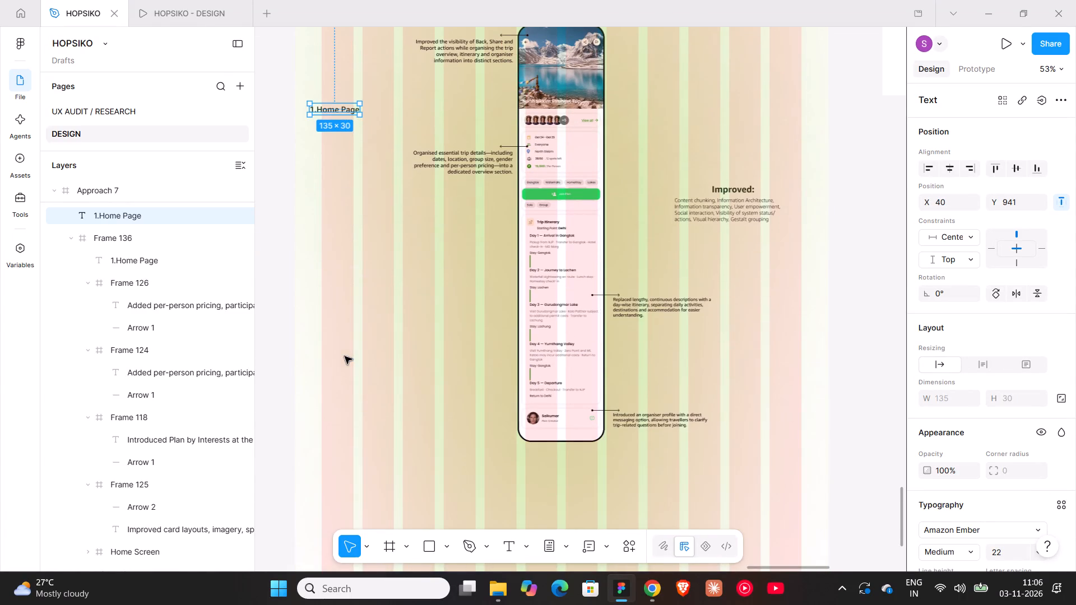
drag(328, 104, 553, 469)
drag(553, 468, 557, 457)
Change the copied label's text to "2.Trip Details Page" and centre it horizontally in the Approach 7 frame.
ctrl+scroll(557, 457, up, 10)
scroll(534, 466, down, 5)
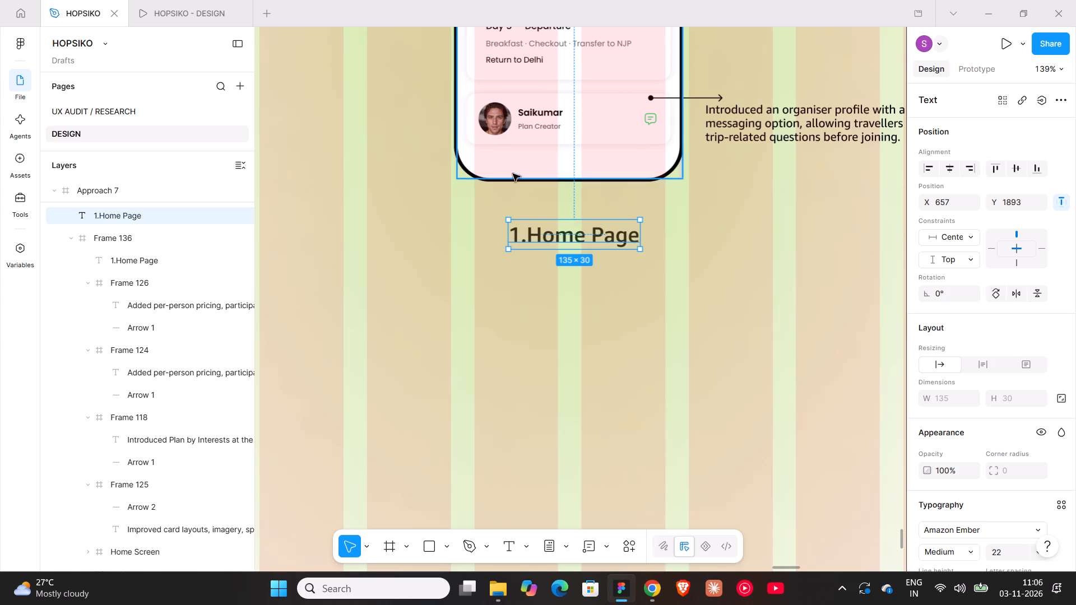
triple_click(518, 242)
click(516, 236)
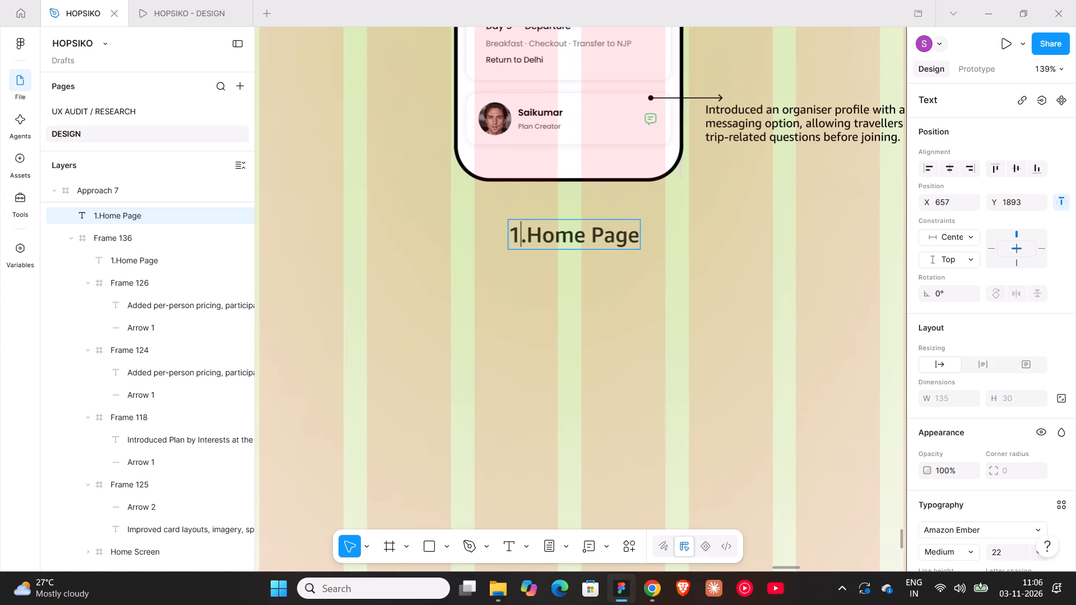
key(BackSpace)
key(BackSpace)
key(2)
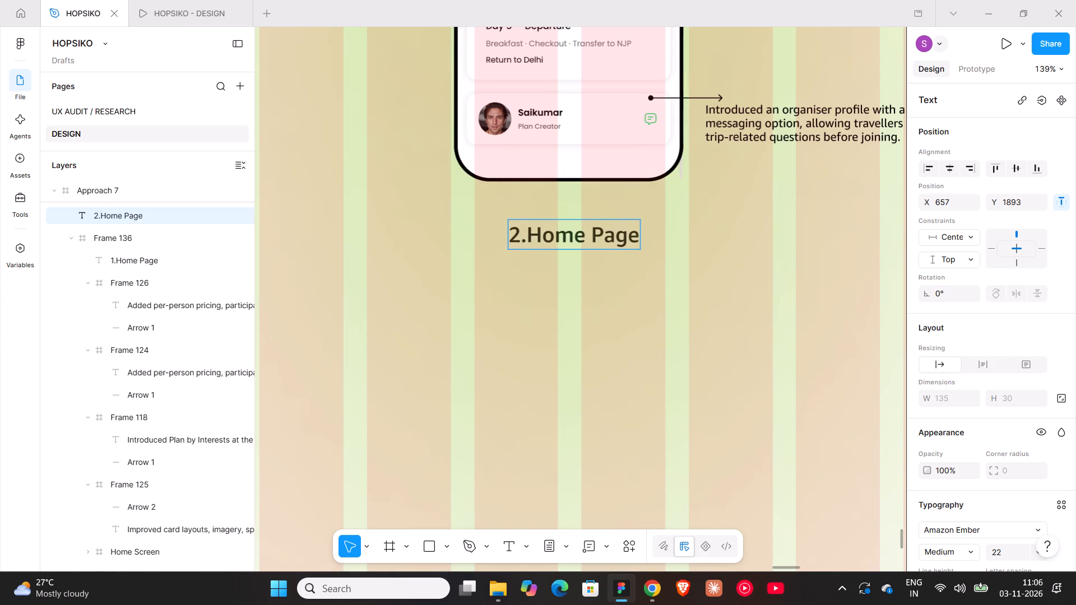
drag(526, 241, 644, 235)
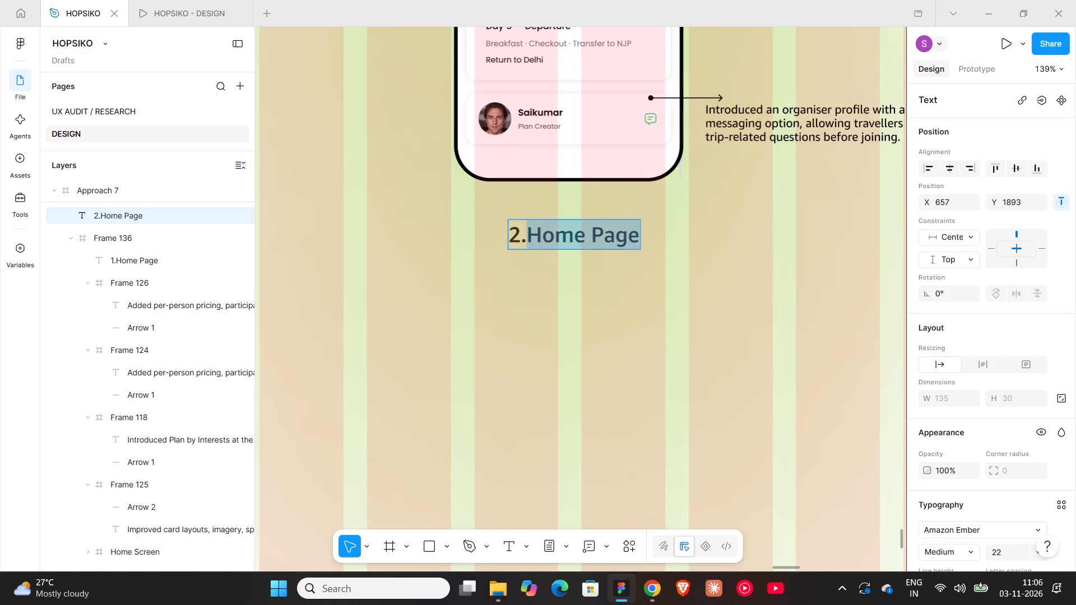
text(Trip Details Page)
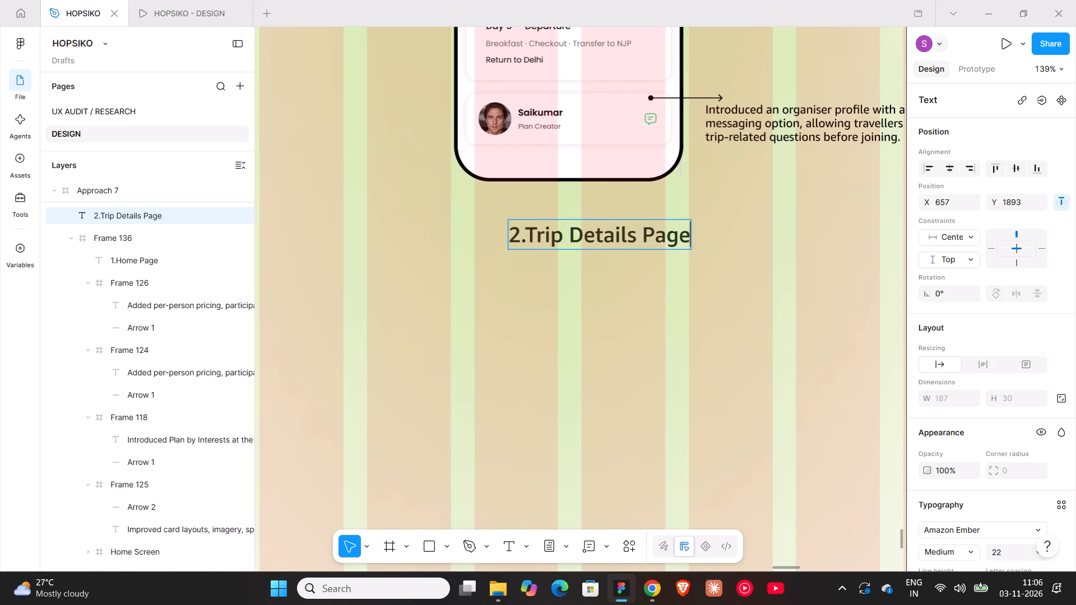
click(944, 170)
ctrl+scroll(729, 258, down, 6)
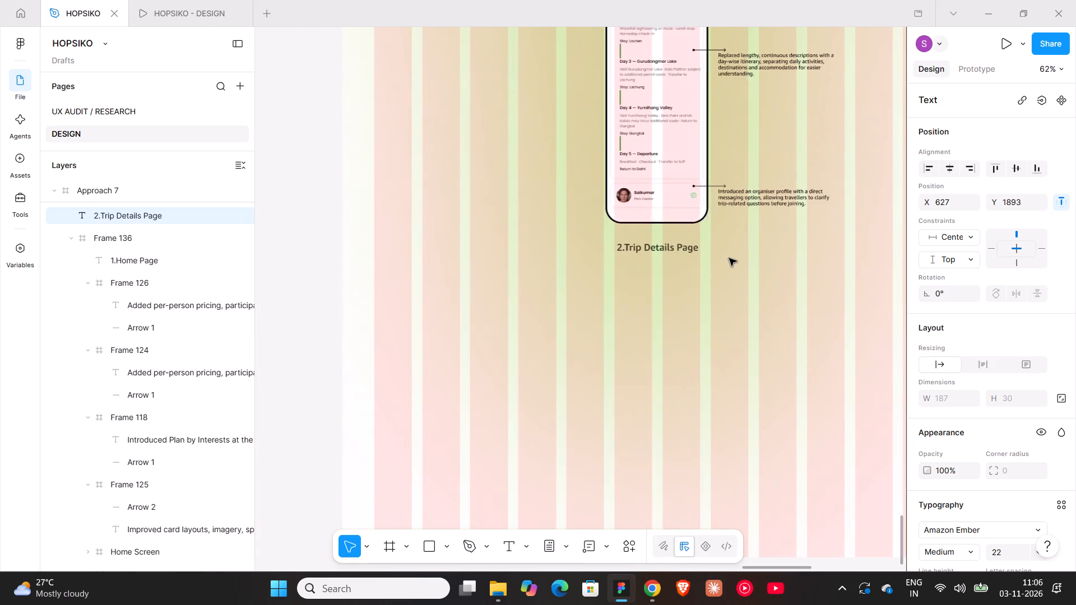
ctrl+click(729, 258)
Review the overall Approach 7 layout with both mockups, their callouts and backgrounds.
ctrl+scroll(729, 258, down, 8)
shift+scroll(729, 258, down, 4)
shift+scroll(729, 258, up, 4)
shift+scroll(729, 258, down, 5)
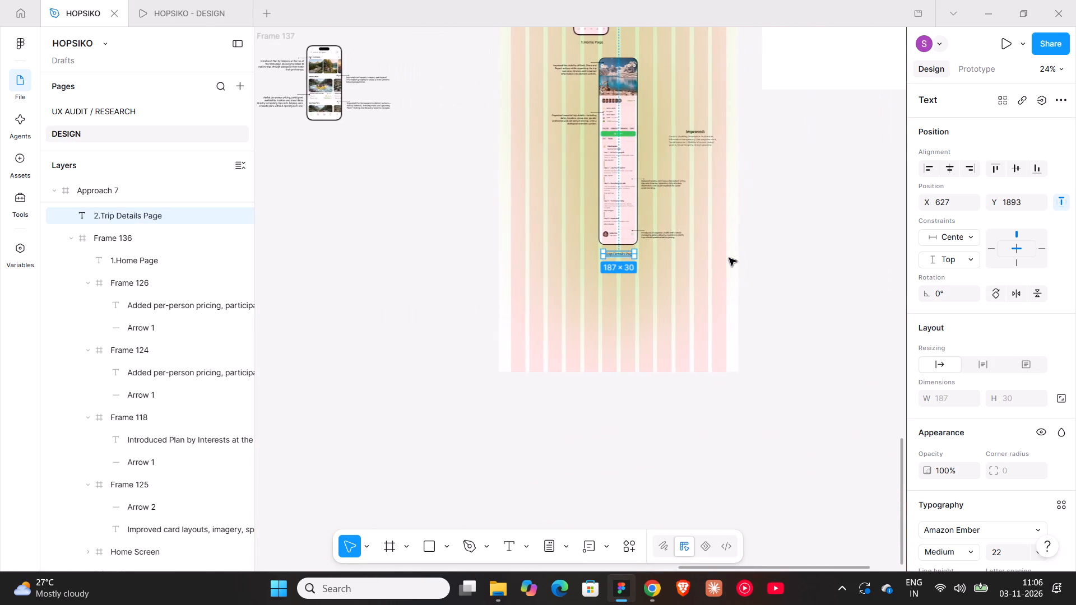
scroll(729, 258, up, 5)
ctrl+scroll(729, 258, down, 4)
shift+scroll(729, 258, down, 3)
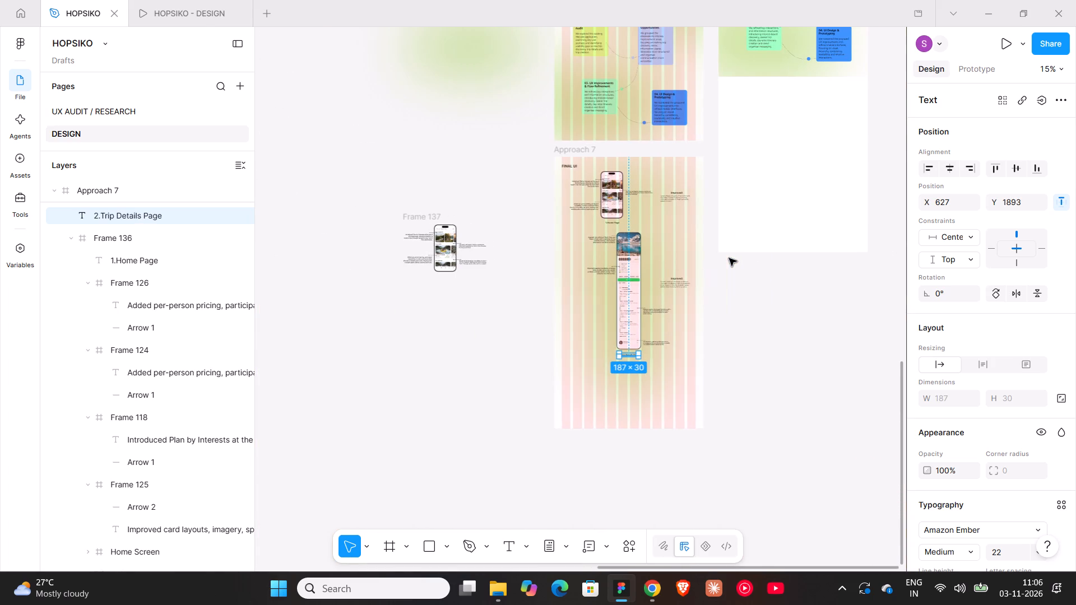
scroll(729, 258, down, 4)
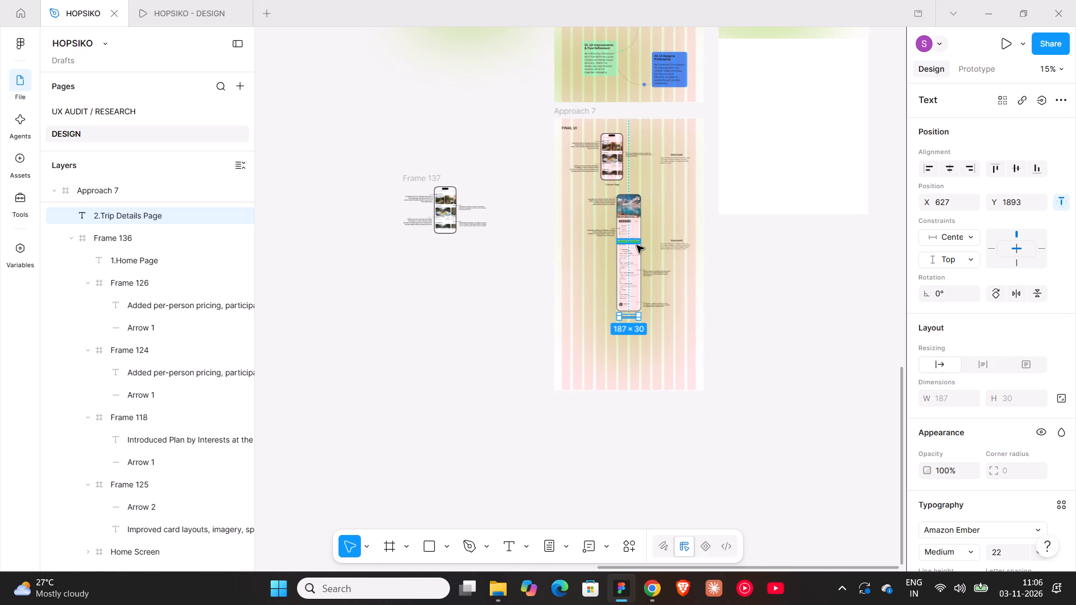
Wrap the trip details mockup, its four callouts and the "2.Trip Details Page" label in a single new frame.
ctrl+scroll(637, 245, up, 10)
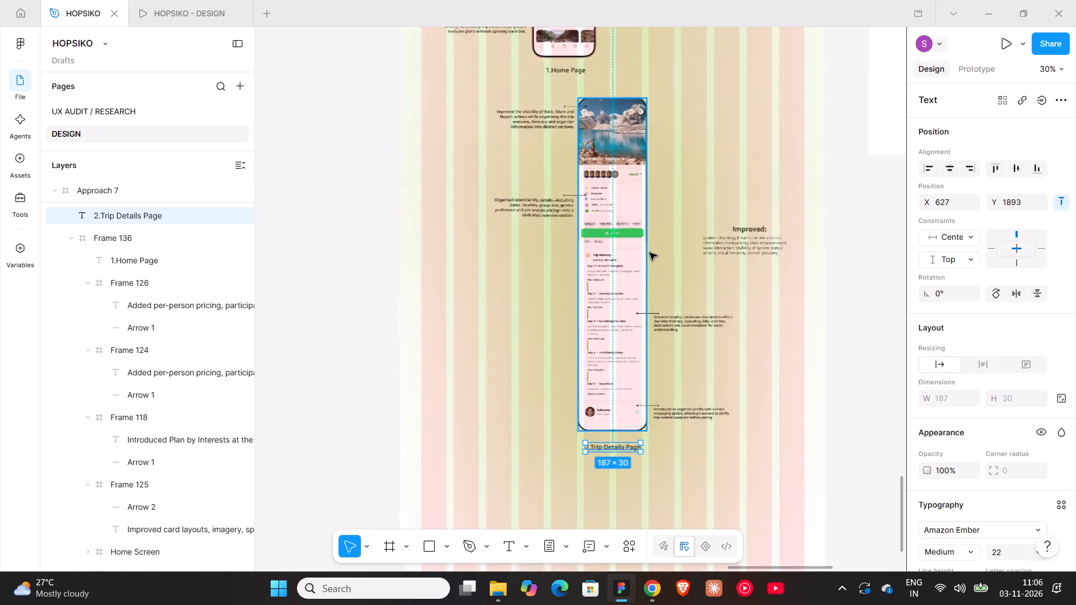
click(617, 480)
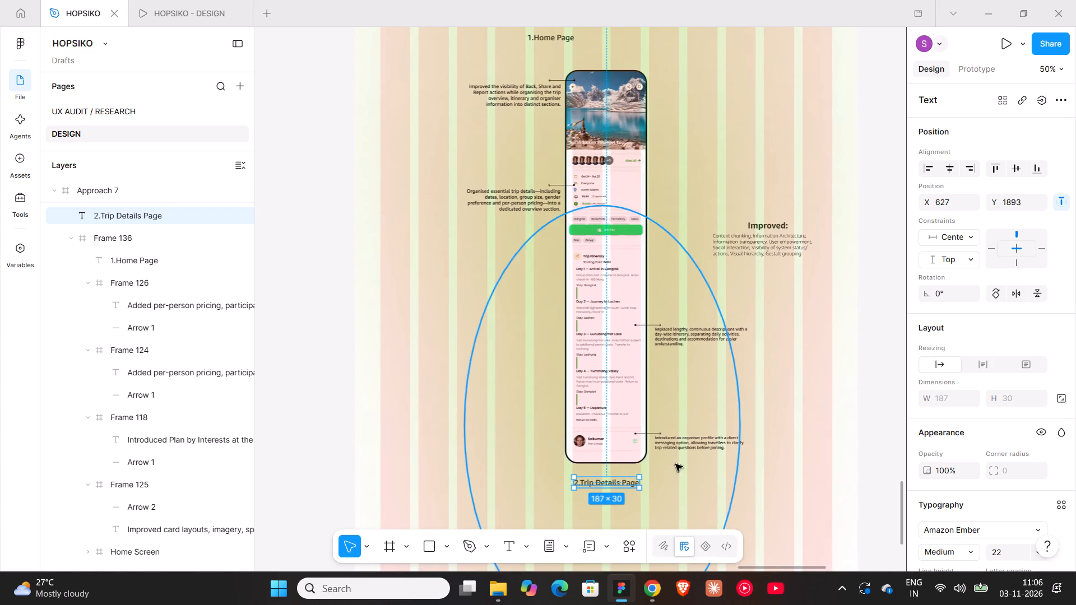
shift+click(694, 443)
shift+click(682, 332)
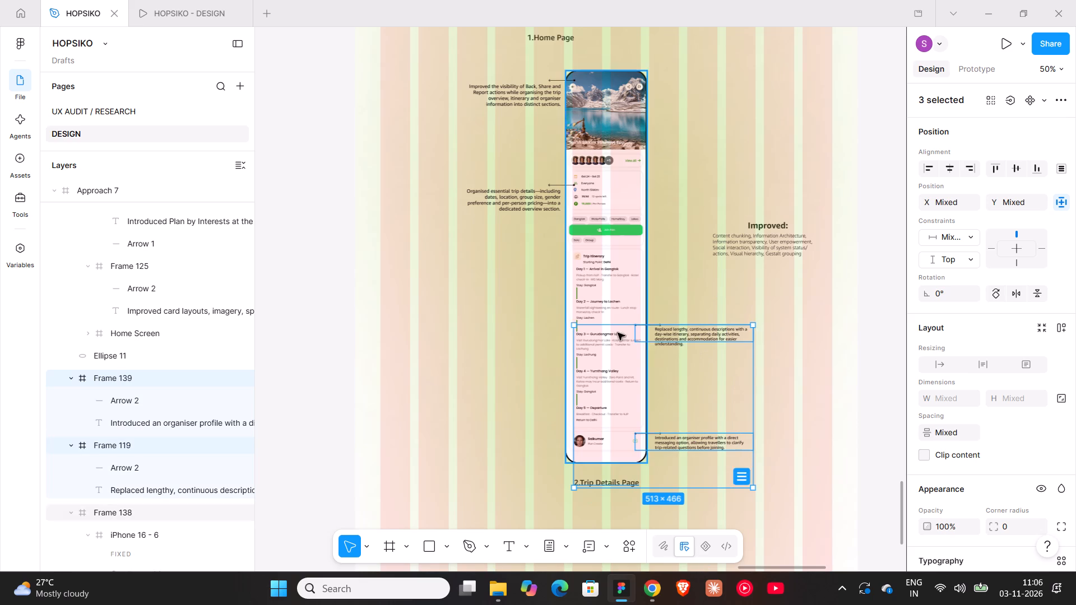
shift+click(598, 260)
shift+click(511, 189)
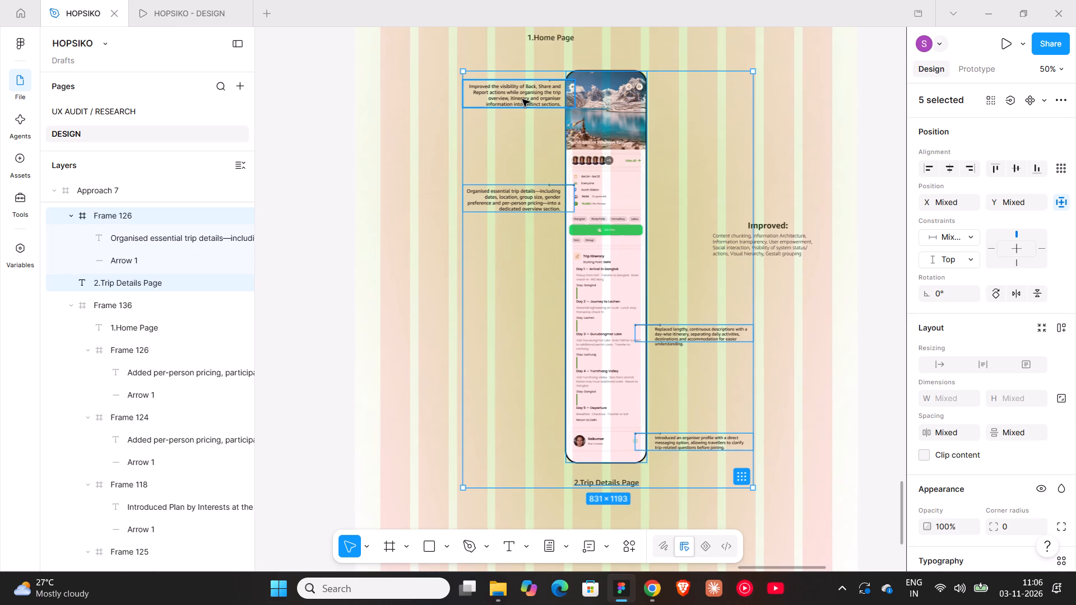
shift+click(522, 99)
right_click(522, 99)
click(585, 296)
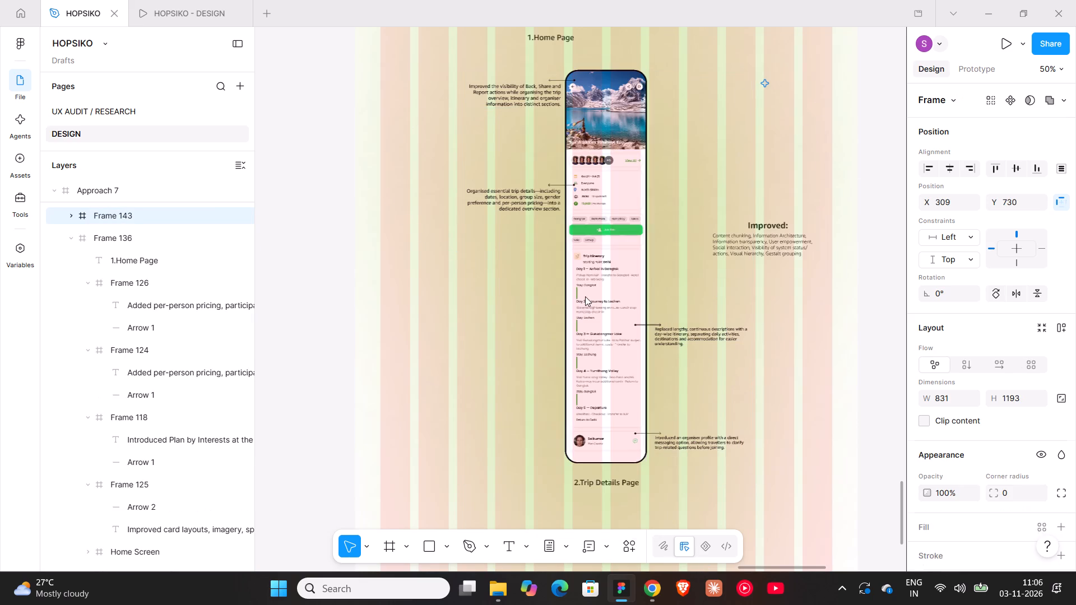
Move the new trip details frame to X 130, Y 736, beneath the Home Page section.
ctrl+scroll(591, 220, down, 5)
drag(591, 219, 557, 218)
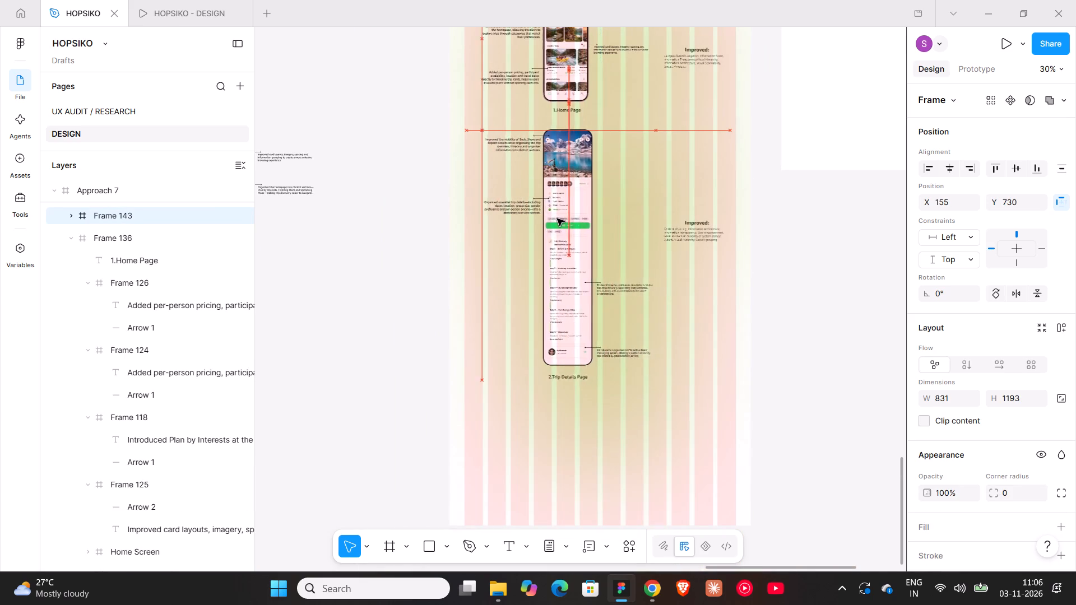
drag(557, 218, 546, 218)
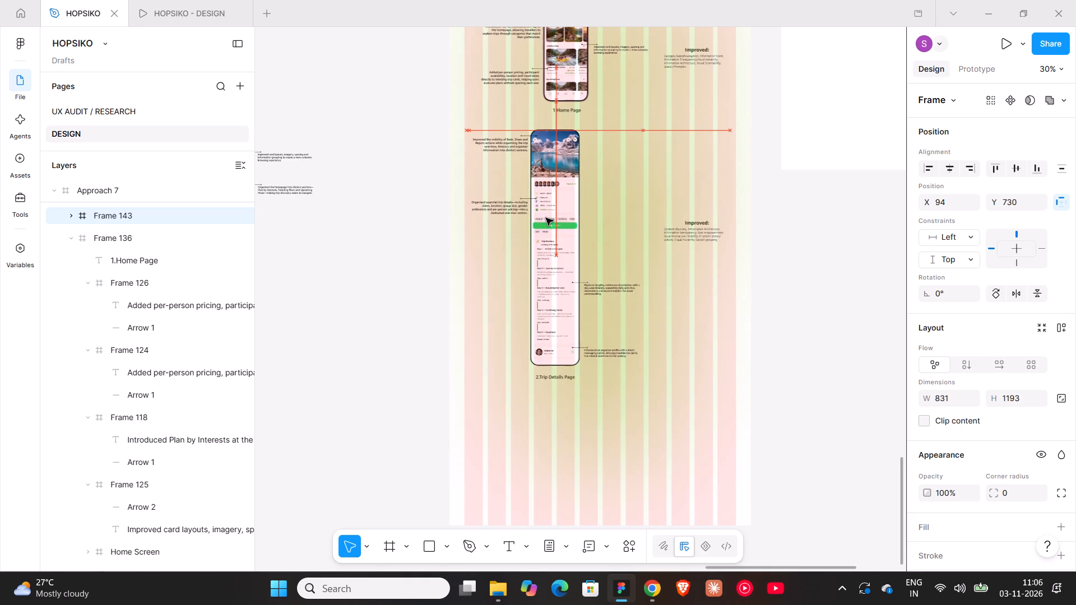
drag(546, 218, 552, 222)
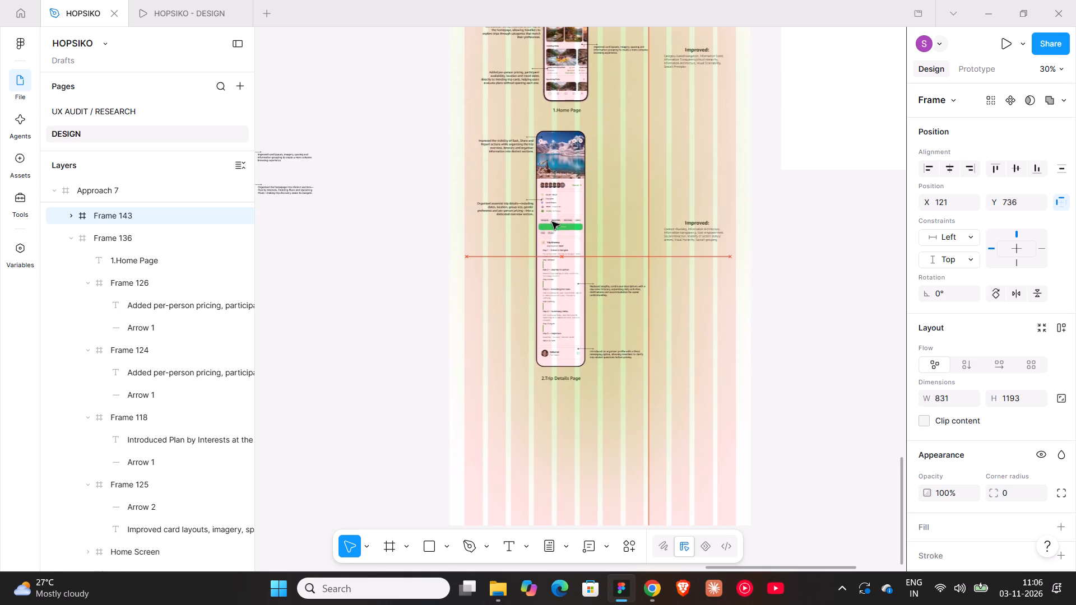
drag(552, 222, 553, 223)
ctrl+scroll(553, 223, down, 3)
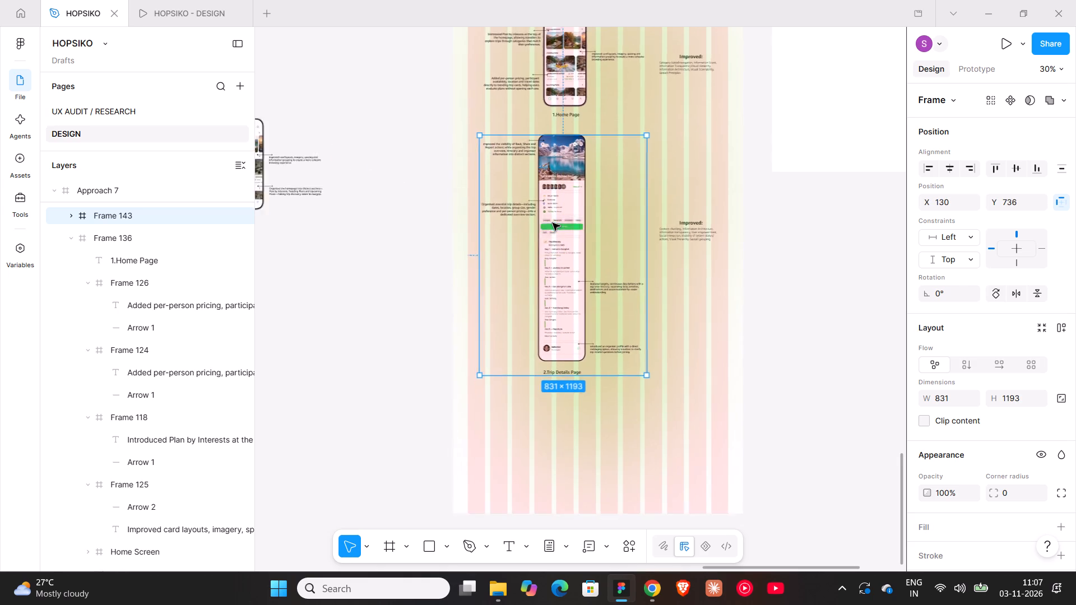
ctrl+scroll(553, 223, down, 2)
click(726, 256)
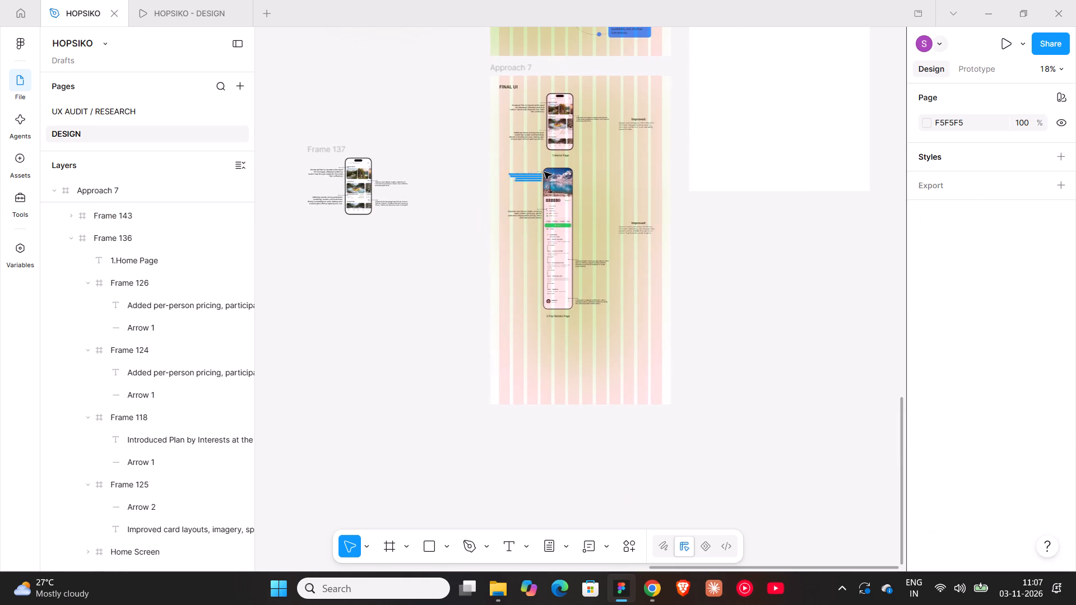
Check the trip details mockup's alignment in the HOPSIKO - DESIGN prototype preview, and shift its frame to X 140, Y 736 in the design file.
ctrl+scroll(544, 172, up, 9)
click(582, 235)
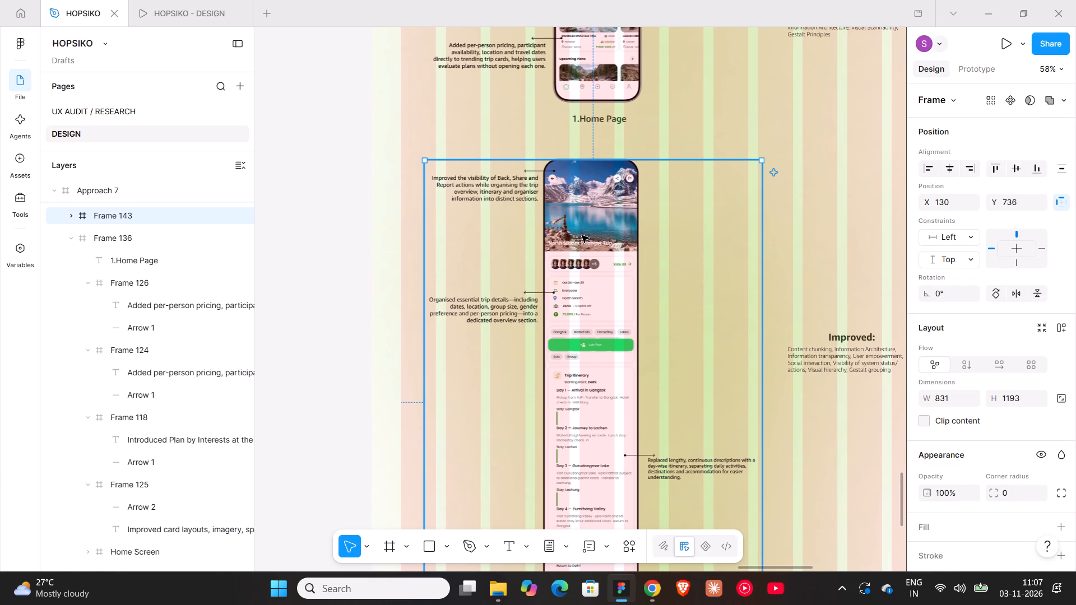
click(187, 25)
scroll(539, 234, down, 4)
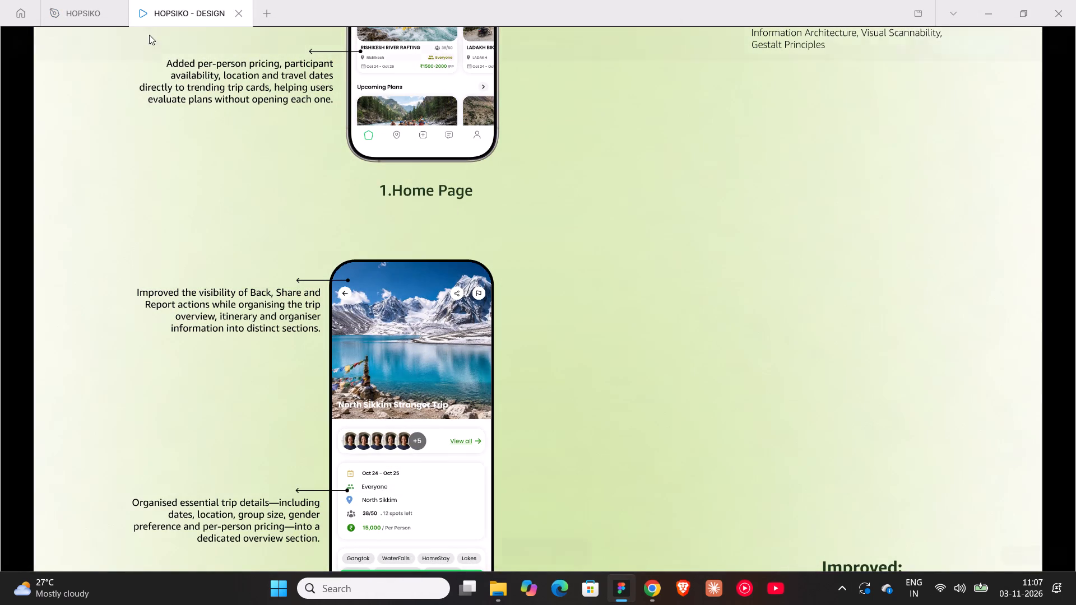
click(83, 16)
click(601, 224)
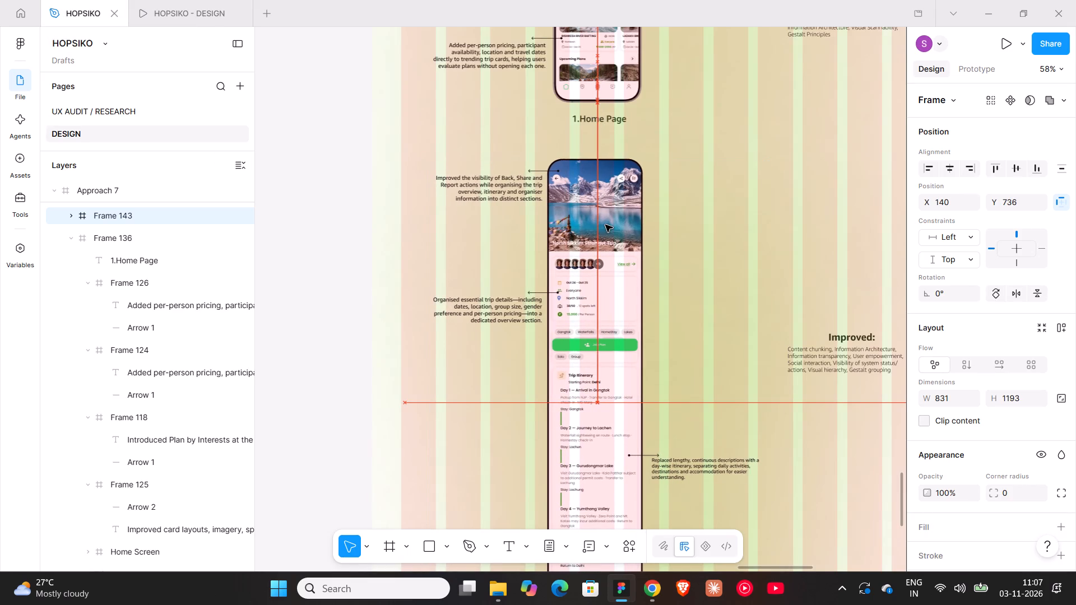
Switch to the prototype preview and review the trip details section's alignment, callouts and label against the Home Page section.
click(159, 13)
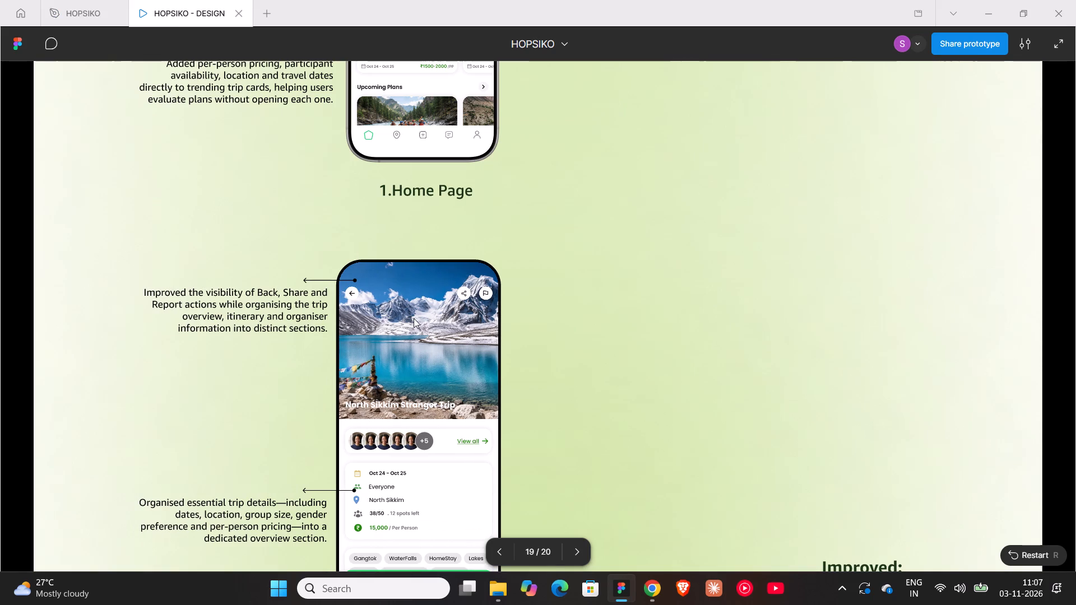
scroll(414, 318, down, 1)
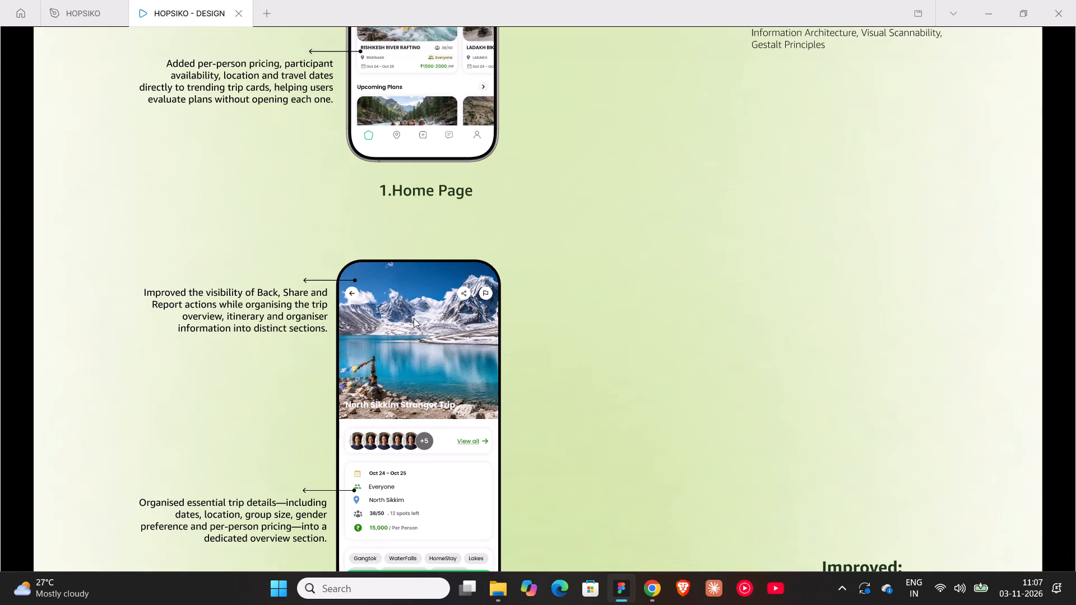
scroll(414, 318, down, 9)
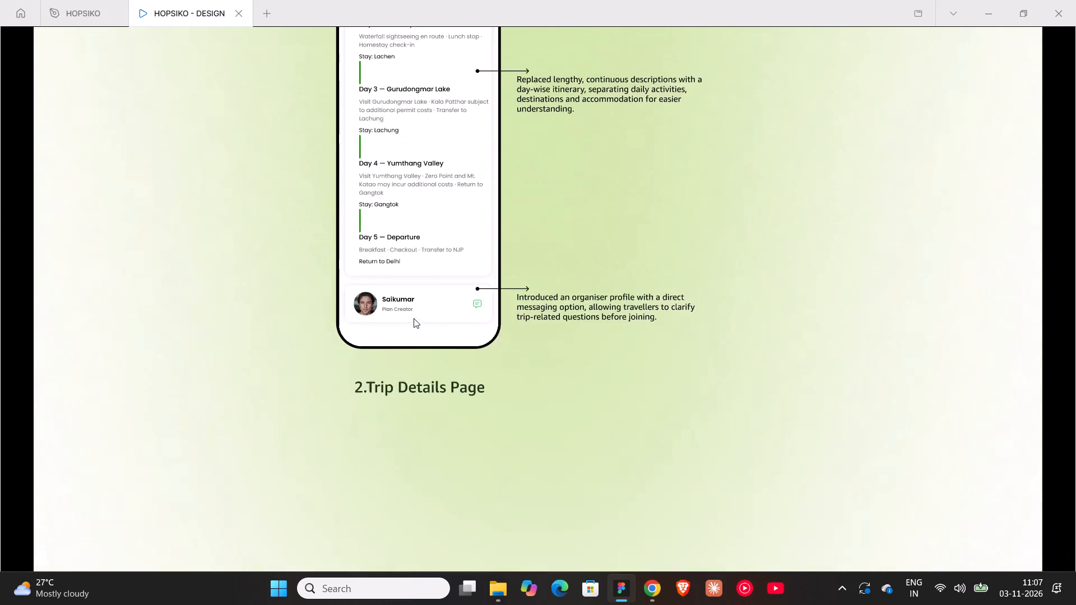
scroll(414, 318, down, 1)
scroll(414, 318, up, 13)
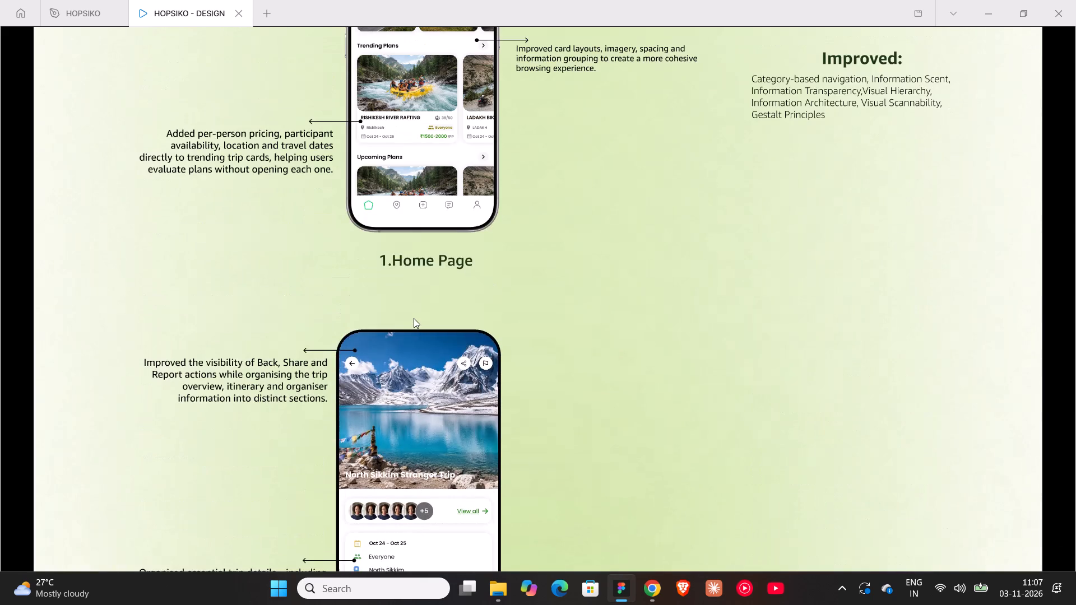
In the design file, nudge the "2.Trip Details Page" label up to Y 1149, closer beneath its phone mockup.
click(79, 3)
scroll(585, 389, down, 6)
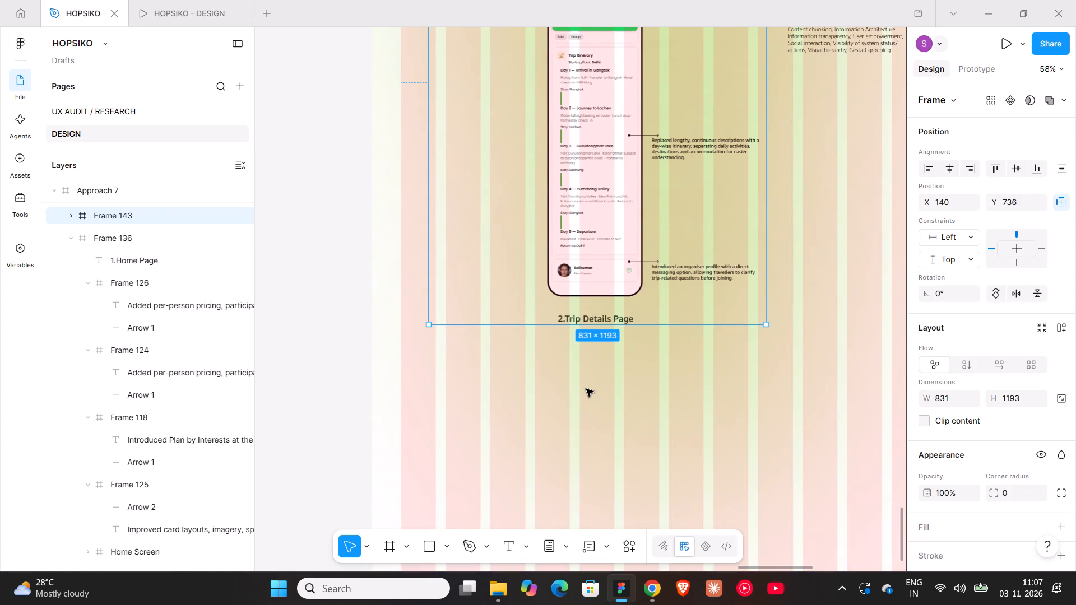
double_click(594, 318)
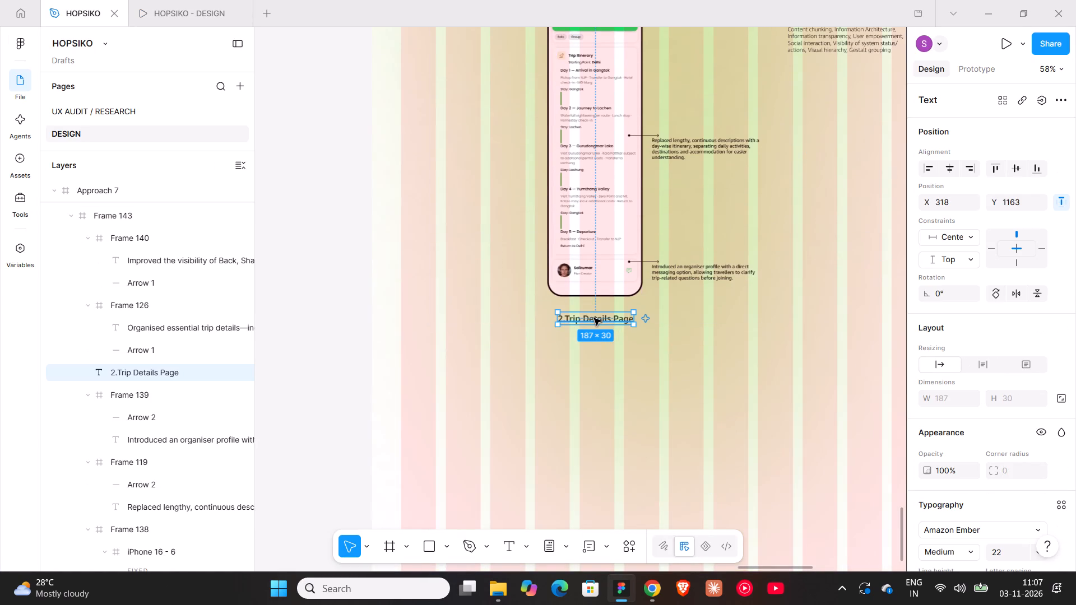
key(Up)
key(Up)
key(Up)
key(Up)
key(Up)
key(Up)
key(Up)
key(Up)
key(Up)
key(Up)
key(Up)
key(Up)
key(Up)
key(Up)
key(Up)
key(Up)
key(Up)
key(Up)
key(Up)
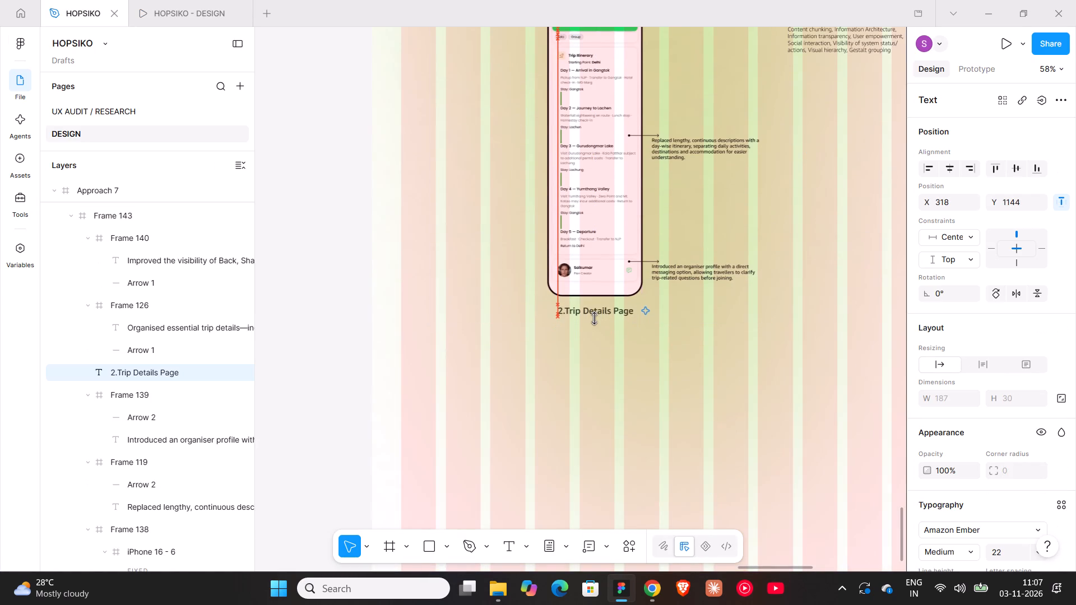
key(Down)
key(Down)
key(Down)
key(Down)
key(Down)
key(Down)
key(Down)
key(Down)
key(Up)
key(Up)
key(Up)
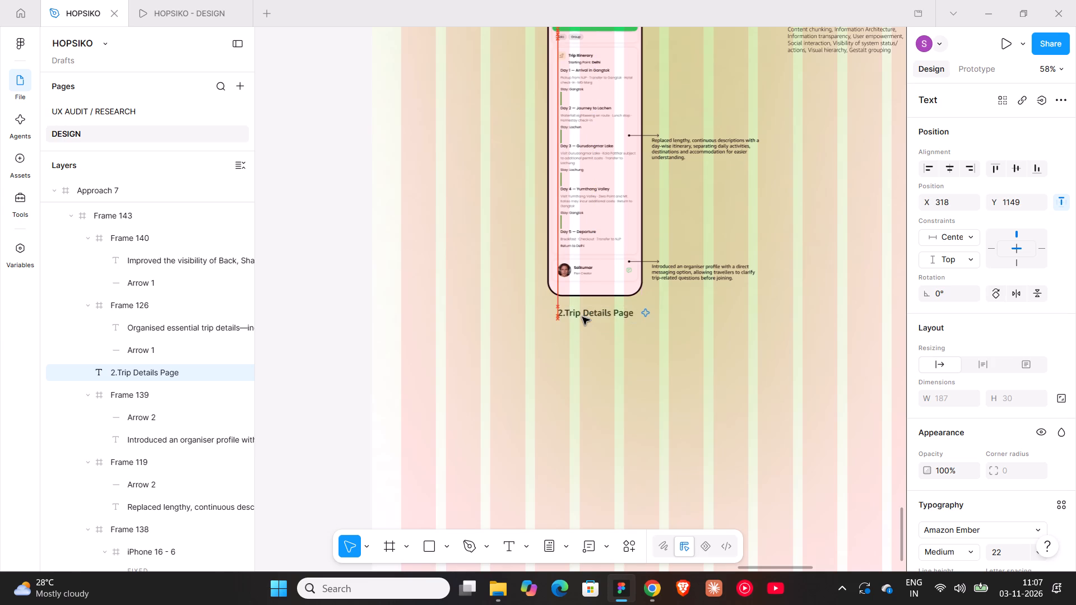
click(333, 314)
Find the separate Create Plan phone mockup, iPhone 16 - 4, and scale it proportionally to a width of 250.
ctrl+scroll(333, 314, down, 12)
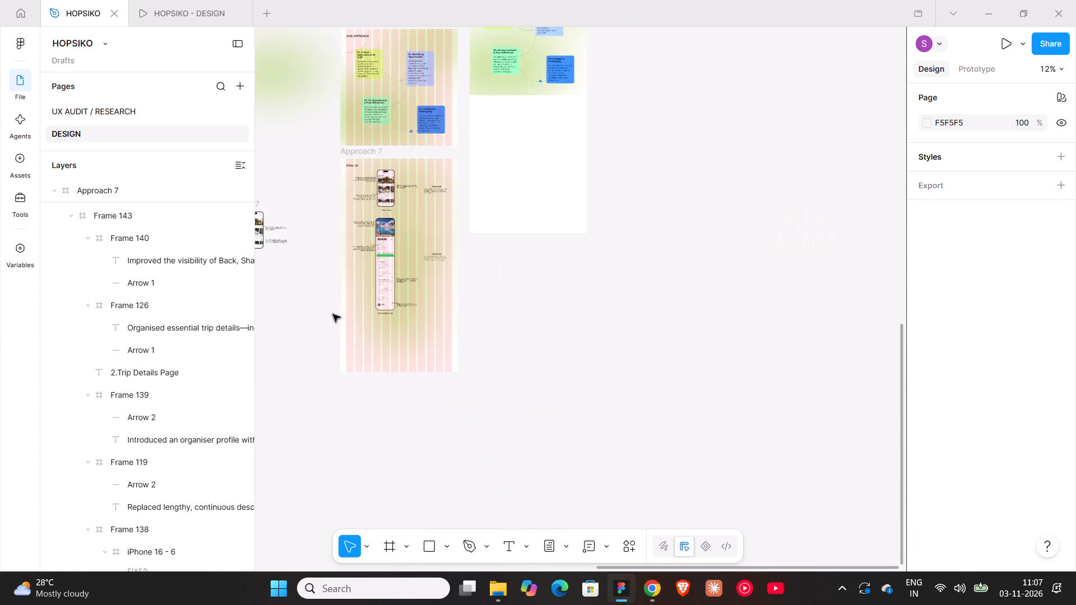
shift+scroll(333, 314, up, 5)
shift+scroll(333, 314, down, 7)
scroll(345, 324, up, 6)
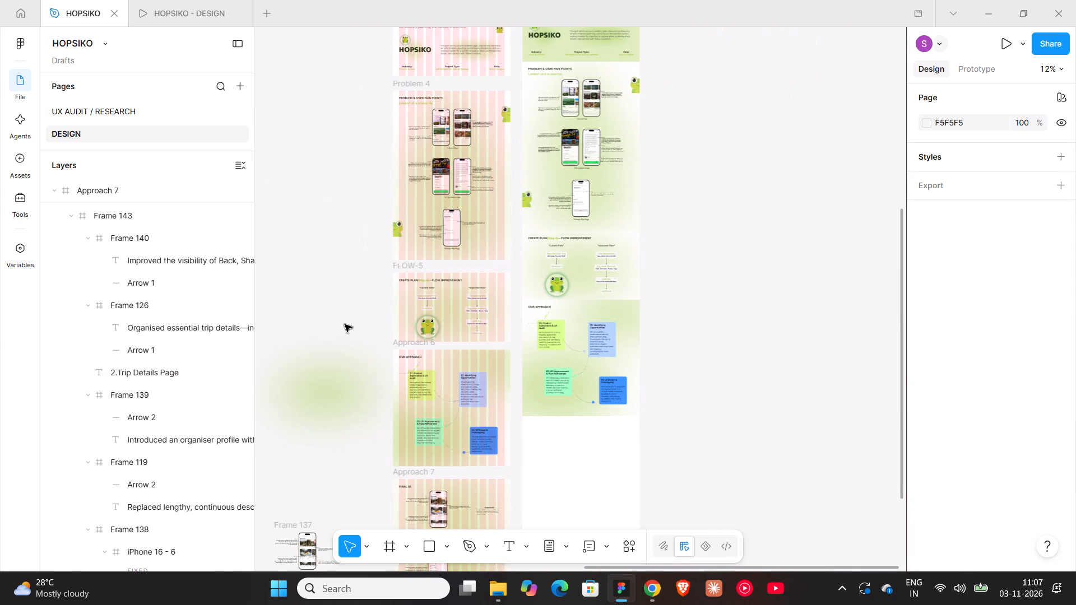
shift+scroll(345, 324, up, 9)
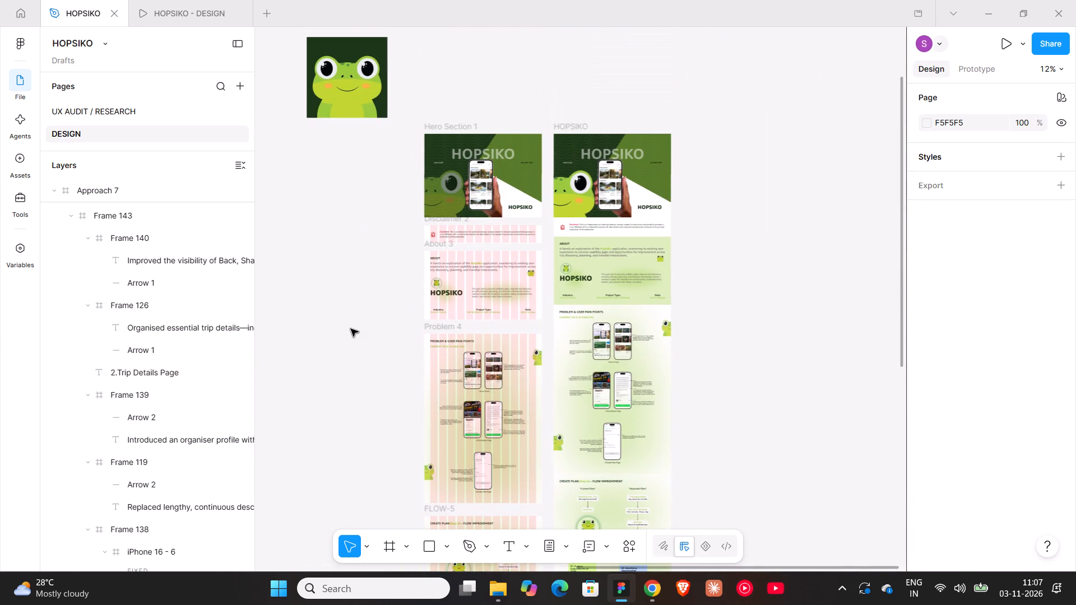
scroll(351, 329, up, 8)
ctrl+scroll(351, 329, down, 4)
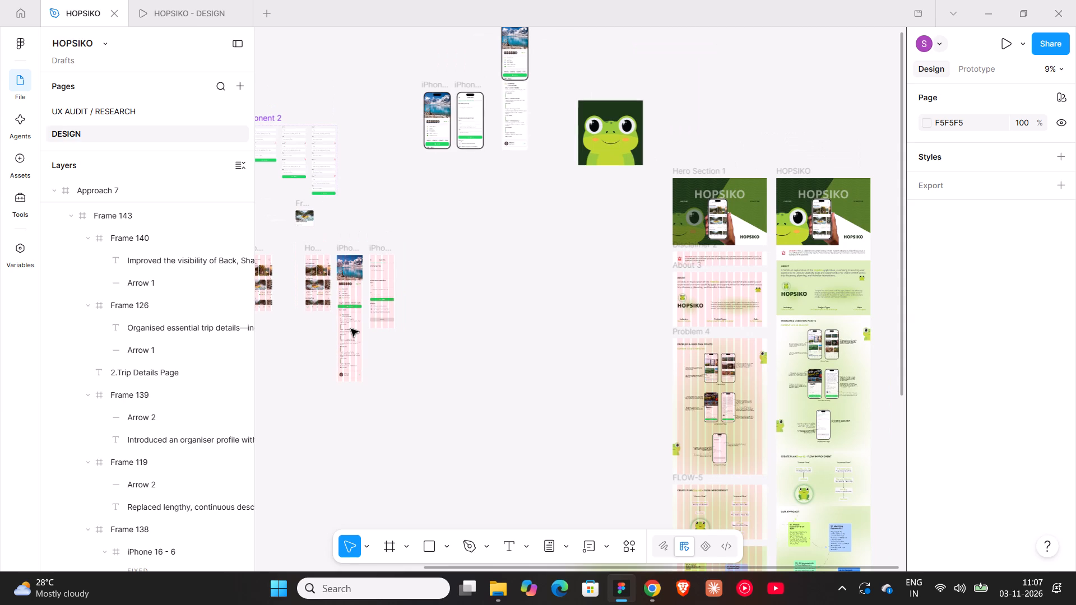
click(469, 86)
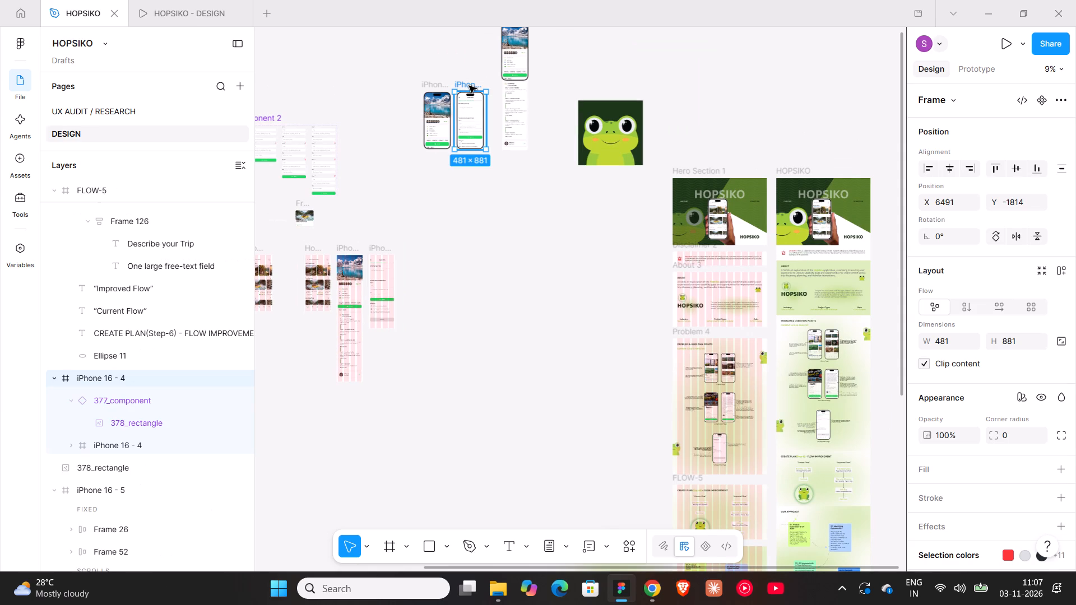
key(k)
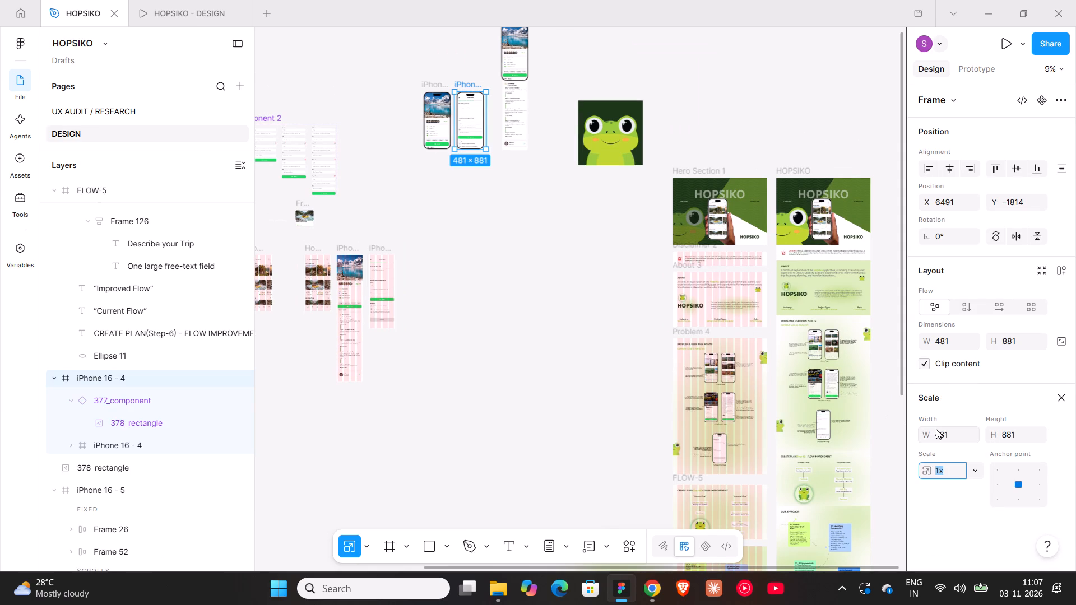
click(939, 431)
text(250)
key(Return)
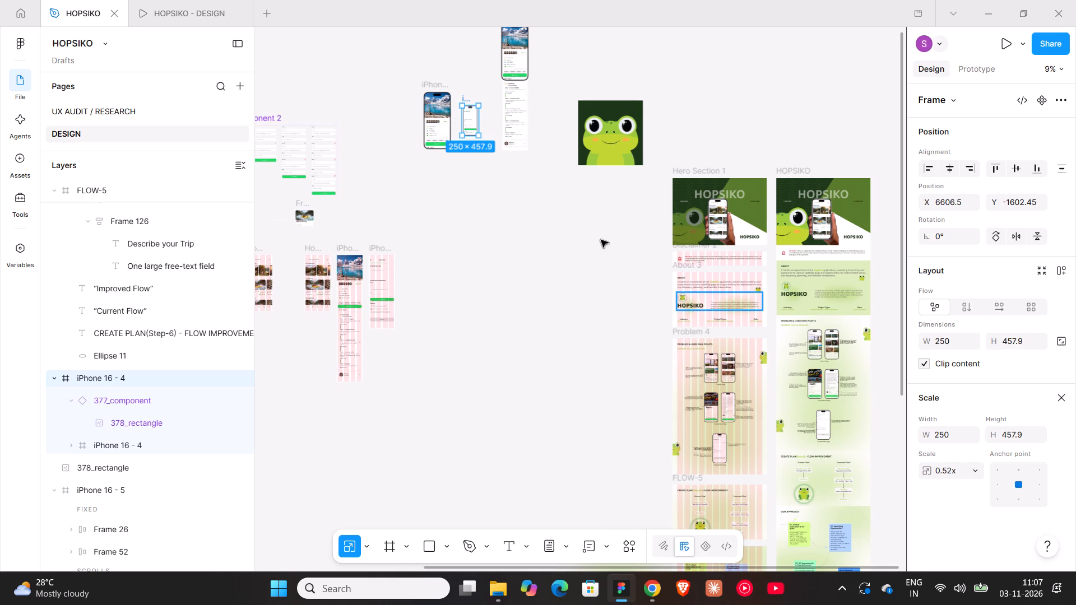
Cut the scaled Create Plan mockup and use it to replace the Home Screen mockup inside Frame 137.
key(ctrl+x)
scroll(524, 234, down, 12)
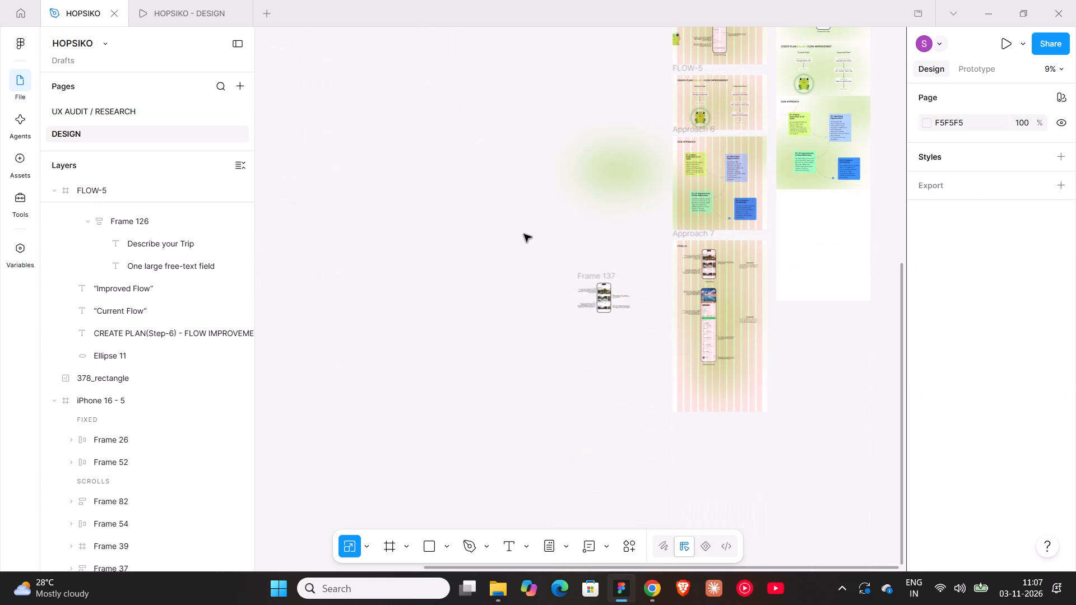
click(605, 299)
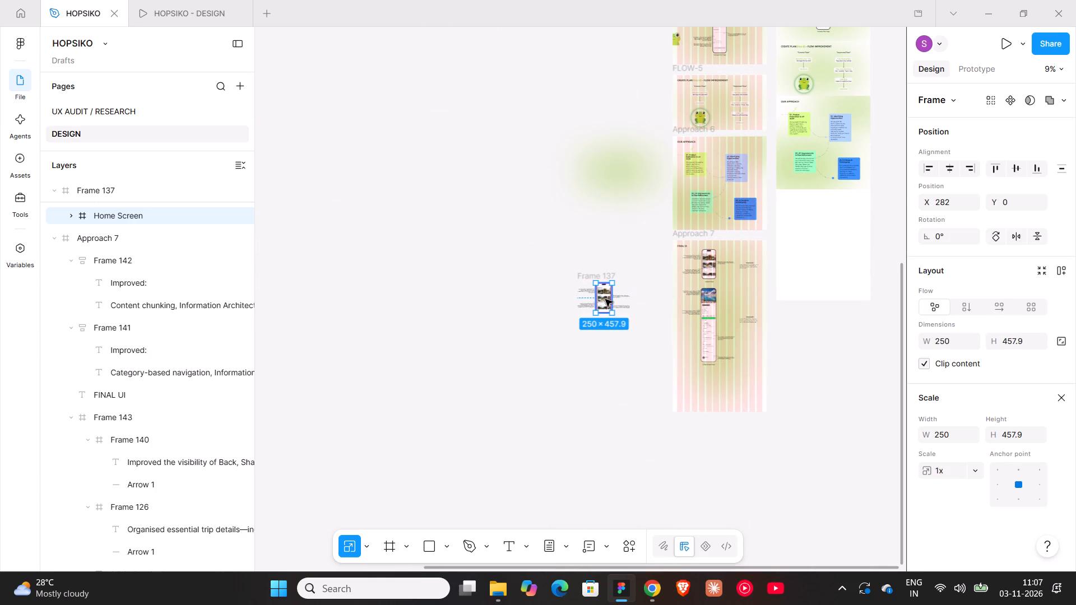
key(ctrl+shift+r)
ctrl+scroll(605, 299, up, 9)
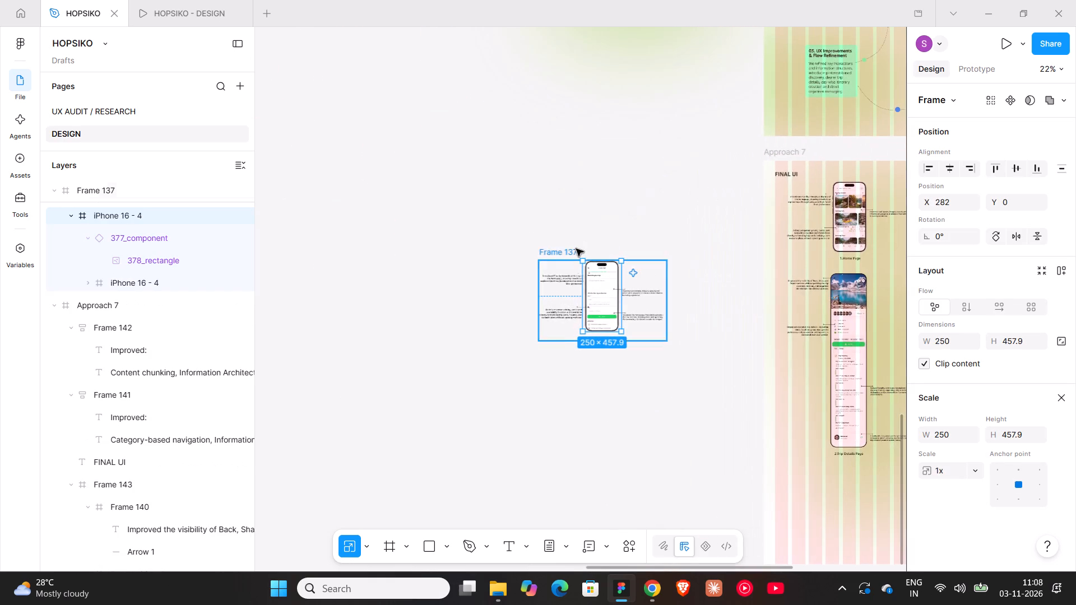
Move Frame 137 into Approach 7 beneath the "2.Trip Details Page" label, at X 1, Y 1286, centred on the mockup above.
shift+scroll(576, 249, down, 4)
scroll(551, 219, down, 7)
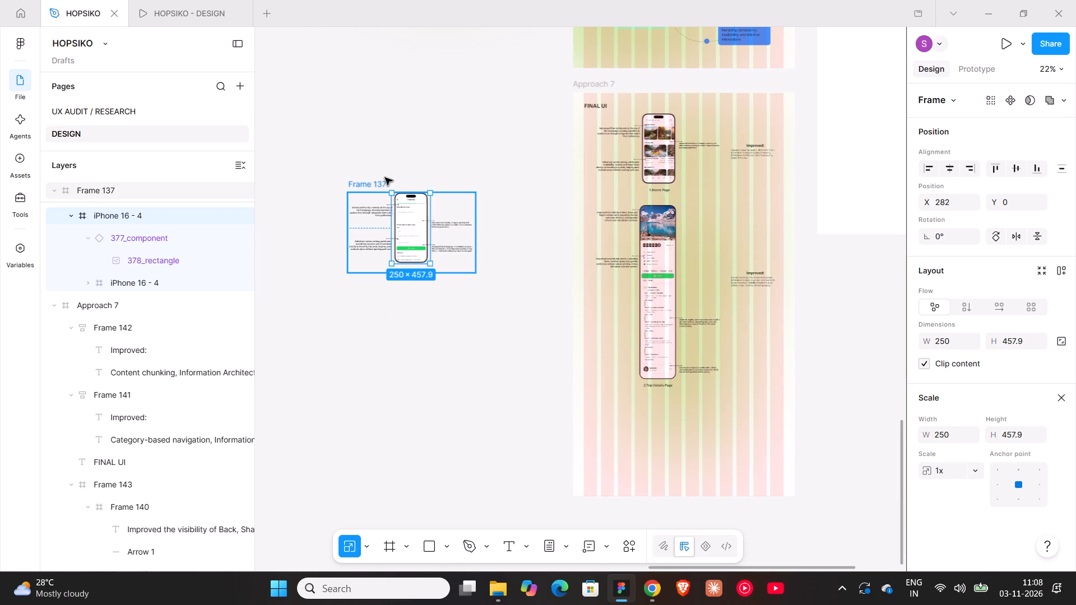
click(385, 178)
drag(369, 178, 622, 389)
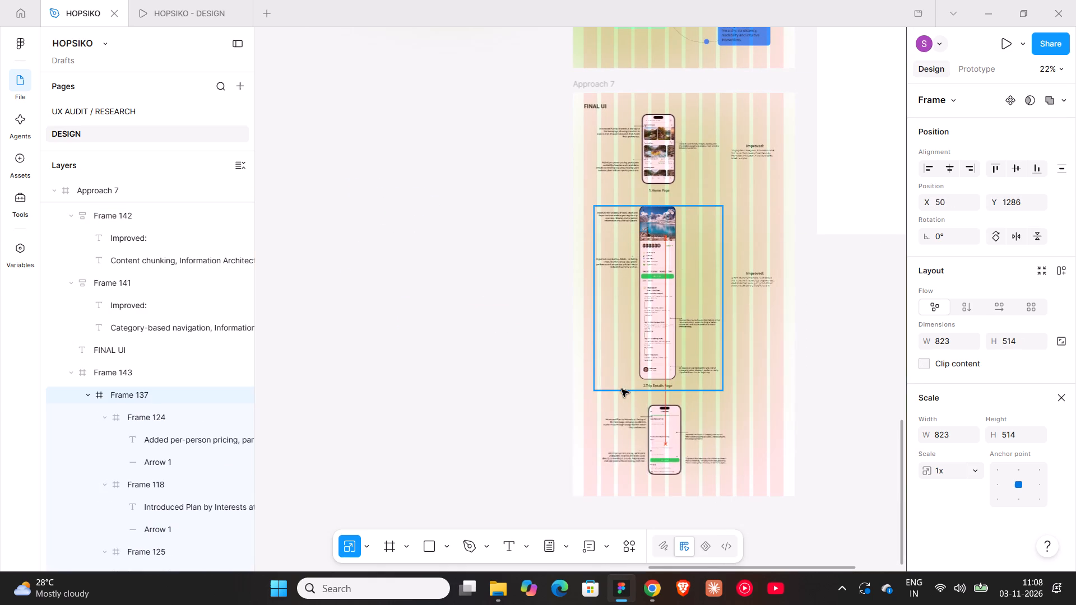
drag(622, 389, 615, 389)
ctrl+scroll(690, 441, up, 7)
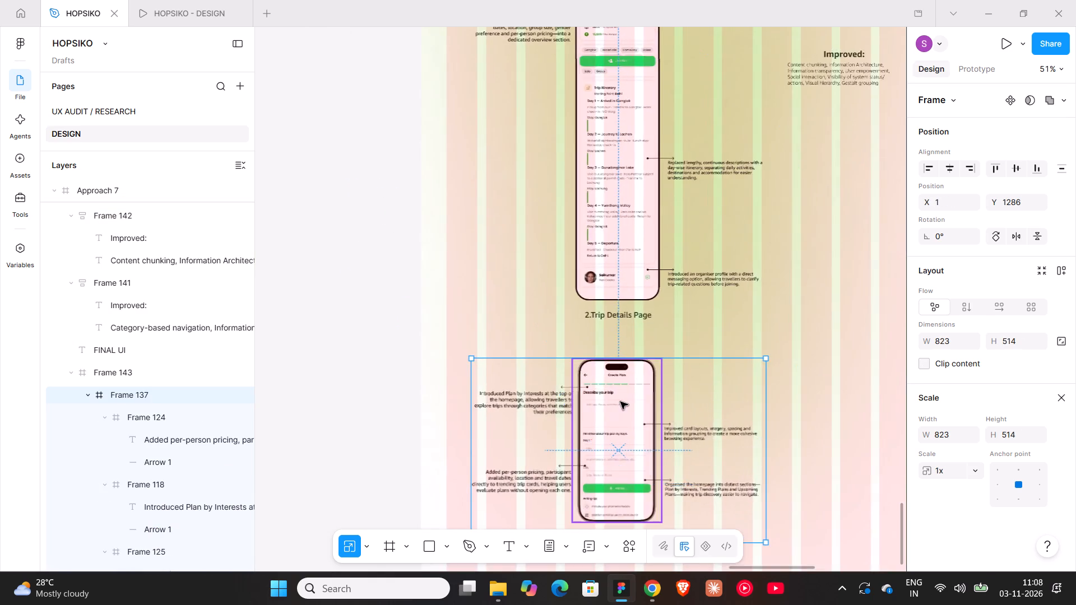
ctrl+scroll(620, 402, down, 5)
scroll(595, 324, down, 2)
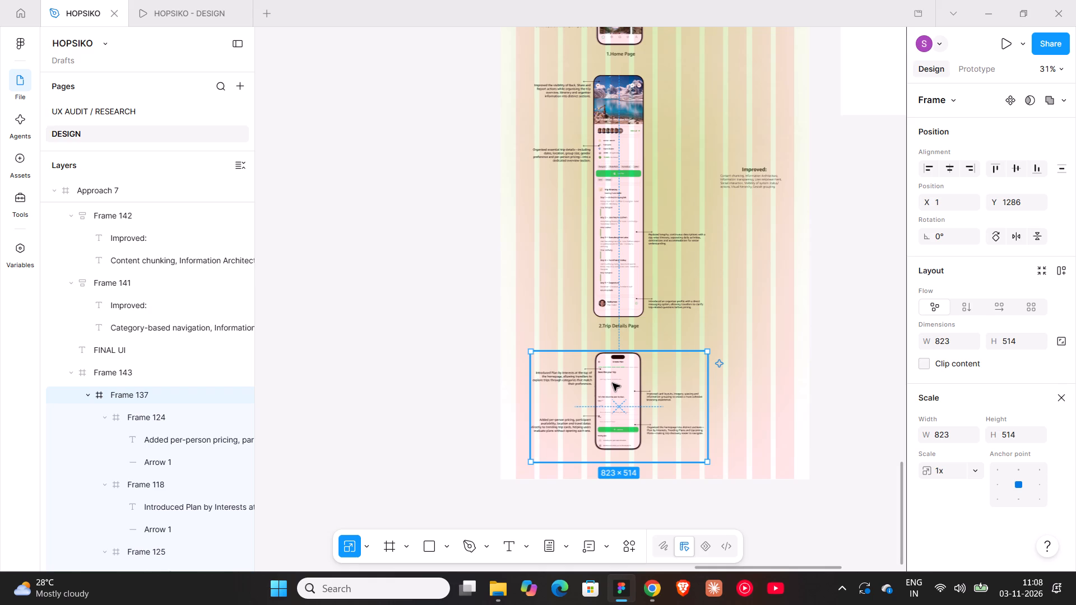
scroll(613, 383, down, 3)
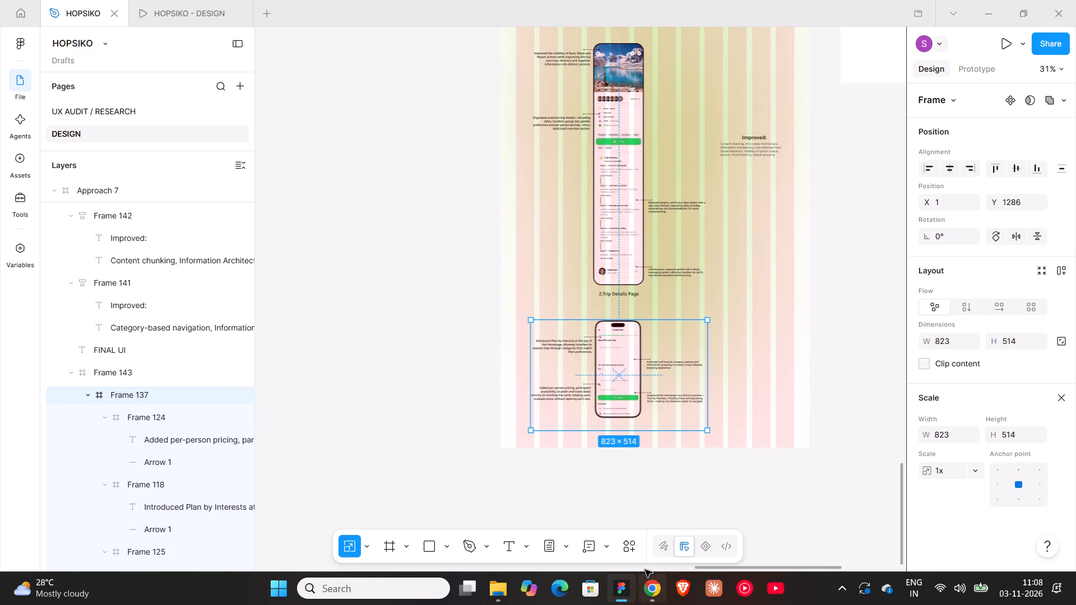
ctrl+scroll(599, 360, down, 1)
ctrl+scroll(597, 360, up, 19)
scroll(597, 360, down, 7)
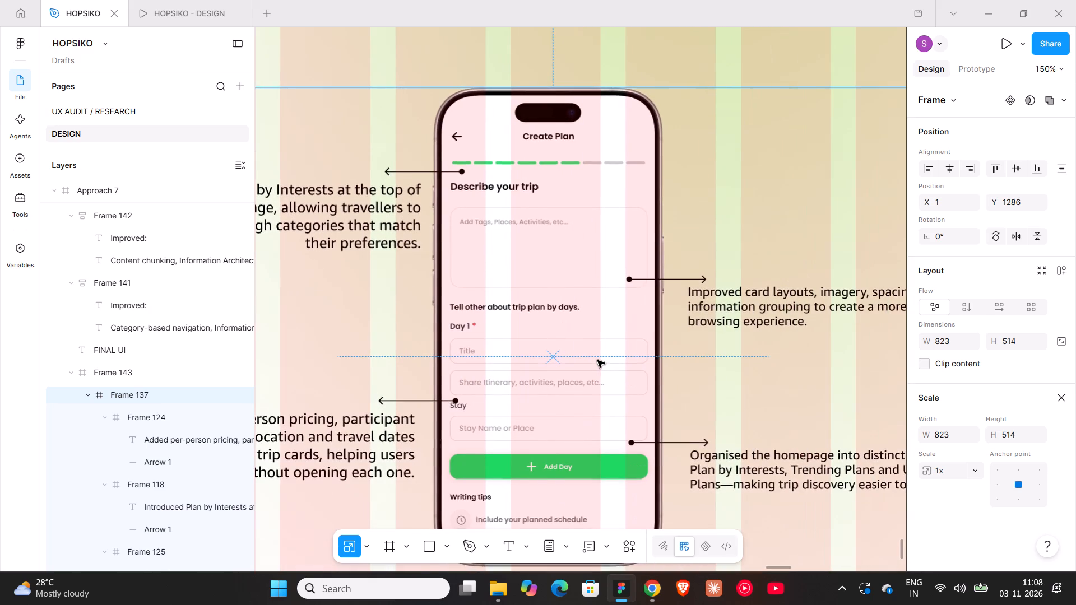
scroll(597, 360, down, 7)
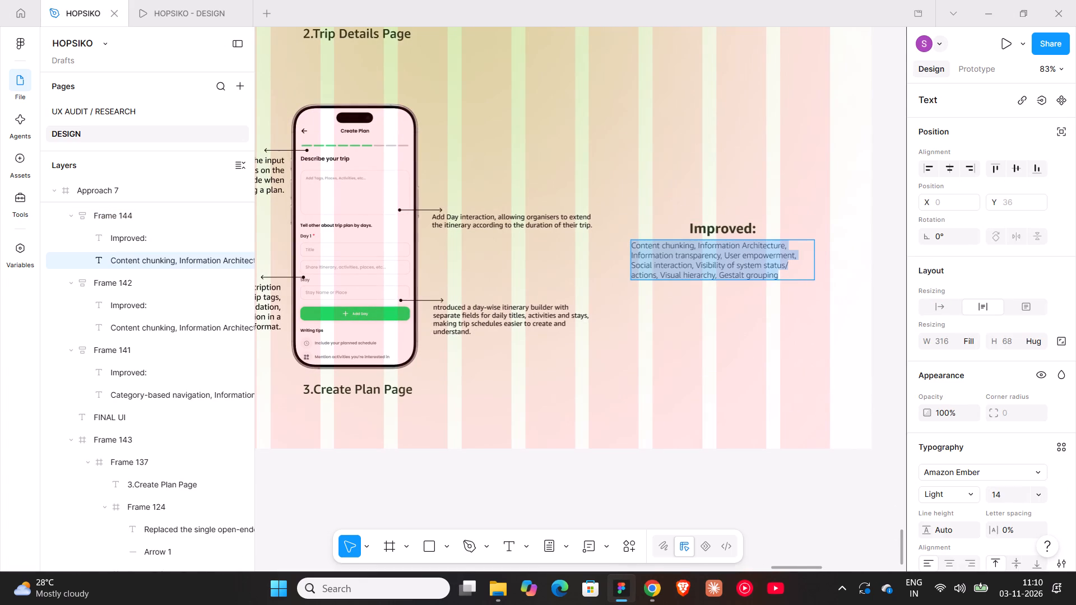
key(ctrl+v)
Append ChatGPT's "Content Chunking" concept to the Create Plan "Improved:" list, separated by commas.
click(648, 584)
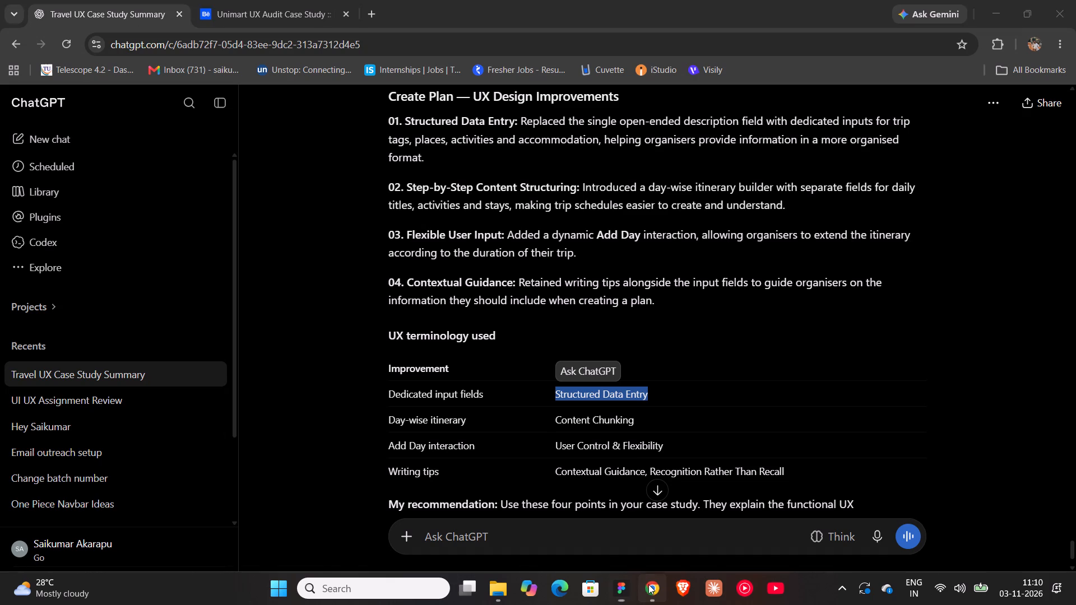
drag(555, 421, 599, 427)
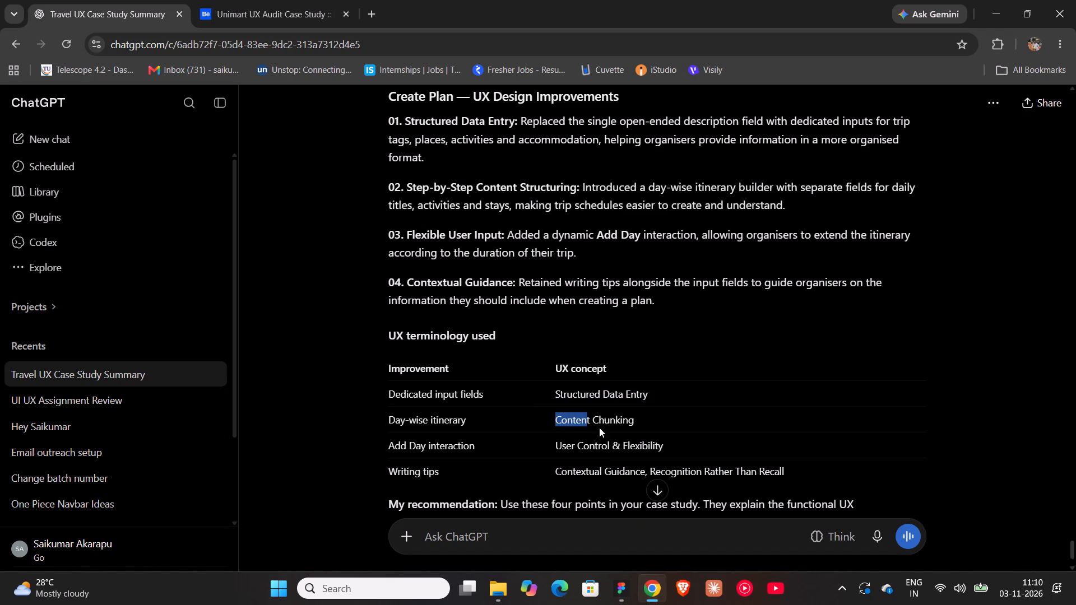
drag(599, 427, 669, 425)
key(ctrl+c)
click(631, 588)
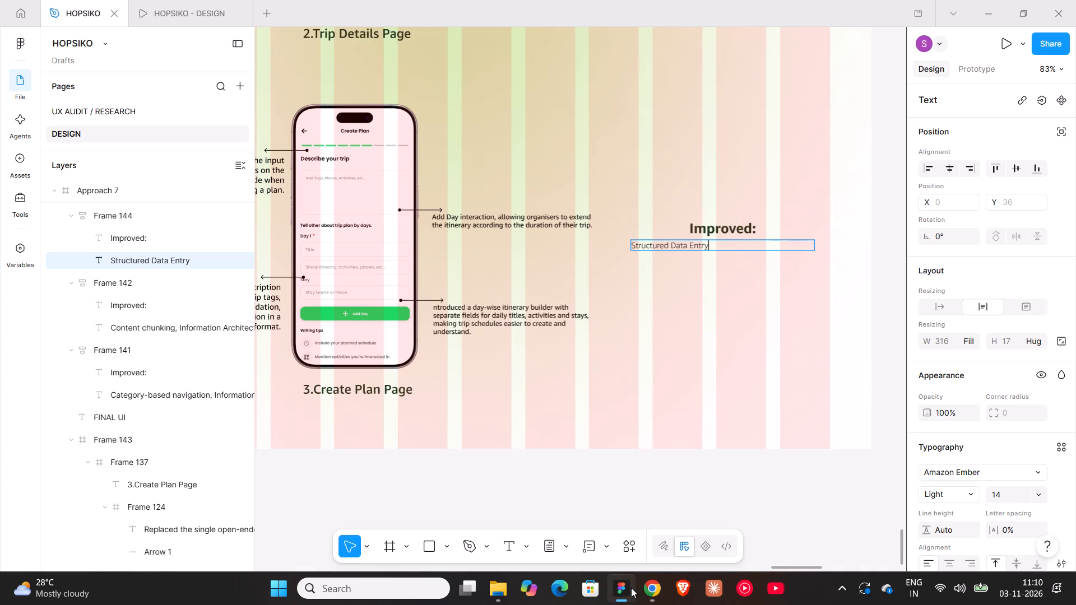
text(,)
key(space)
key(ctrl+v)
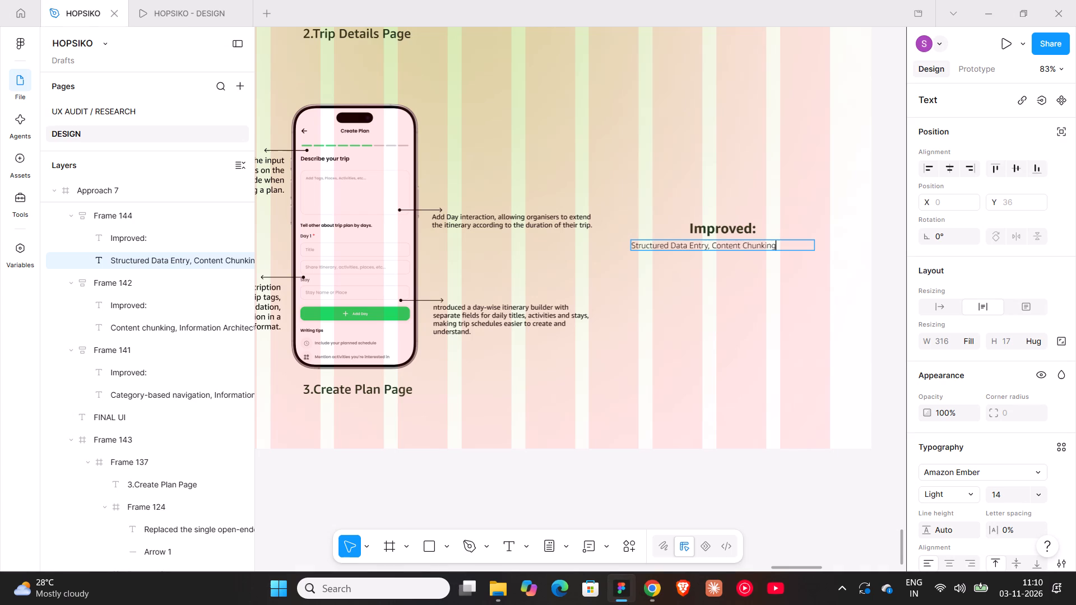
text(,)
key(space)
Append ChatGPT's "User Control & Flexibility" concept and a trailing comma to the Create Plan "Improved:" list.
click(654, 579)
drag(555, 446, 677, 443)
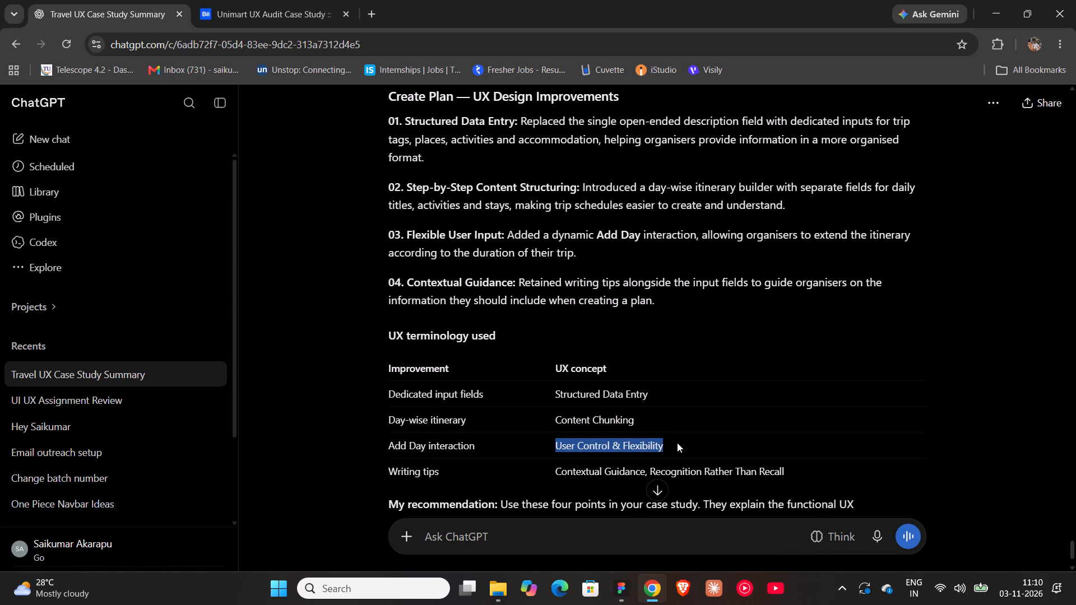
key(ctrl+c)
click(632, 588)
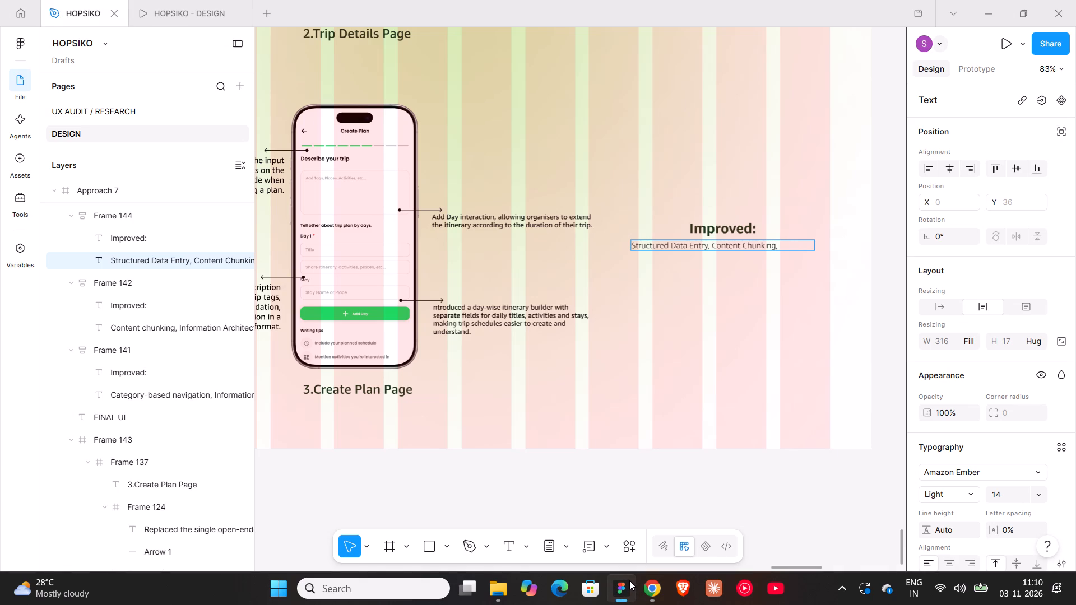
key(ctrl+v)
text(,)
key(space)
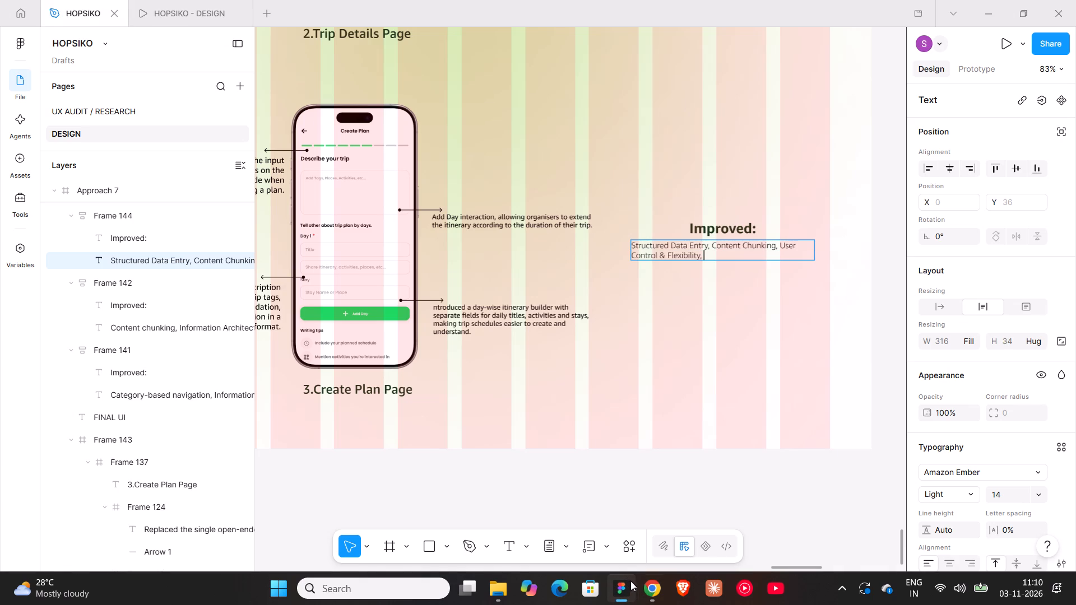
Append ChatGPT's "Contextual Guidance, Recognition Rather Than Recall" concepts to the end of the Create Plan "Improved:" list.
click(657, 589)
drag(558, 471, 606, 466)
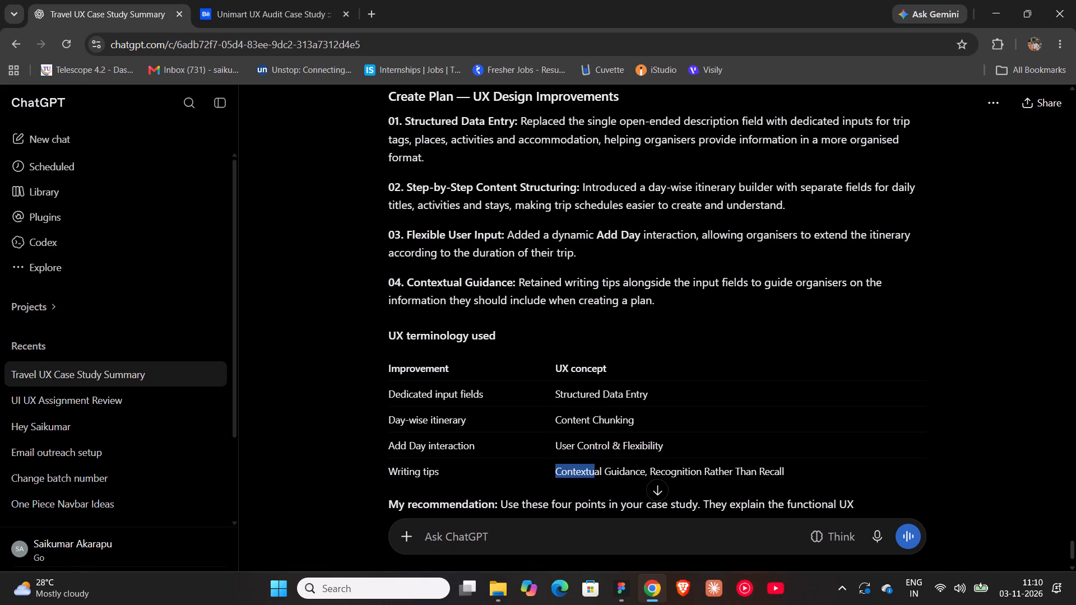
drag(606, 466, 784, 474)
key(ctrl+c)
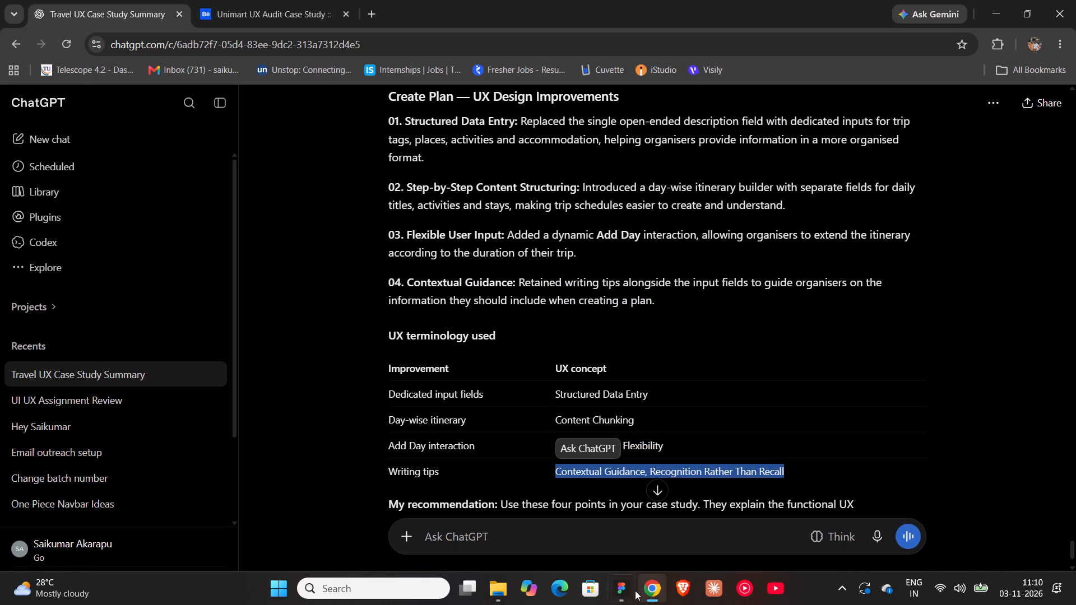
click(633, 590)
key(ctrl+v)
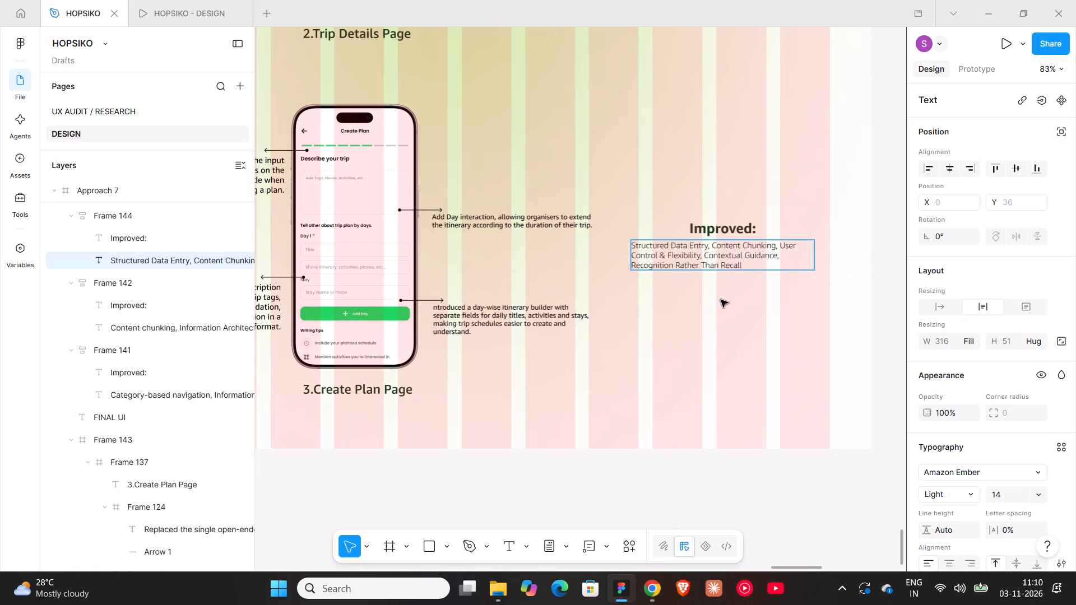
click(728, 394)
click(728, 394)
Resize the Approach 7 frame to a height of about 2578 so it ends just below the Create Plan caption.
ctrl+scroll(728, 394, down, 6)
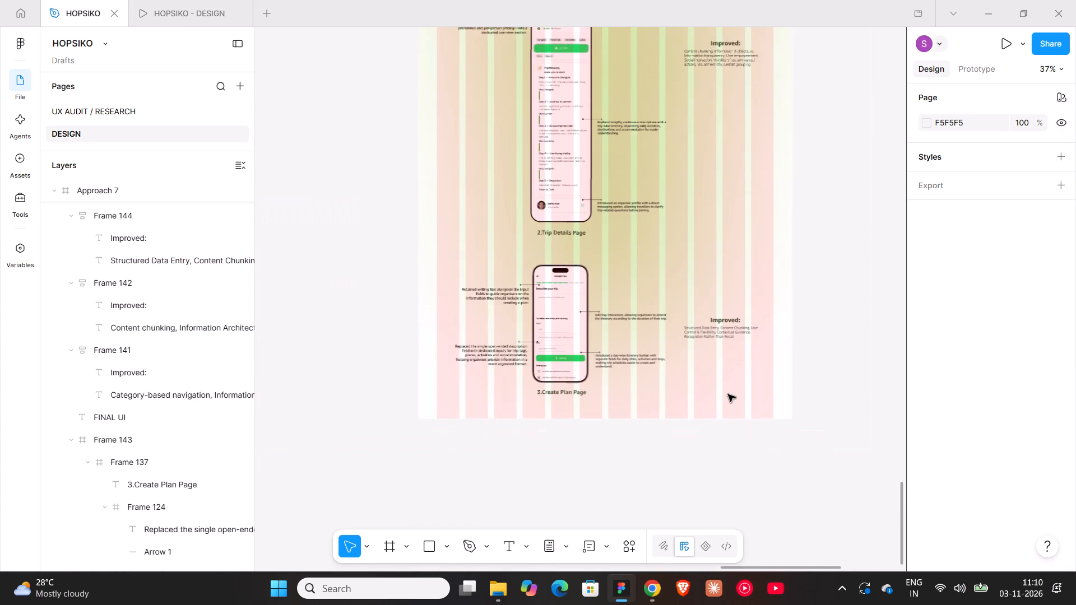
ctrl+scroll(591, 419, down, 7)
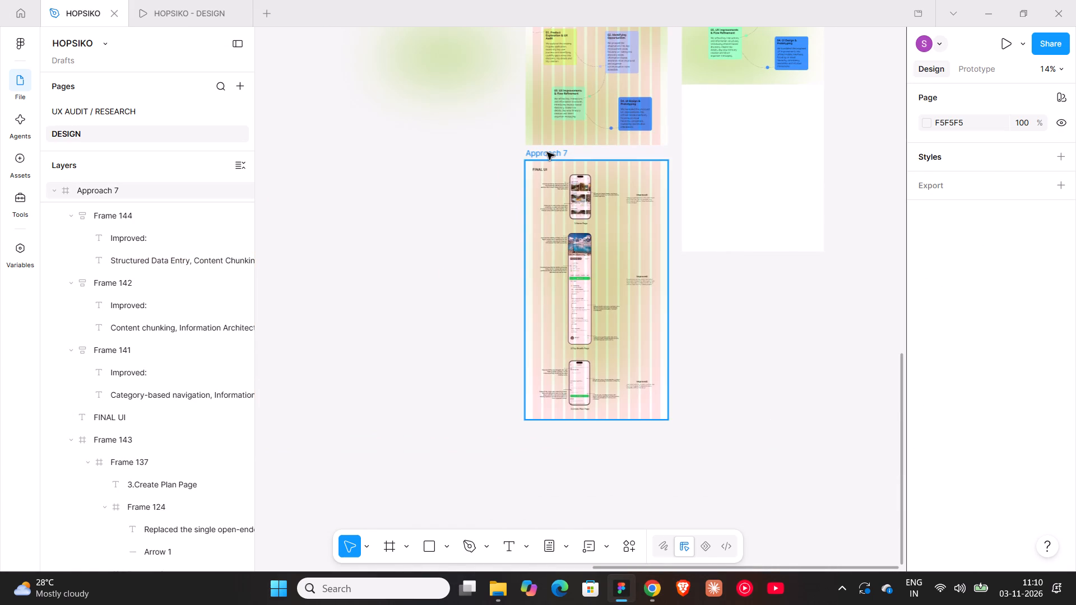
click(547, 152)
drag(602, 418, 602, 422)
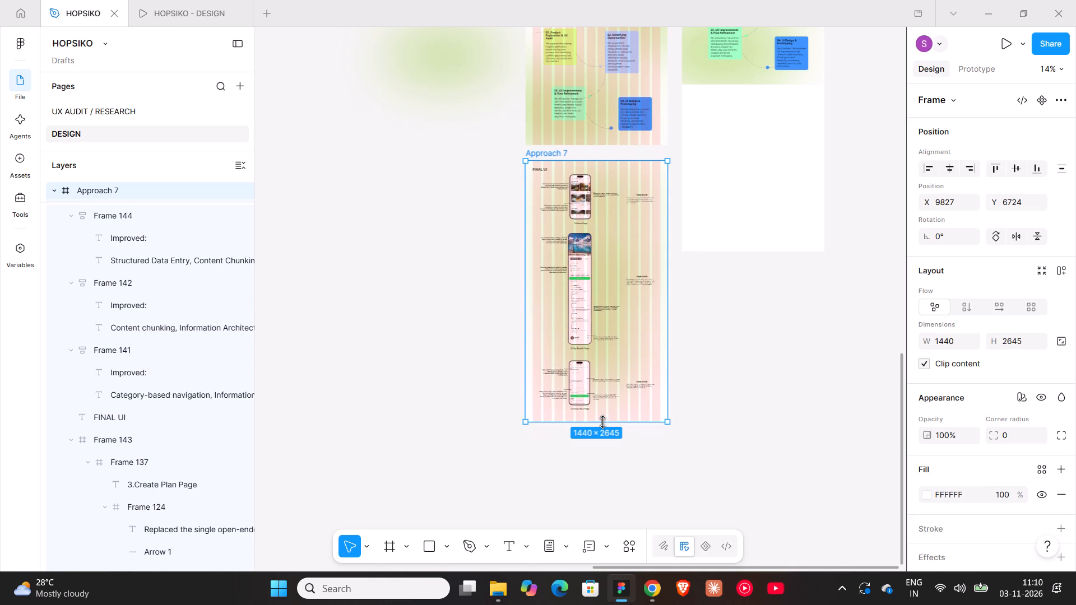
drag(602, 422, 605, 441)
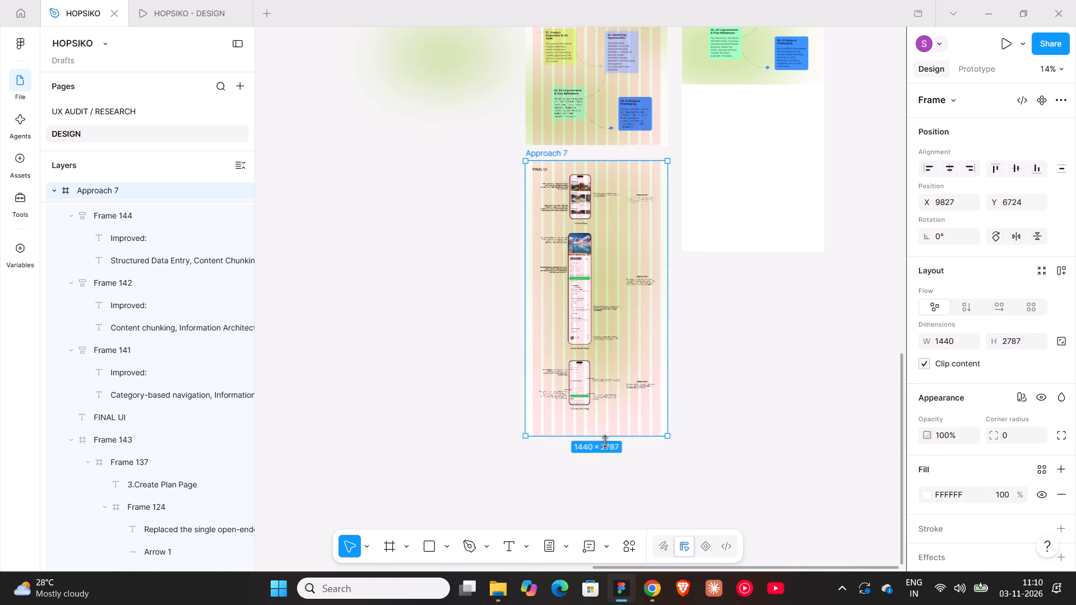
drag(605, 441, 613, 421)
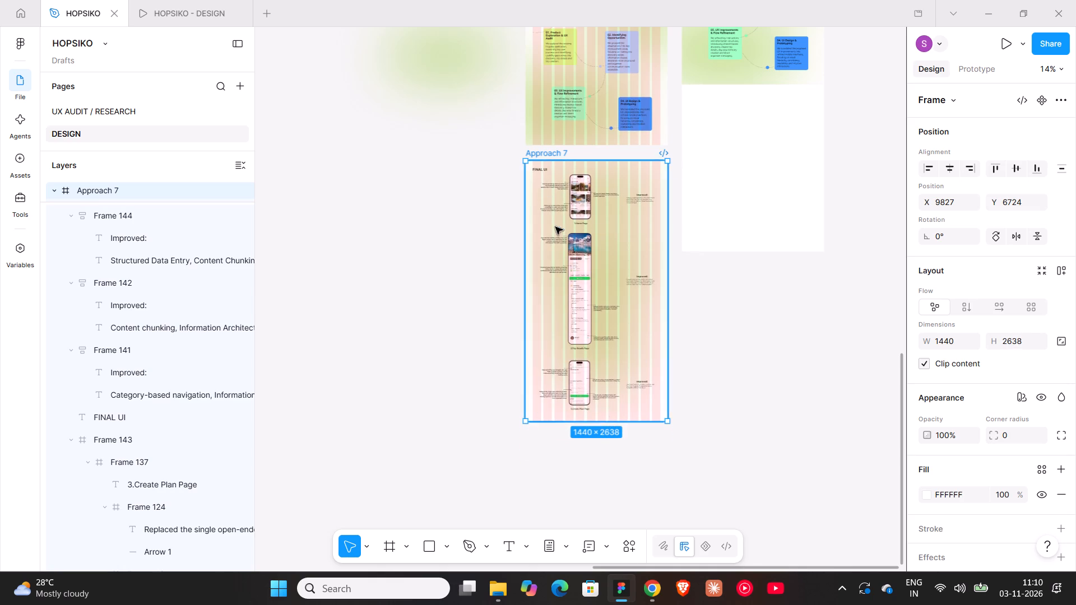
ctrl+scroll(542, 187, up, 10)
scroll(542, 185, up, 3)
click(536, 156)
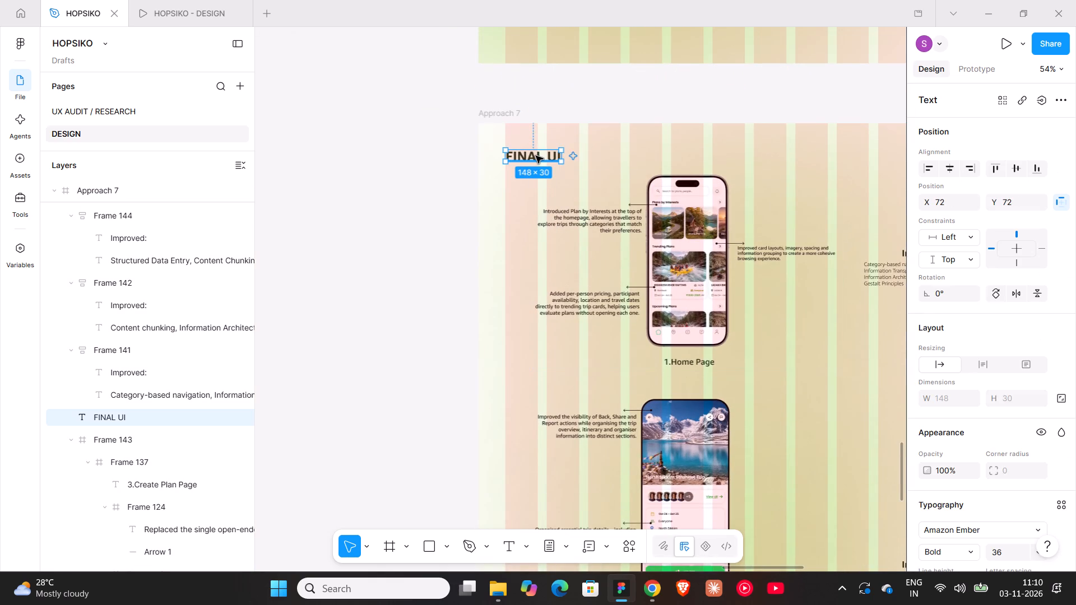
ctrl+scroll(536, 156, down, 8)
click(549, 138)
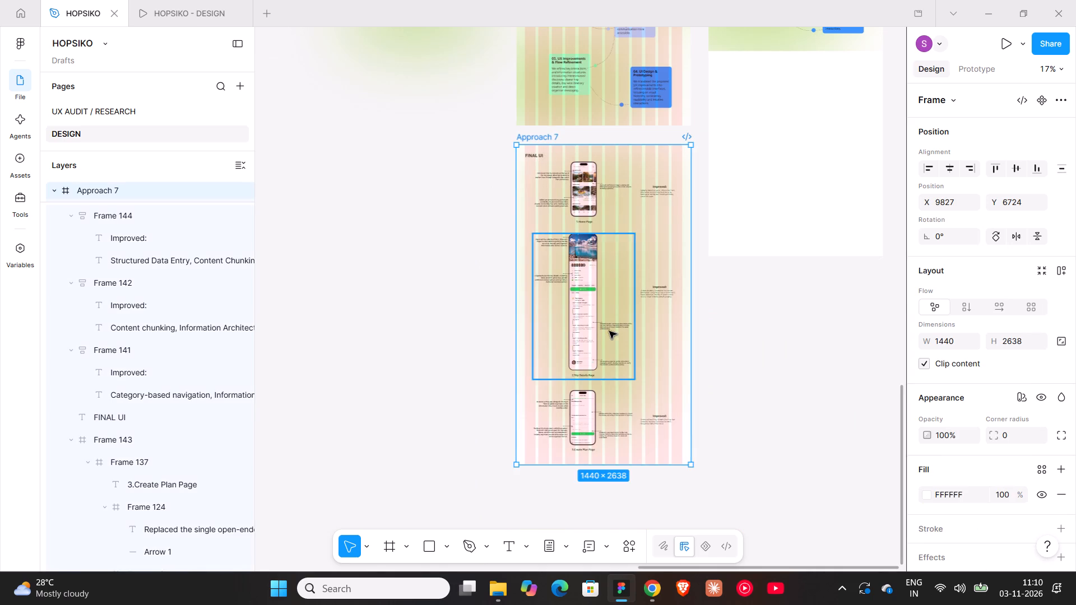
scroll(617, 346, down, 4)
drag(617, 422, 637, 427)
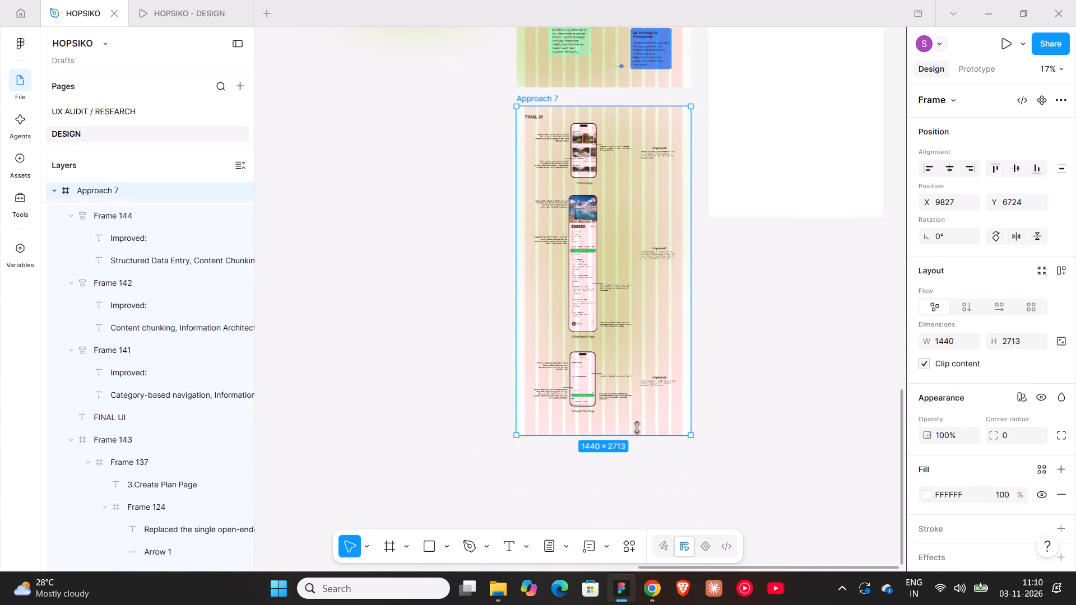
drag(637, 427, 638, 419)
ctrl+scroll(580, 417, up, 11)
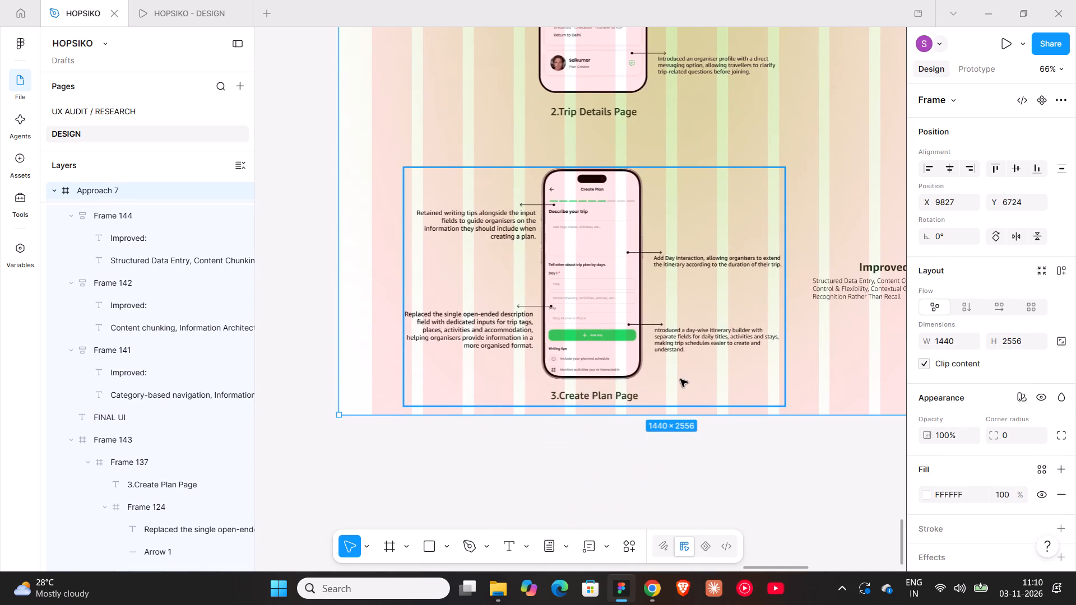
ctrl+scroll(680, 379, down, 8)
click(726, 394)
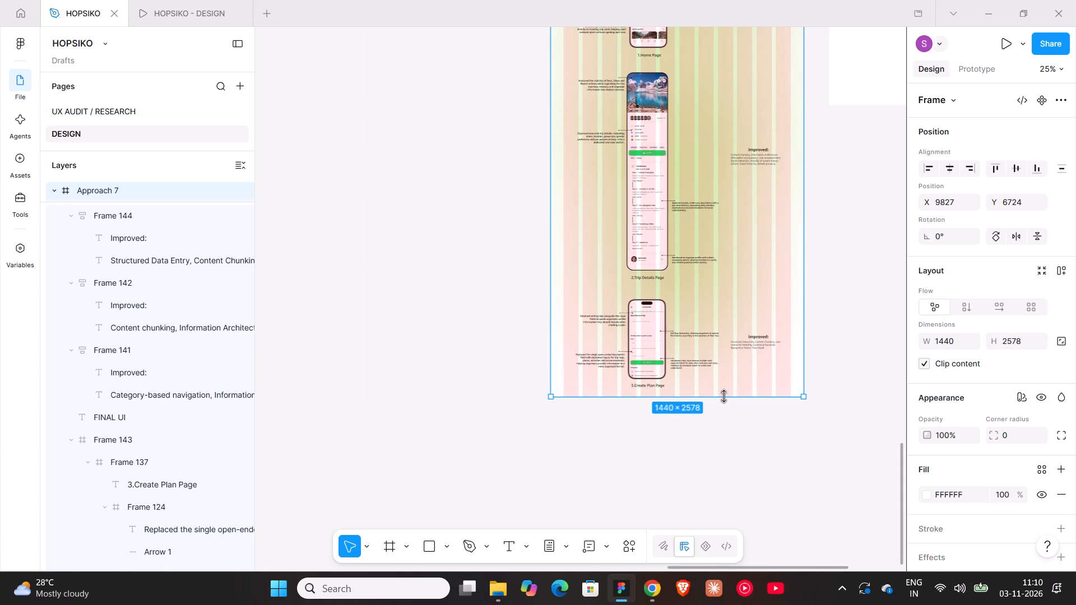
ctrl+scroll(723, 396, down, 9)
shift+scroll(723, 397, down, 4)
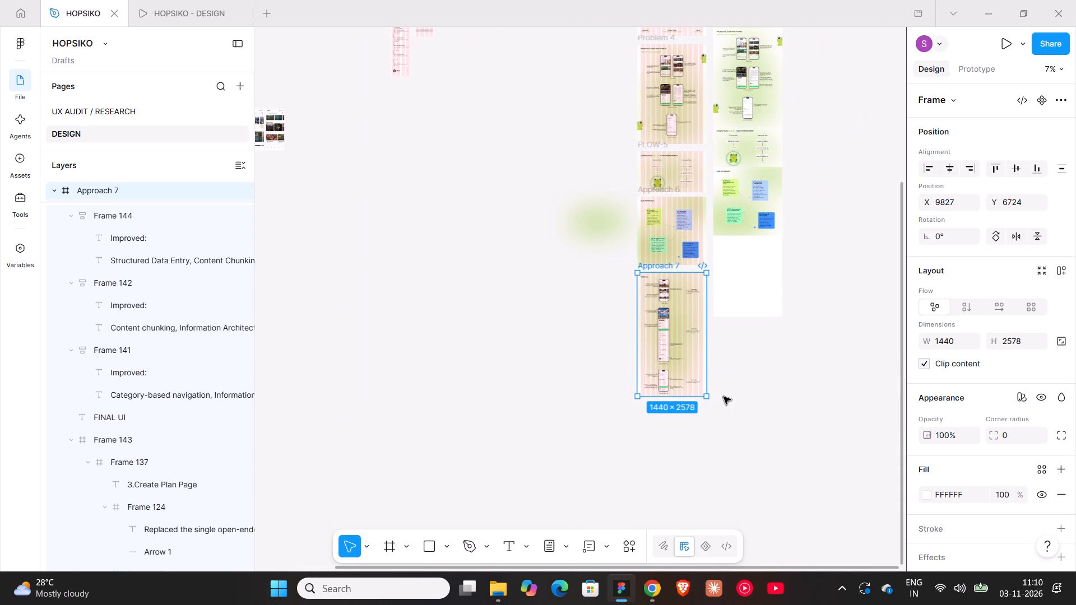
shift+scroll(723, 397, down, 2)
click(723, 396)
shift+scroll(723, 396, down, 4)
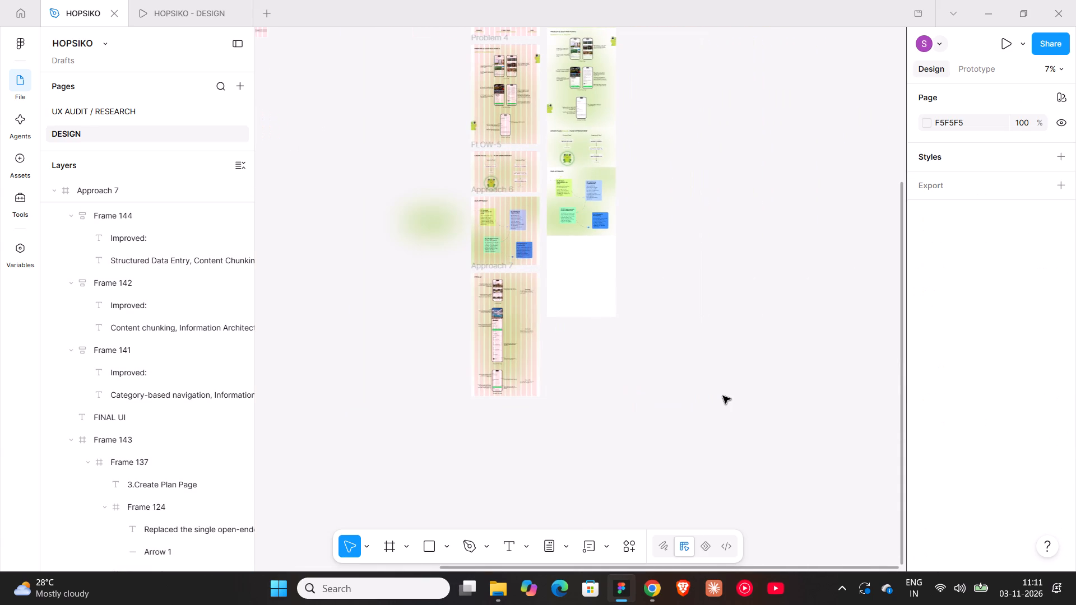
Rename the Approach 7 frame as "ui 7".
shift+scroll(722, 392, up, 6)
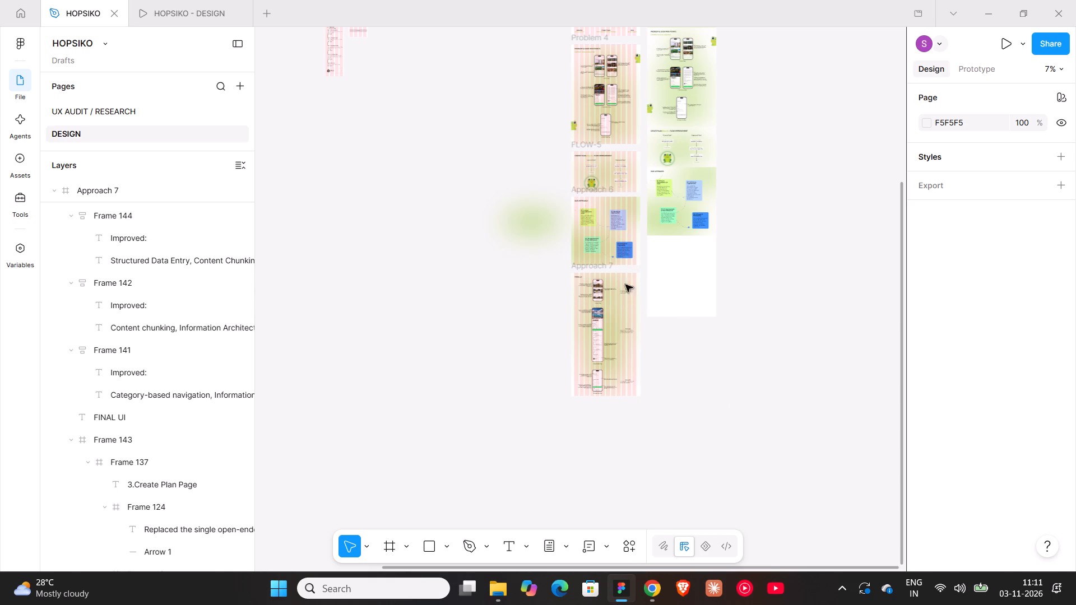
click(595, 266)
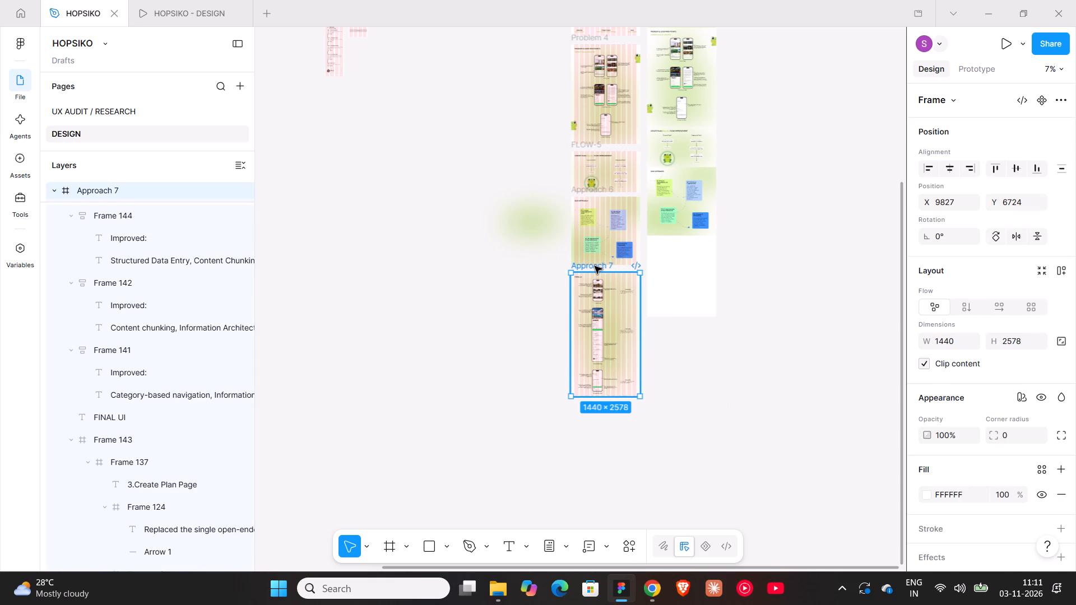
double_click(595, 266)
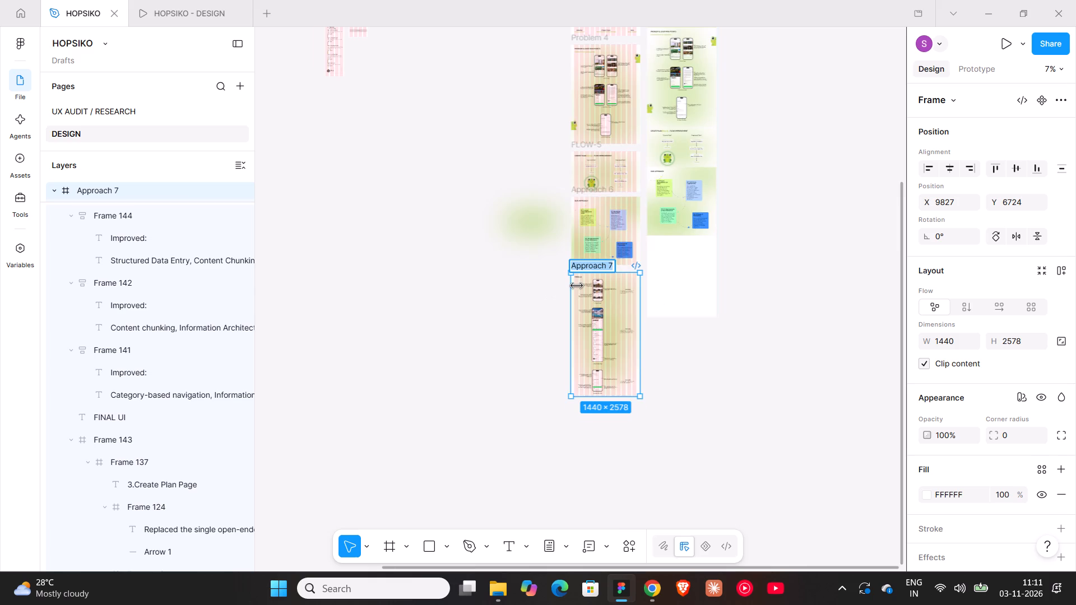
ctrl+scroll(577, 285, up, 8)
click(595, 240)
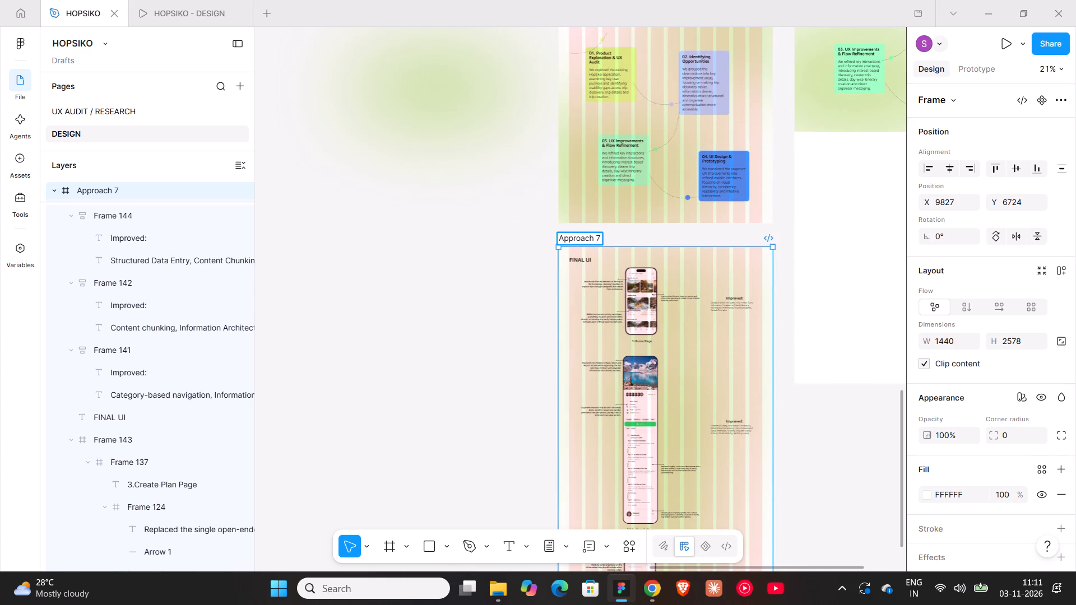
key(BackSpace)
key(BackSpace)
key(BackSpace)
key(BackSpace)
key(BackSpace)
key(BackSpace)
key(BackSpace)
key(BackSpace)
key(BackSpace)
key(BackSpace)
key(BackSpace)
key(BackSpace)
key(BackSpace)
key(BackSpace)
key(BackSpace)
key(BackSpace)
key(BackSpace)
key(BackSpace)
key(BackSpace)
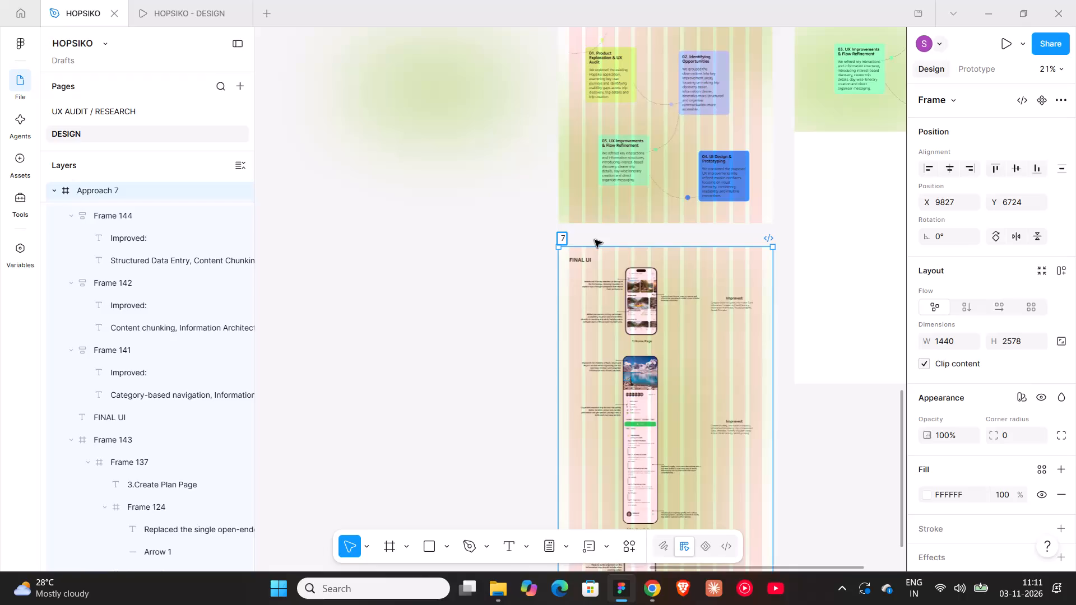
text(ui)
click(480, 293)
Duplicate the ui 7 frame into the blank area at the bottom of the combined HOPSIKO frame.
ctrl+scroll(480, 293, down, 6)
shift+scroll(480, 293, down, 3)
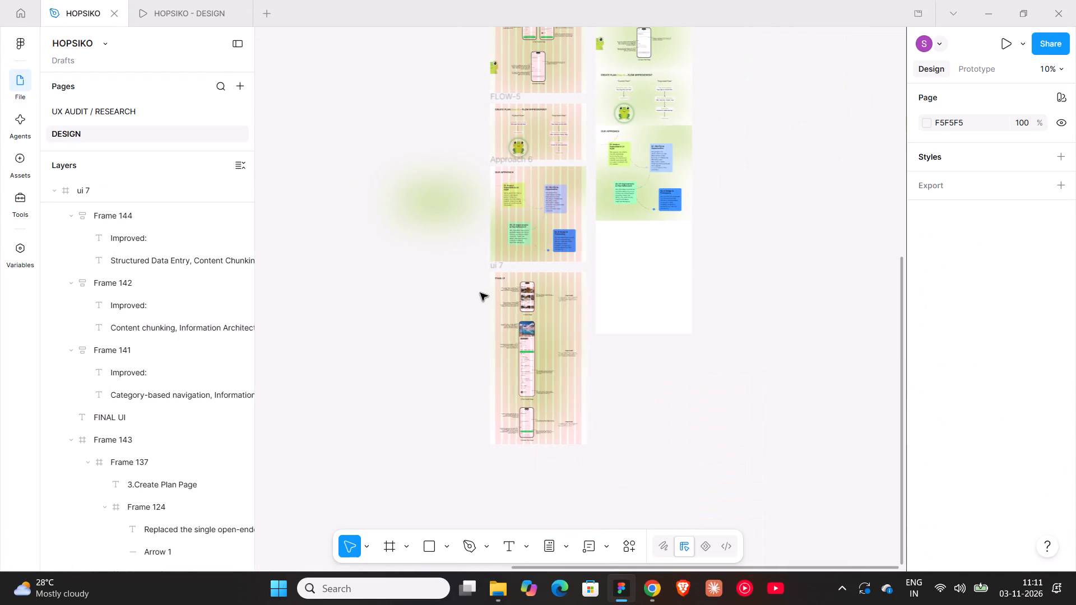
click(455, 263)
alt+drag(455, 263, 520, 272)
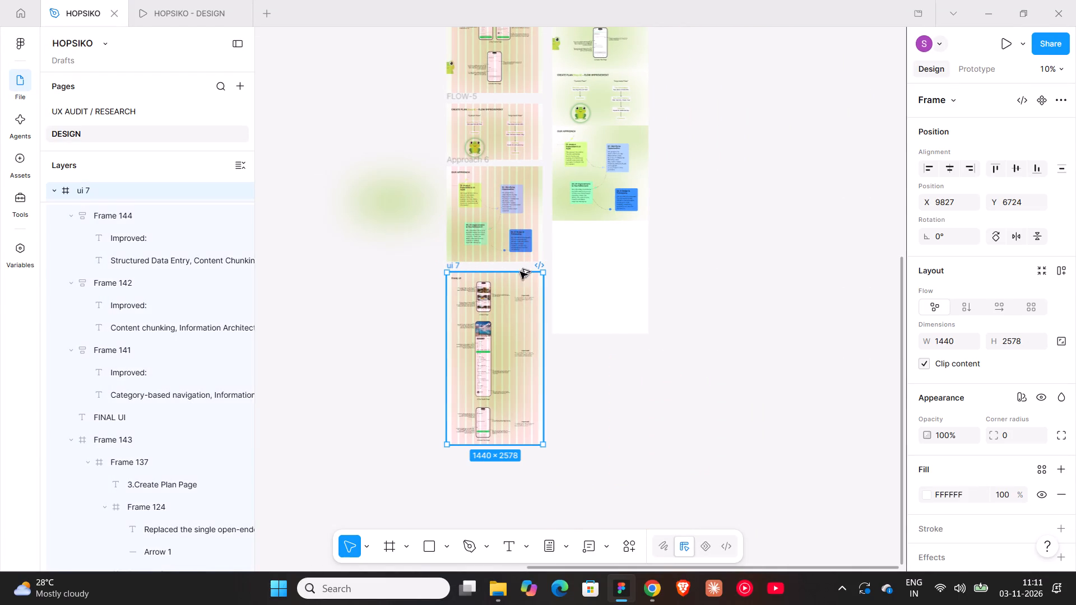
alt+drag(520, 272, 566, 239)
Hide the 12-column layout guide on the copied ui 7 frame.
scroll(933, 484, down, 6)
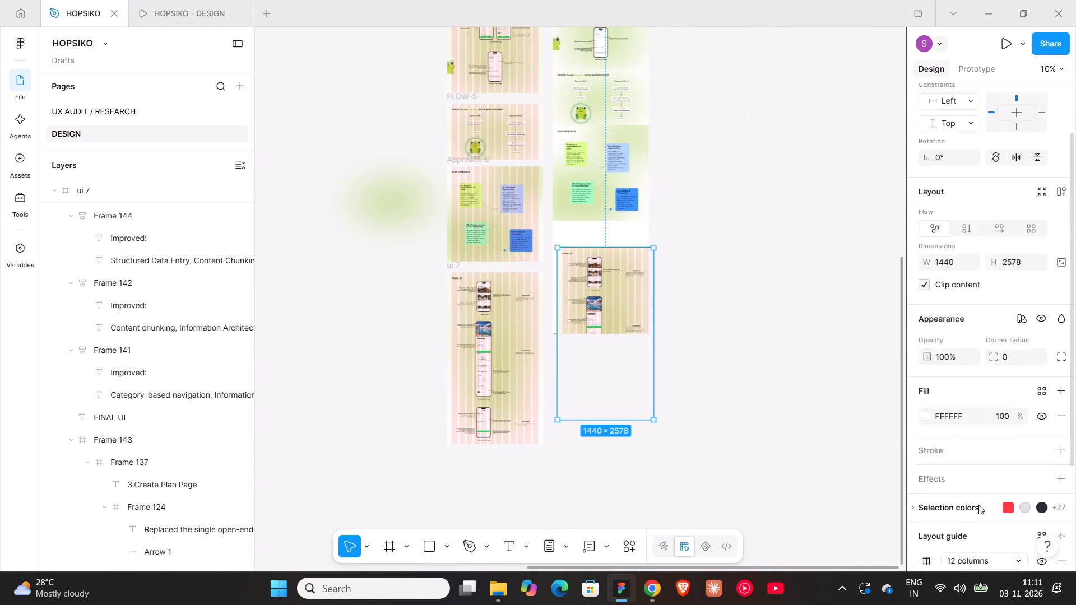
click(1042, 487)
Move the copied ui 7 section flush beneath the approach section, aligned with the HOPSIKO frame's side edges.
ctrl+scroll(593, 257, up, 11)
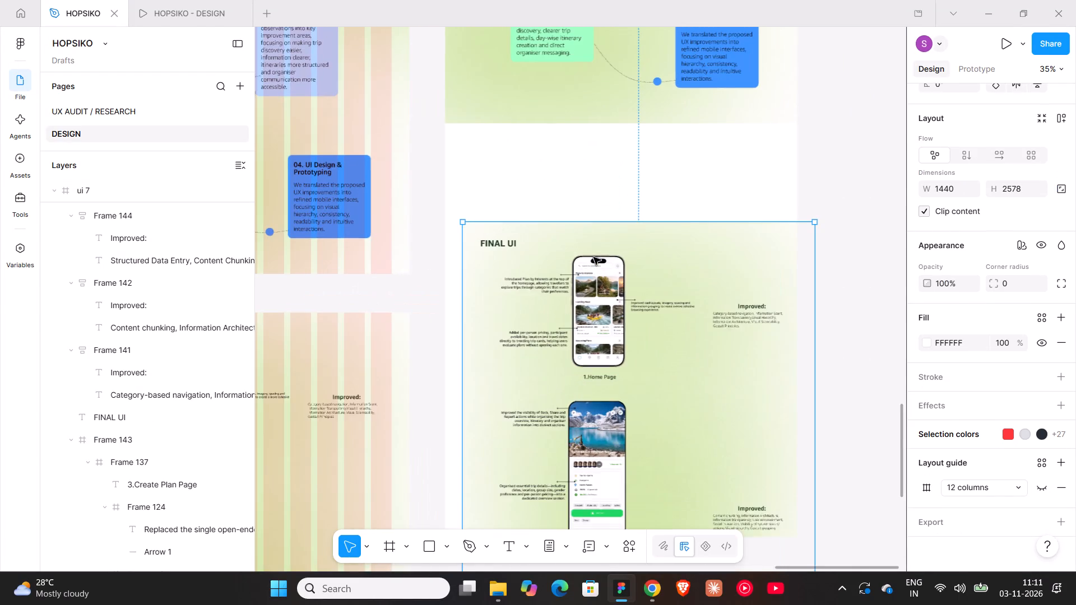
drag(551, 235, 528, 143)
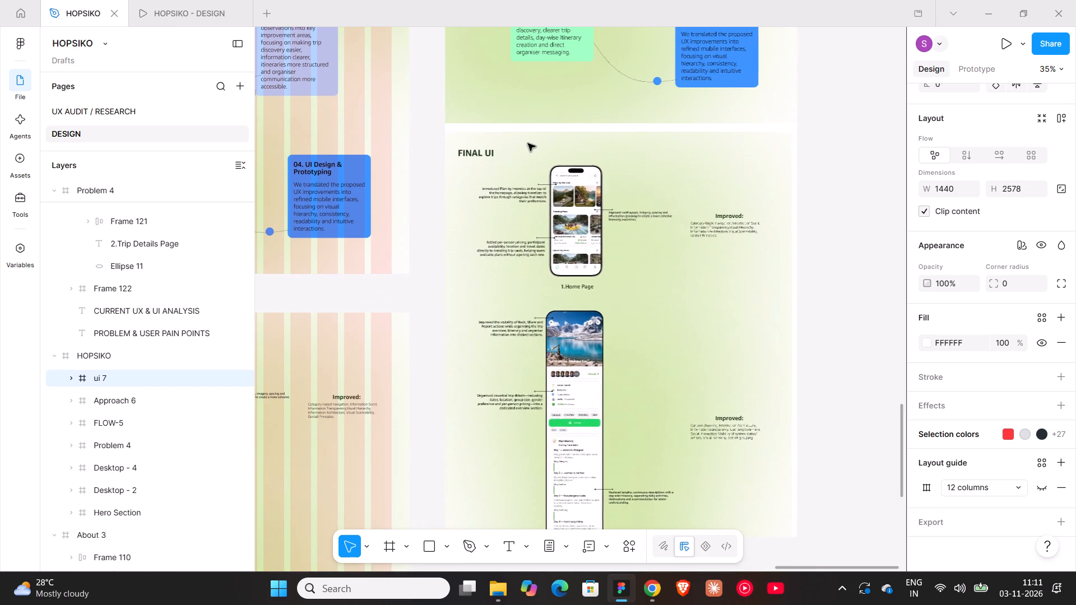
drag(528, 143, 533, 137)
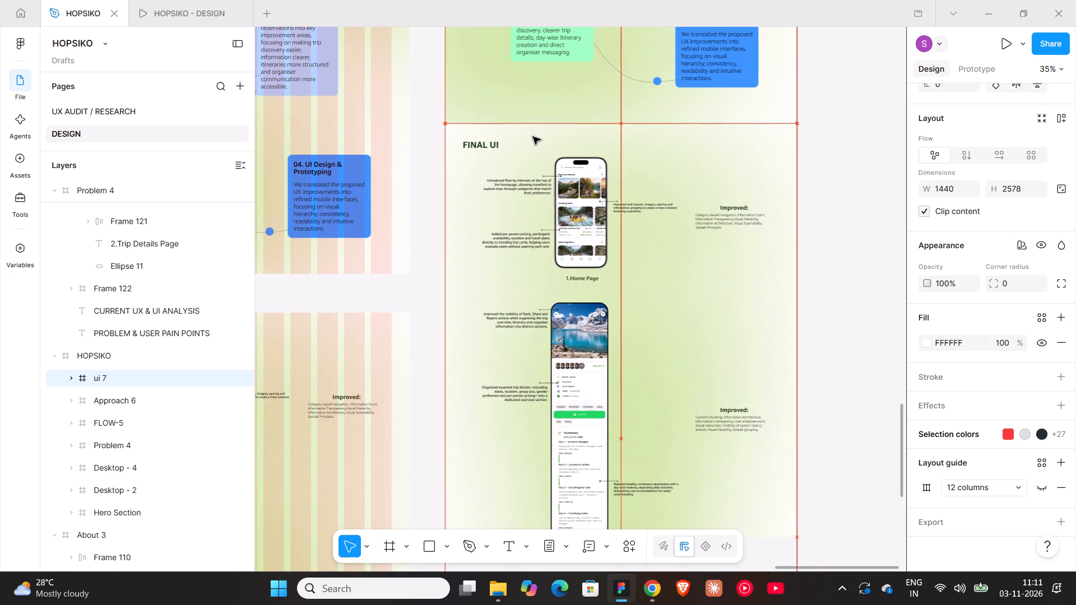
drag(533, 137, 534, 136)
click(818, 179)
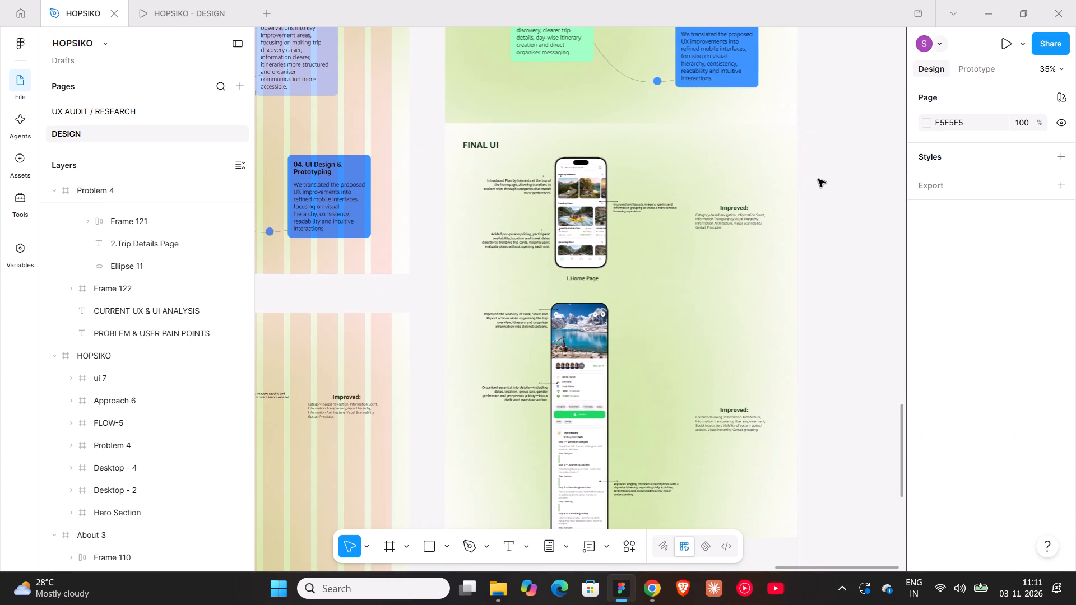
Extend the HOPSIKO frame downward to a height of about 13280, leaving blank space below the final UI section.
ctrl+scroll(818, 179, down, 11)
shift+scroll(818, 179, down, 3)
ctrl+scroll(818, 179, down, 2)
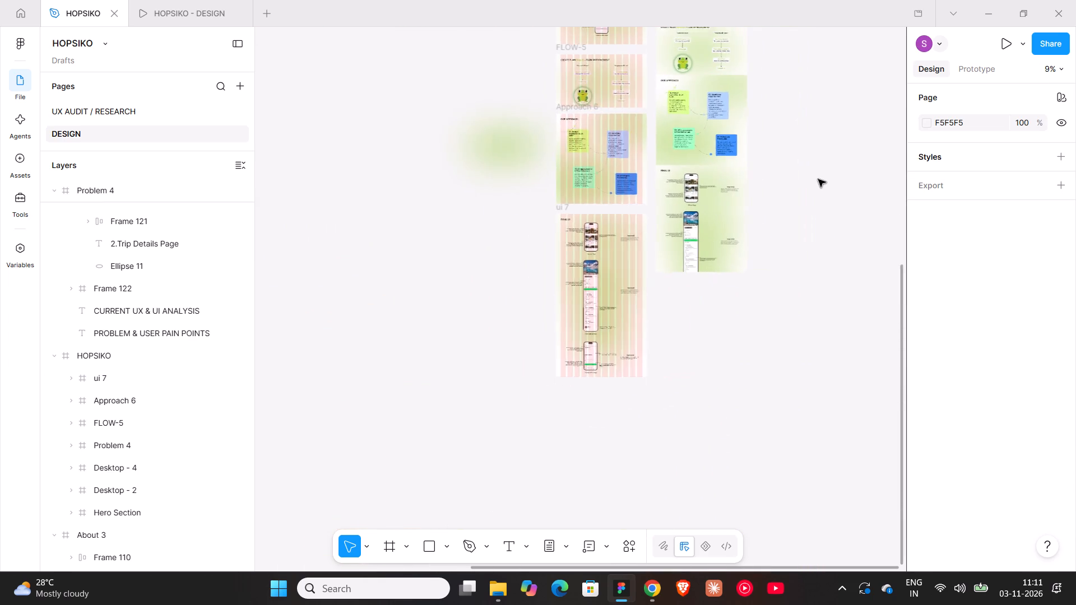
ctrl+scroll(818, 179, down, 4)
shift+scroll(818, 179, down, 4)
scroll(818, 179, up, 5)
click(602, 204)
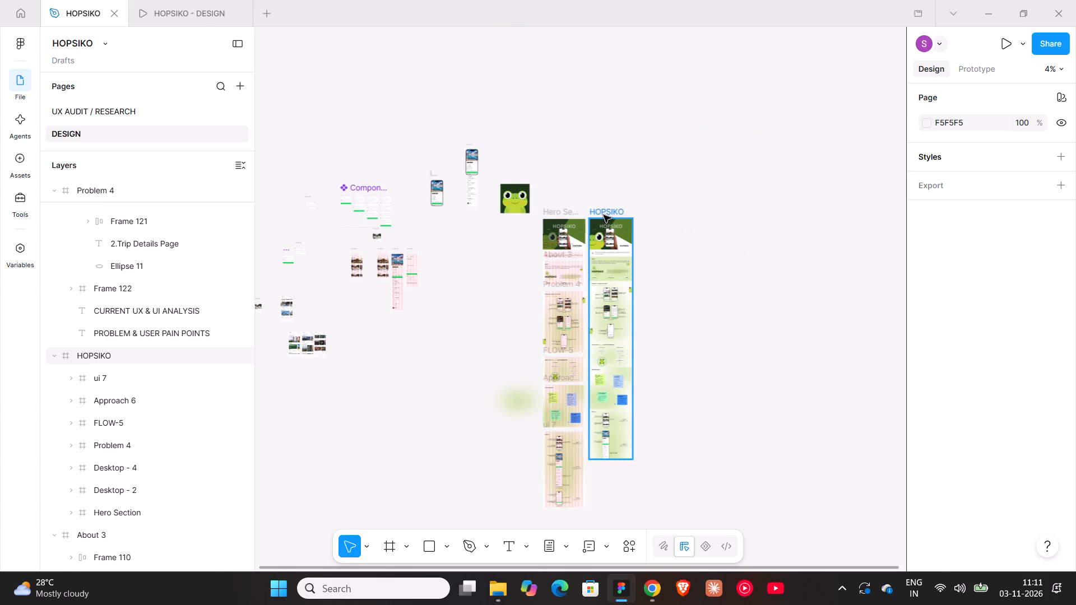
click(604, 215)
scroll(604, 215, down, 5)
drag(606, 221, 623, 332)
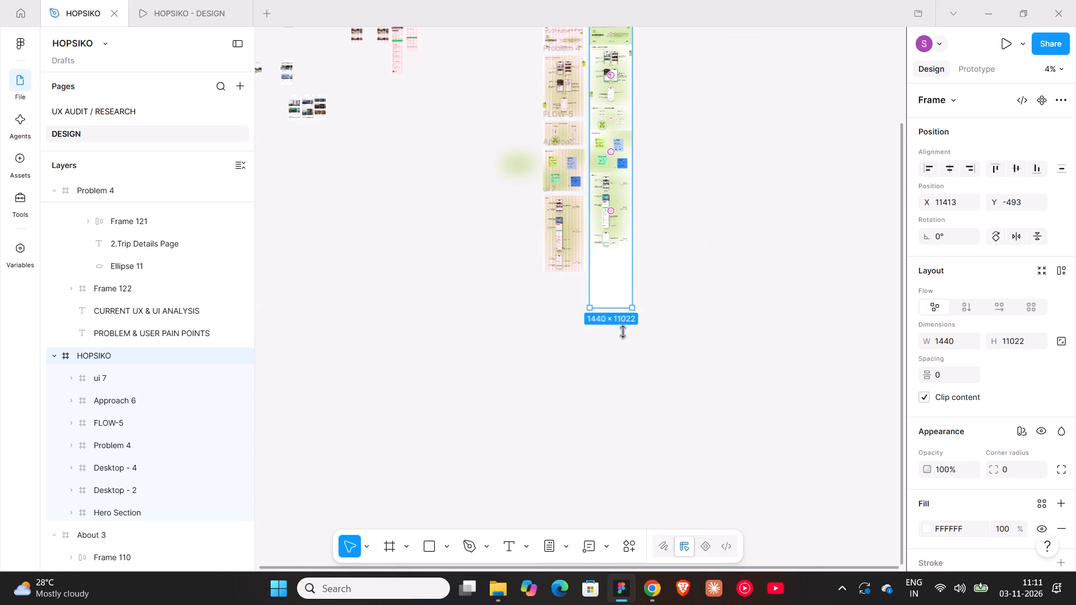
drag(623, 332, 625, 374)
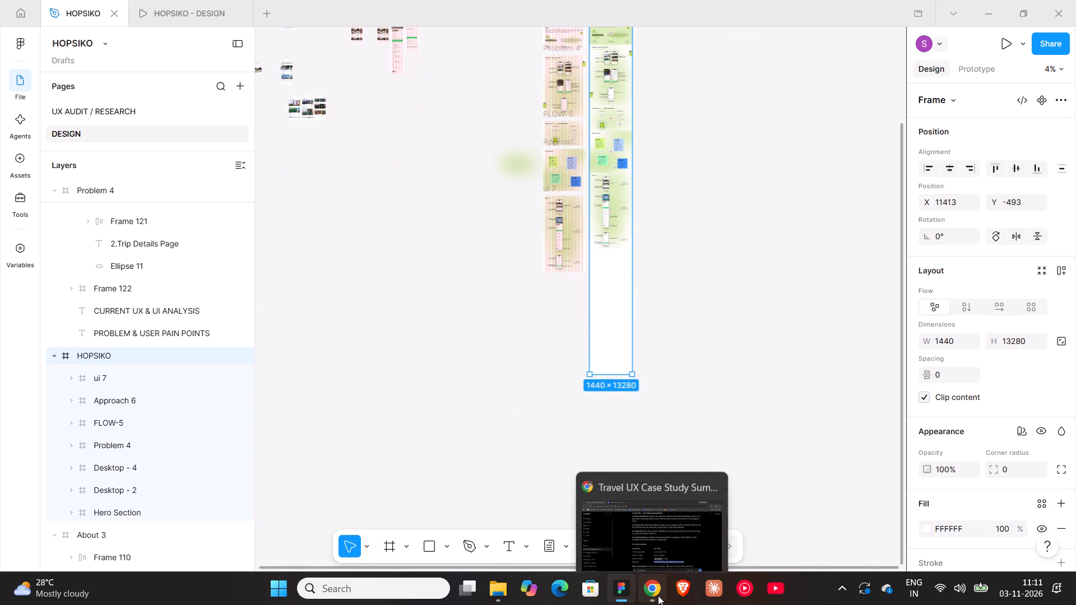
click(658, 595)
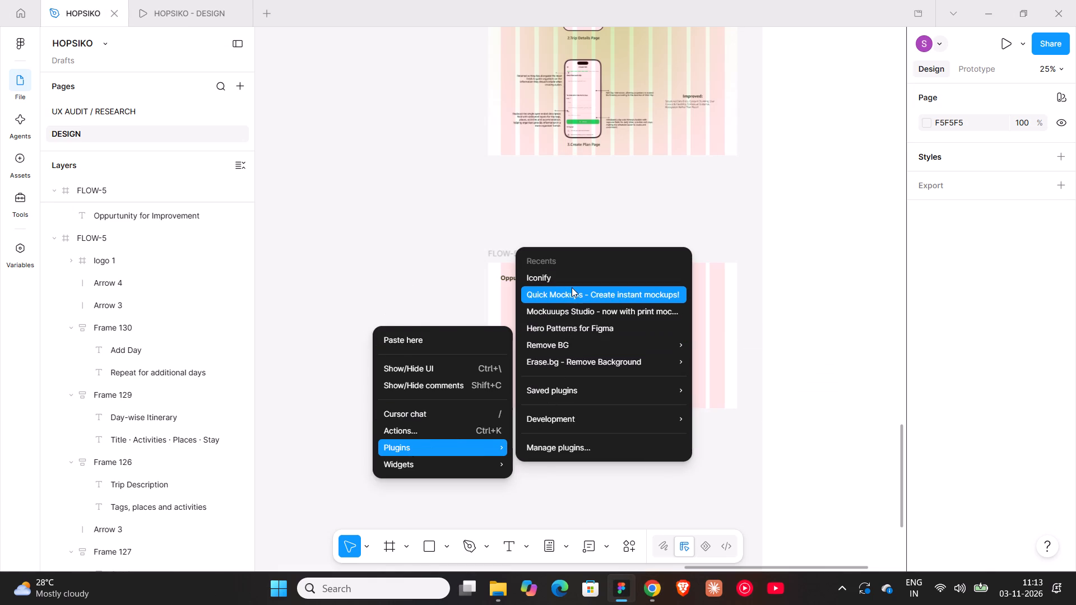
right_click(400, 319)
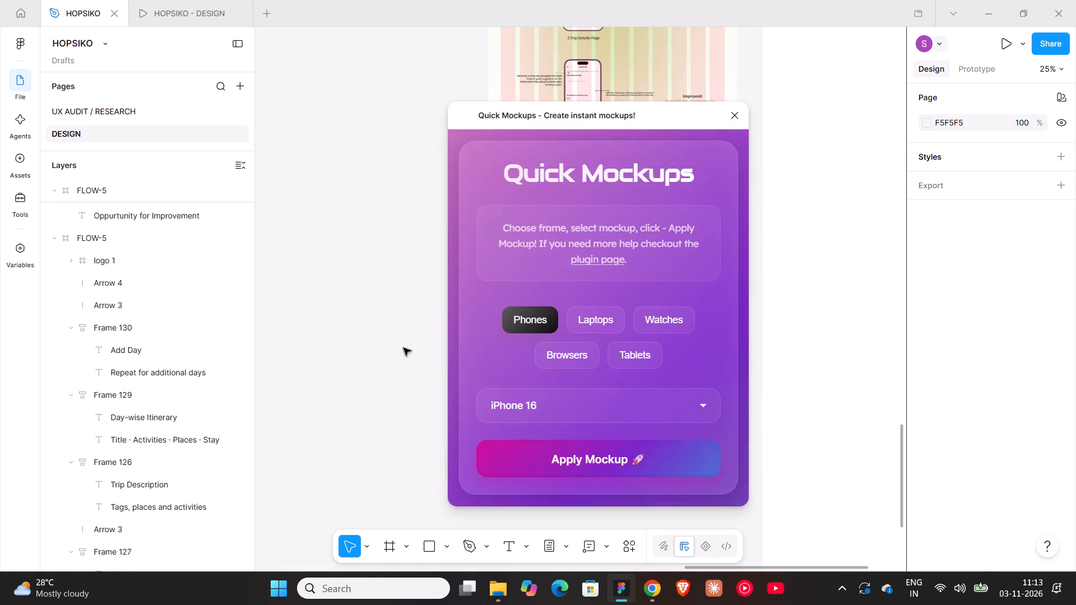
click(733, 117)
Search Iconify for "wallet" and import the boxicons wallet-note icon onto the canvas beside the copied FLOW-5 frame.
right_click(407, 240)
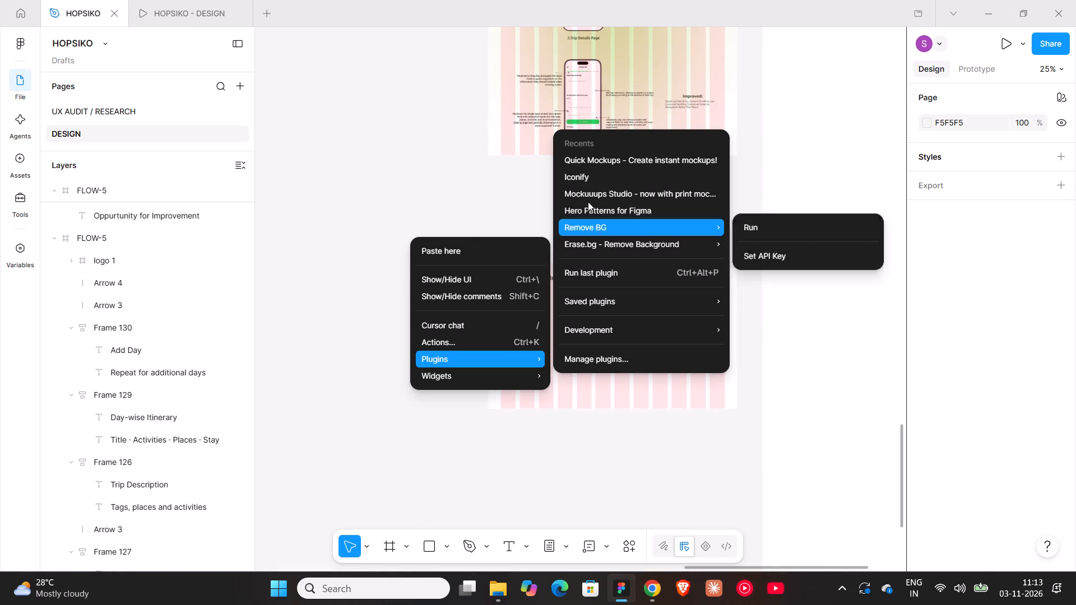
click(596, 182)
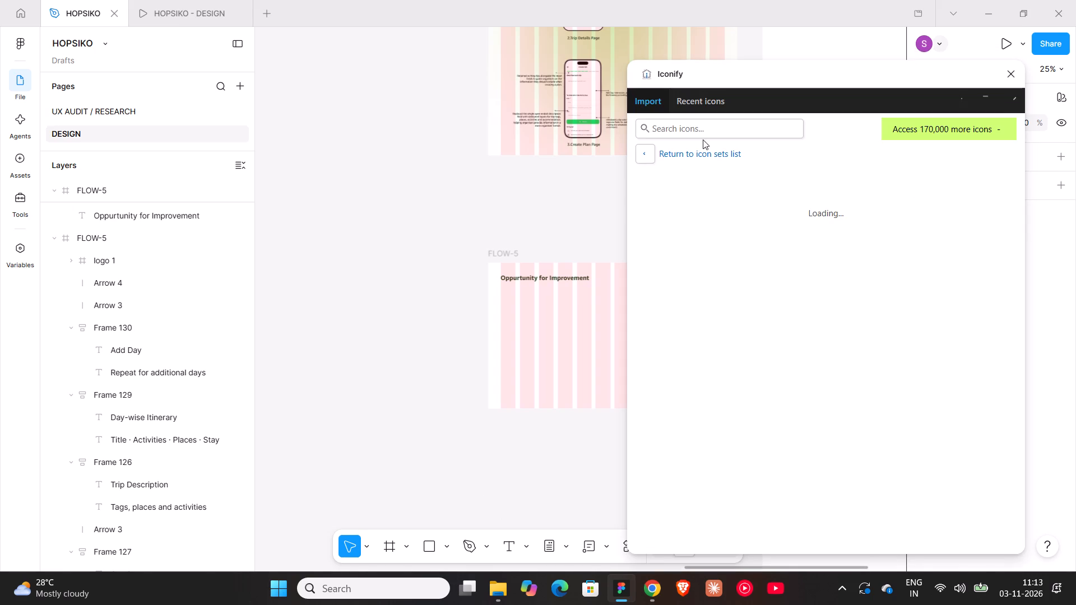
click(705, 127)
text(wallet)
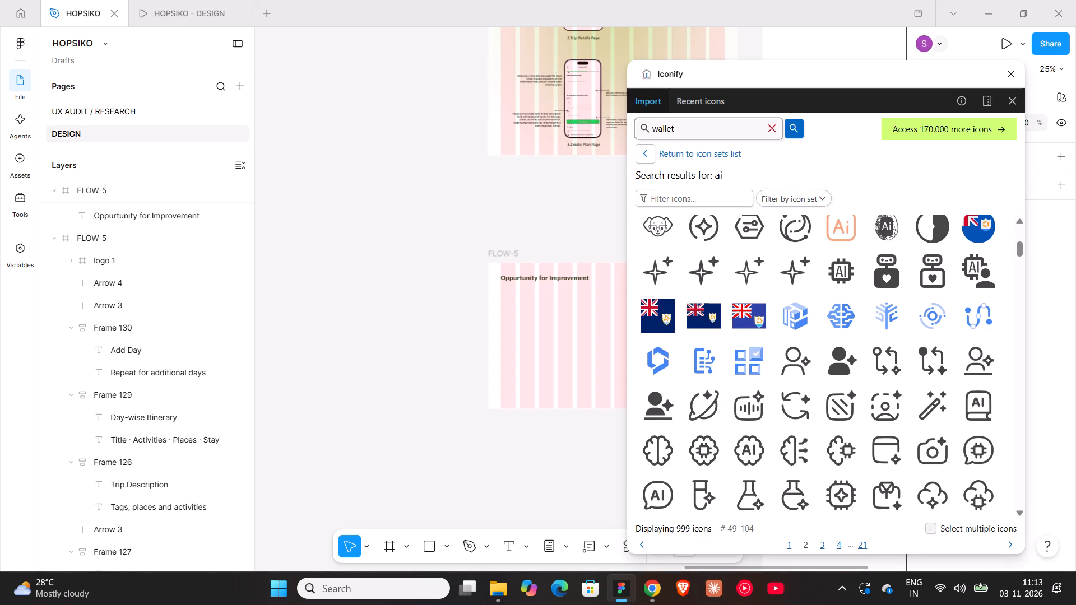
key(Return)
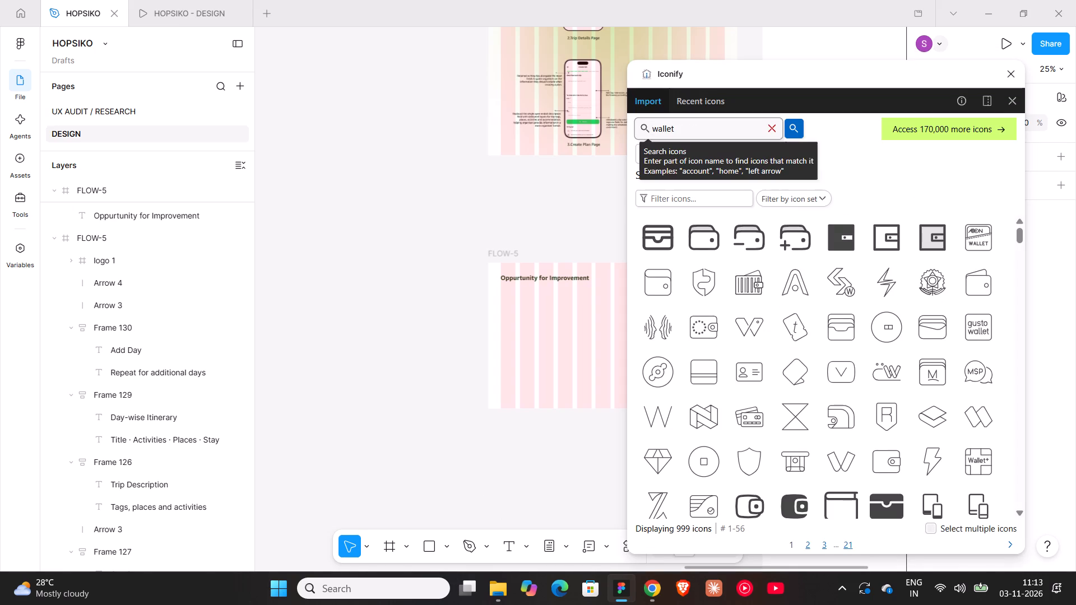
scroll(701, 120, down, 1)
scroll(845, 226, down, 1)
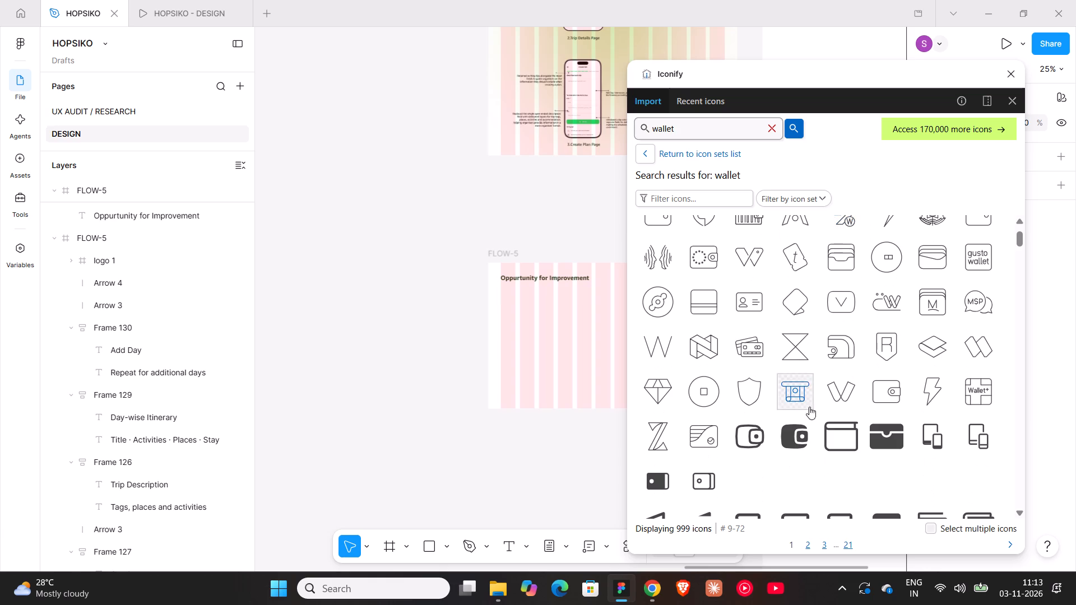
scroll(755, 440, down, 1)
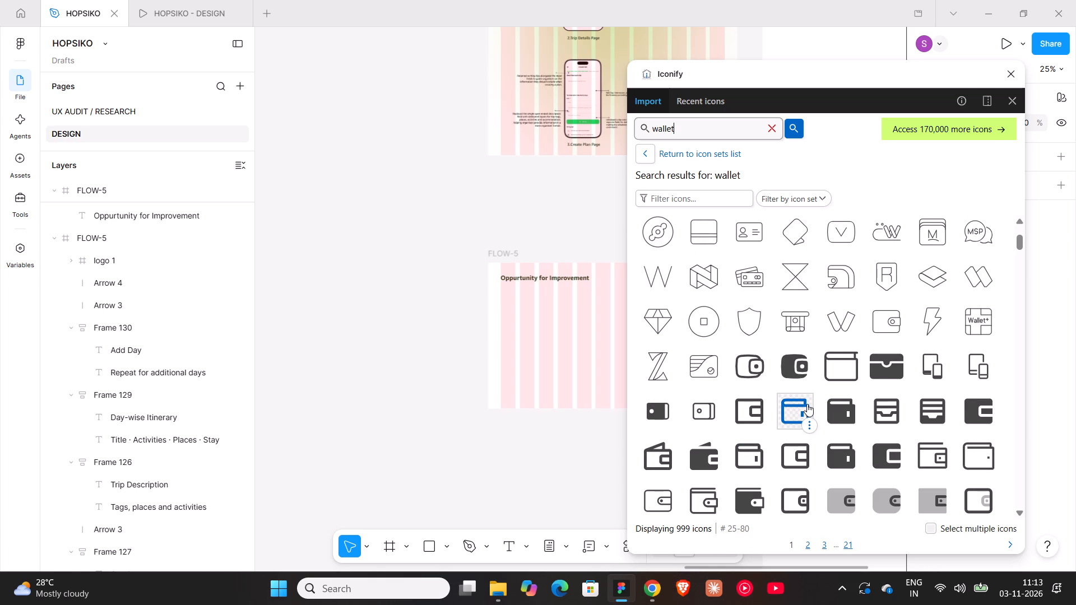
drag(666, 454, 469, 416)
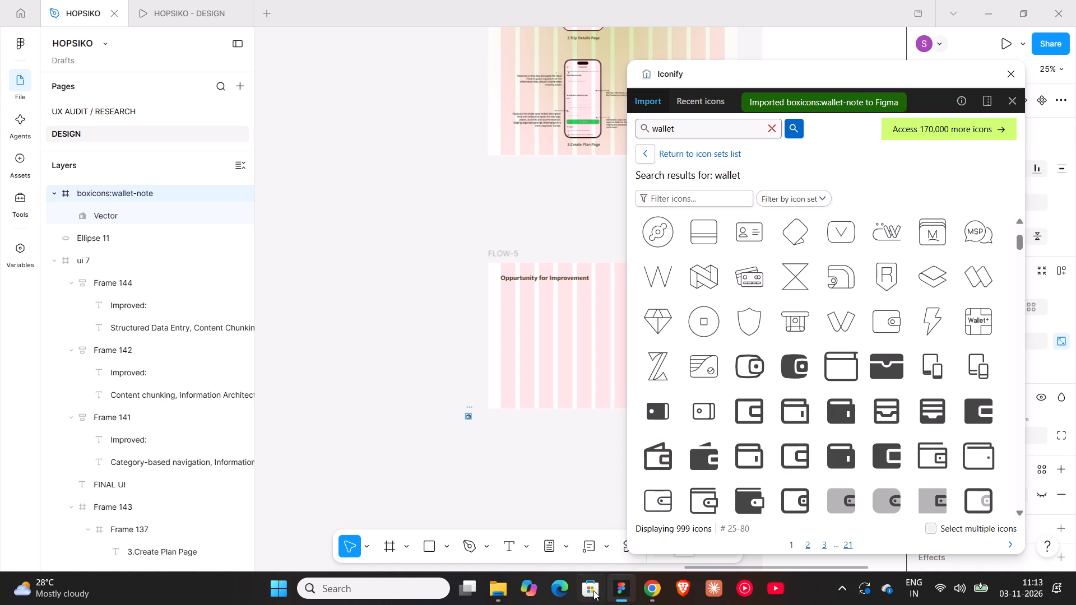
Search Iconify for "gps" for ChatGPT's Trip logistics topic and import the jam:gps icon onto the canvas near the wallet icon.
click(652, 593)
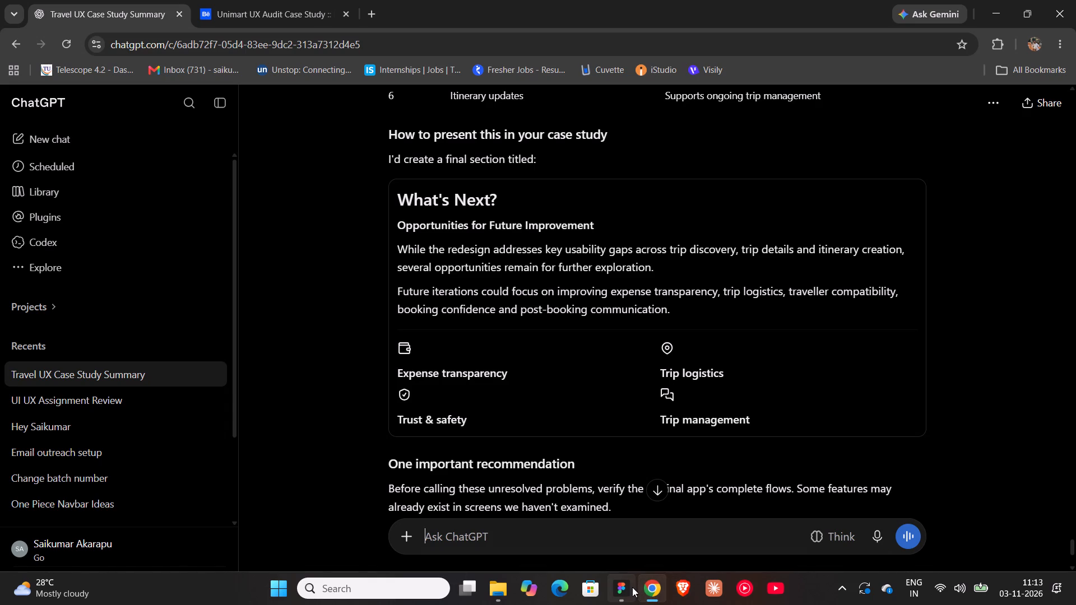
click(629, 587)
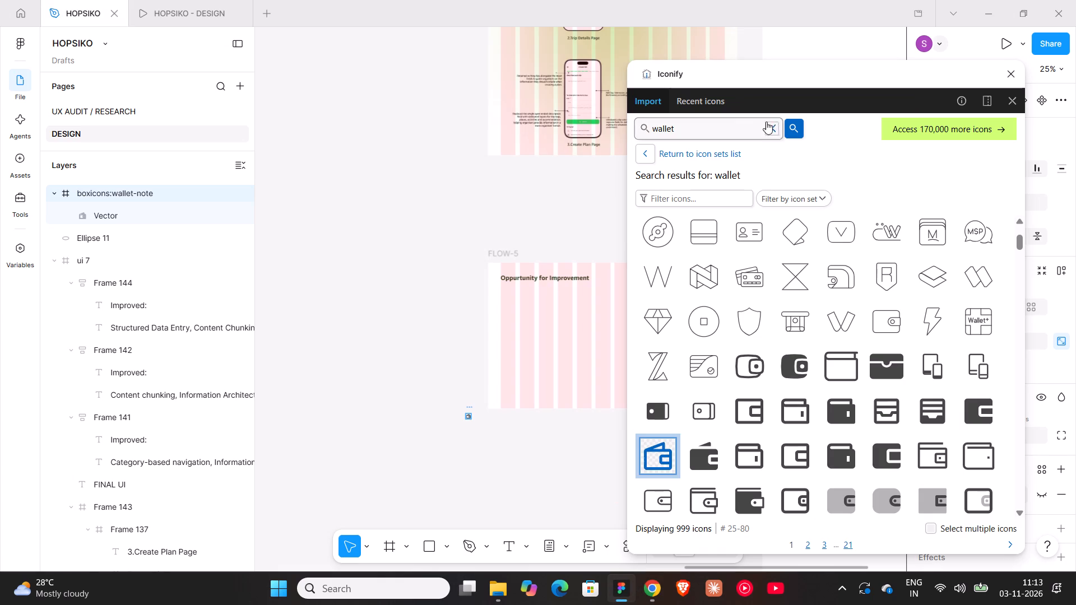
click(773, 125)
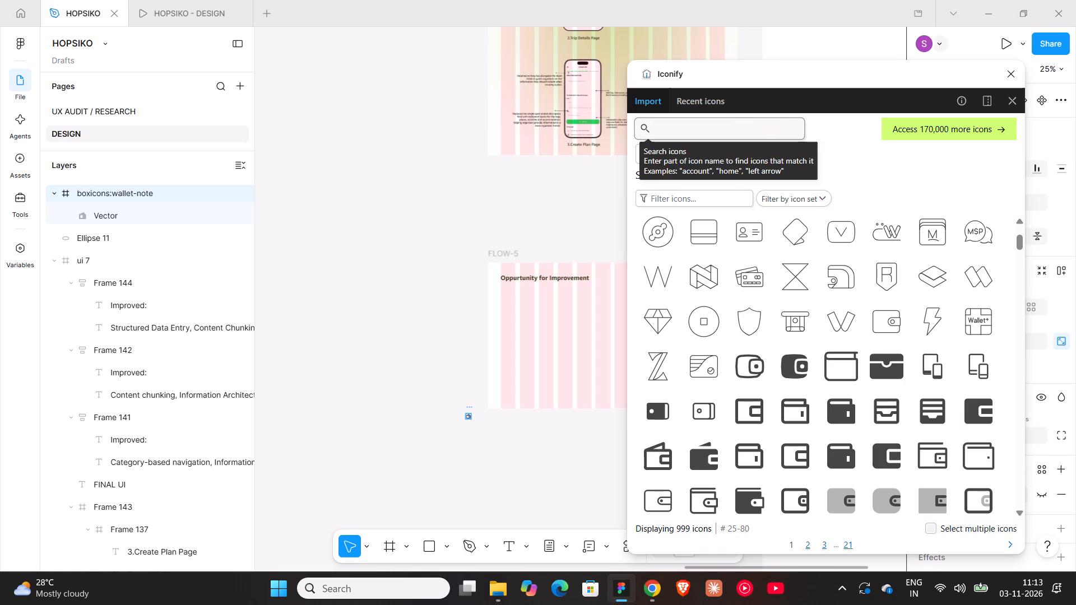
text(gps)
key(Return)
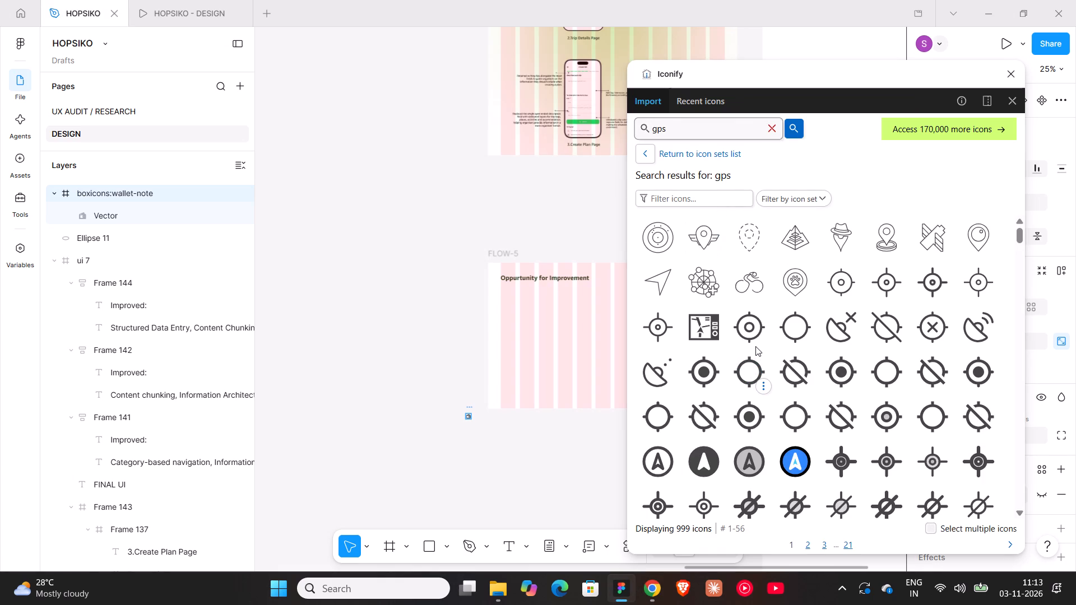
scroll(805, 353, down, 2)
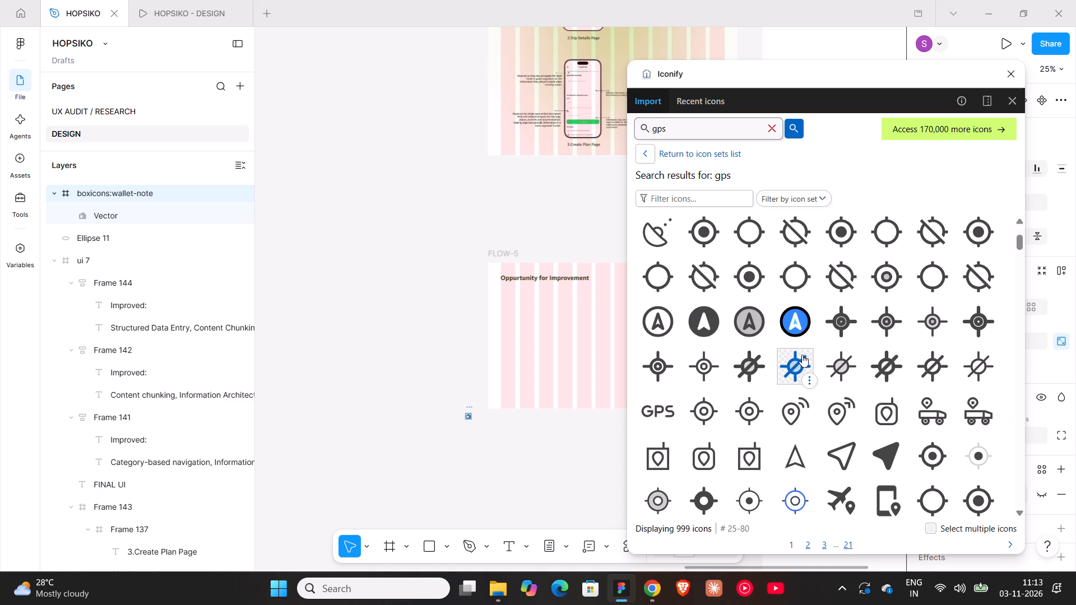
scroll(732, 352, down, 2)
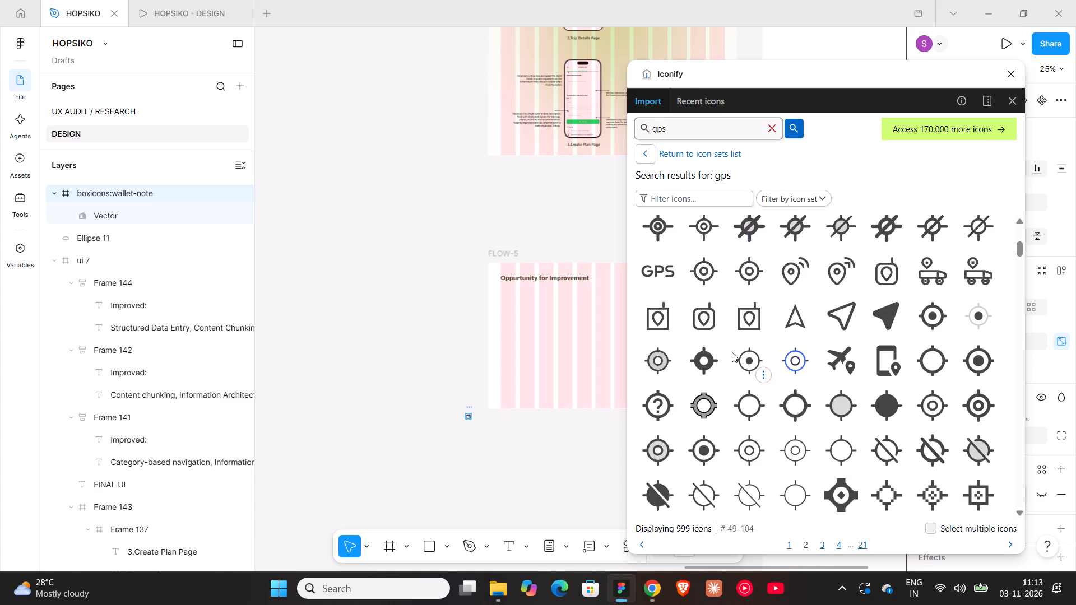
scroll(732, 352, up, 2)
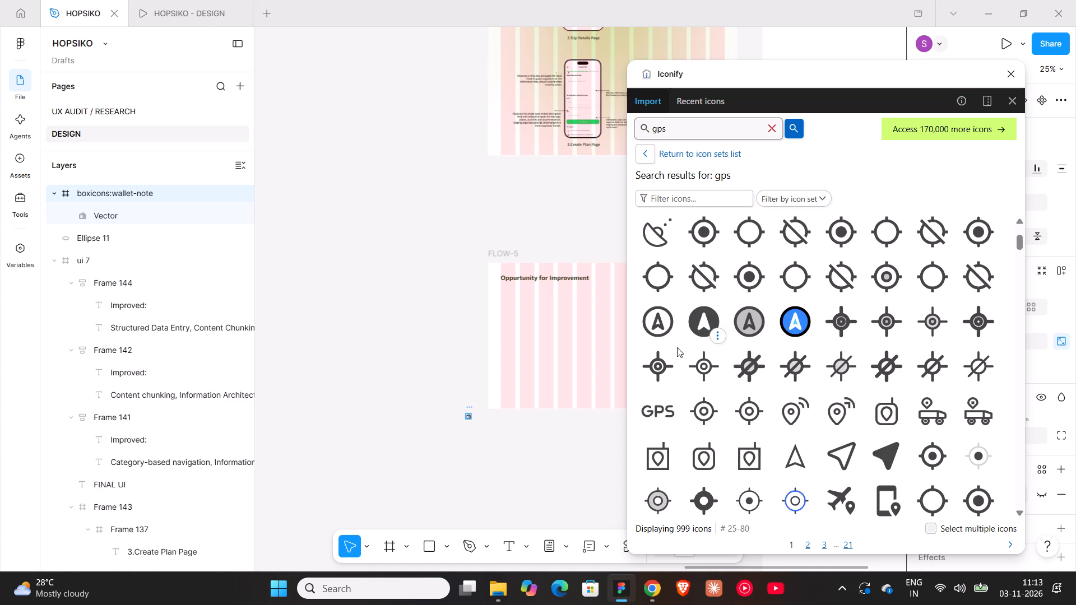
scroll(687, 369, down, 2)
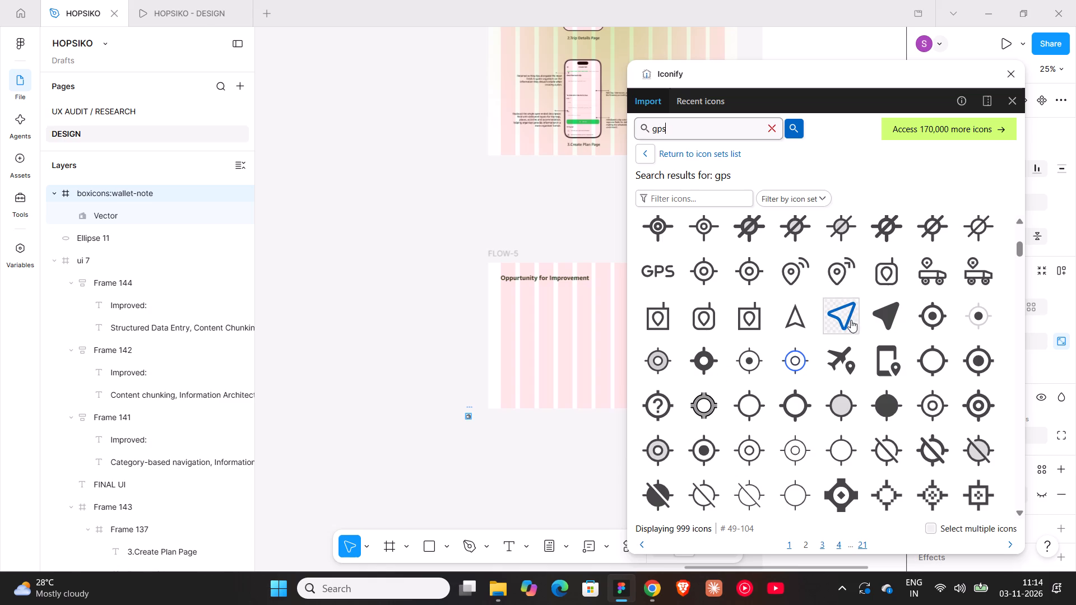
drag(850, 320, 449, 395)
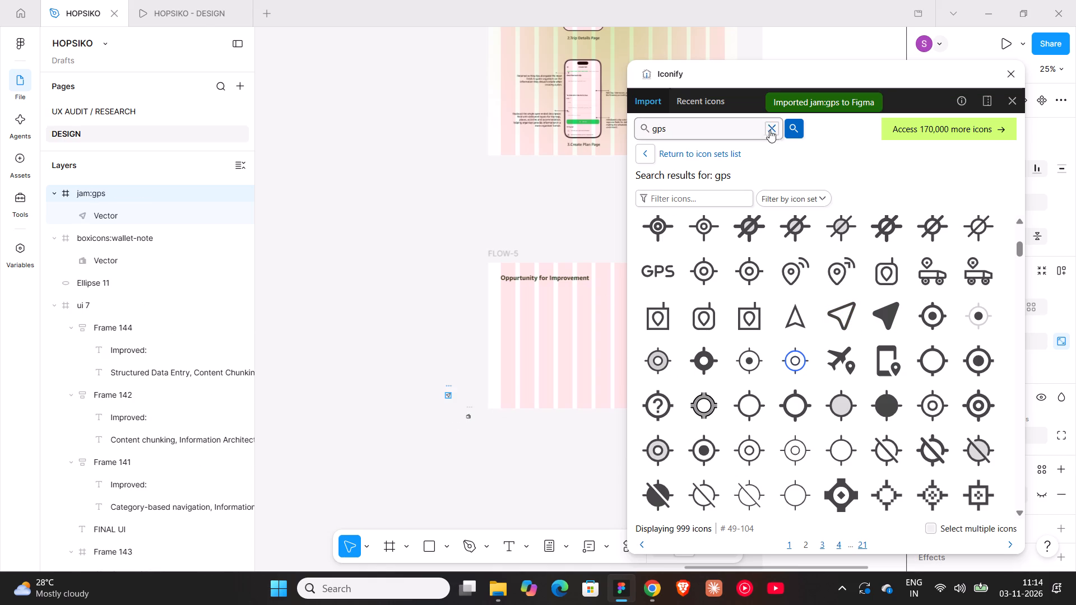
Search Iconify for "trust" and "sheild" to find a Trust & safety icon, rechecking ChatGPT's suggested icon in between.
click(771, 130)
text(trust)
key(Return)
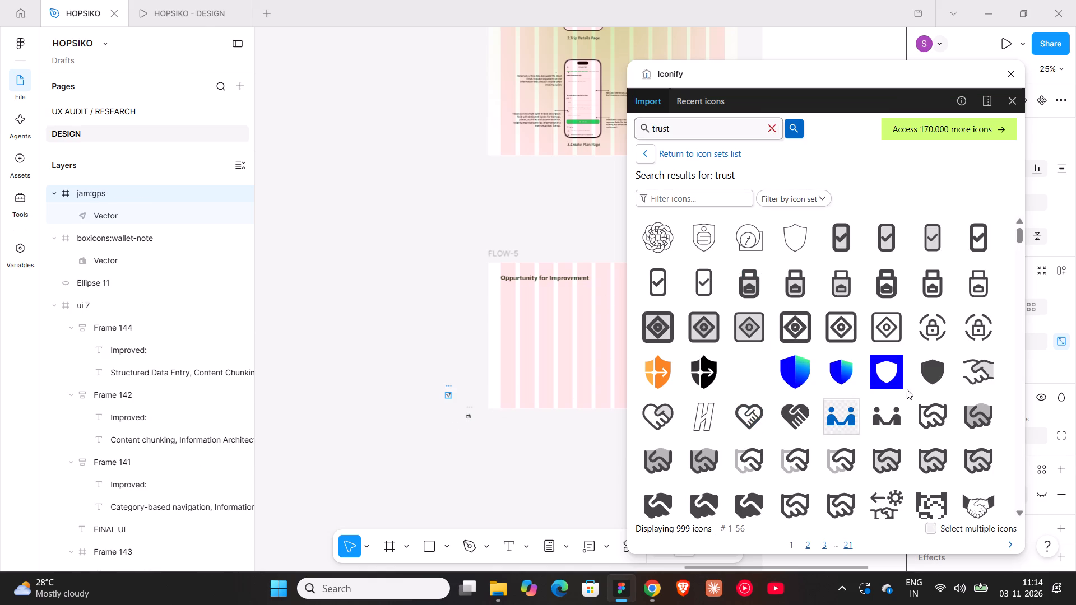
scroll(801, 323, down, 4)
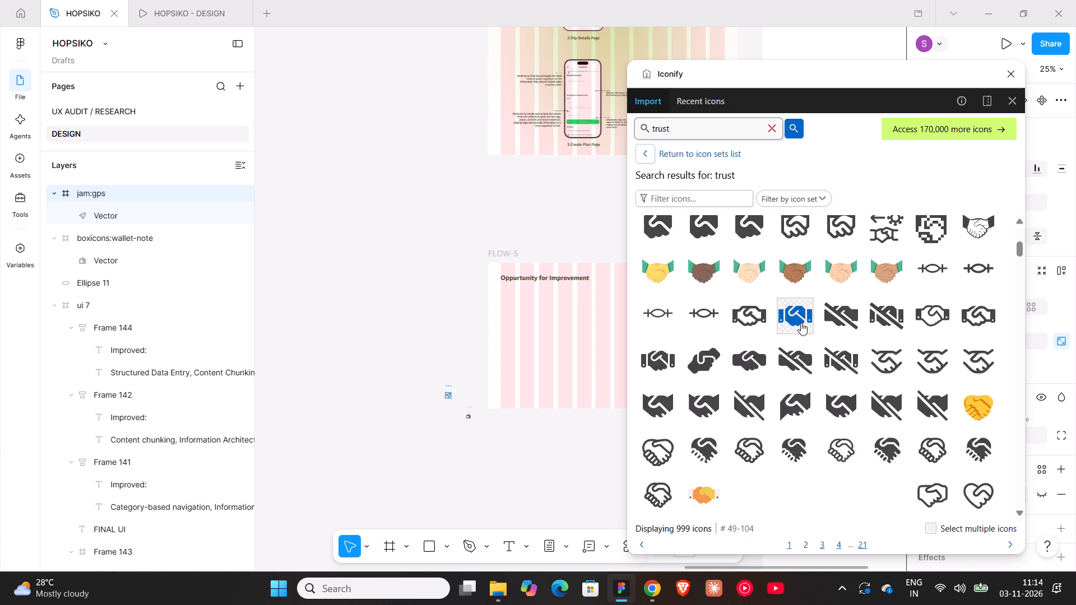
scroll(801, 323, down, 7)
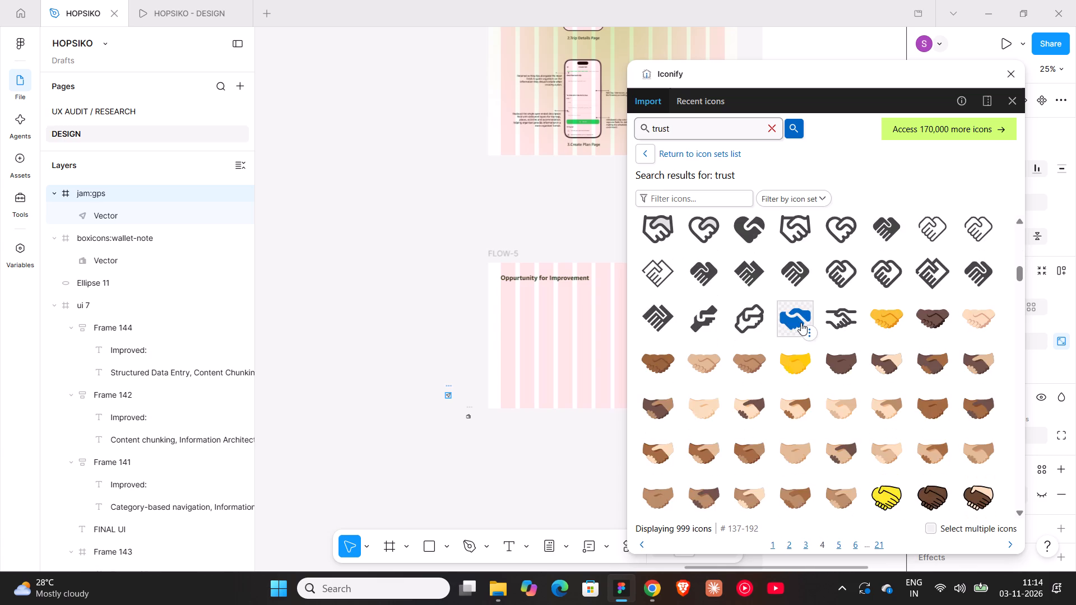
scroll(801, 323, down, 6)
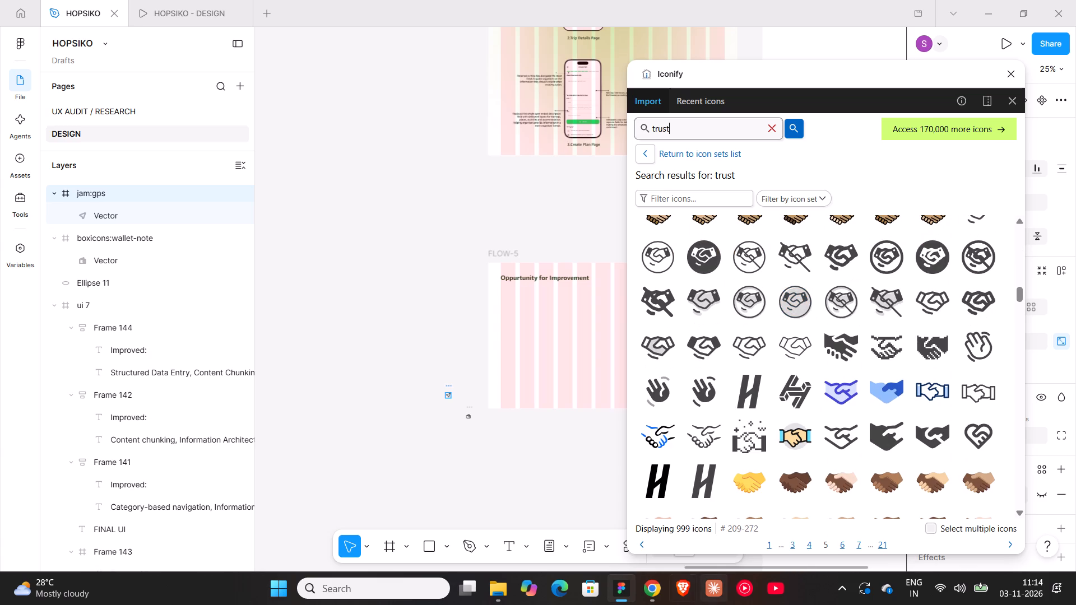
click(666, 588)
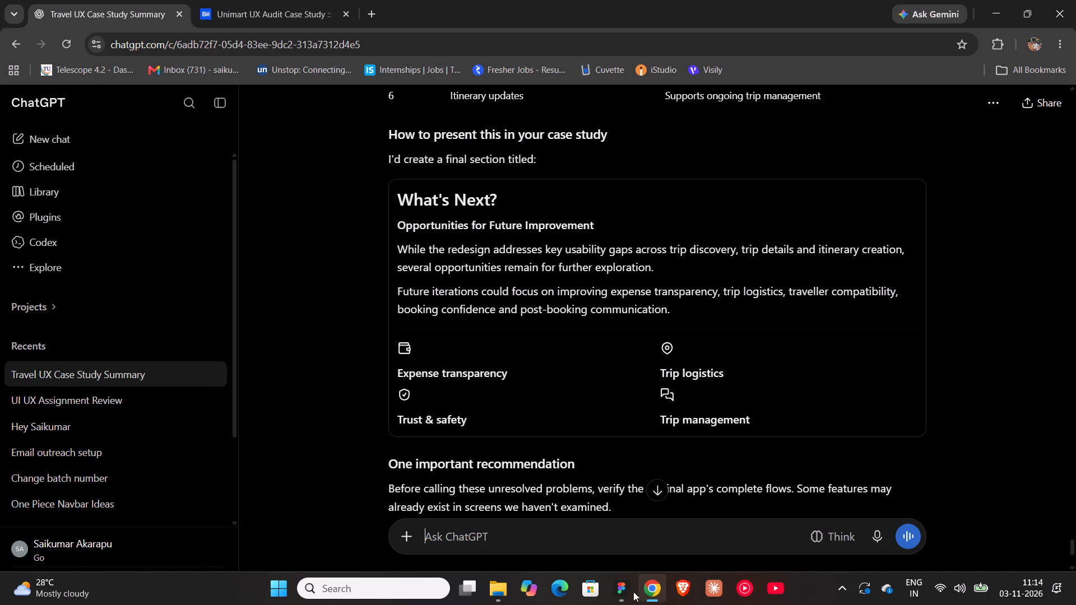
click(626, 589)
scroll(749, 275, up, 7)
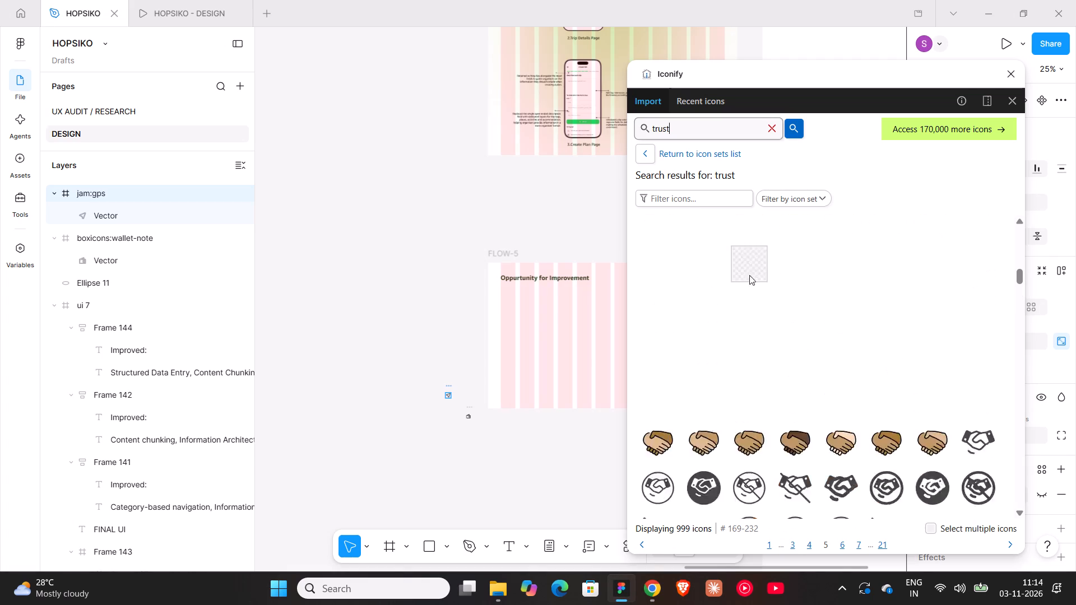
click(774, 130)
text(sheild)
key(Return)
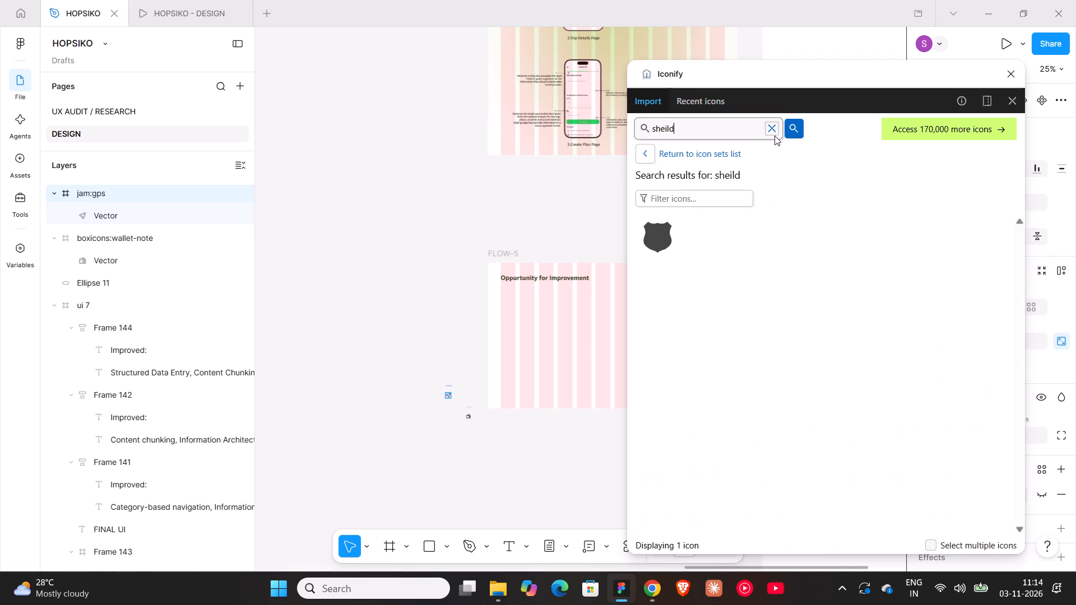
click(776, 131)
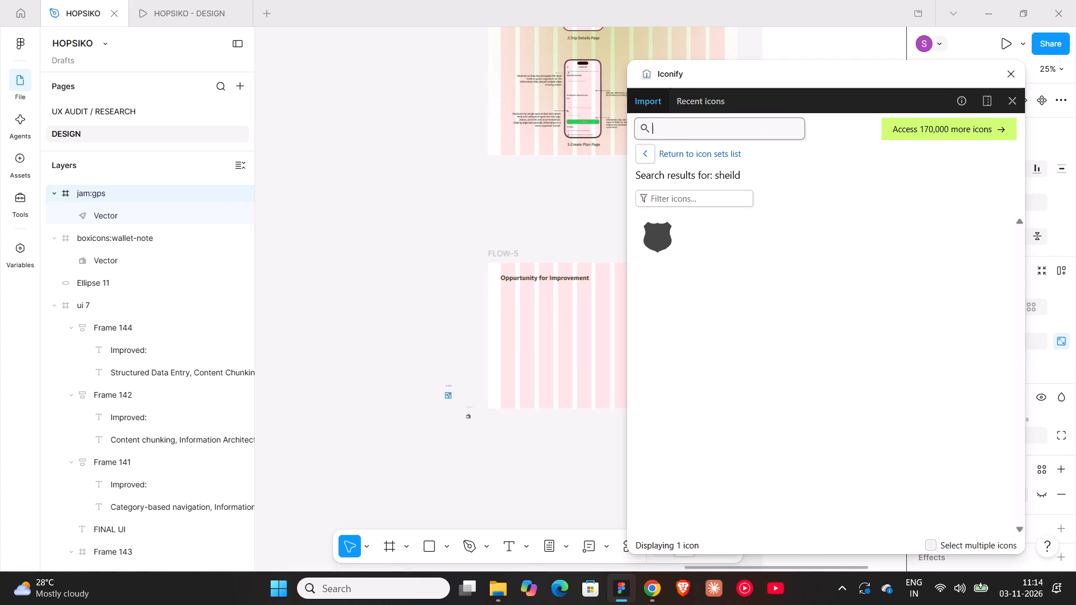
text(security)
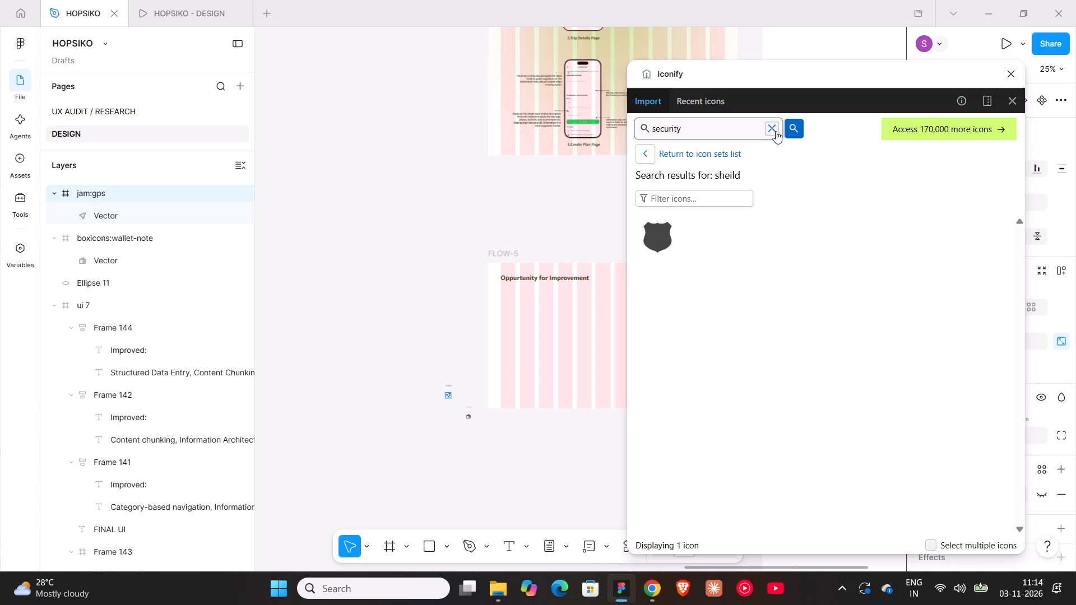
key(Return)
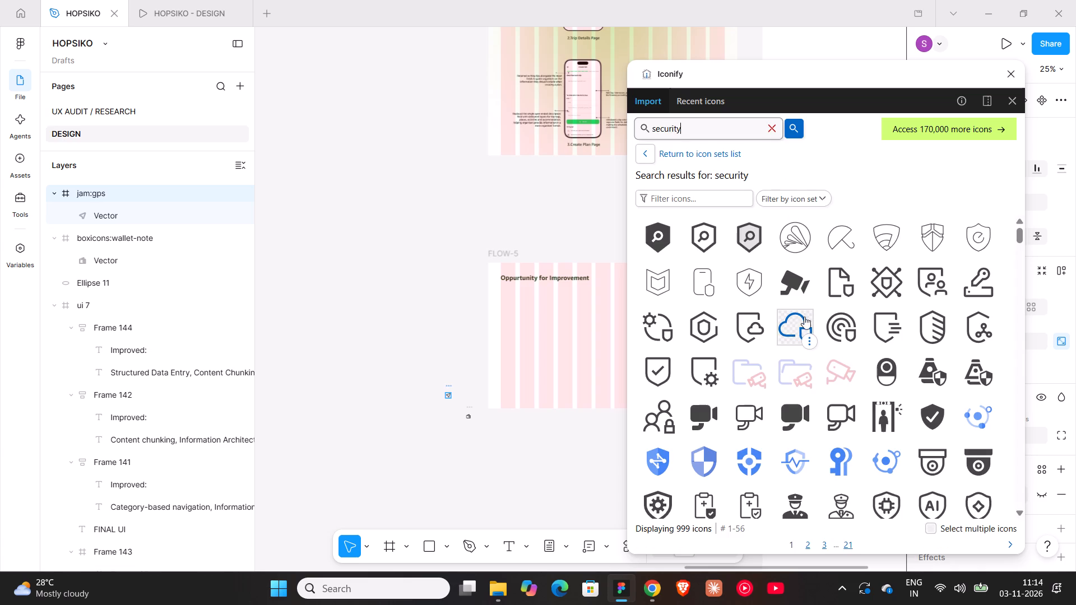
scroll(799, 330, down, 1)
drag(664, 299, 443, 430)
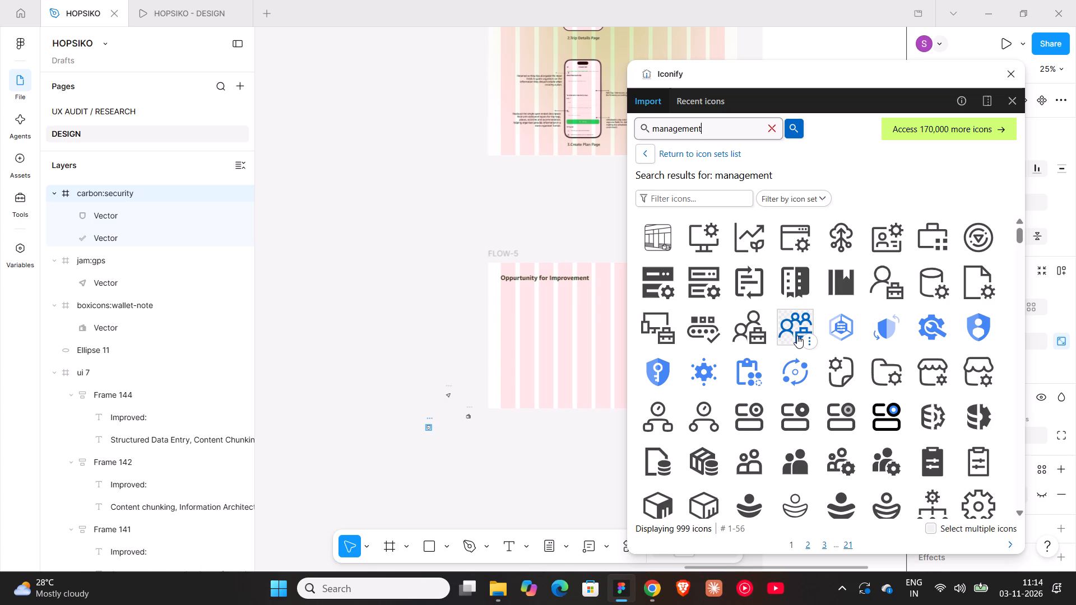
scroll(797, 336, down, 1)
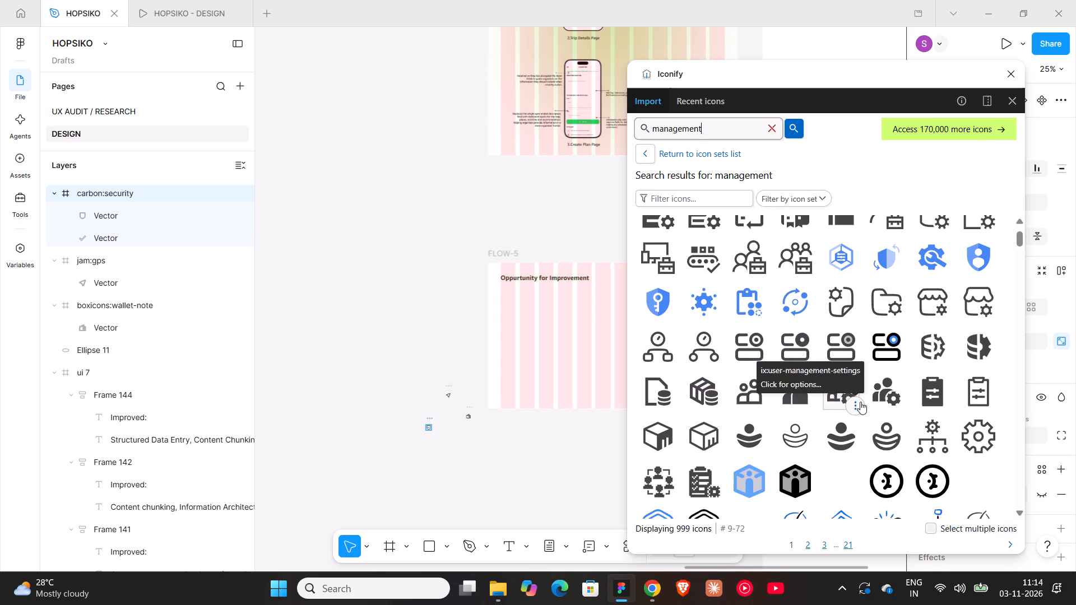
scroll(800, 401, down, 1)
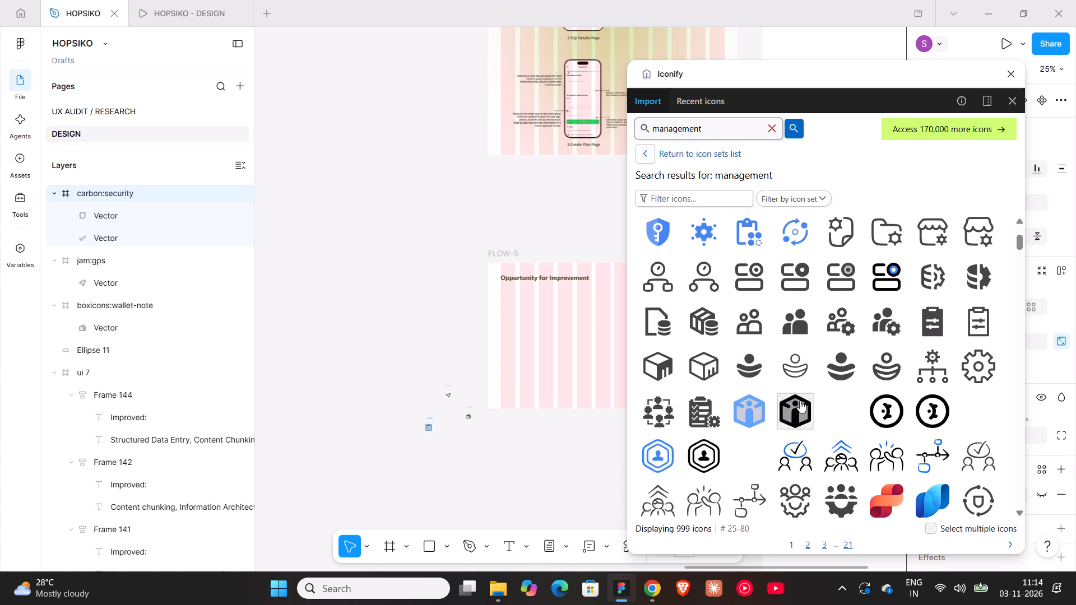
drag(662, 409, 651, 416)
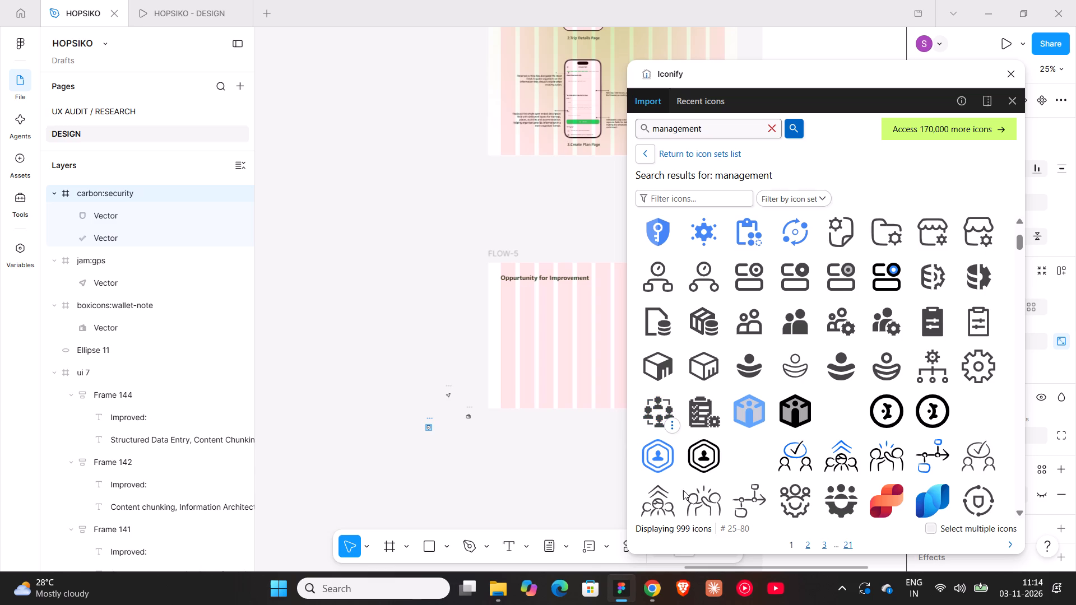
drag(711, 503, 483, 449)
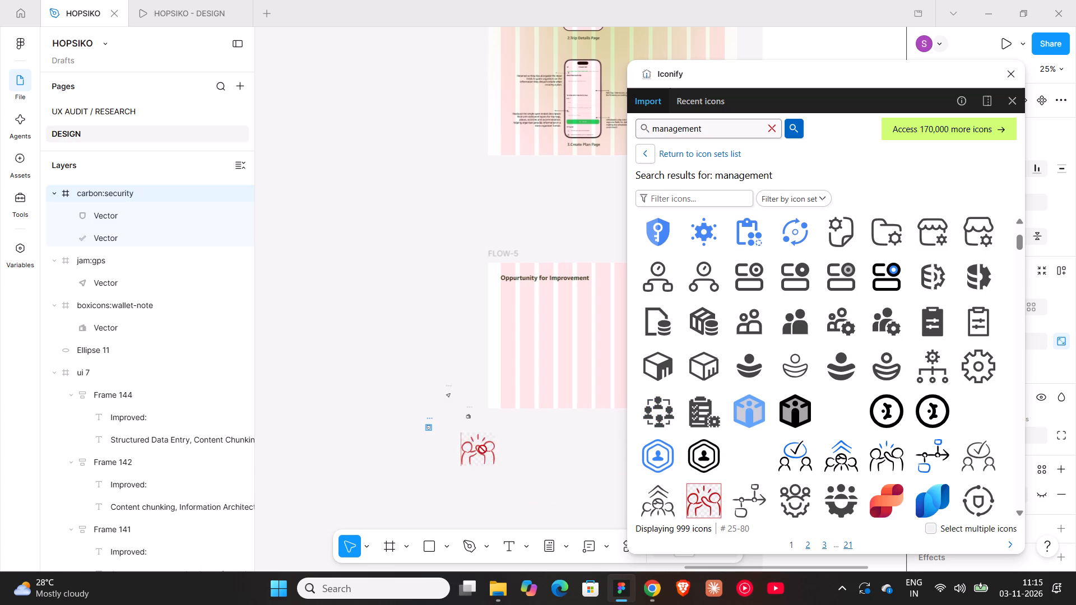
drag(483, 449, 465, 436)
click(1009, 95)
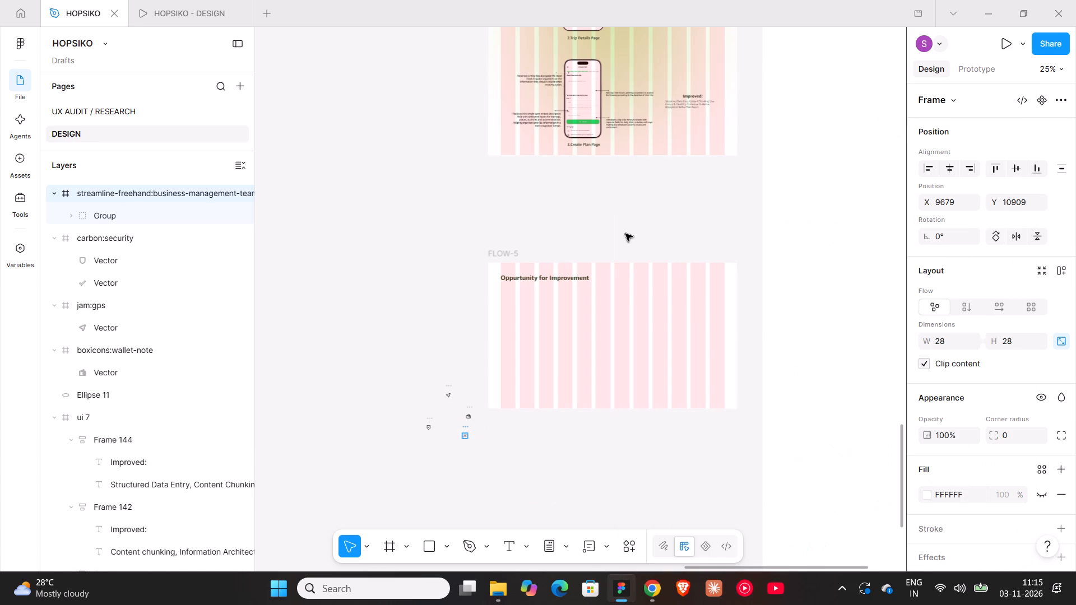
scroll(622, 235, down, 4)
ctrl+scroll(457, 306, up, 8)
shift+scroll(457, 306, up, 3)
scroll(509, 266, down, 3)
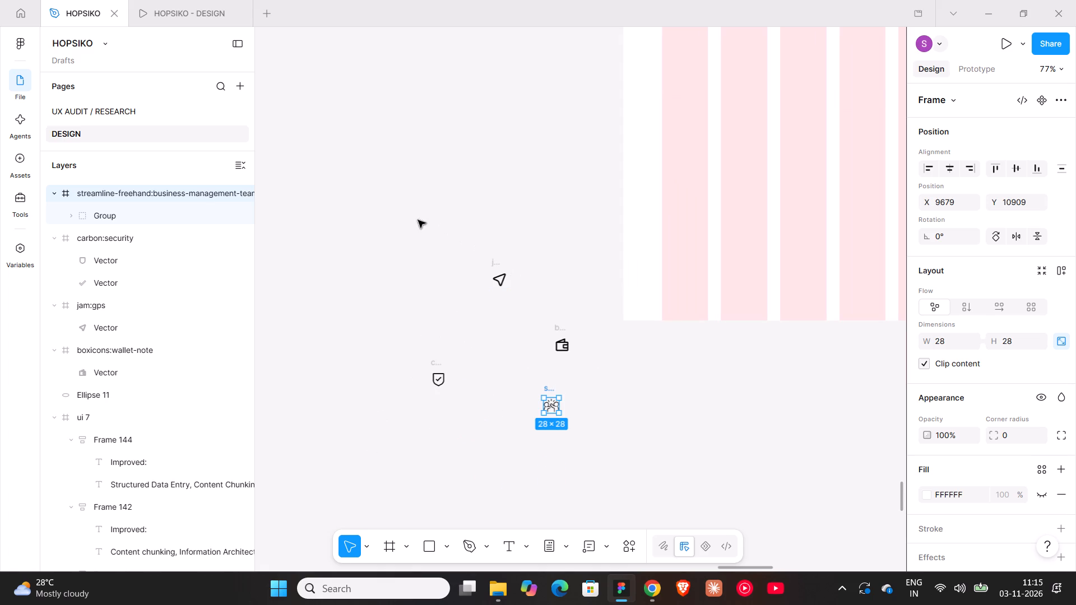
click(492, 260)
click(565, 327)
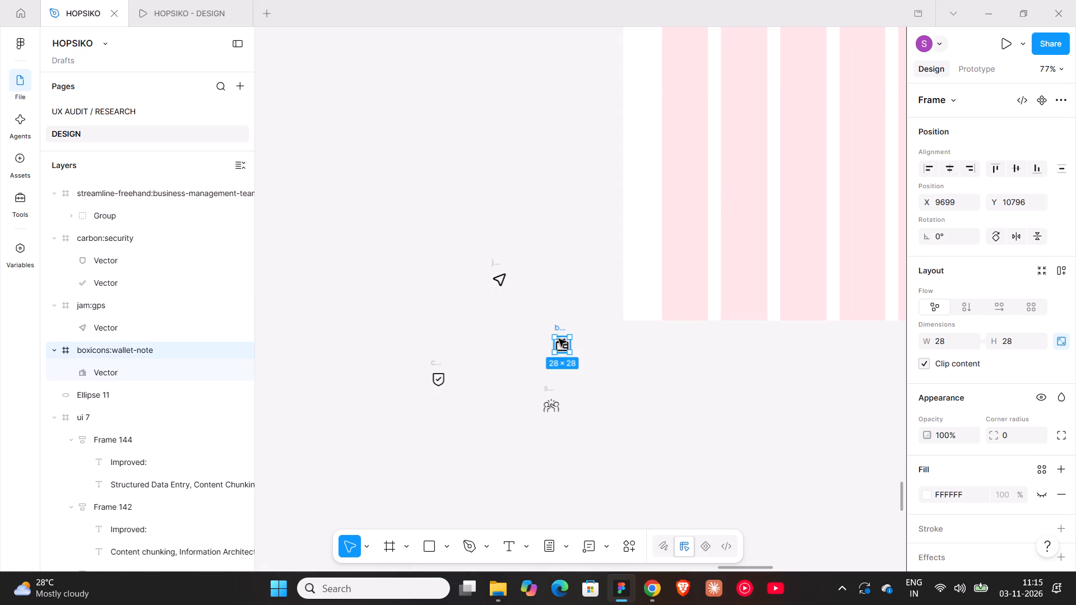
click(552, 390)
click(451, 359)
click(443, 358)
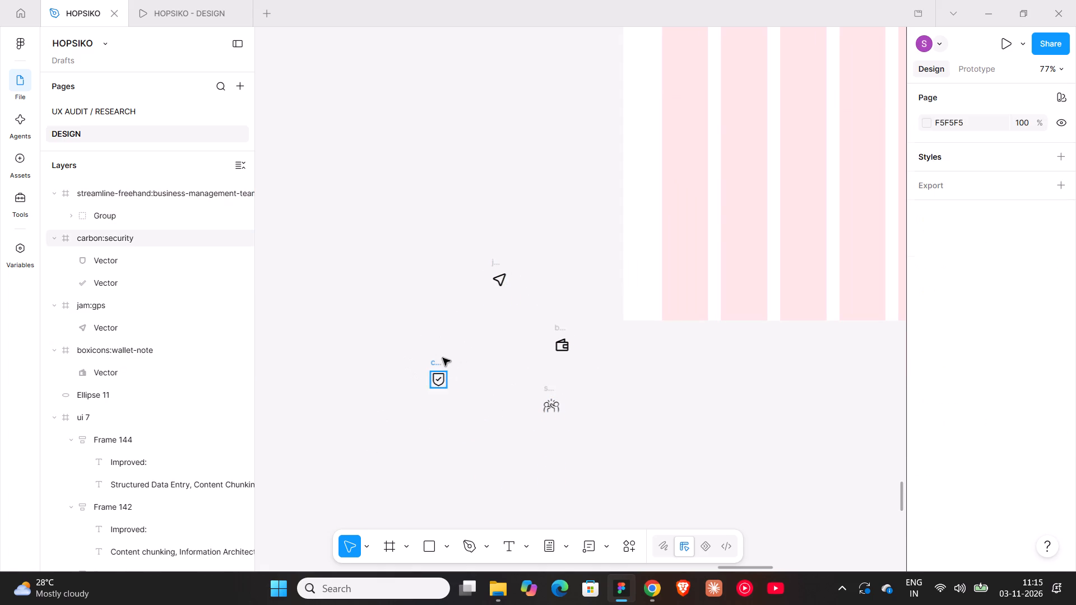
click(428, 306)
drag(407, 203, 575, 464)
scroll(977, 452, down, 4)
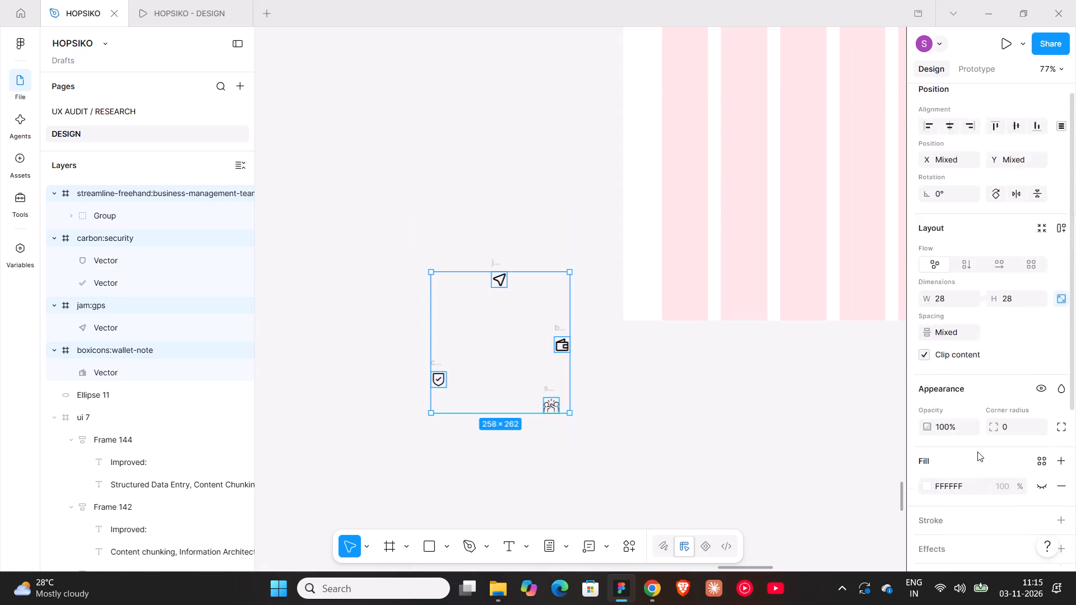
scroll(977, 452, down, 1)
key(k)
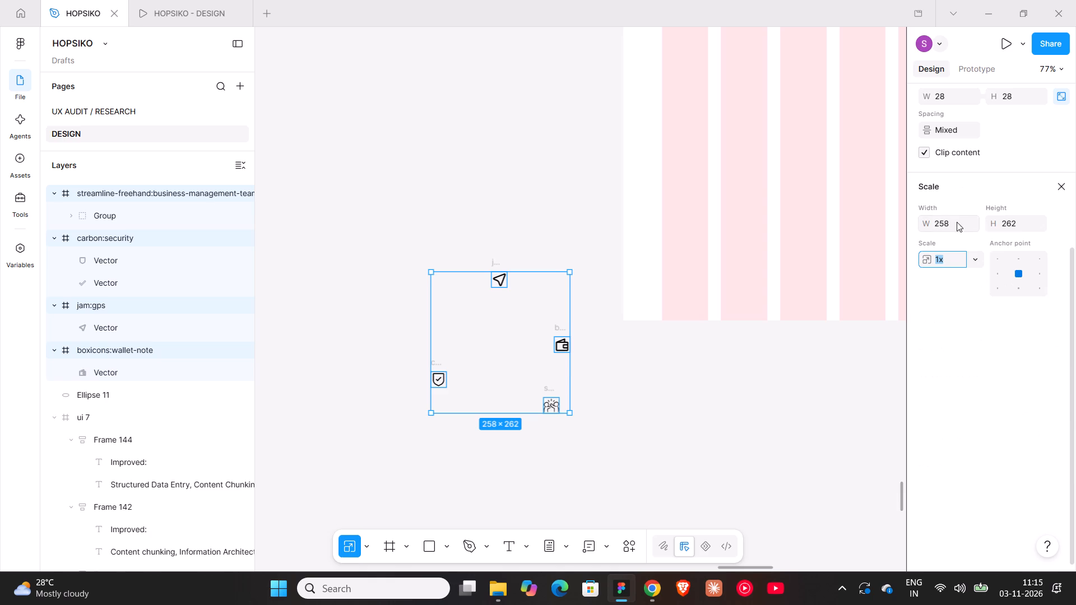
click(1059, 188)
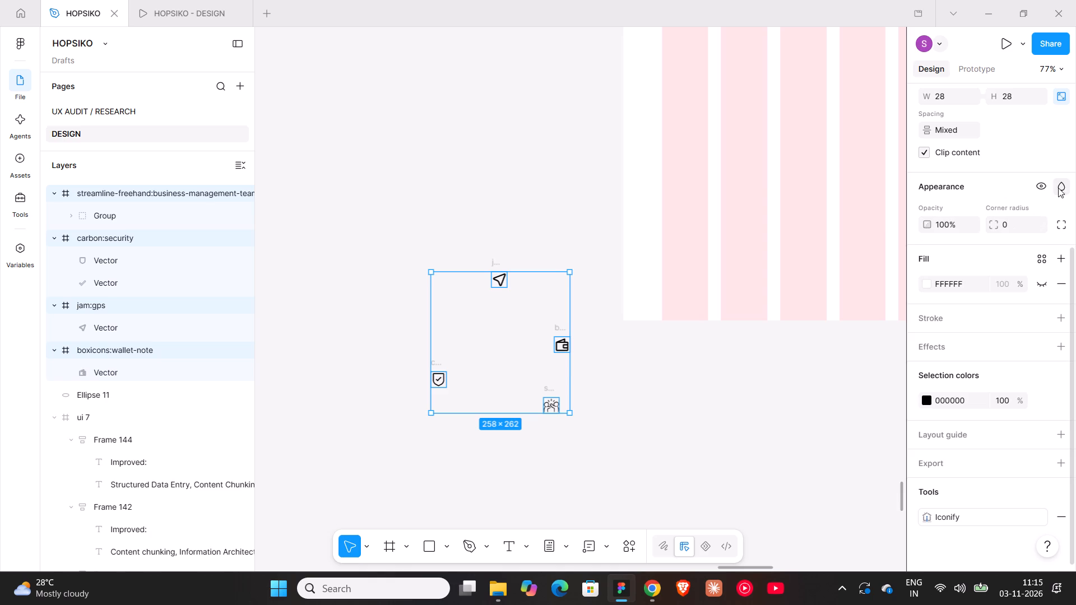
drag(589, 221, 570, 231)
Scale the gps, wallet, management-team and security icons proportionally to a width of 48 each.
click(493, 264)
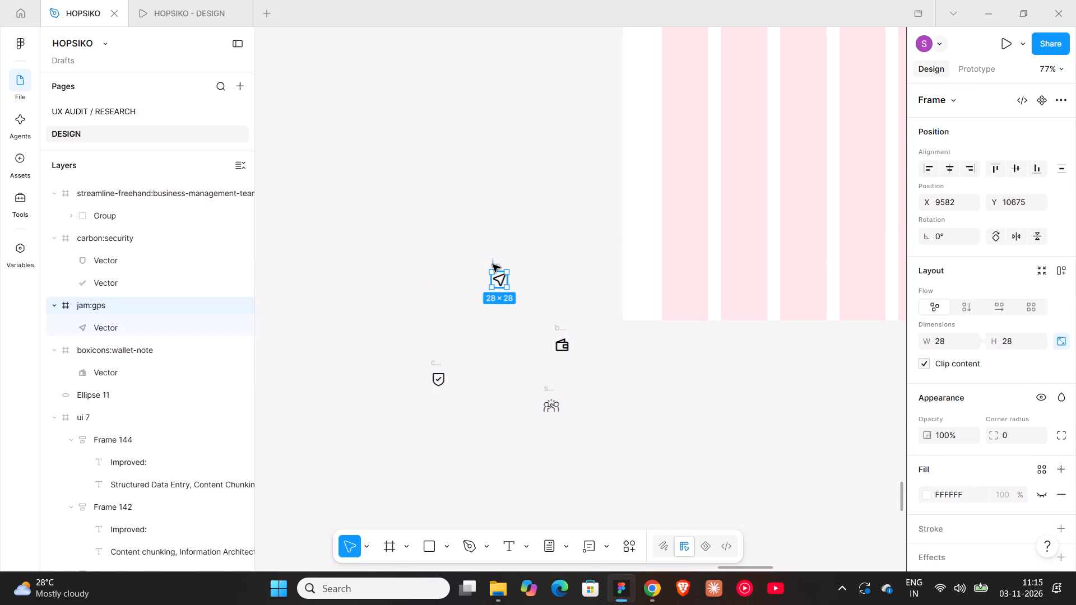
key(k)
click(953, 434)
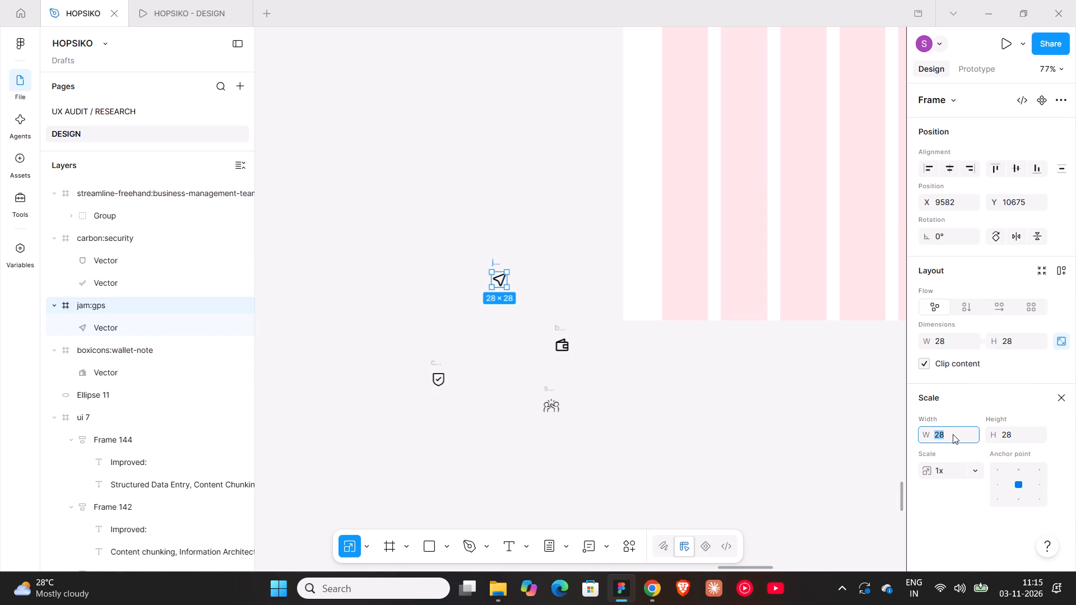
text(48)
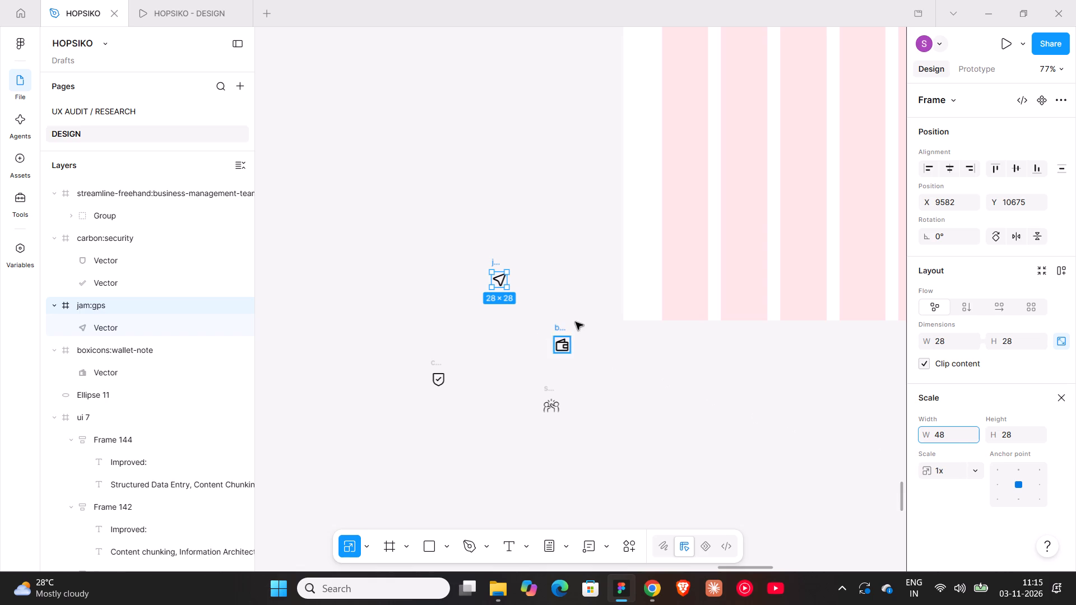
click(565, 326)
click(942, 435)
text(48)
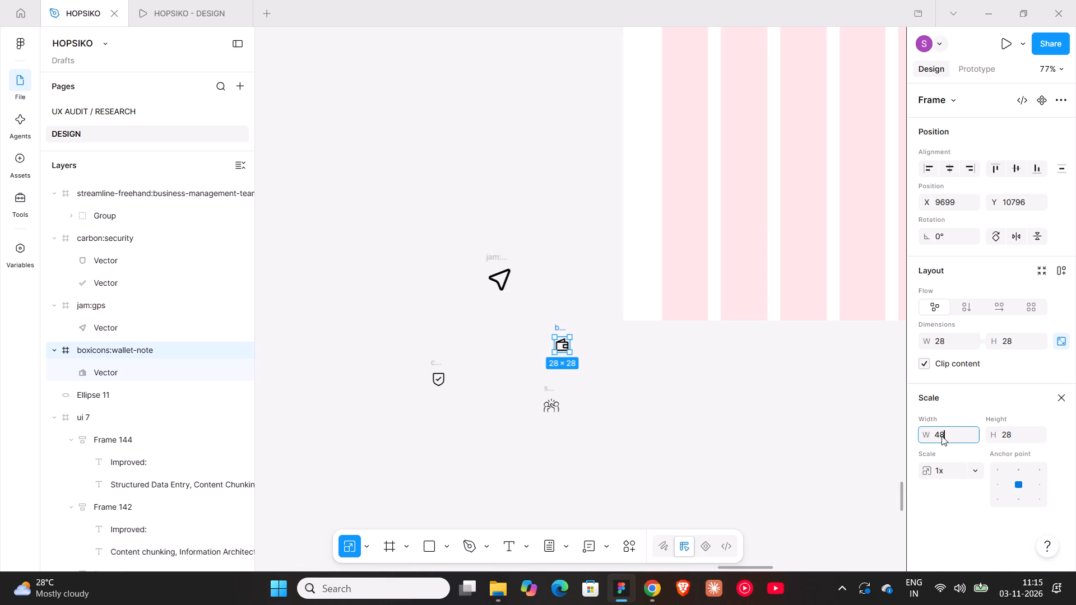
click(550, 389)
click(941, 436)
text(48)
click(431, 364)
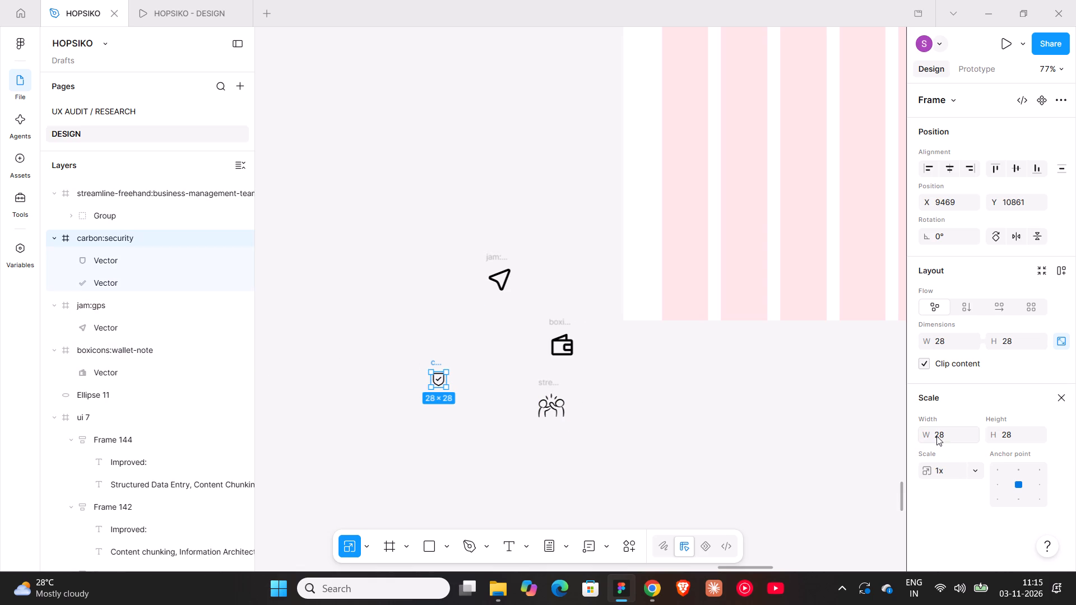
click(939, 435)
text(48)
click(609, 420)
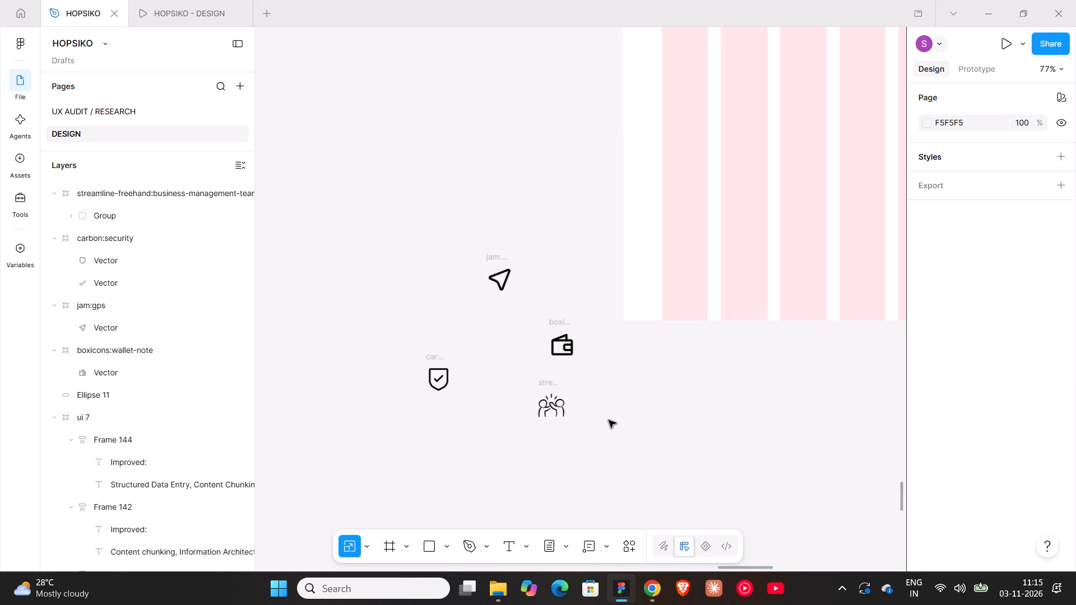
click(563, 338)
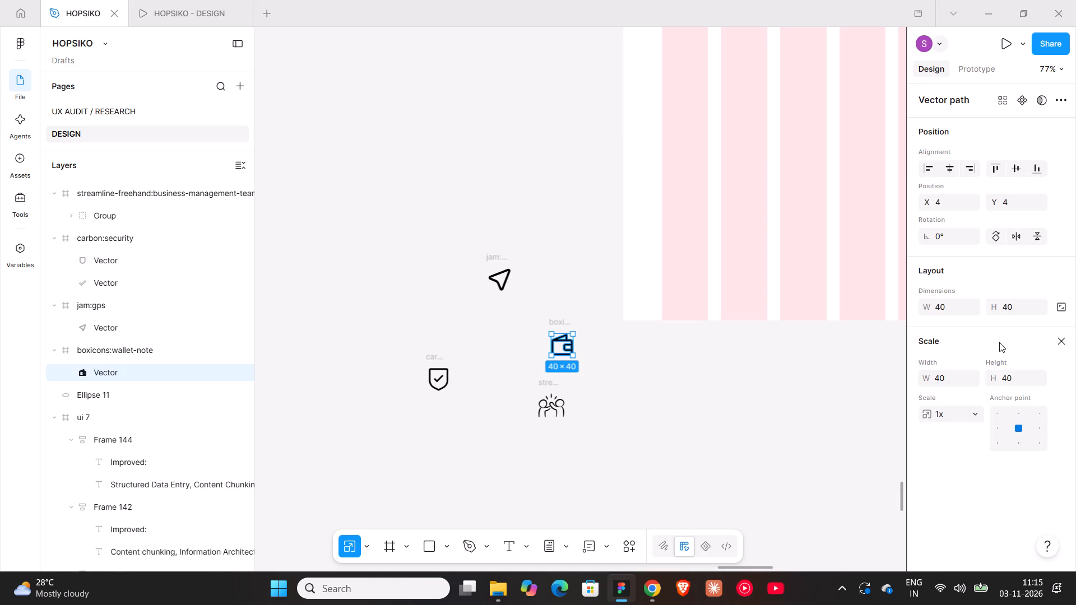
click(1062, 339)
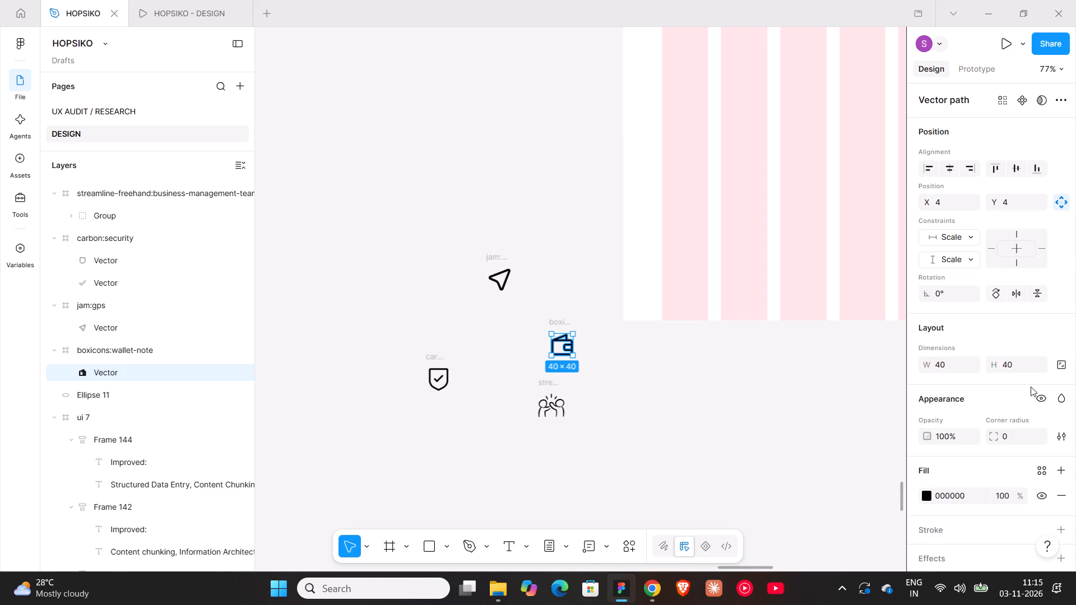
Line up the four icons in one horizontal row in the order security, gps, wallet, management team.
scroll(1014, 406, down, 5)
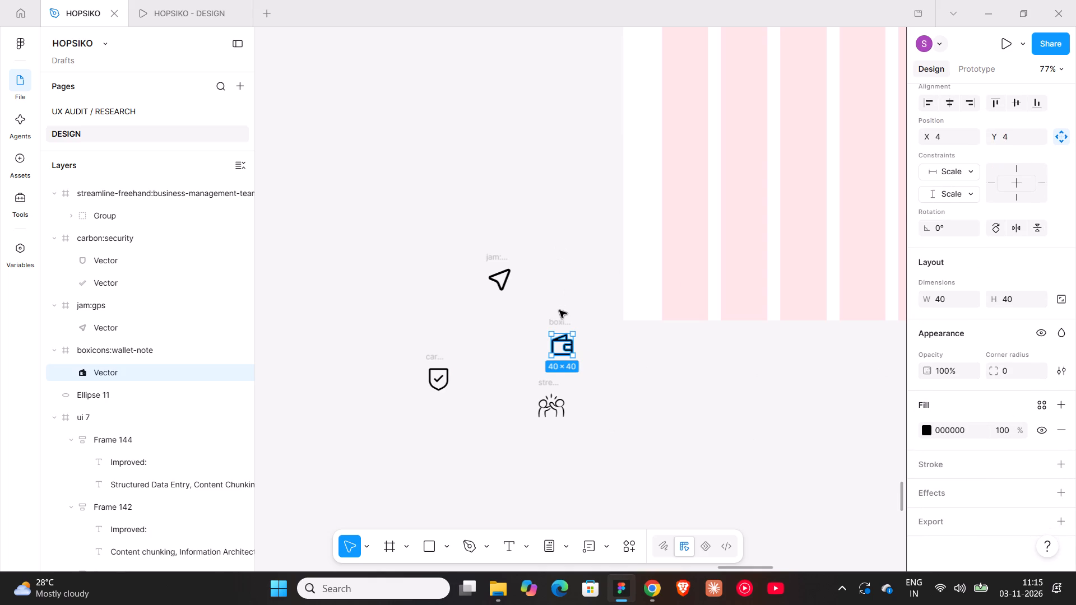
click(558, 322)
drag(558, 323, 548, 278)
click(548, 278)
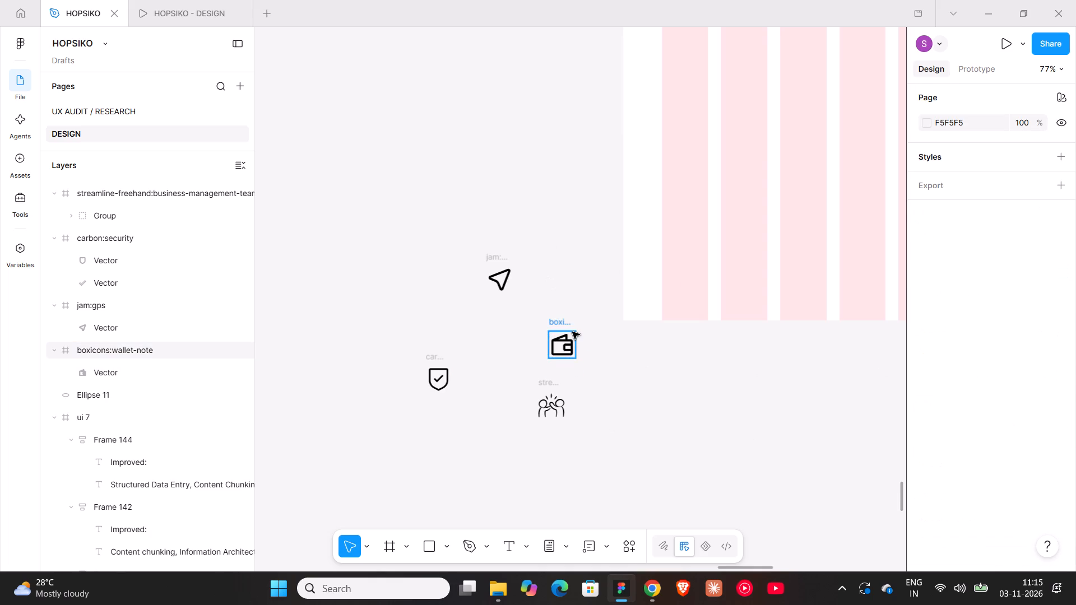
drag(562, 321, 550, 253)
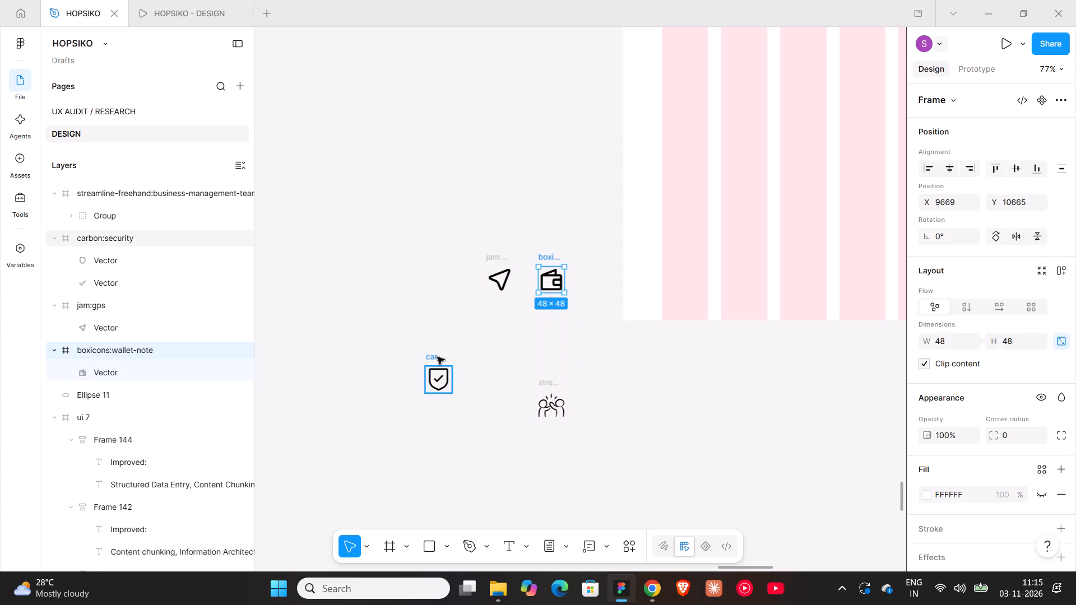
drag(437, 357, 448, 255)
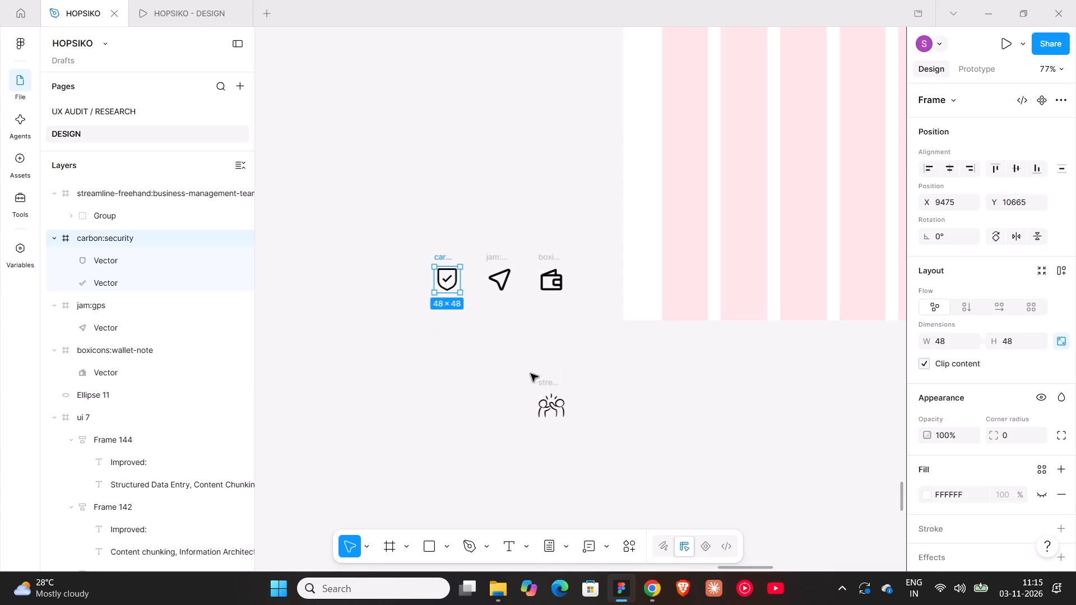
drag(550, 381, 597, 258)
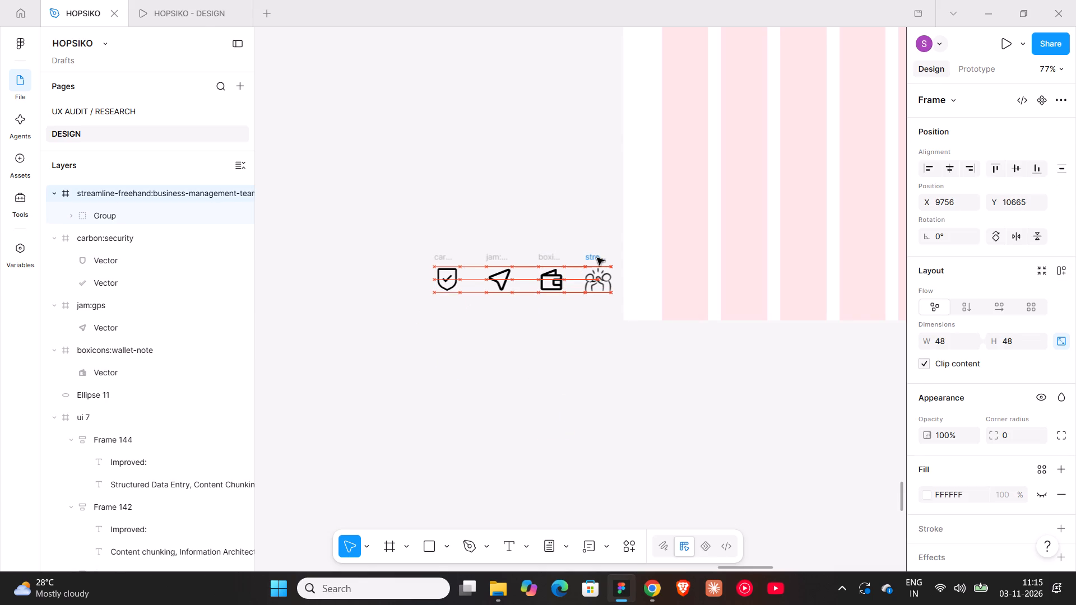
drag(597, 258, 597, 257)
Lock the aspect ratio of the wallet icon's inner vector and set its height to 36.
click(554, 288)
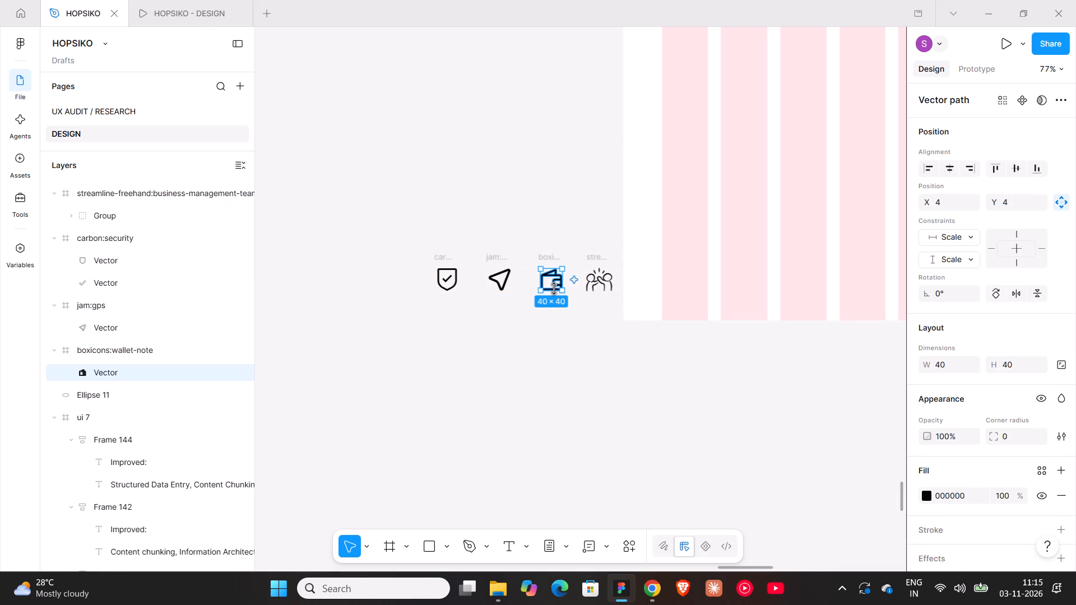
scroll(996, 475, down, 3)
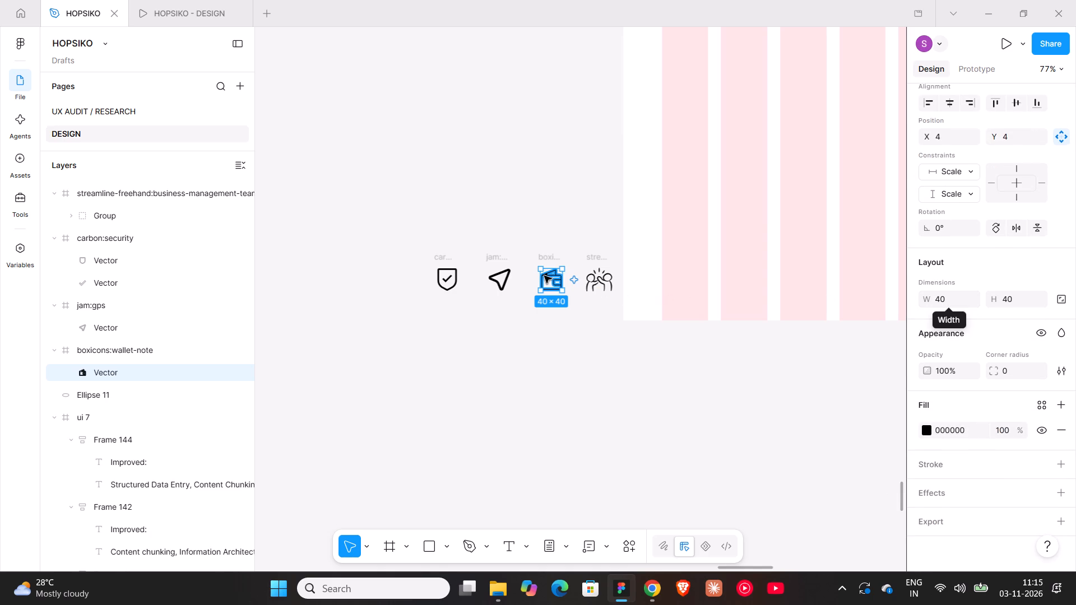
click(938, 304)
click(1066, 301)
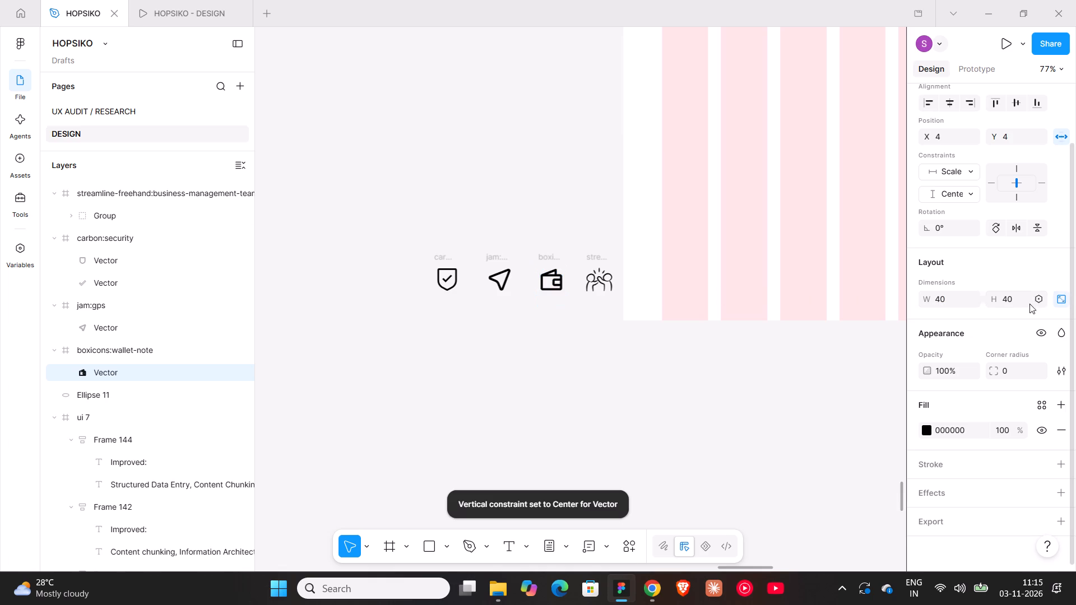
click(553, 279)
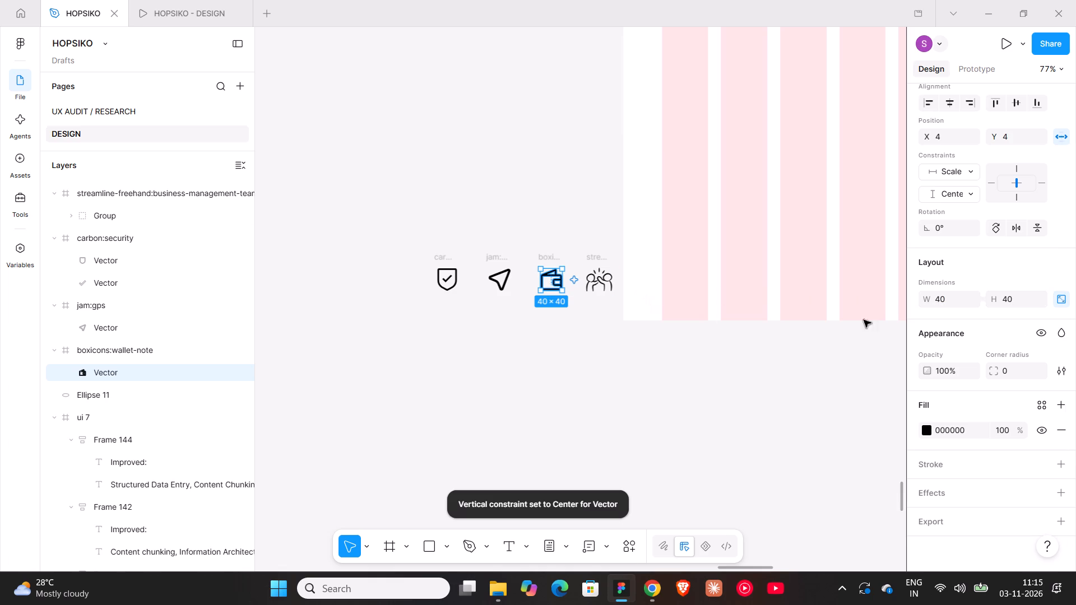
click(1014, 301)
text(32)
key(Return)
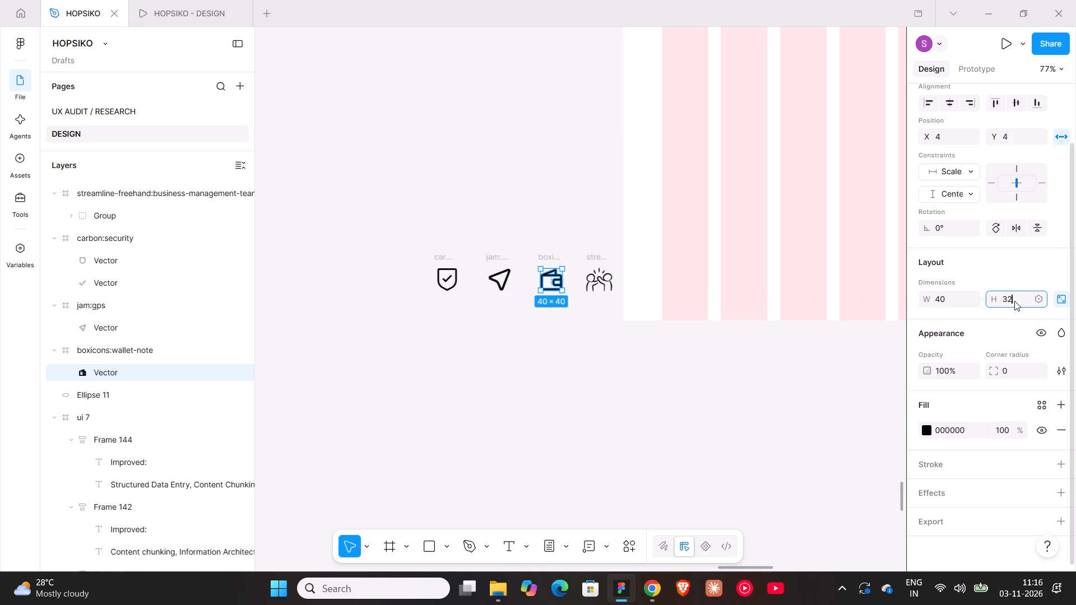
click(1014, 301)
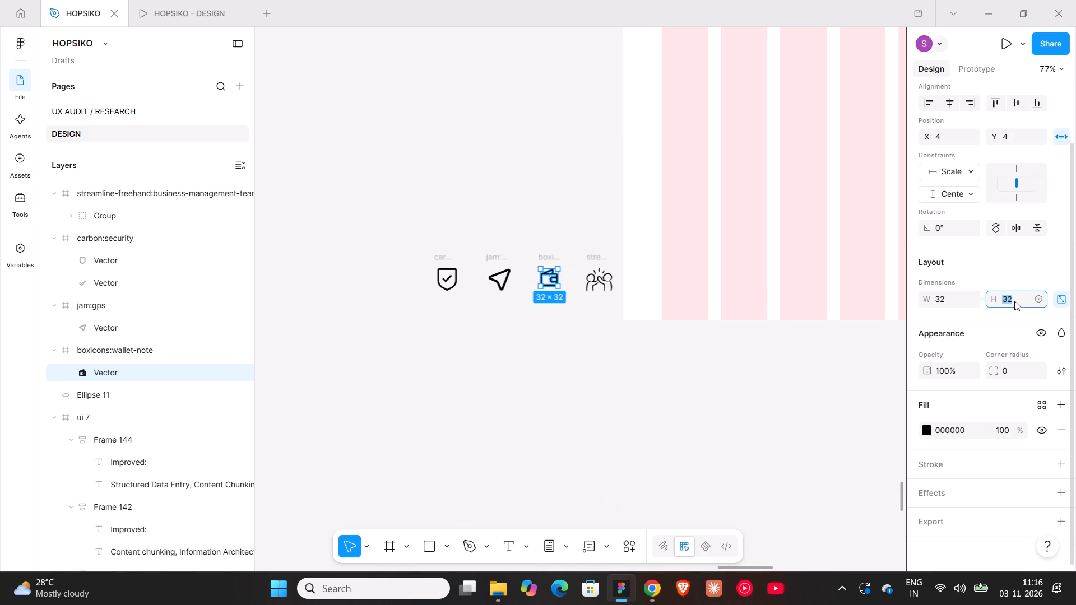
text(36)
key(Return)
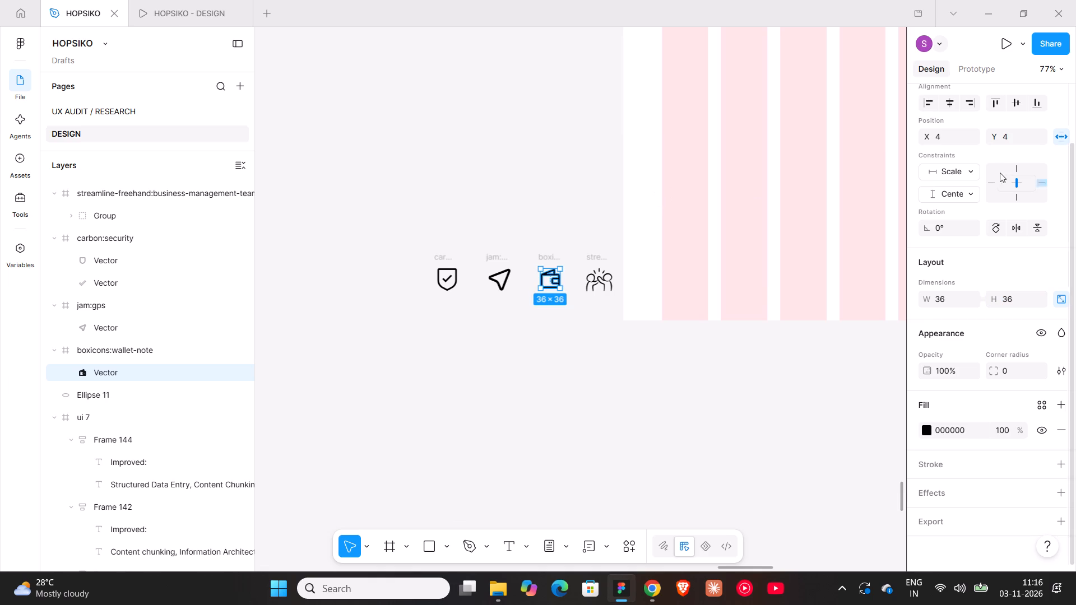
Centre the wallet vector horizontally and vertically within its icon frame.
click(953, 100)
click(1012, 103)
click(704, 297)
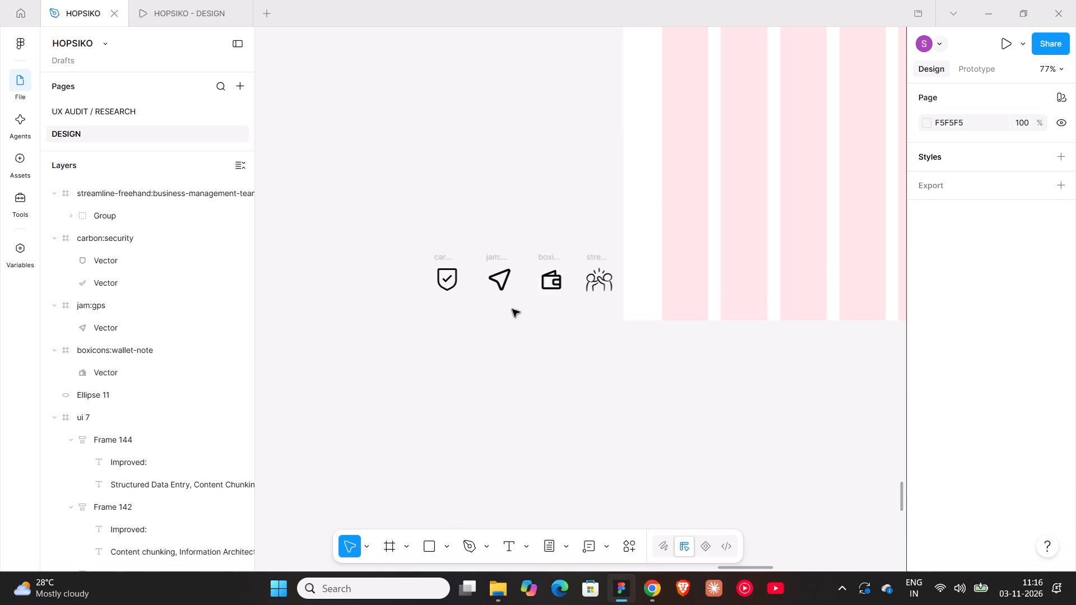
Recheck the topic order in ChatGPT and move the wallet icon out of the row to below the security icon in Figma.
click(645, 598)
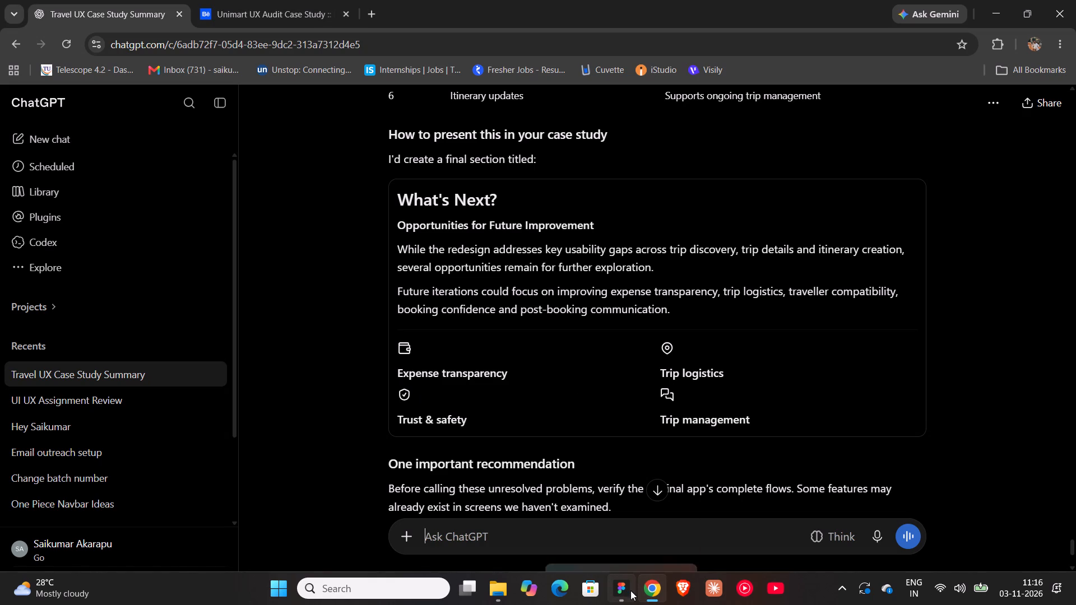
click(630, 590)
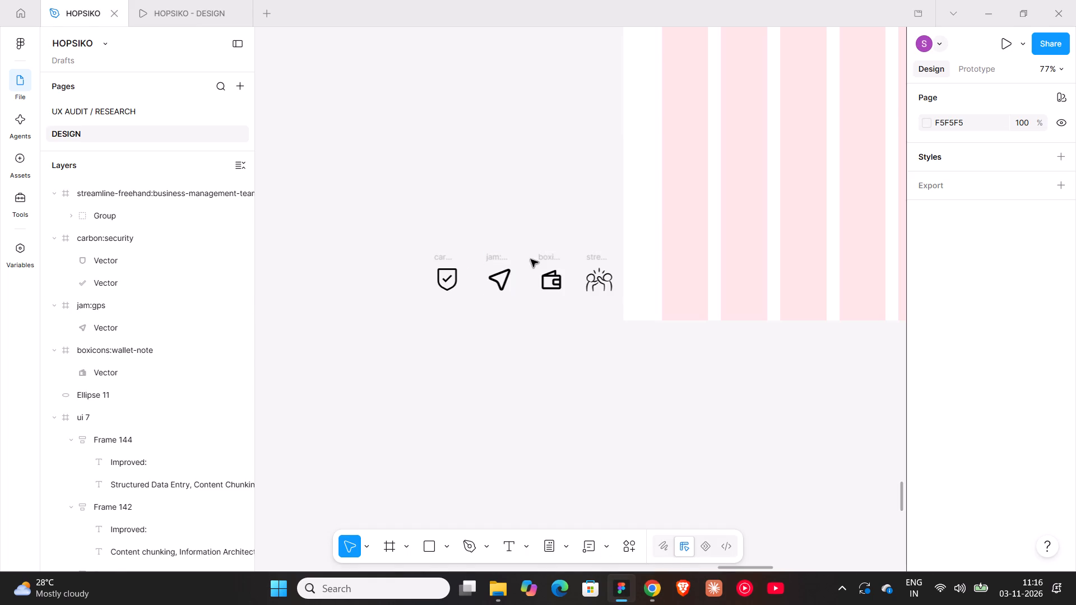
drag(544, 259, 419, 330)
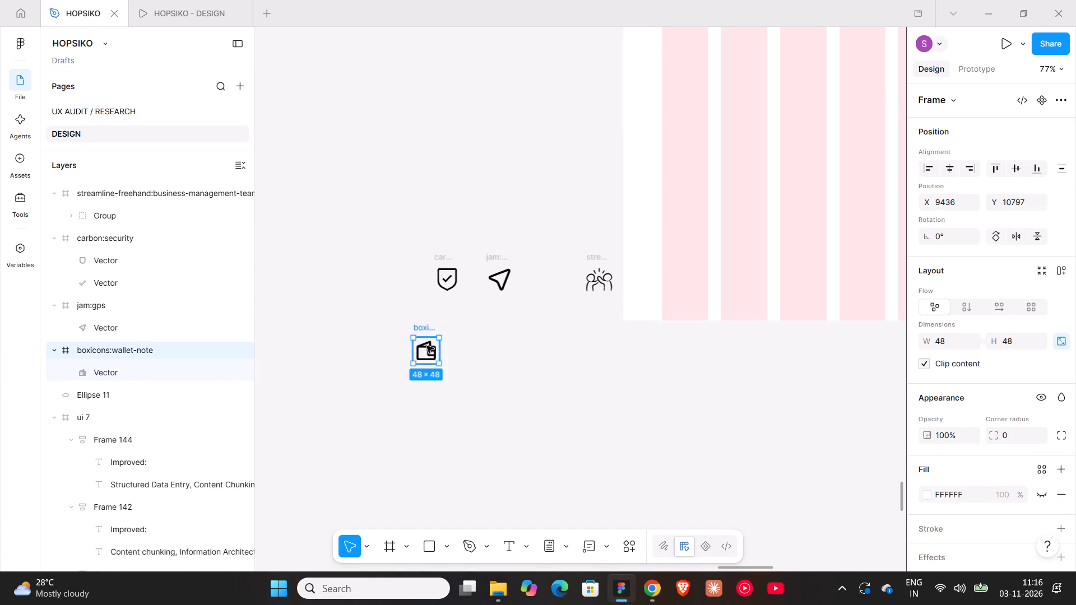
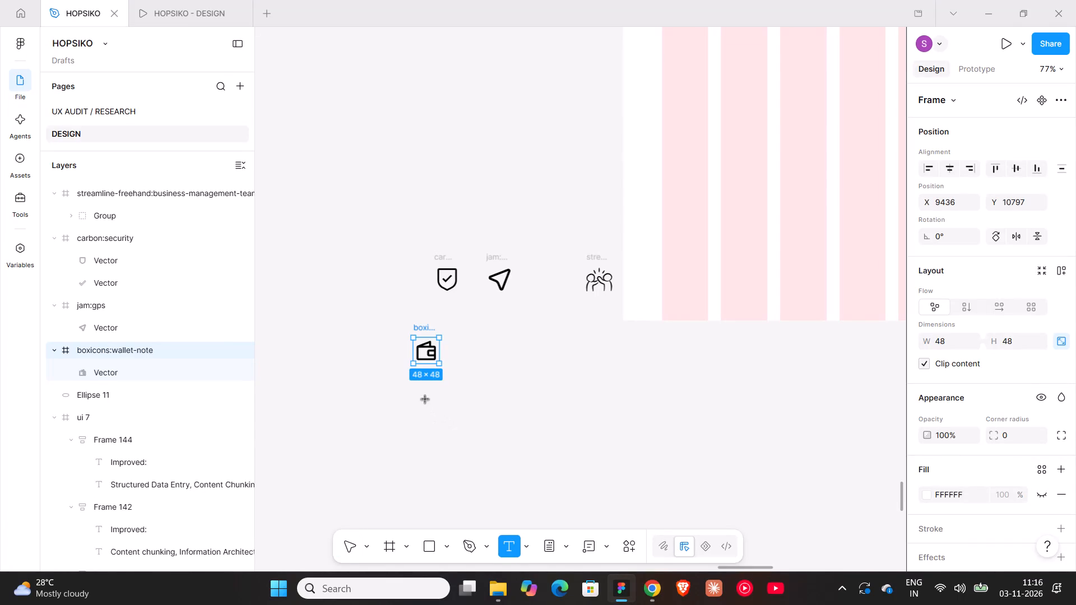
Add the text "Expenses Transparency" below the wallet icon.
click(413, 398)
text(Ex)
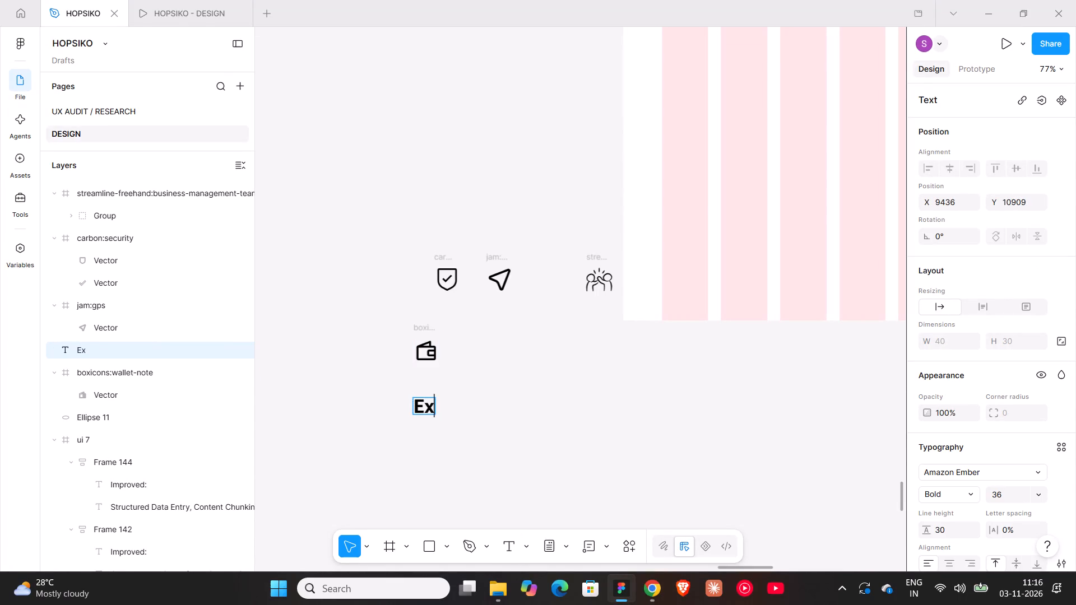
text(penses Tra)
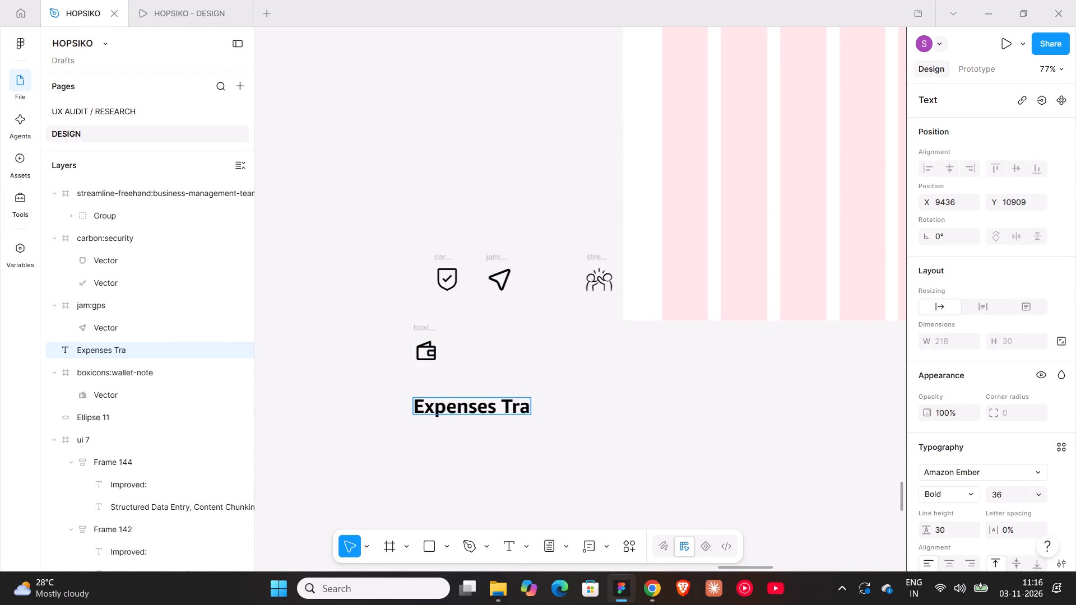
text(nsperency)
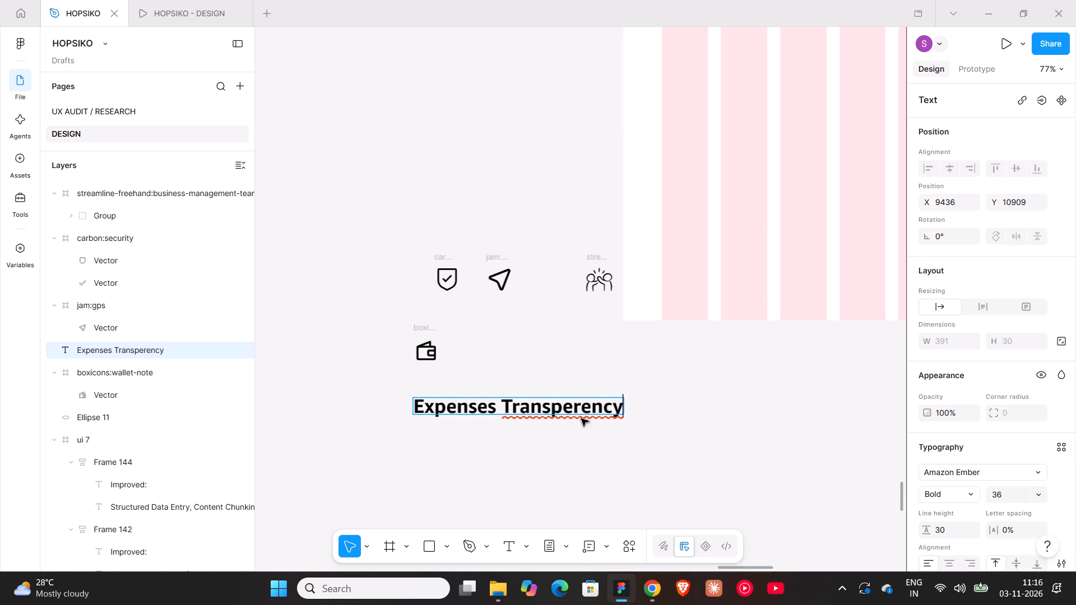
click(572, 408)
key(BackSpace)
key(a)
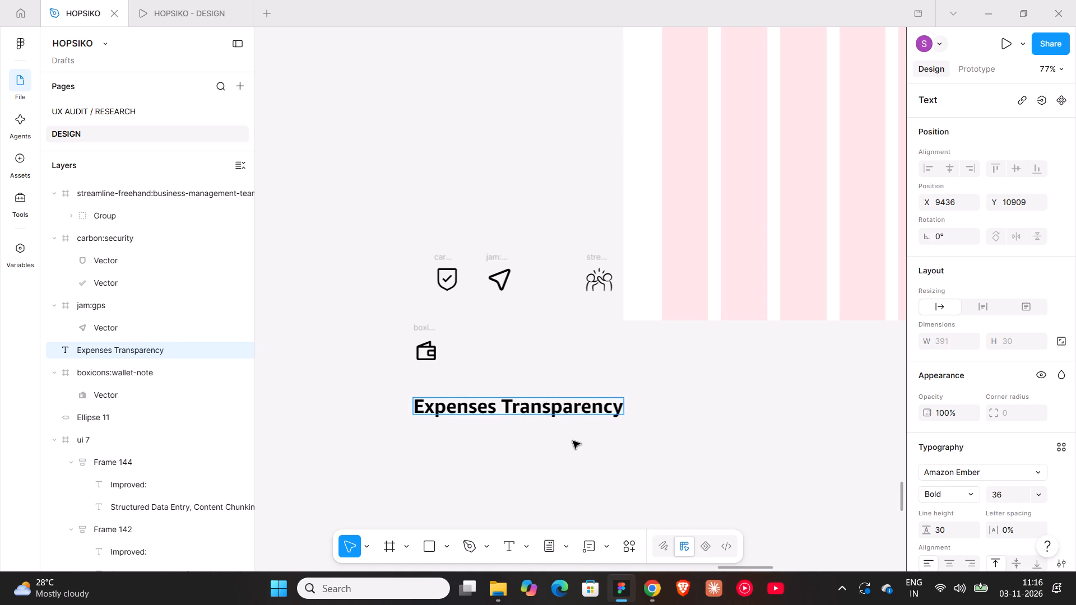
click(573, 441)
Set the "Expenses Transparency" text to Regular weight and font size 28.
scroll(973, 460, down, 2)
click(977, 354)
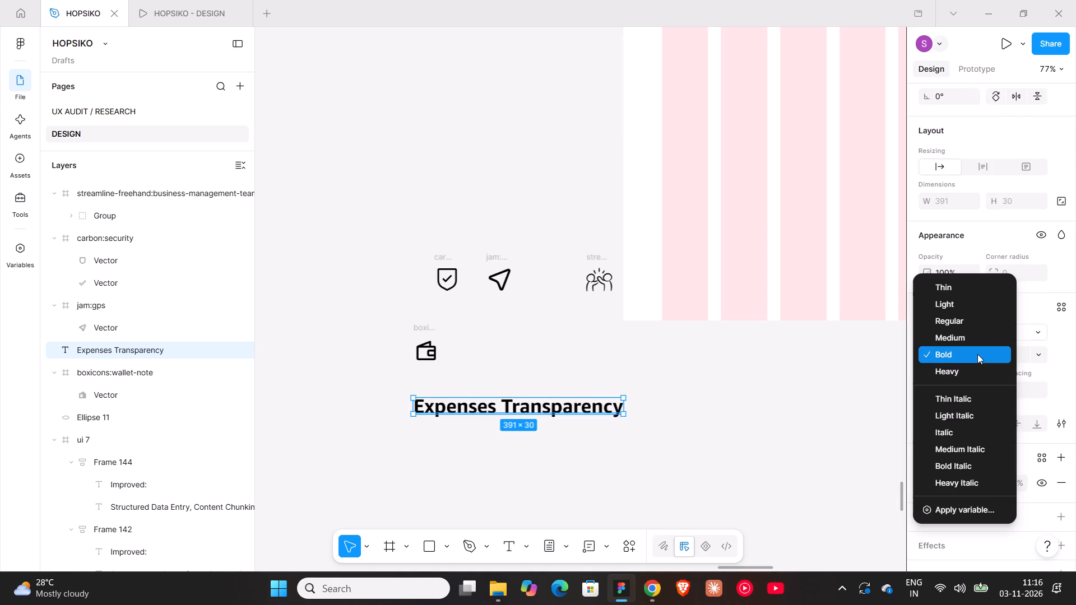
click(964, 320)
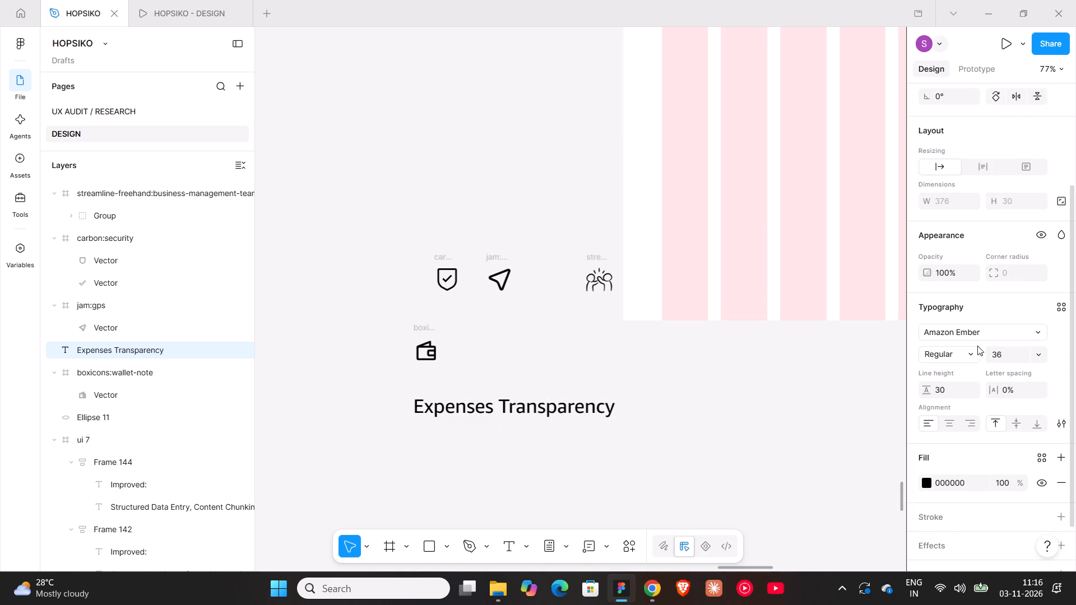
click(1000, 357)
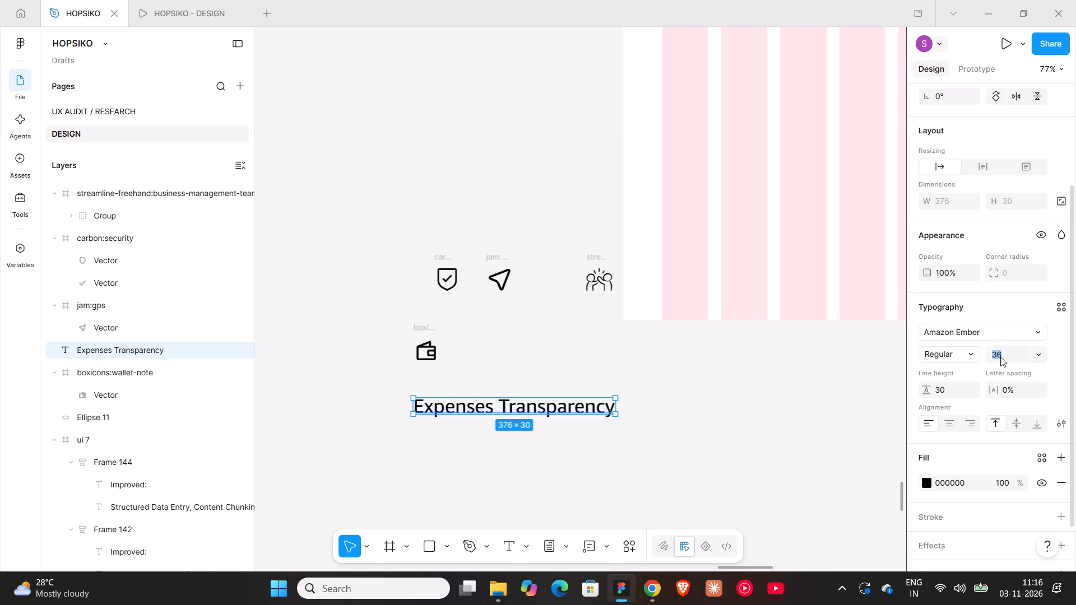
key(3)
key(BackSpace)
text(28)
key(Return)
Wrap the wallet icon and its text in a vertical auto layout with a gap of 20.
shift+click(432, 327)
key(shift+a)
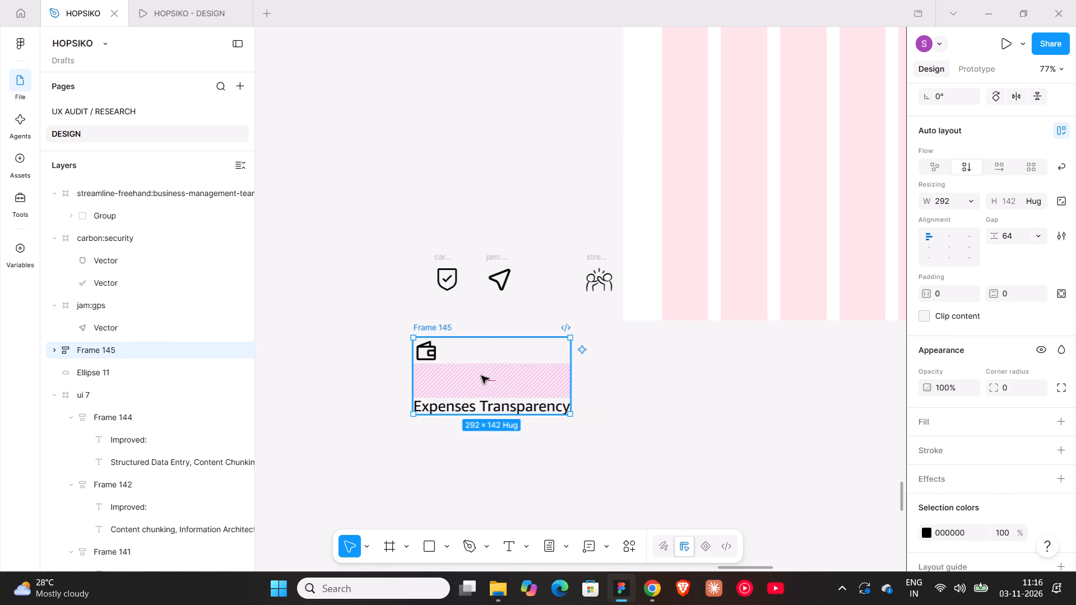
click(486, 378)
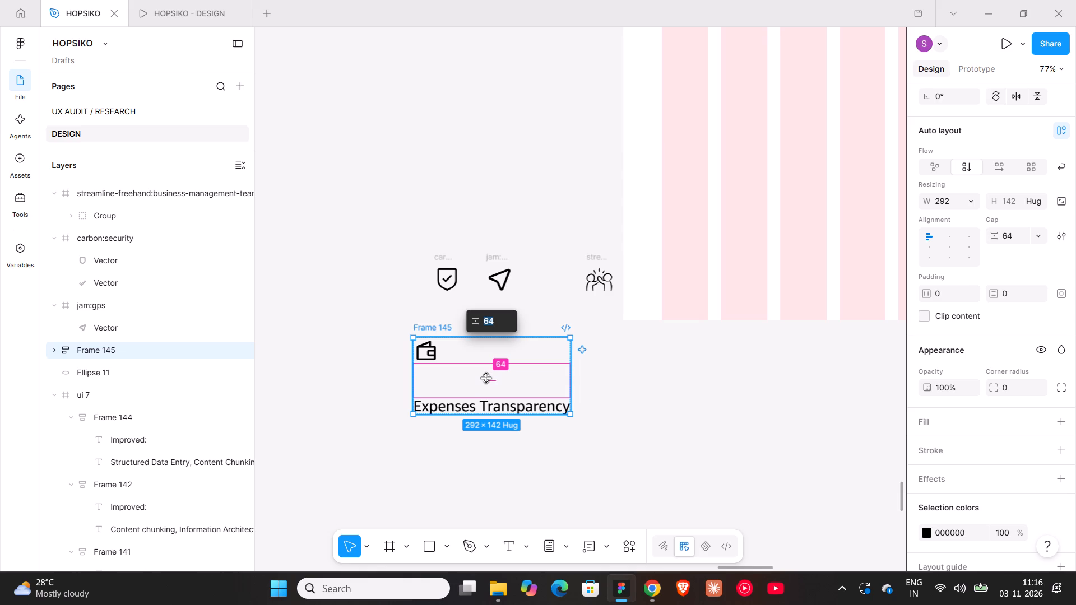
text(20)
key(Return)
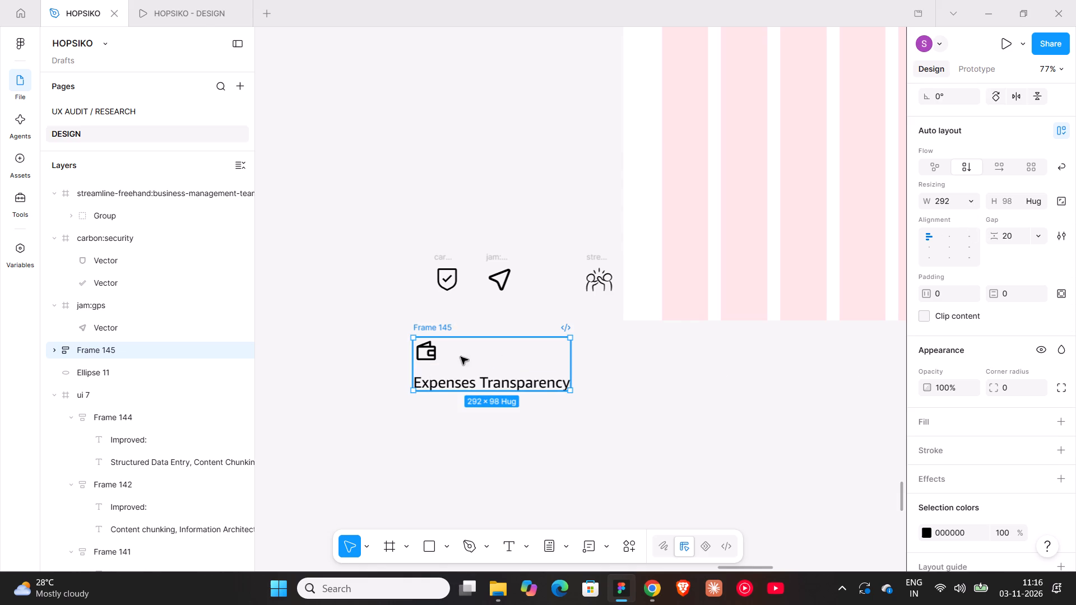
Recolour the wallet icon's vector with the page's light green, 9ACA3C.
click(427, 347)
double_click(427, 347)
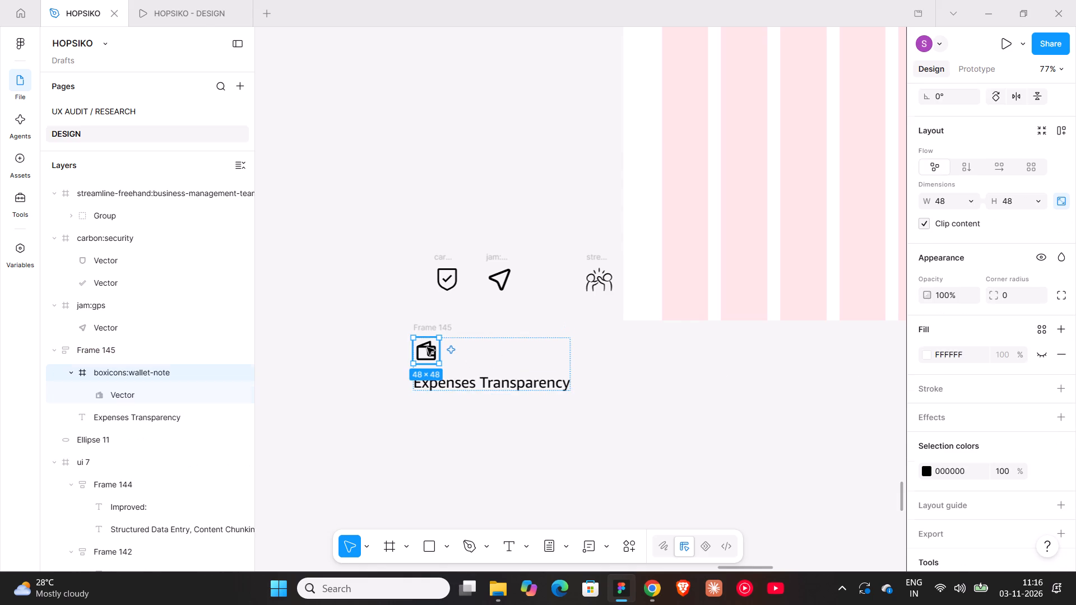
click(926, 426)
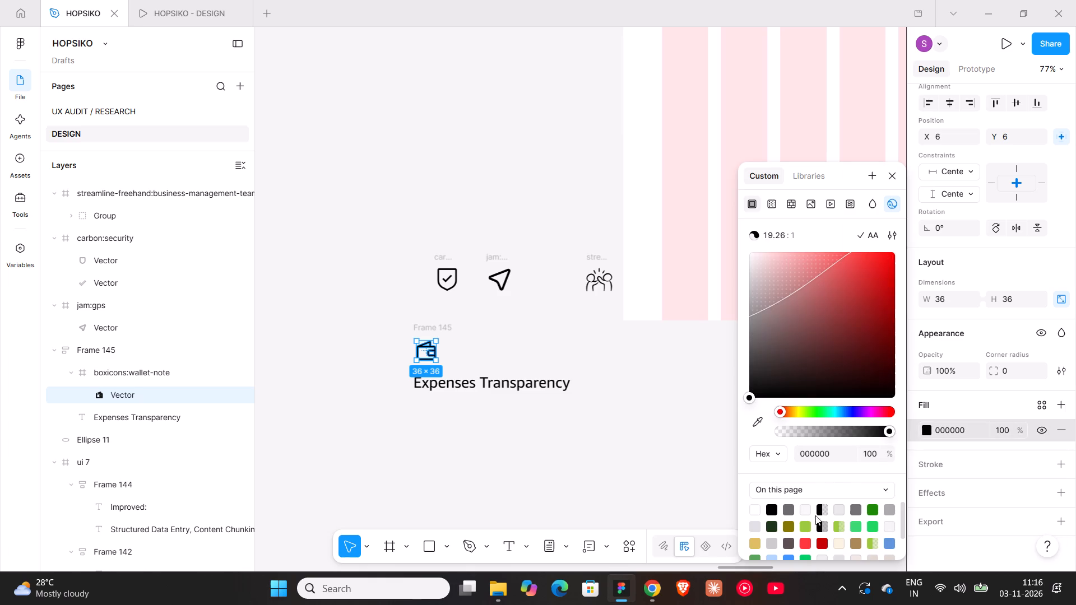
click(808, 524)
click(516, 448)
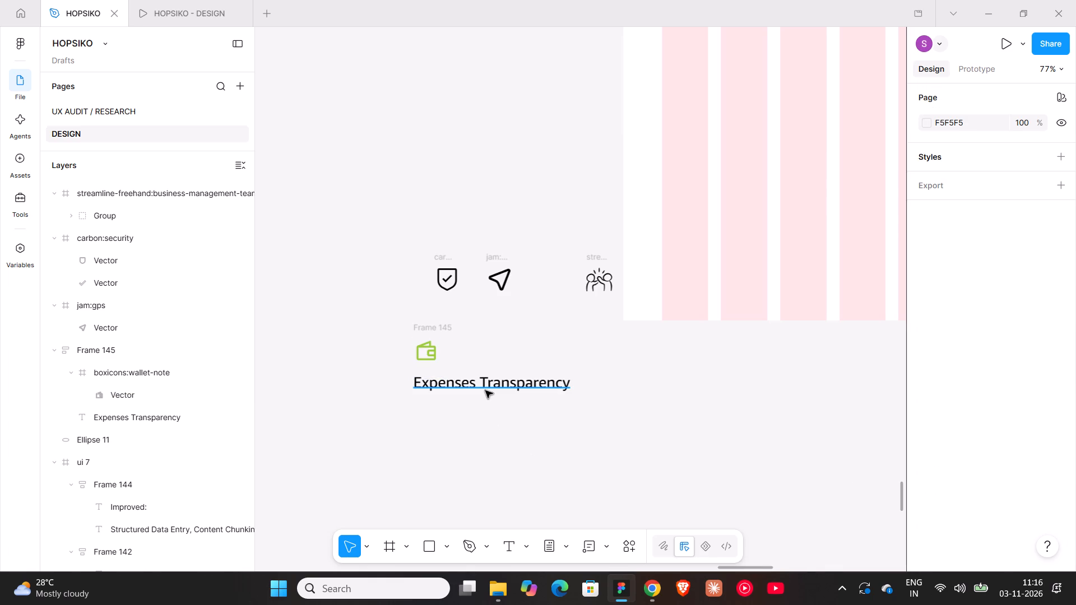
Recolour the "Expenses Transparency" text with the page's dark green, 1D3619.
click(485, 390)
scroll(938, 422, down, 3)
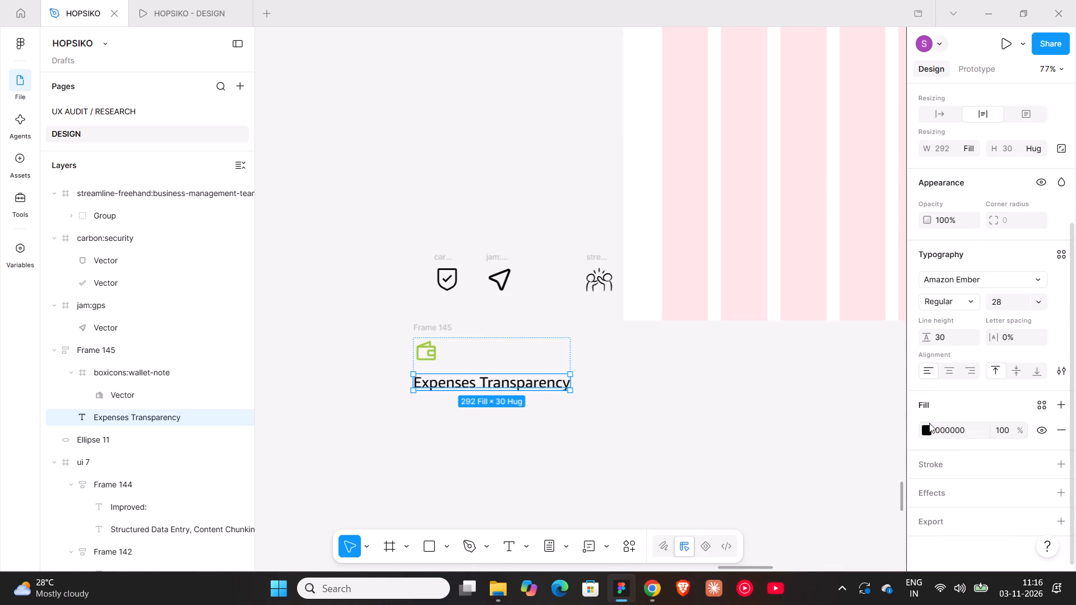
click(924, 427)
scroll(812, 461, down, 1)
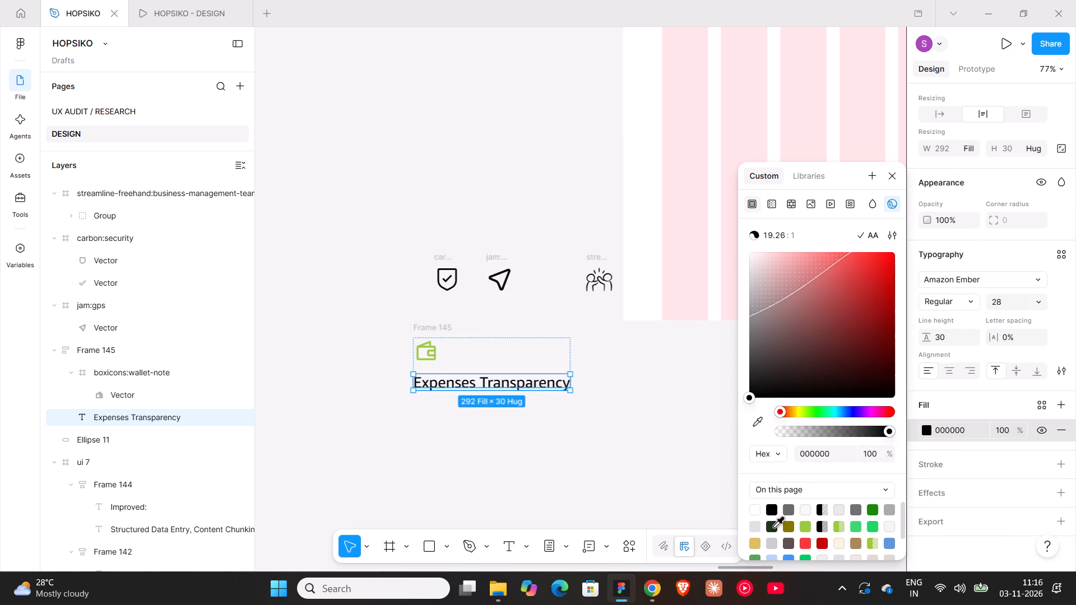
click(774, 527)
click(488, 476)
Set the widths of the wallet auto layout frame and its "Expenses Transparency" text to hug contents.
click(435, 326)
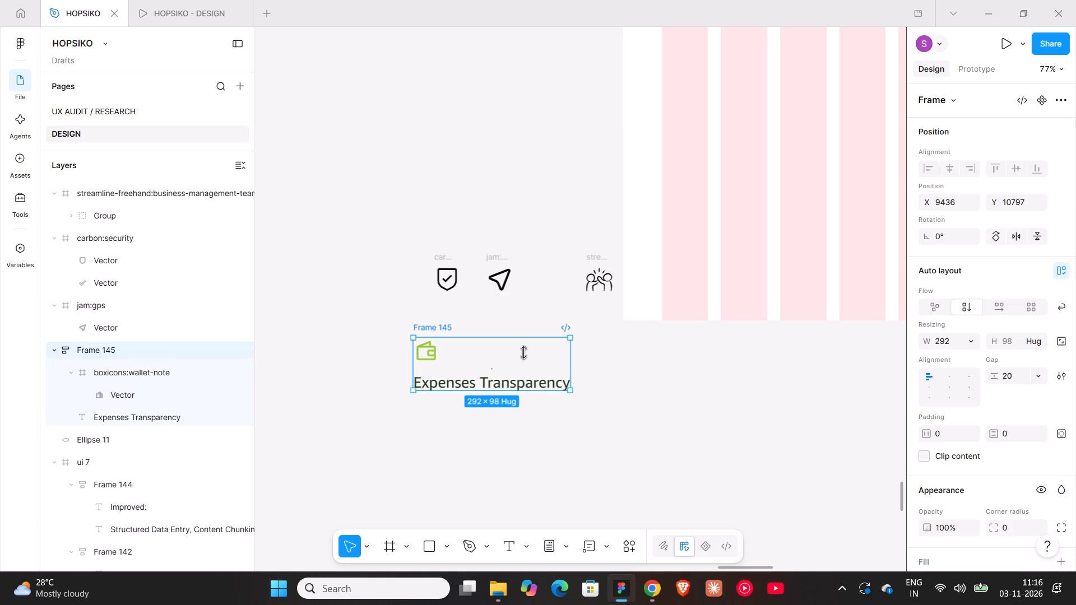
click(968, 348)
click(952, 359)
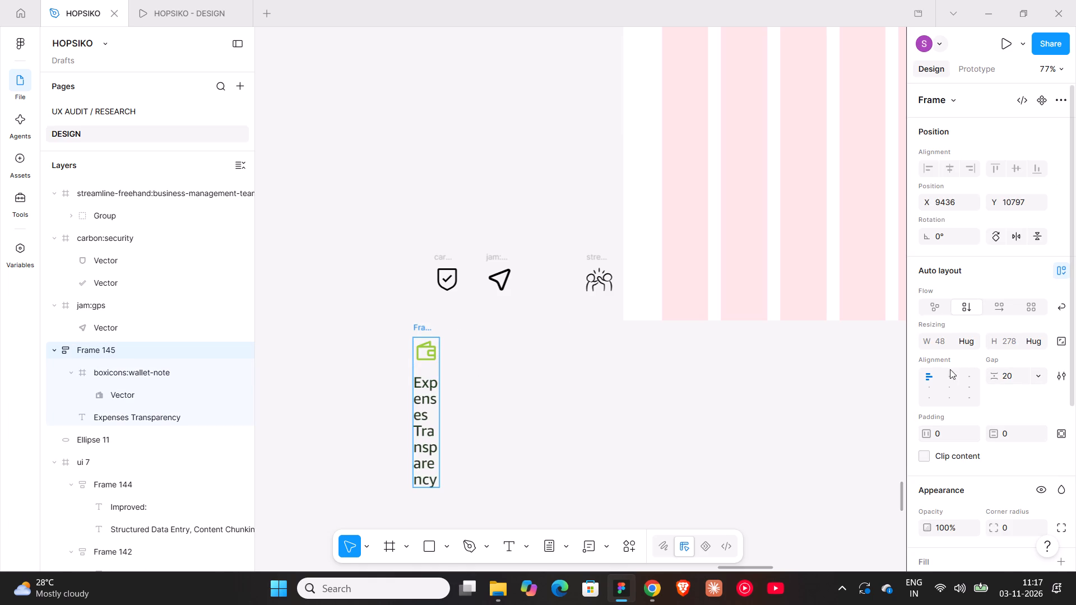
drag(927, 433, 559, 303)
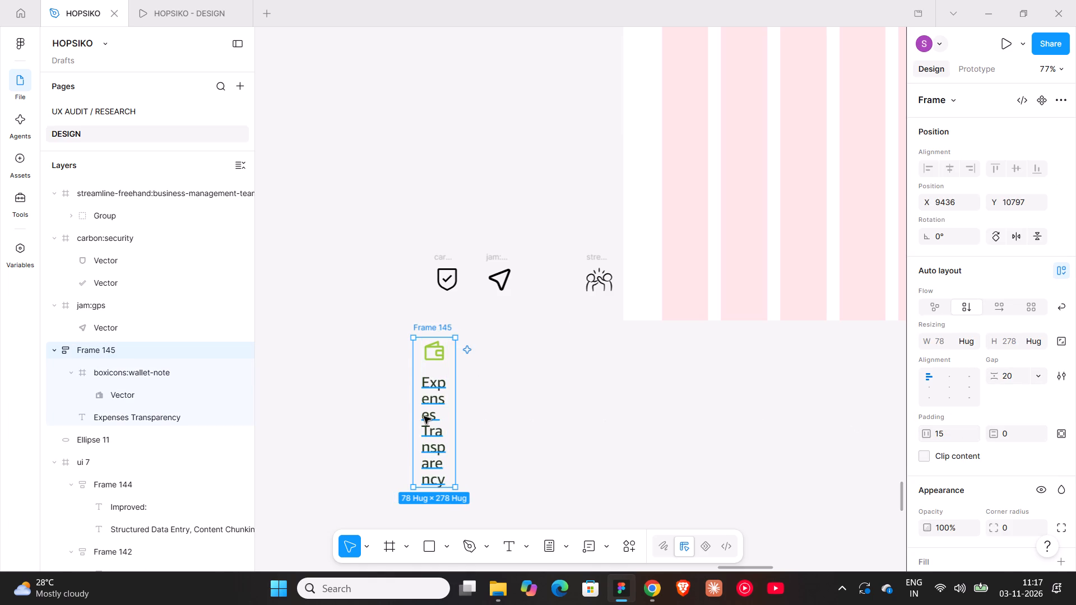
click(424, 416)
double_click(431, 421)
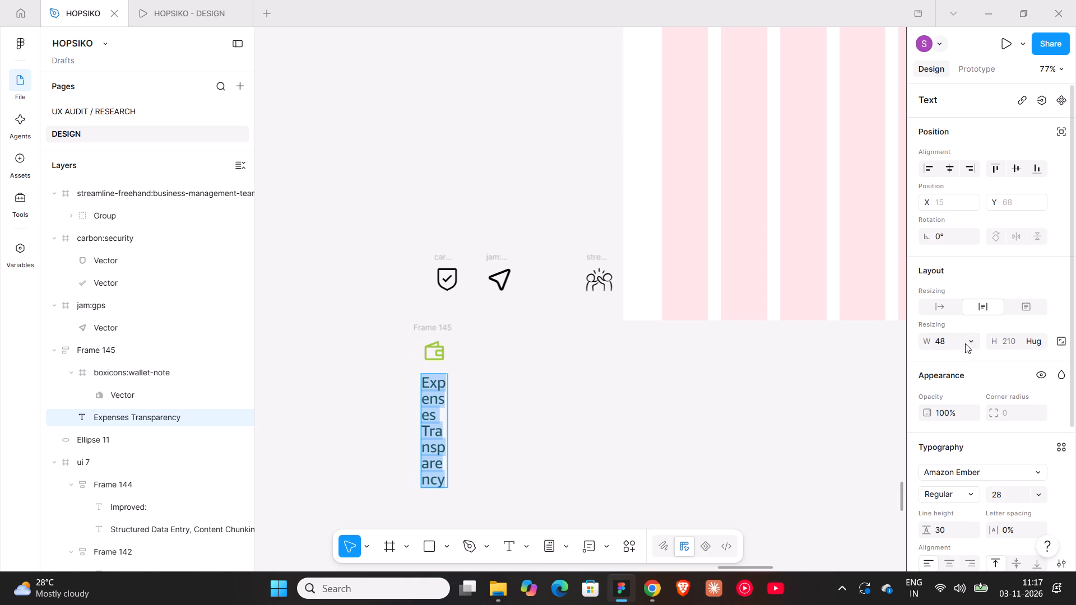
click(974, 345)
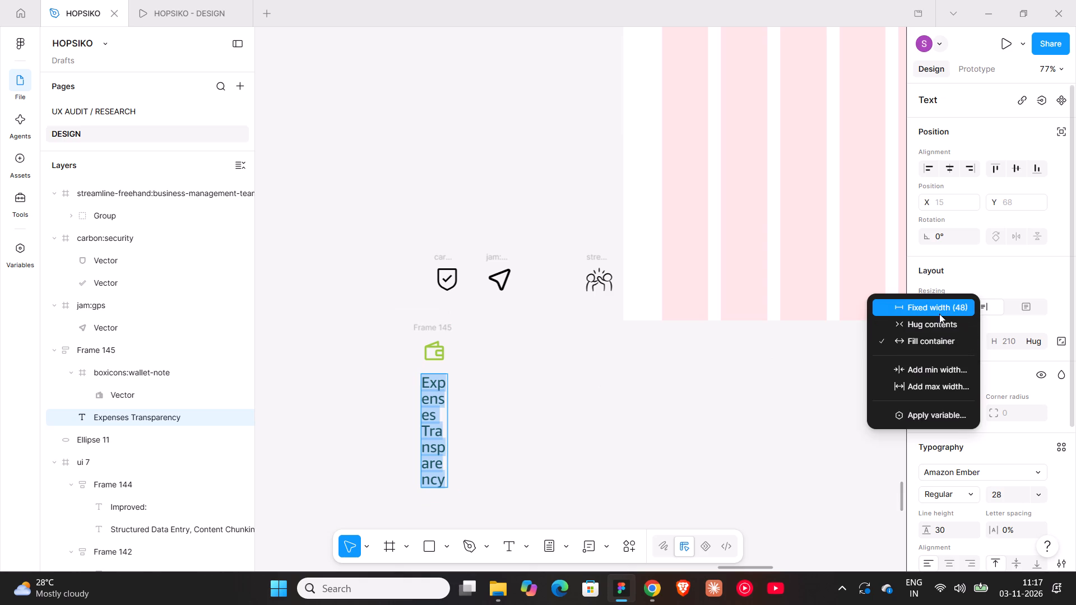
click(939, 321)
click(647, 399)
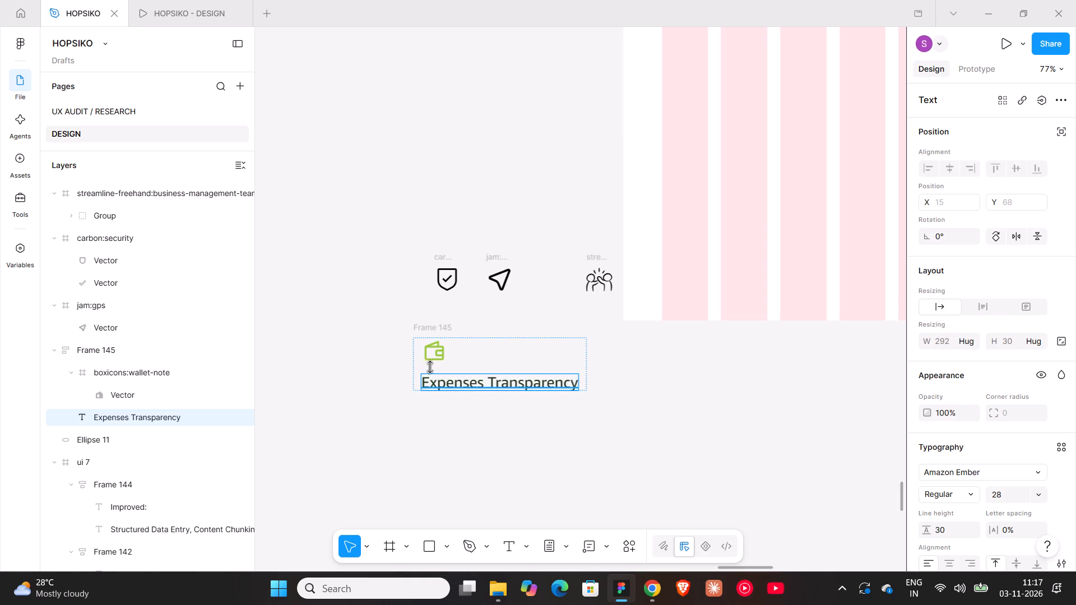
Set the wallet frame's horizontal and vertical padding to 16 each.
click(443, 326)
scroll(955, 440, down, 2)
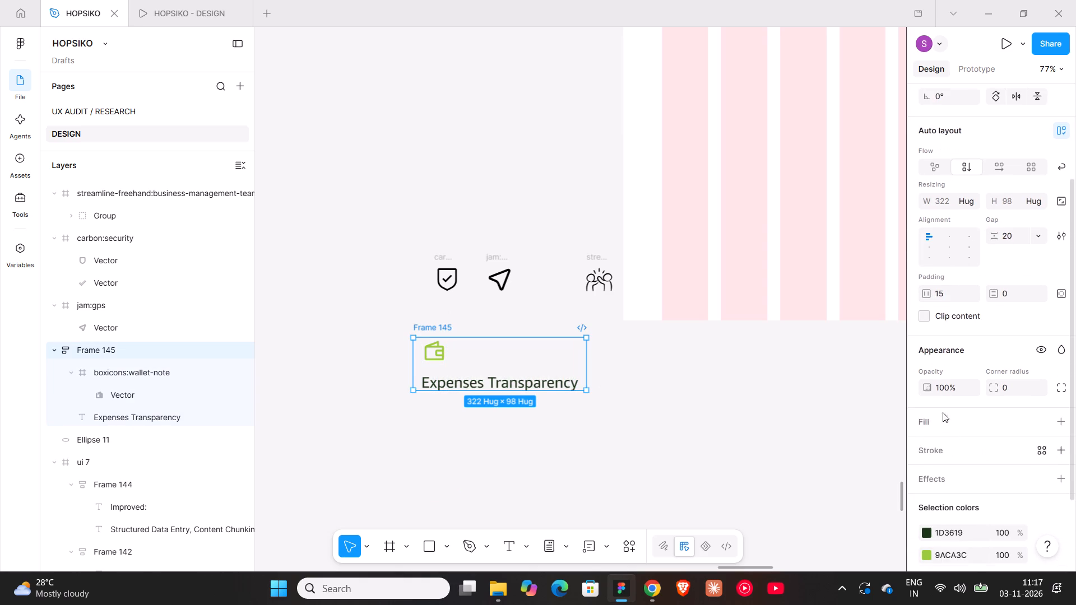
click(948, 294)
text(16)
key(Return)
click(1007, 298)
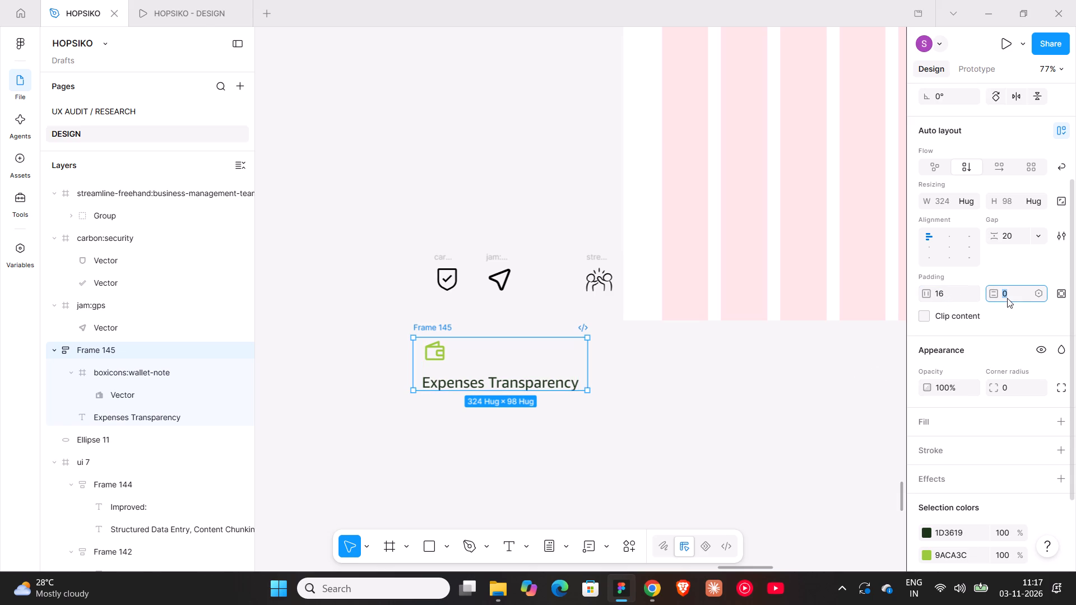
text(16)
key(Return)
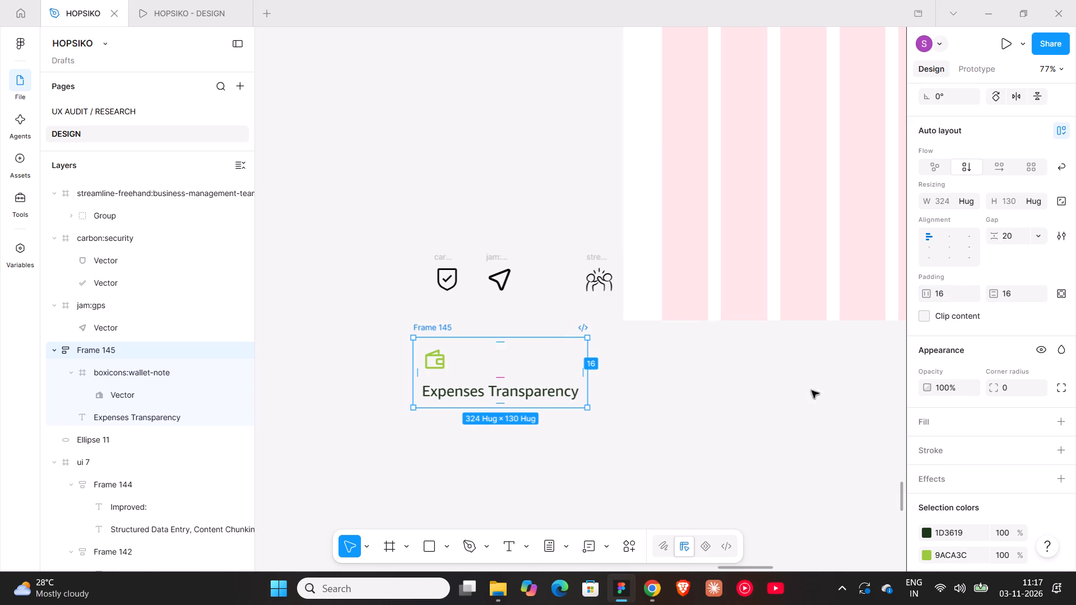
Style the wallet frame as a card with corner radius 18 and an F5F5F5 fill.
scroll(974, 404, down, 1)
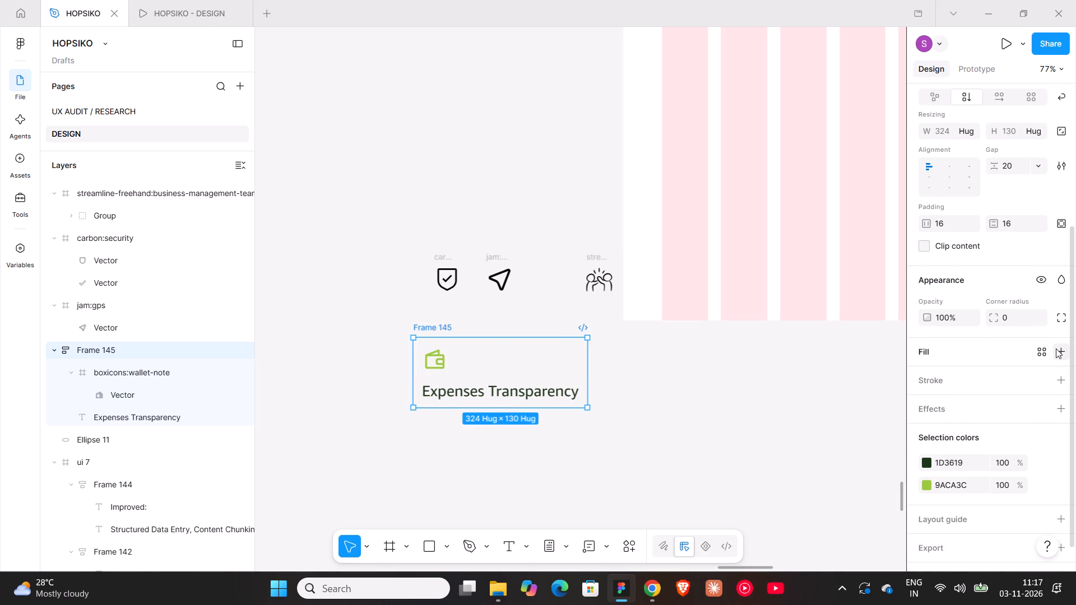
click(1021, 320)
text(18)
key(Return)
click(1058, 347)
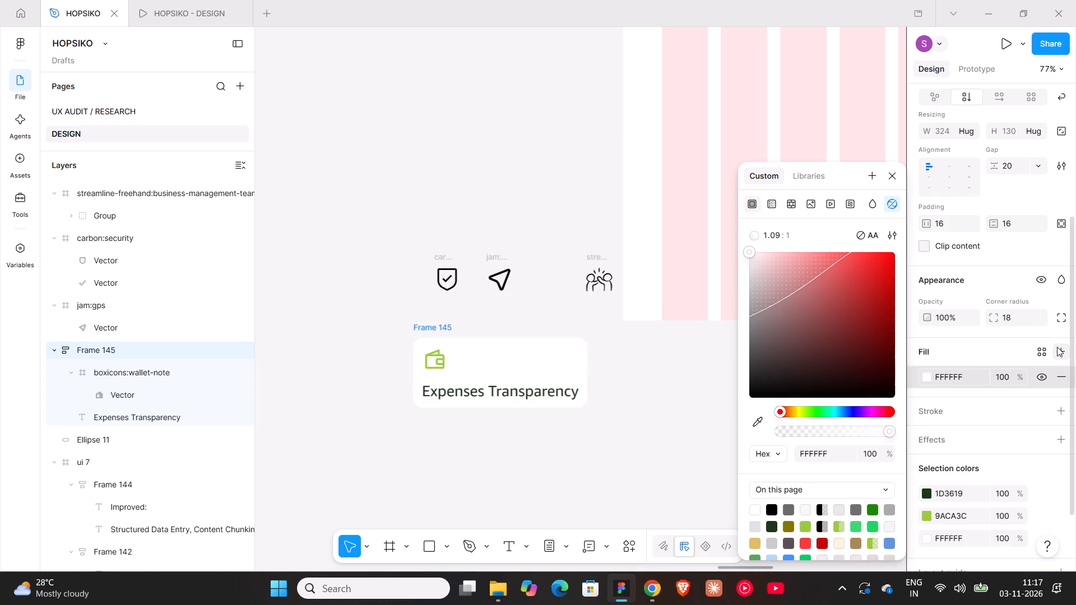
scroll(808, 526, down, 1)
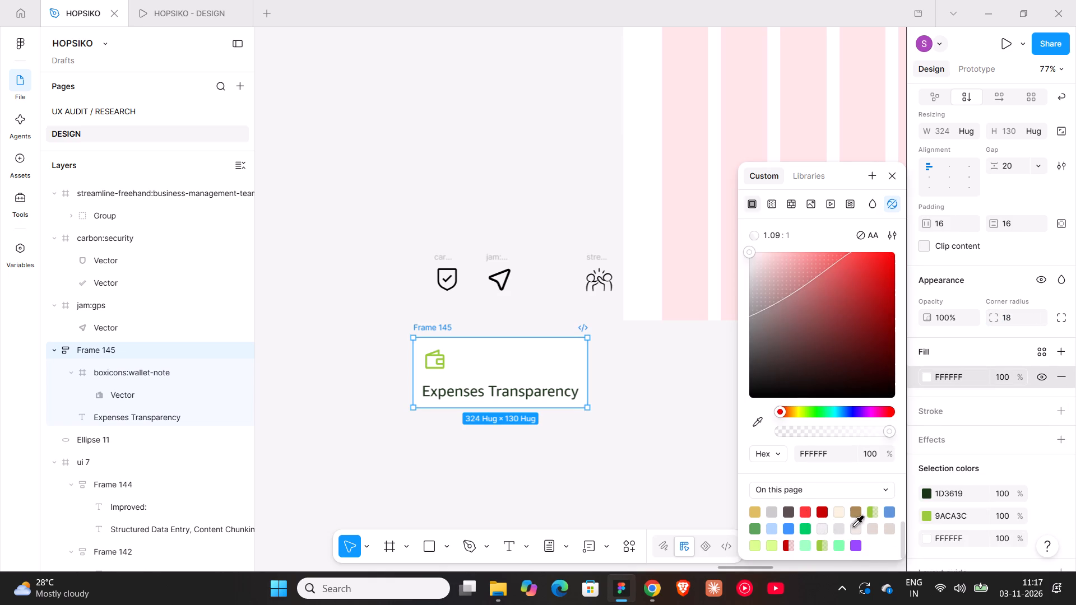
scroll(829, 528, up, 1)
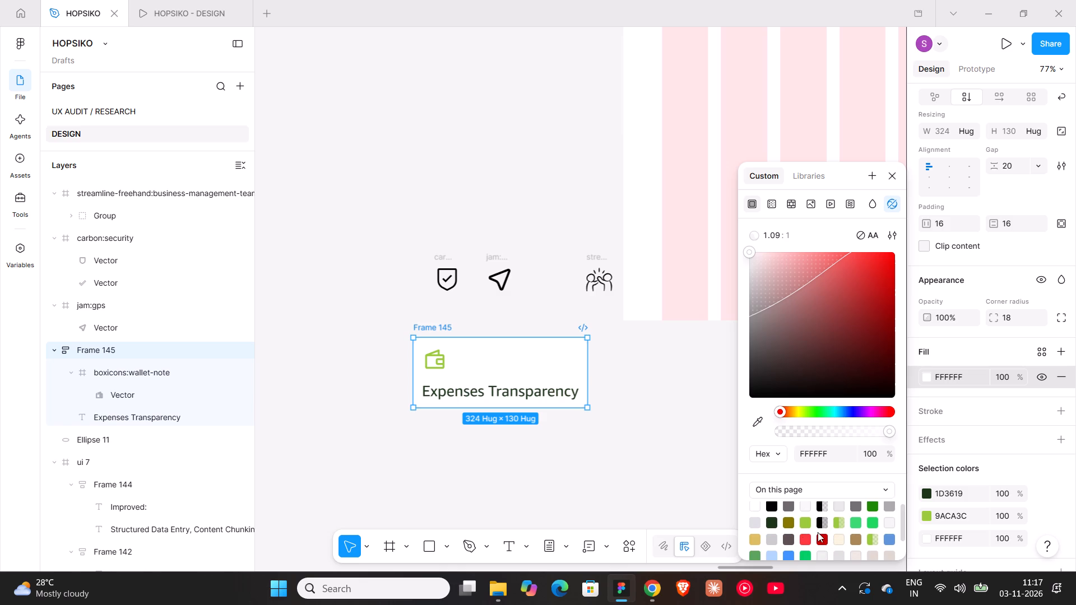
click(890, 528)
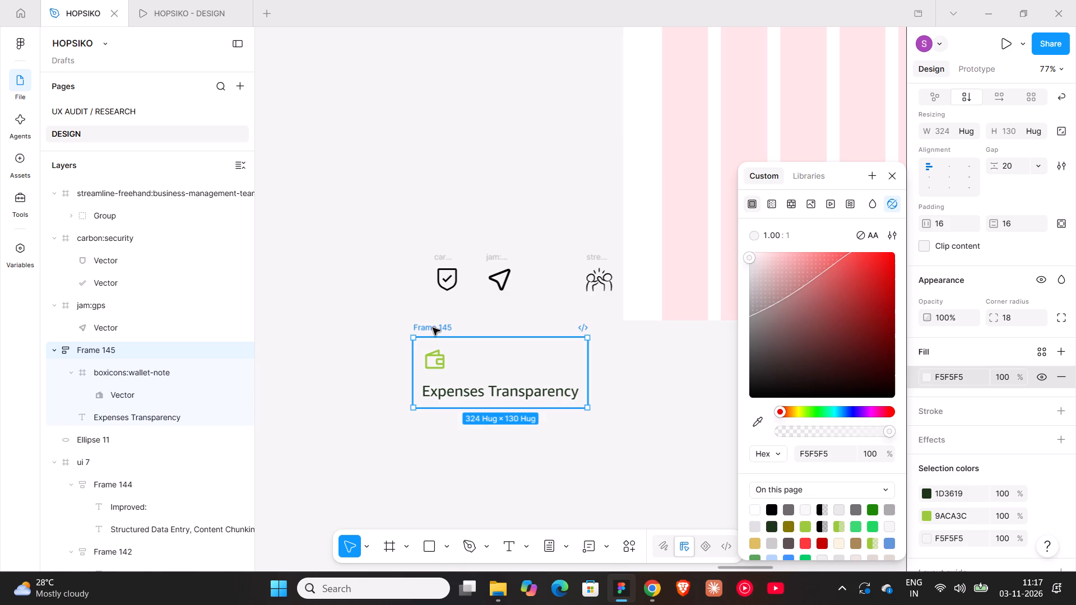
Move the wallet card into the FLOW-5 frame, just below the "Oppurtunity for Improvement" heading near the first column's left edge.
drag(433, 328, 662, 113)
shift+scroll(662, 113, down, 4)
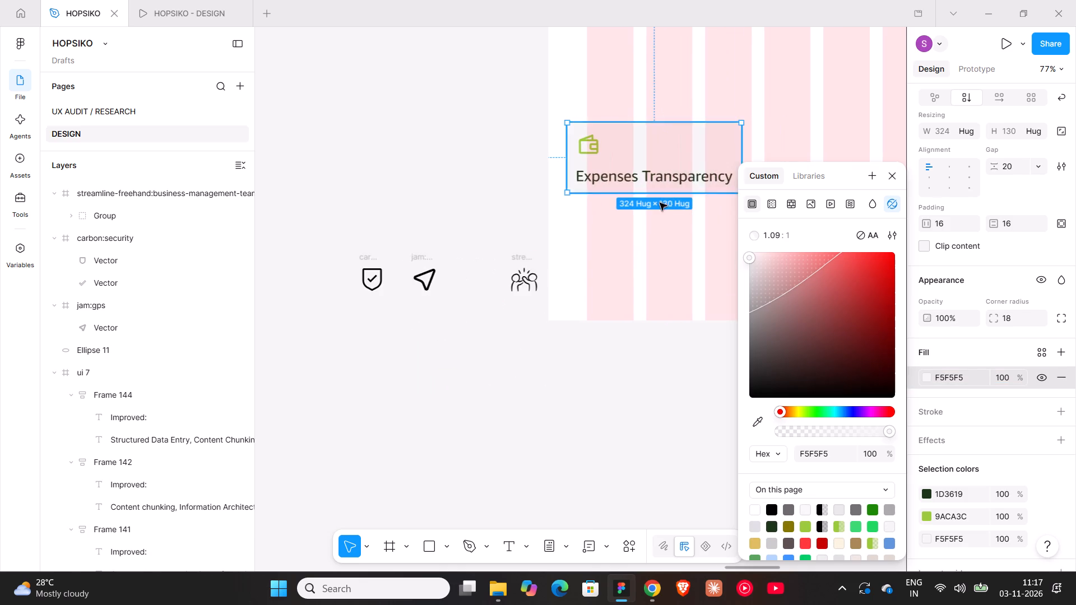
ctrl+scroll(646, 230, down, 7)
shift+scroll(646, 230, down, 3)
scroll(623, 259, up, 3)
shift+scroll(623, 260, down, 2)
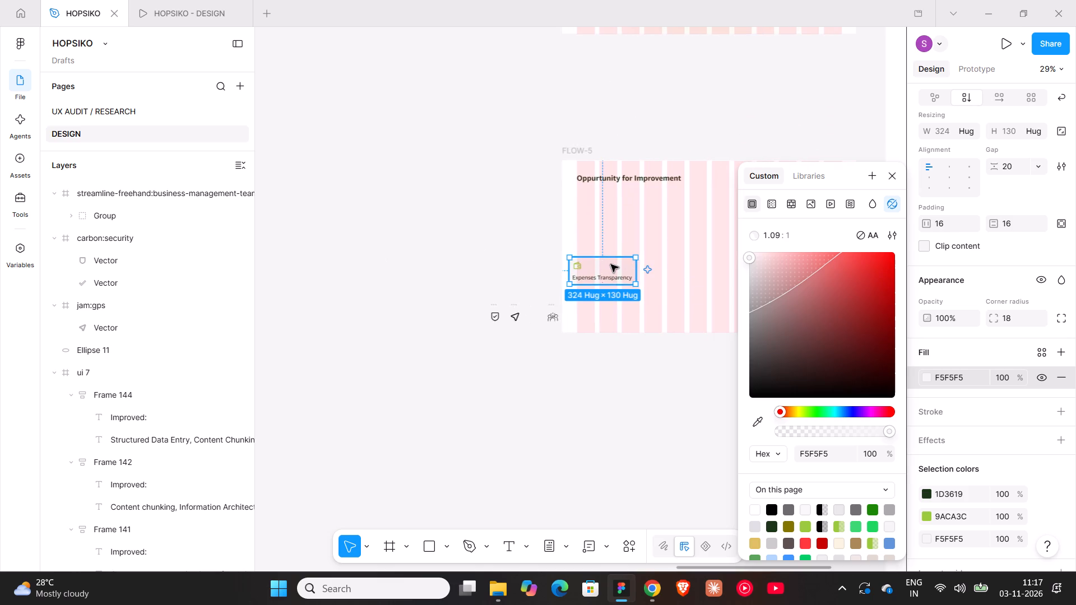
shift+scroll(611, 264, down, 4)
ctrl+scroll(545, 301, down, 3)
ctrl+scroll(545, 301, up, 7)
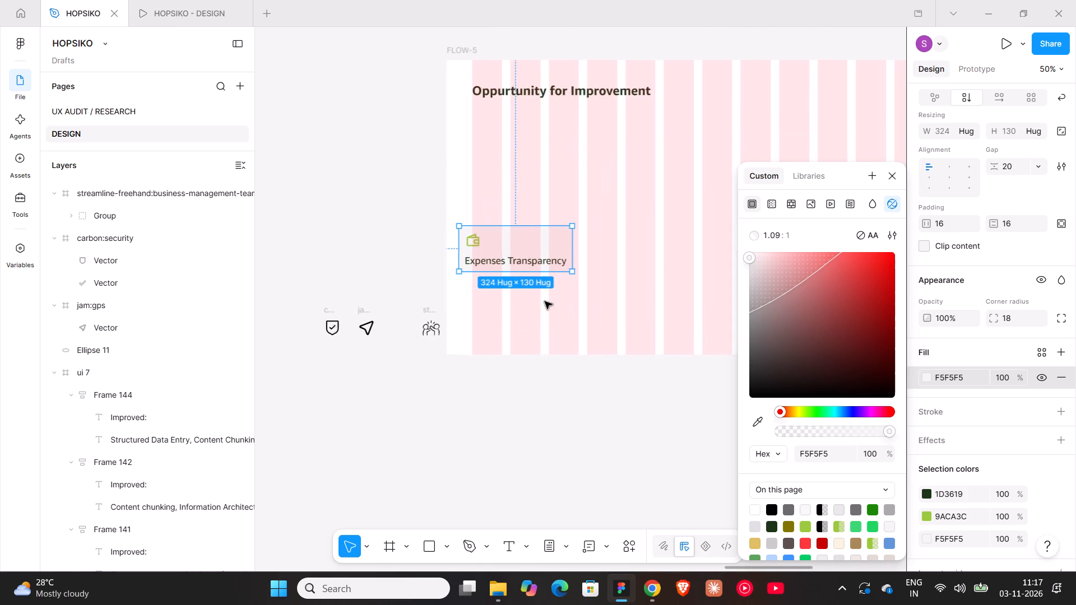
shift+scroll(545, 301, down, 6)
drag(494, 255, 508, 175)
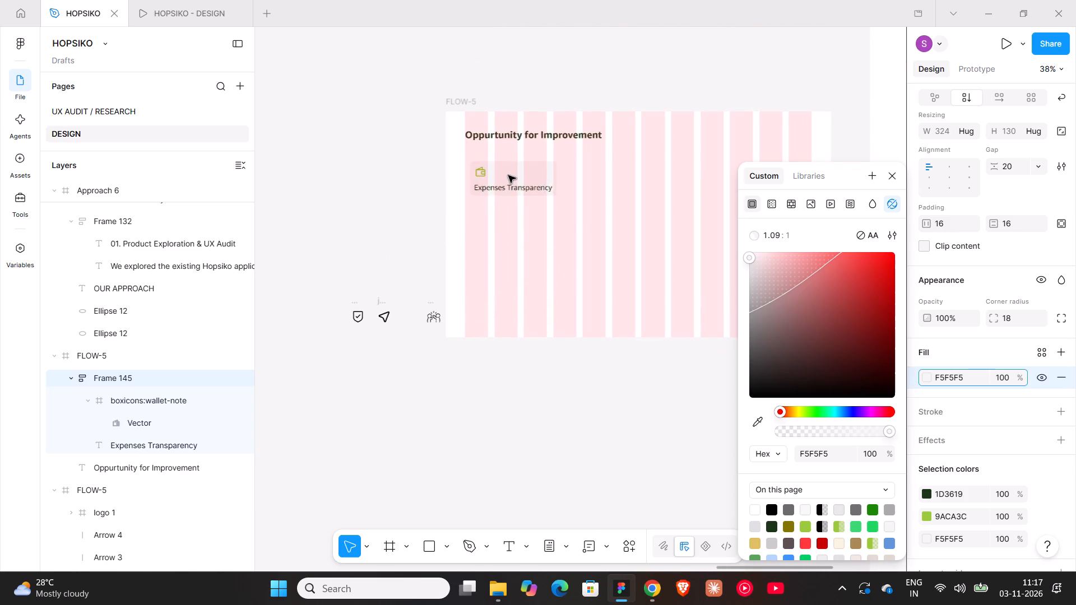
drag(508, 175, 507, 171)
scroll(525, 213, up, 3)
ctrl+scroll(528, 234, up, 2)
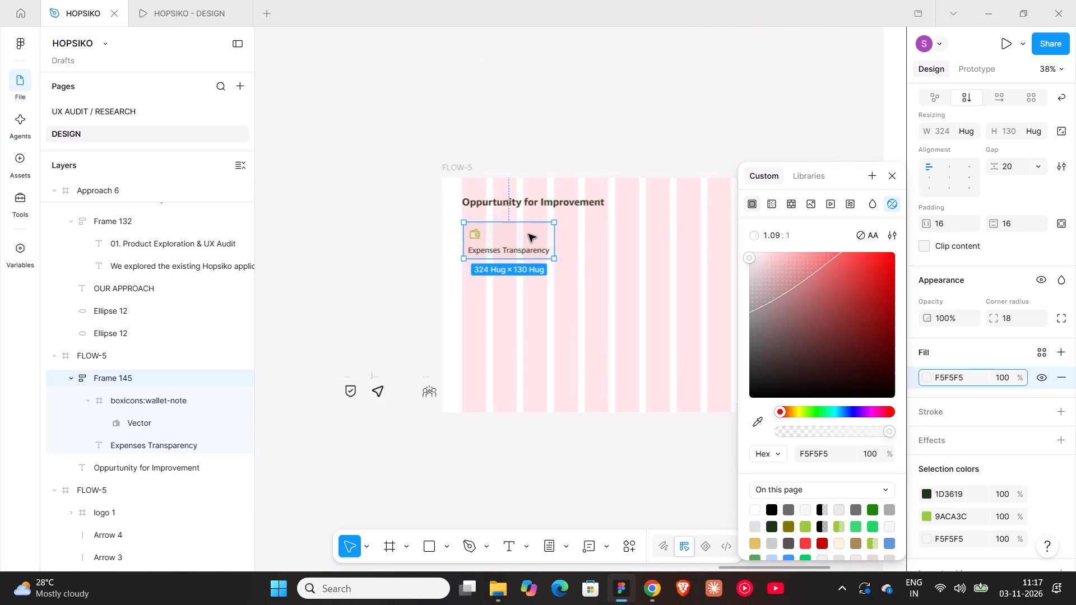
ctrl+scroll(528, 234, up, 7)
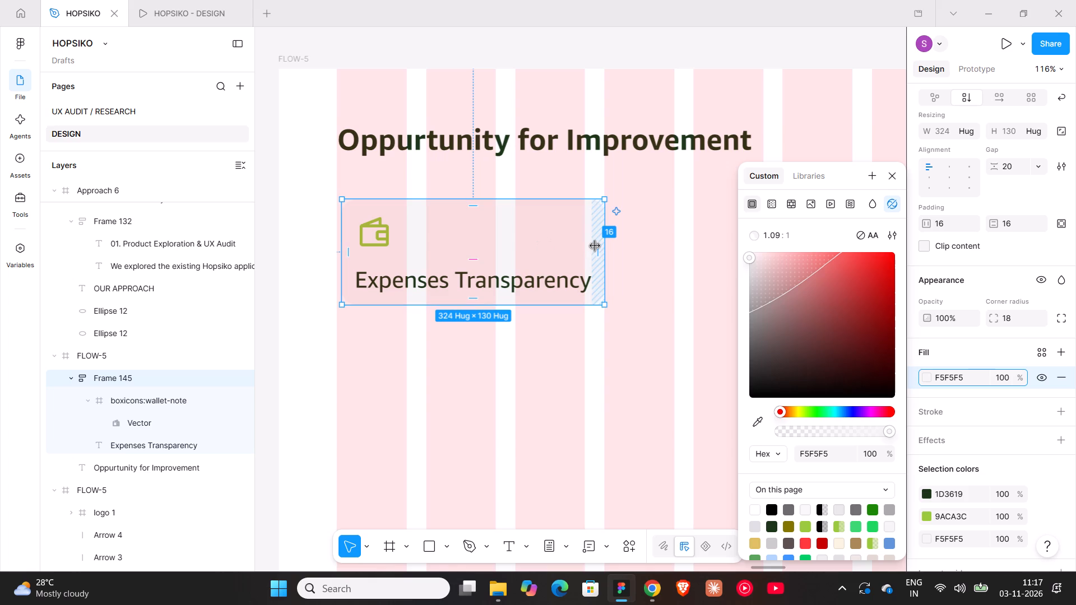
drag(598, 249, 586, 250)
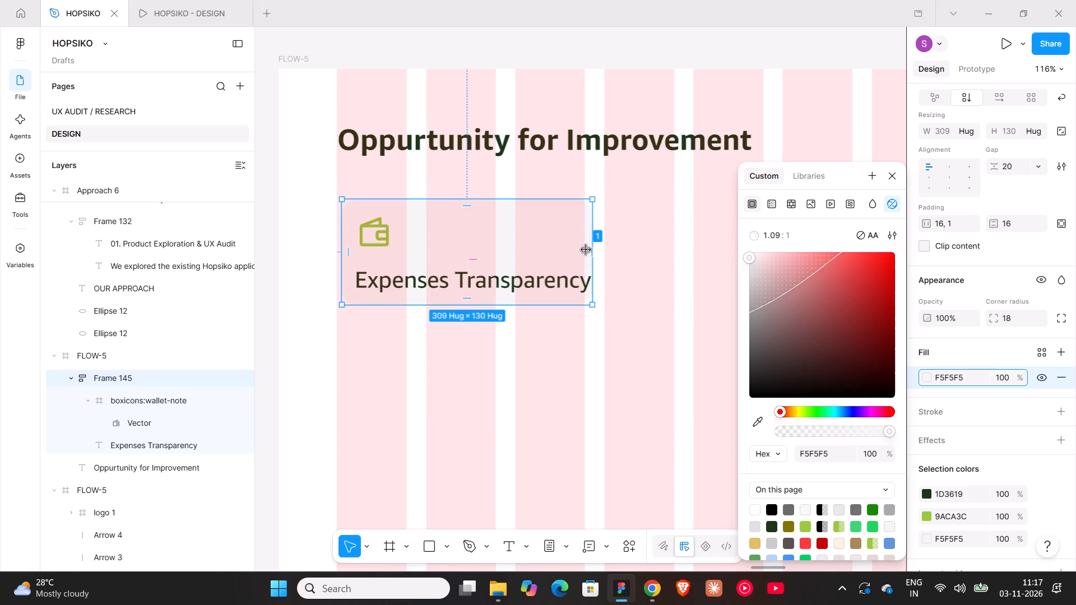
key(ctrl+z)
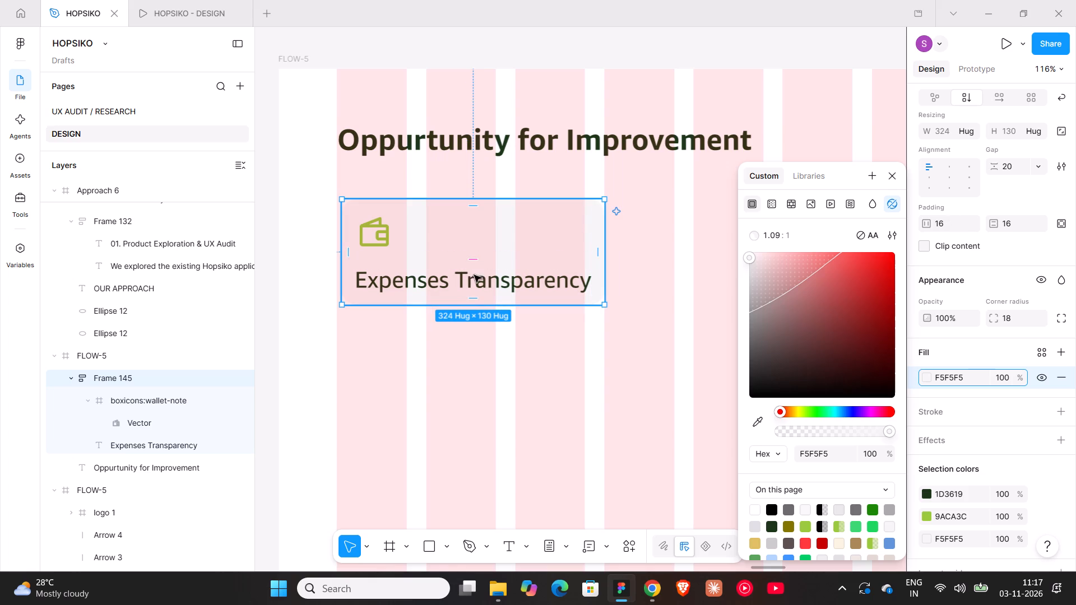
Set the font size of the card's "Expenses Transparency" text to 24.
double_click(460, 279)
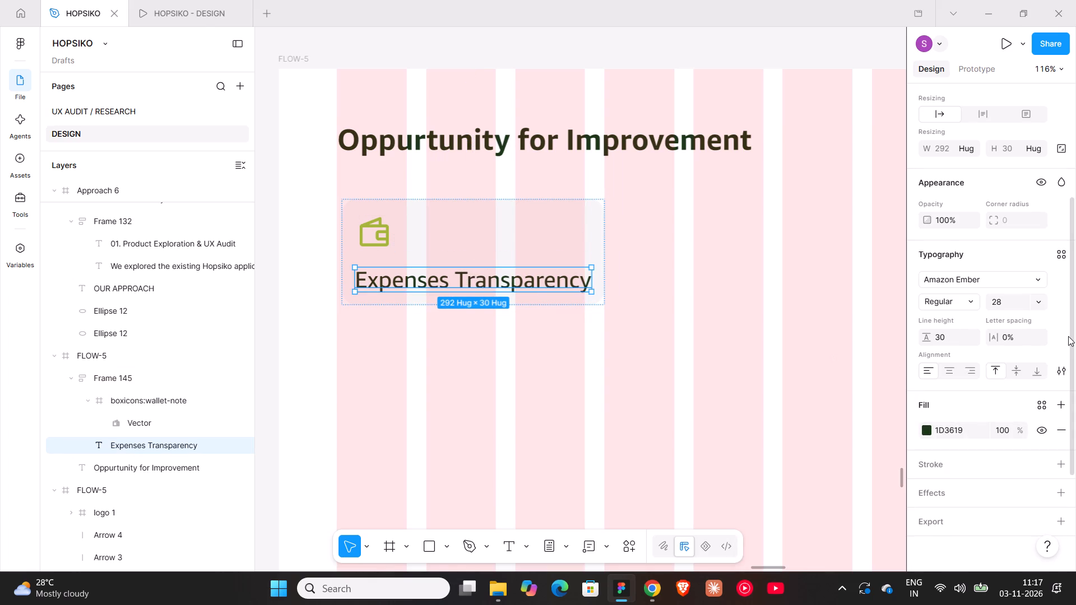
click(1009, 305)
text(24)
key(Return)
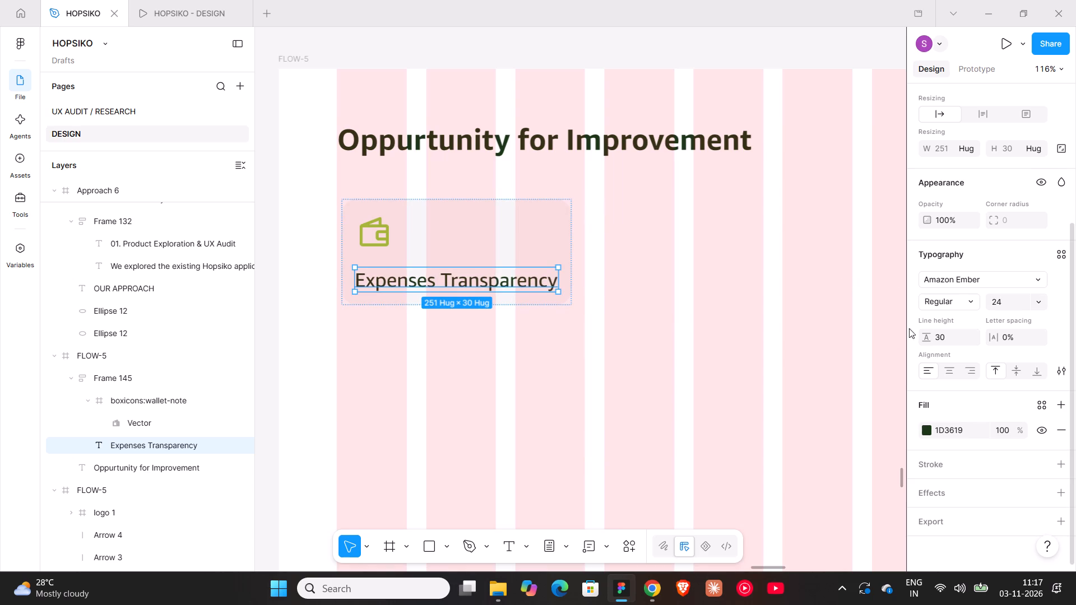
click(701, 294)
Set the Expenses Transparency card's horizontal padding to 25.
click(523, 244)
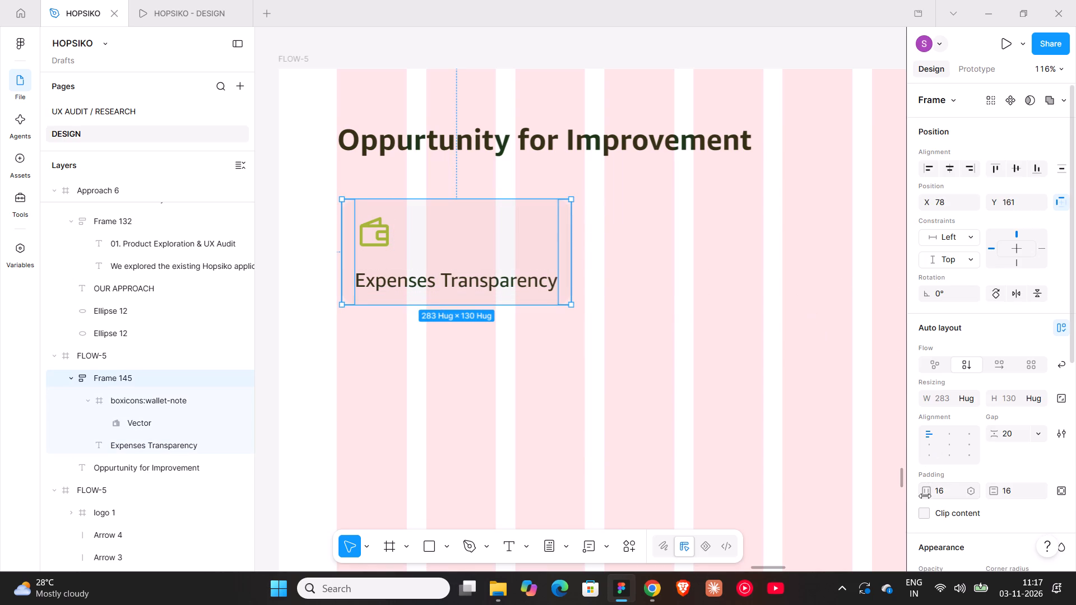
drag(925, 496, 551, 310)
click(660, 310)
Duplicate the Expenses Transparency card beside the original on the same row, at X 402, Y 161.
ctrl+scroll(660, 310, down, 4)
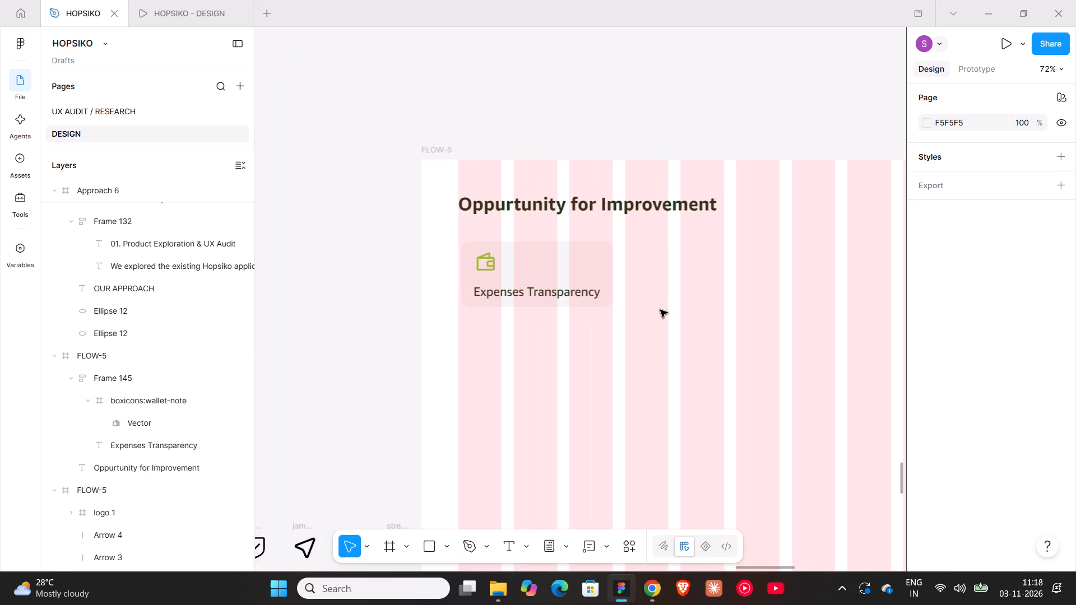
shift+scroll(660, 310, down, 4)
click(367, 245)
click(423, 255)
alt+drag(454, 268, 616, 268)
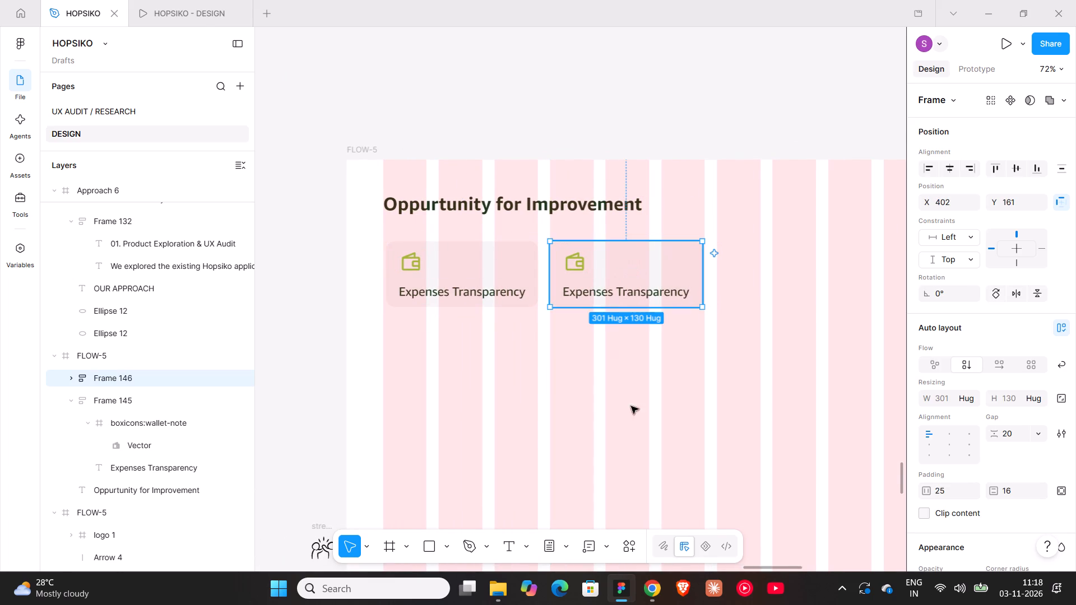
Cut the loose jam:gps arrow icon and replace the wallet icon in the second card with it.
click(642, 578)
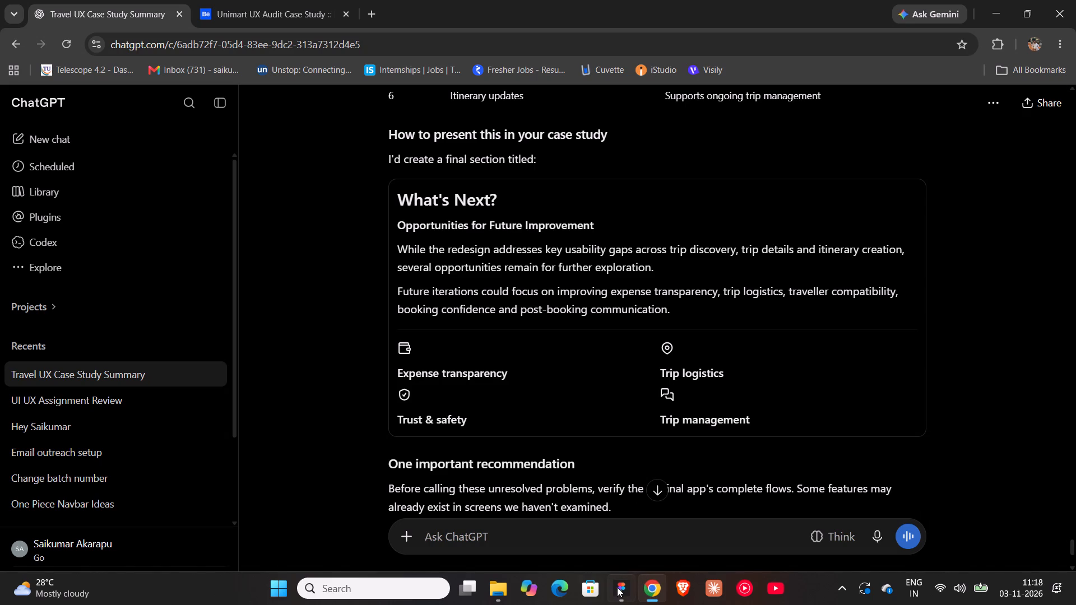
click(618, 588)
ctrl+scroll(579, 386, down, 9)
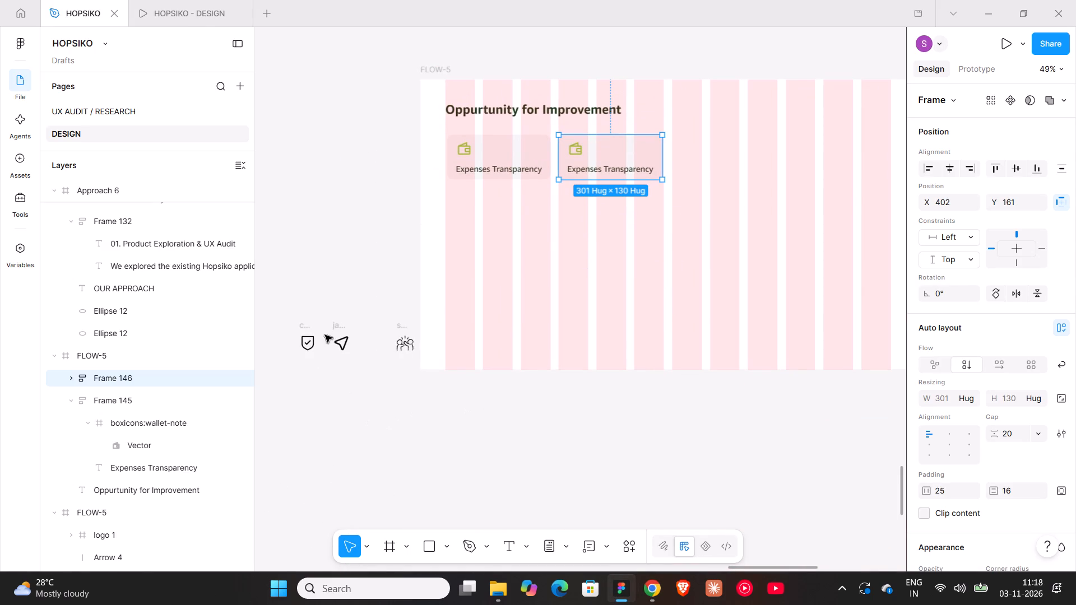
click(338, 324)
key(ctrl+x)
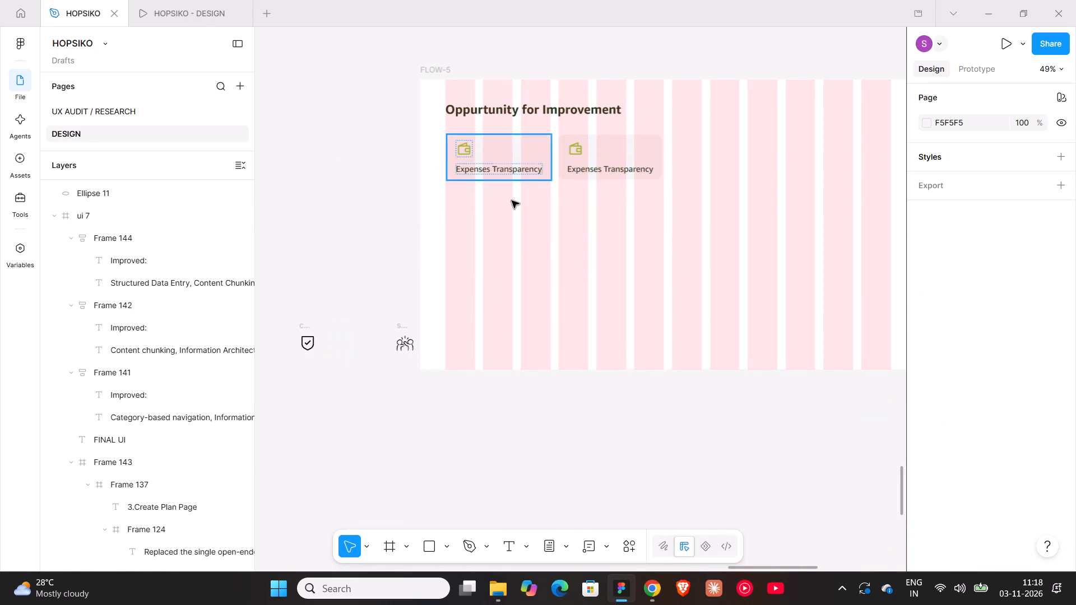
double_click(569, 148)
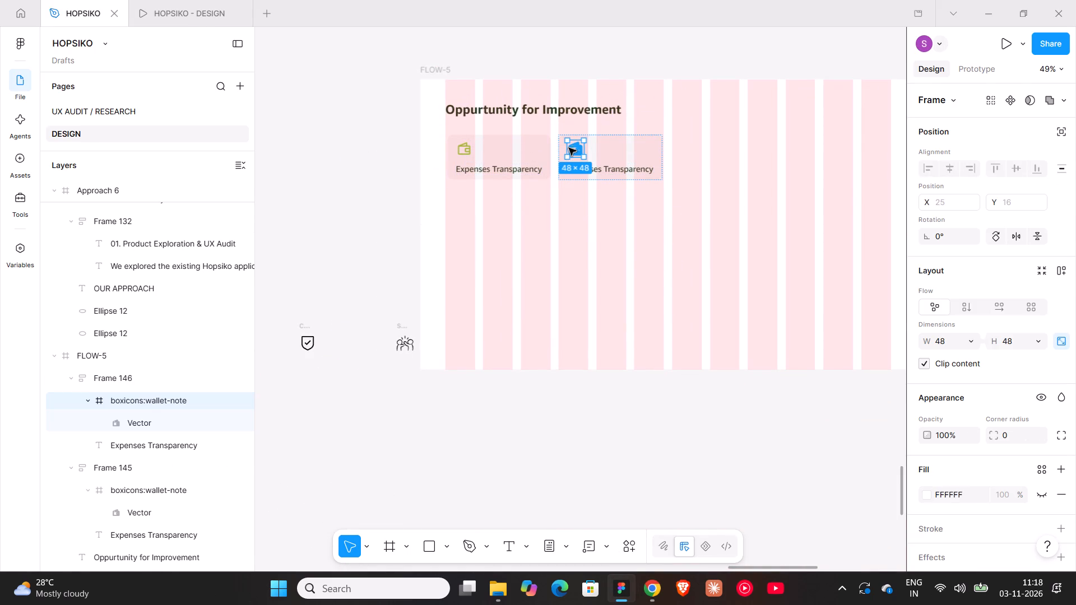
key(ctrl+shift+r)
Recolour the second card's arrow icon with the page's green 9ACA3C.
scroll(940, 440, down, 4)
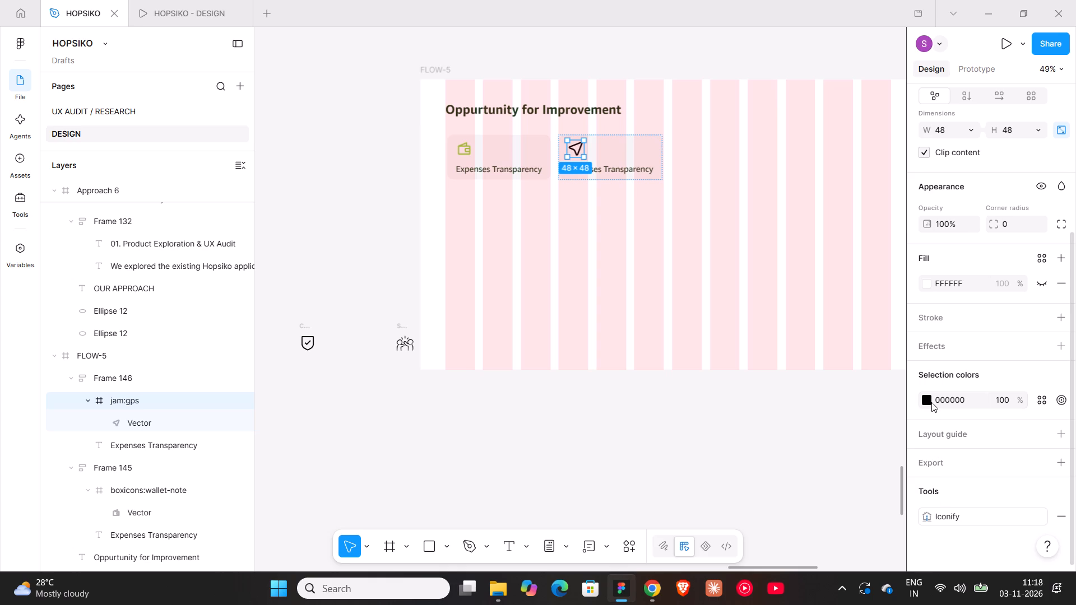
click(930, 402)
click(810, 526)
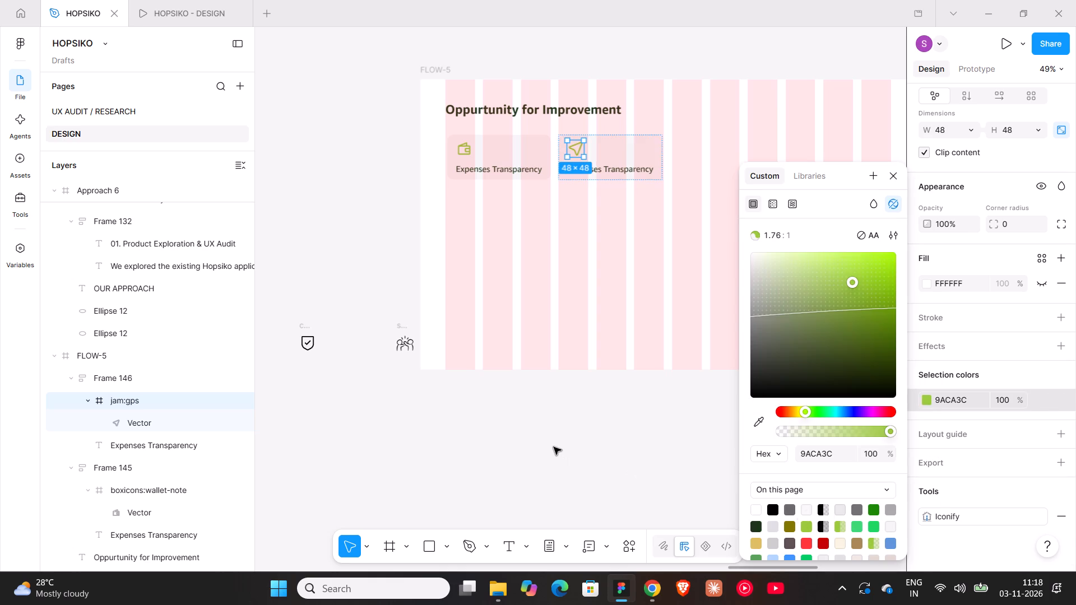
click(554, 447)
Resize the arrow vector to 36 × 36 with locked proportions and centre it horizontally and vertically in its icon frame.
scroll(554, 447, up, 5)
ctrl+scroll(584, 256, up, 7)
double_click(568, 193)
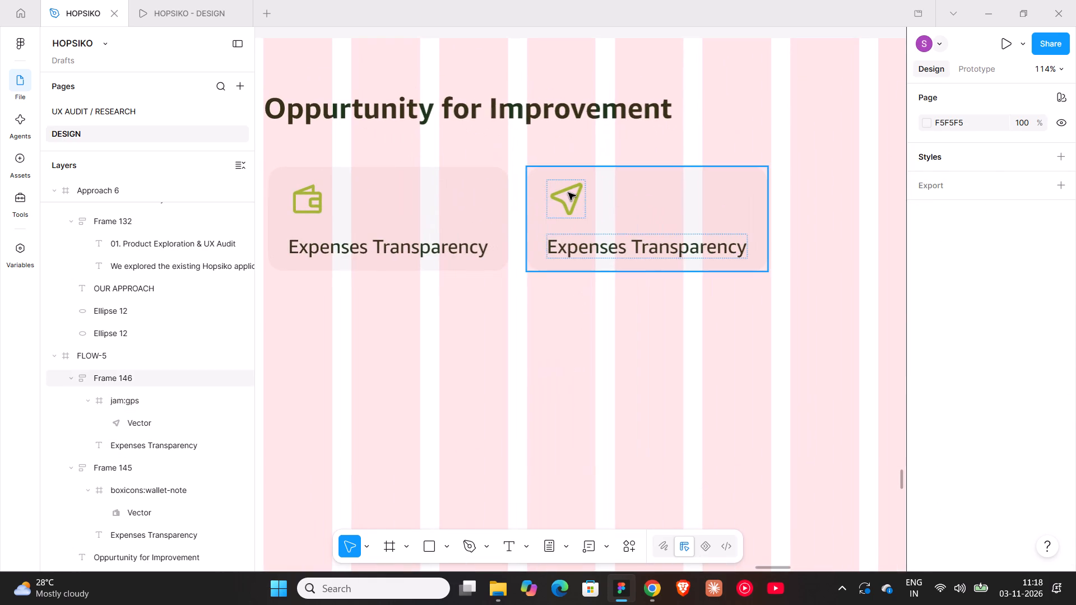
double_click(568, 192)
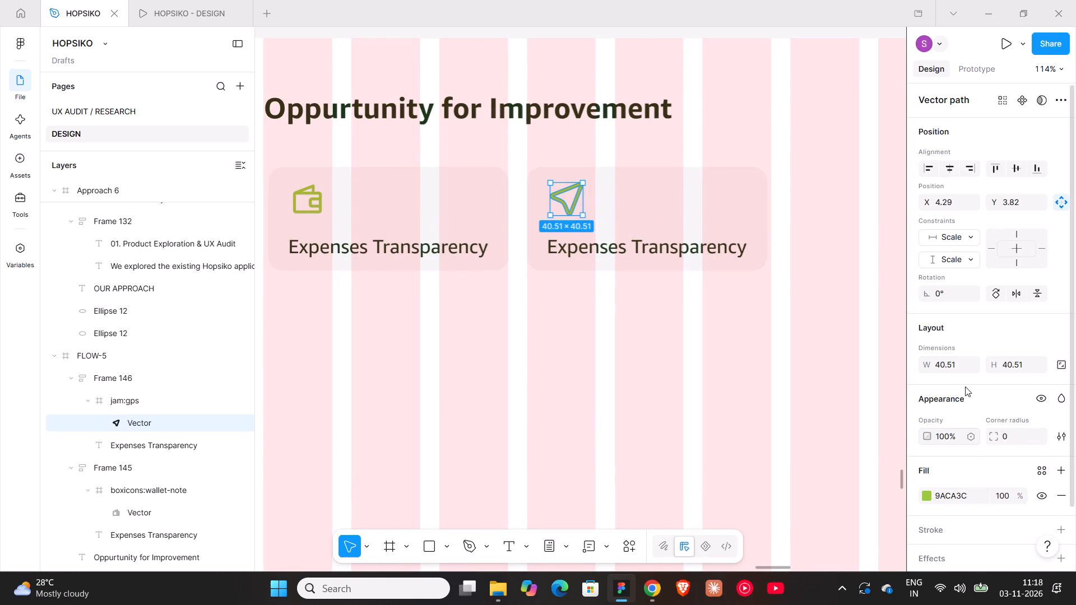
click(1061, 364)
click(1019, 370)
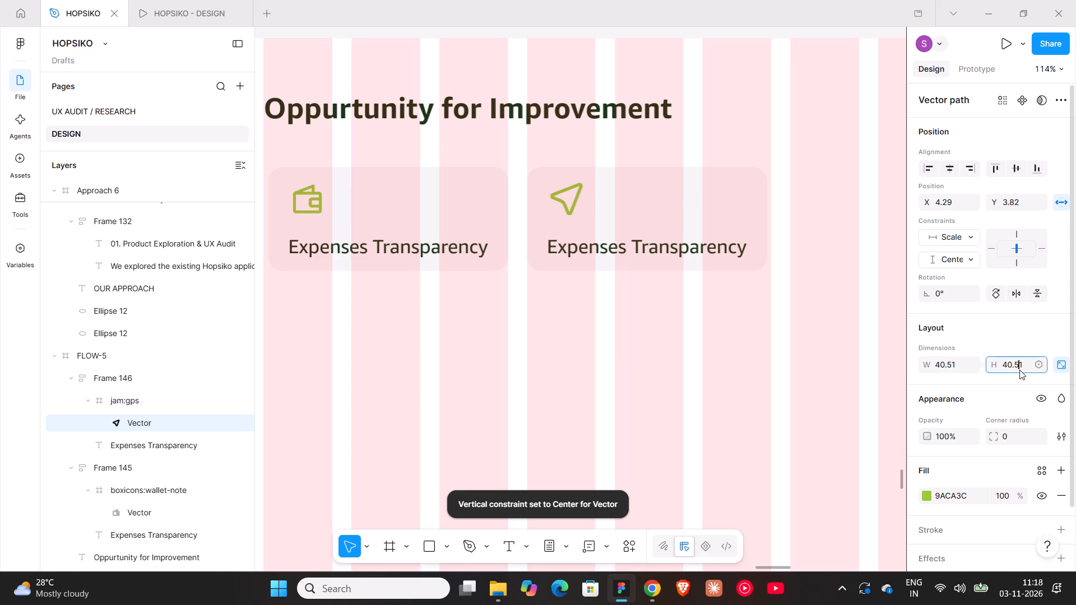
text(36)
key(Return)
click(950, 161)
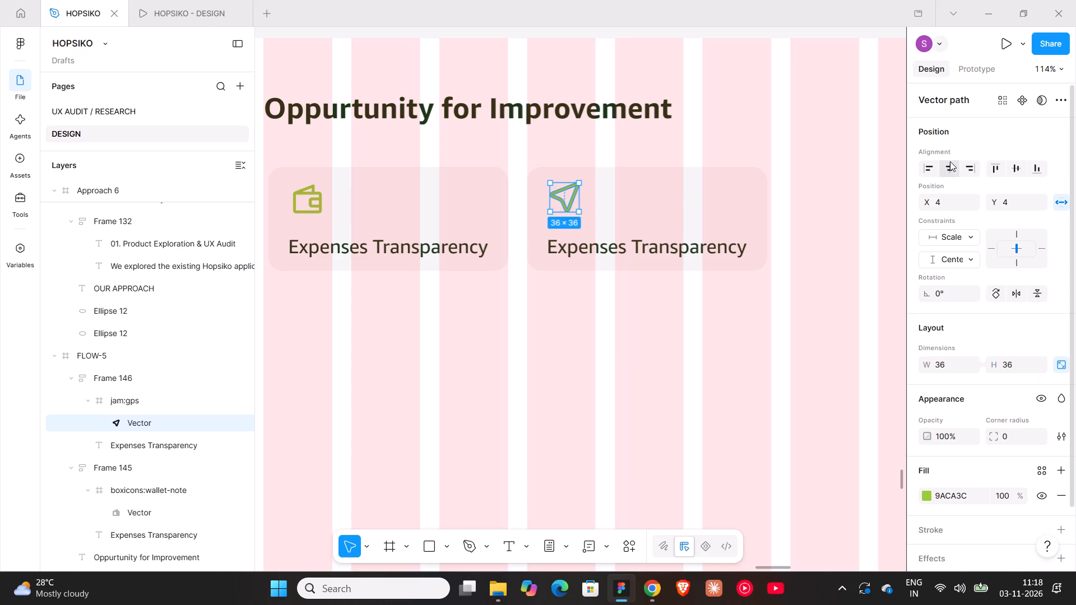
click(1014, 163)
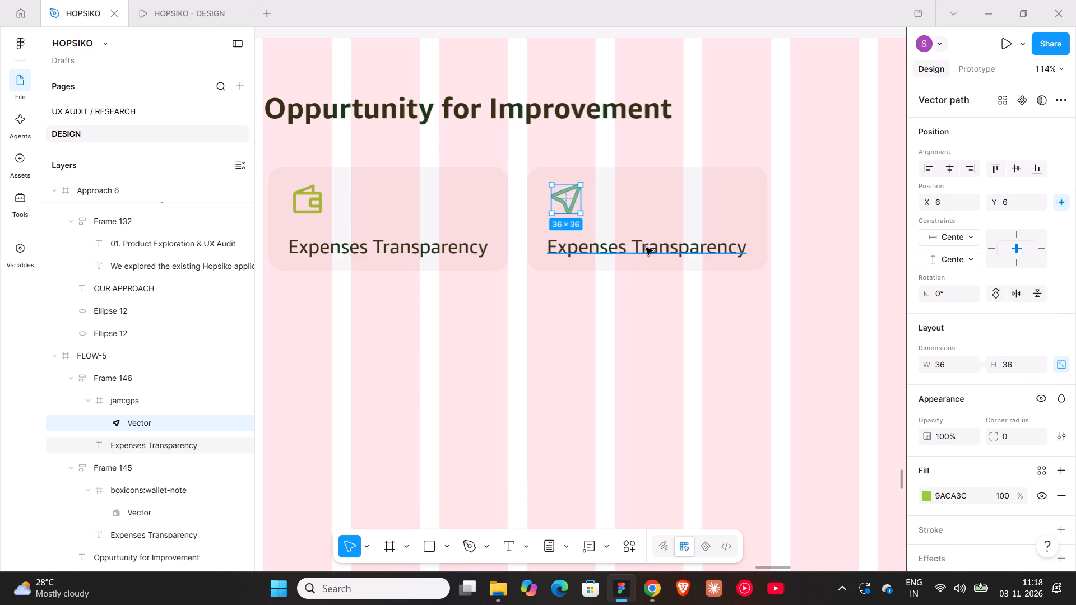
Replace the second card's text with "Trip logistics" copied from the ChatGPT suggestions in Chrome.
double_click(646, 248)
click(660, 580)
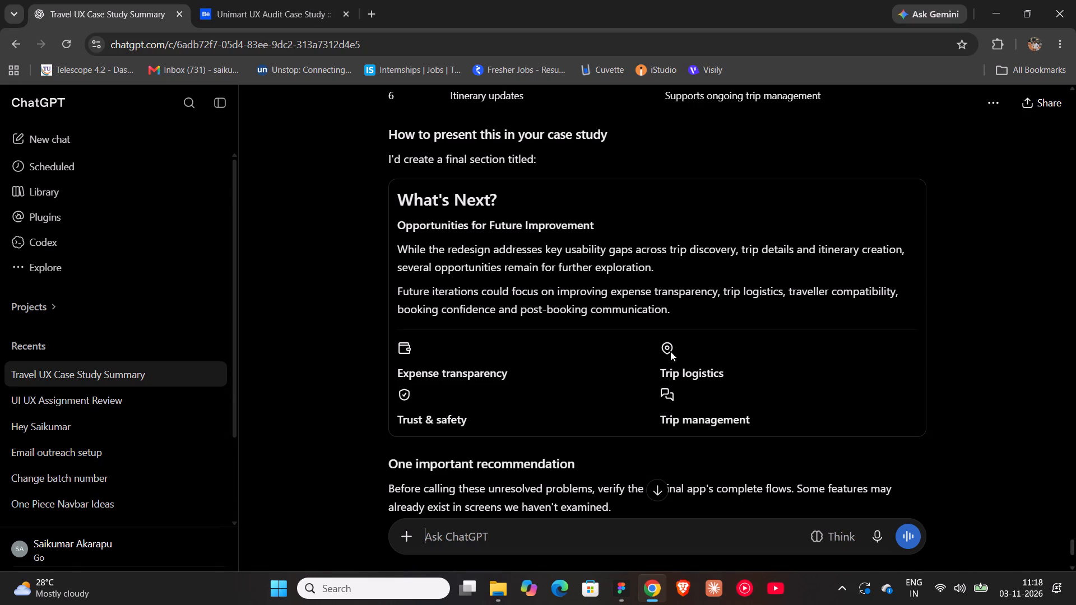
triple_click(690, 370)
key(ctrl+c)
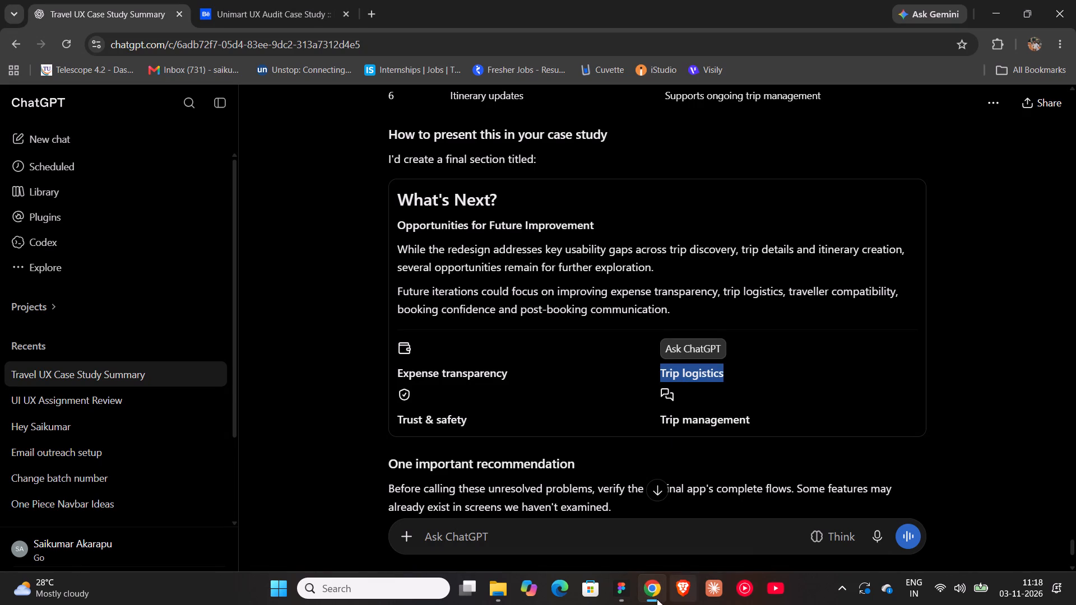
drag(621, 592, 622, 586)
click(627, 601)
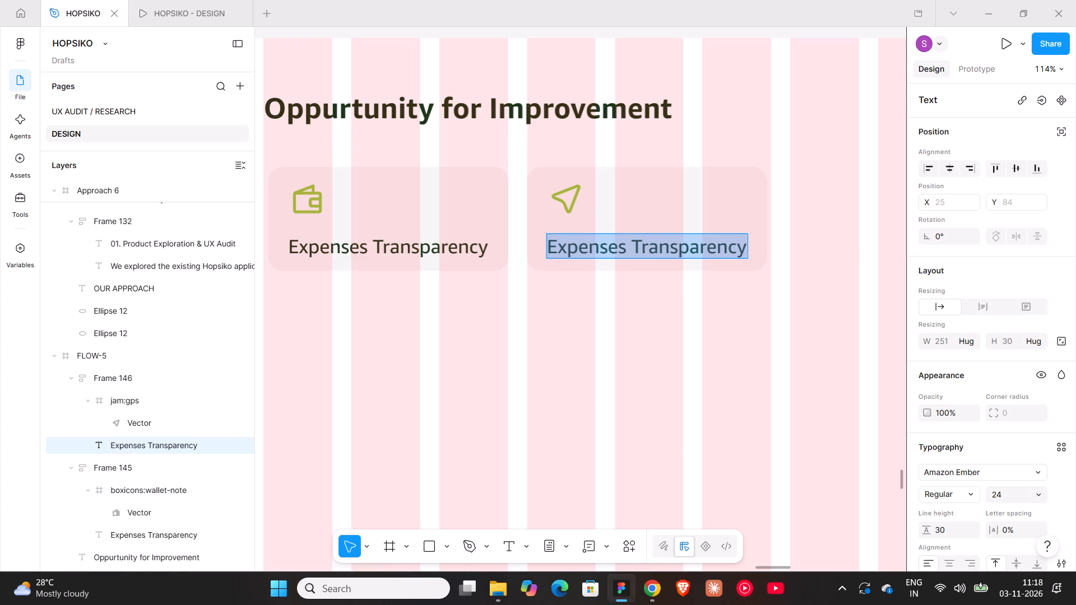
key(ctrl+v)
click(637, 331)
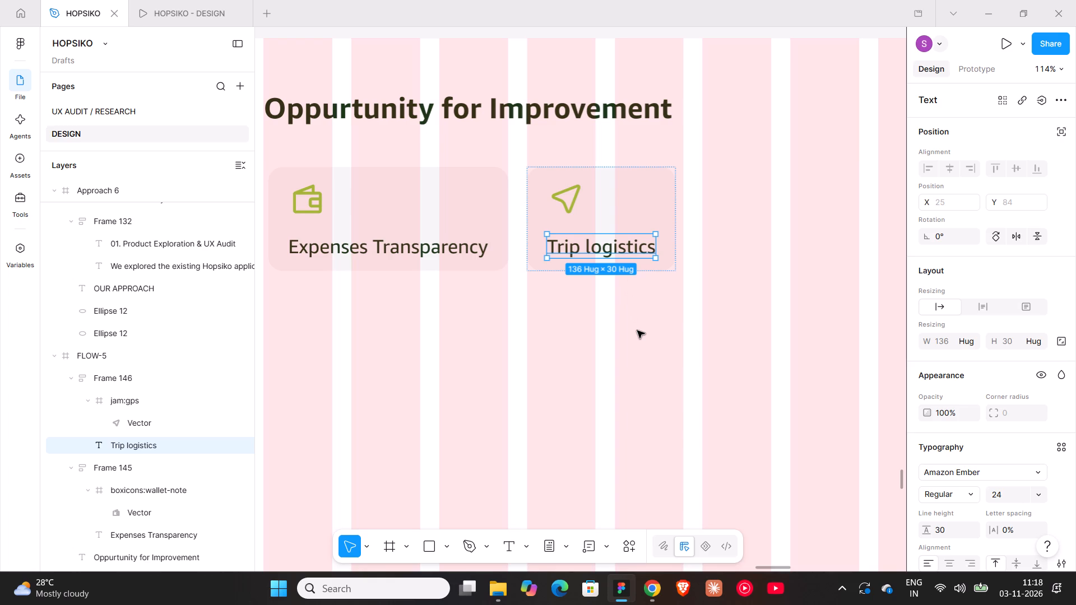
Set the Trip logistics card's horizontal padding to 30.
scroll(924, 492, down, 3)
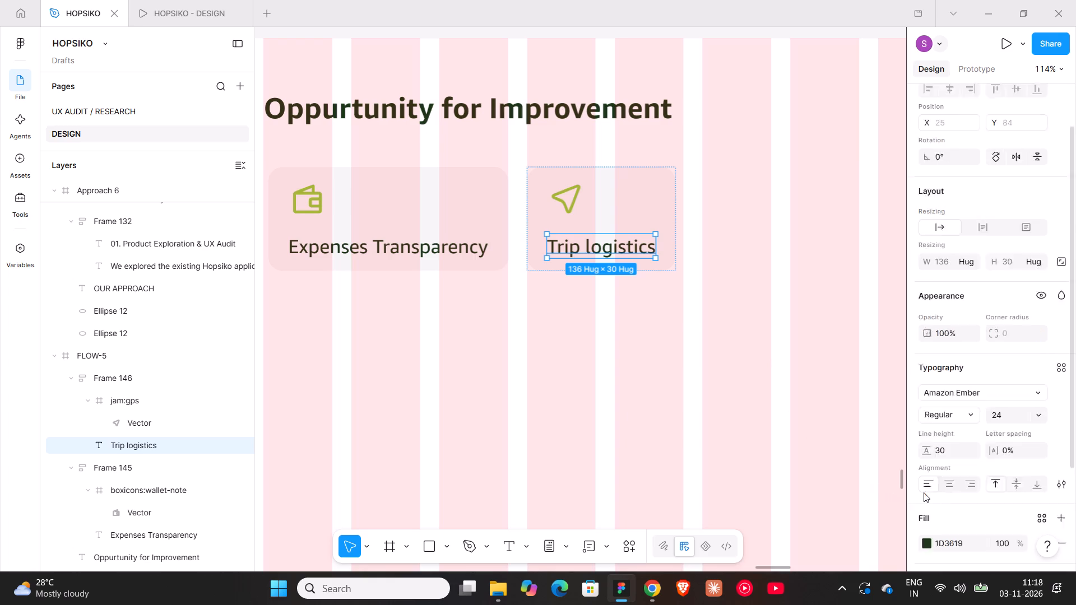
click(667, 227)
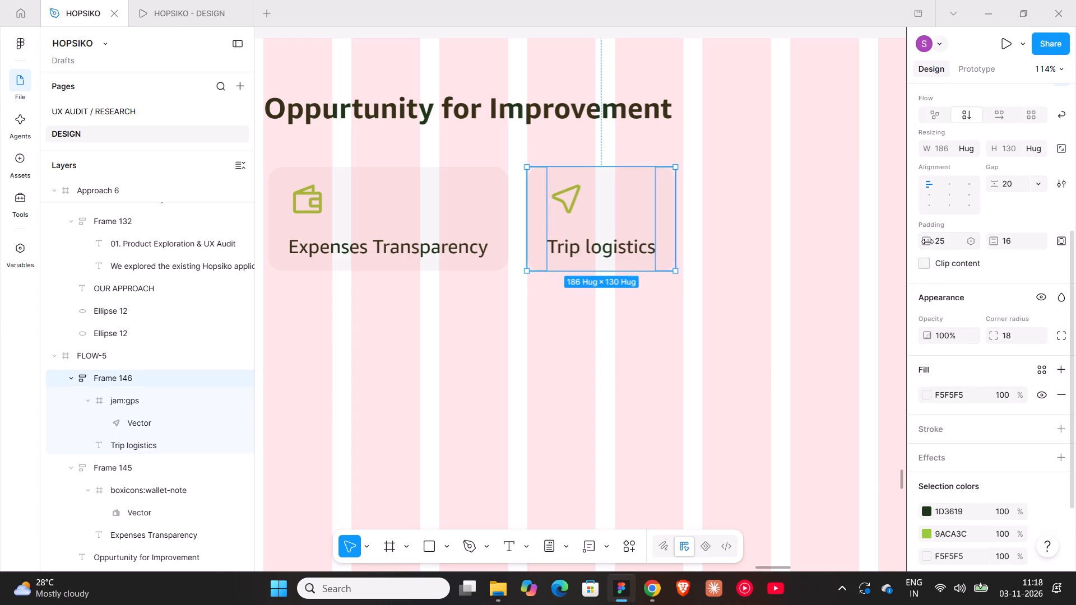
drag(927, 241, 540, 300)
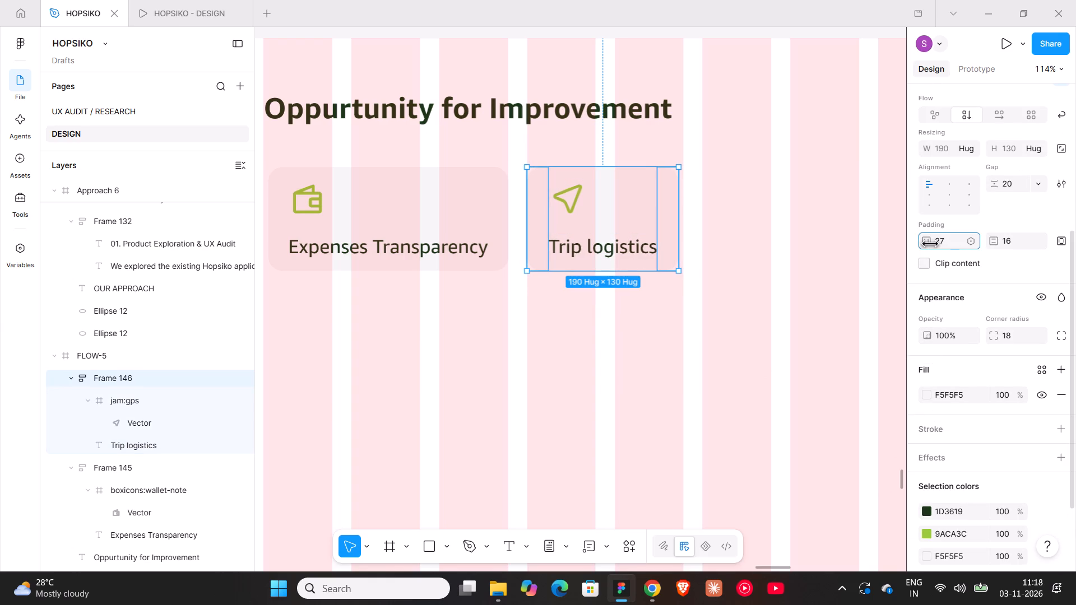
drag(540, 300, 545, 302)
ctrl+scroll(678, 175, up, 18)
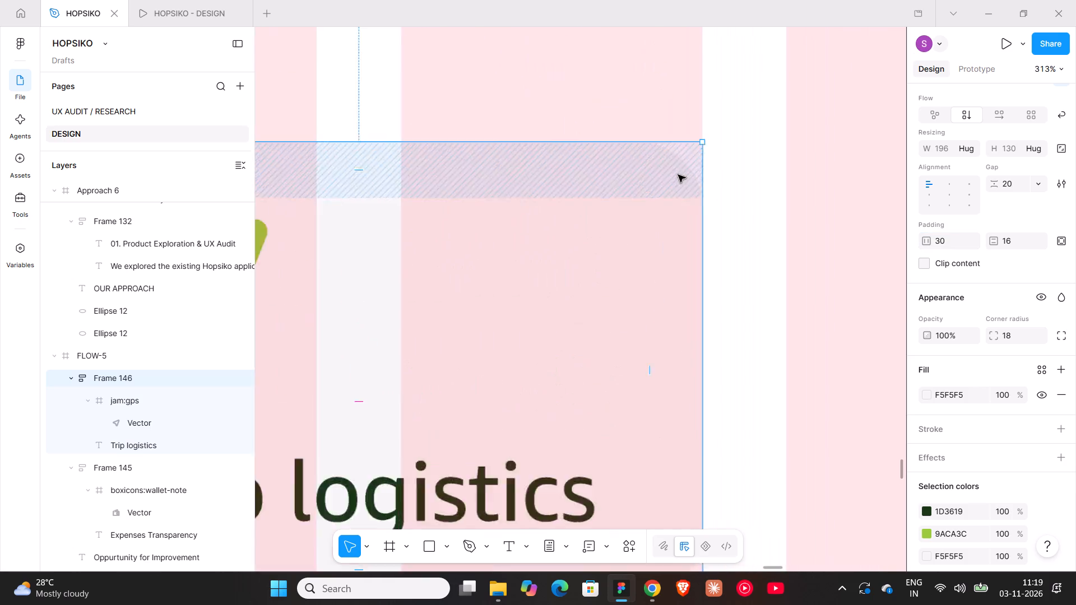
ctrl+scroll(678, 175, up, 1)
ctrl+scroll(729, 183, down, 16)
ctrl+click(751, 234)
Duplicate the Trip logistics card to its right on the same row as a third card.
shift+scroll(751, 234, down, 3)
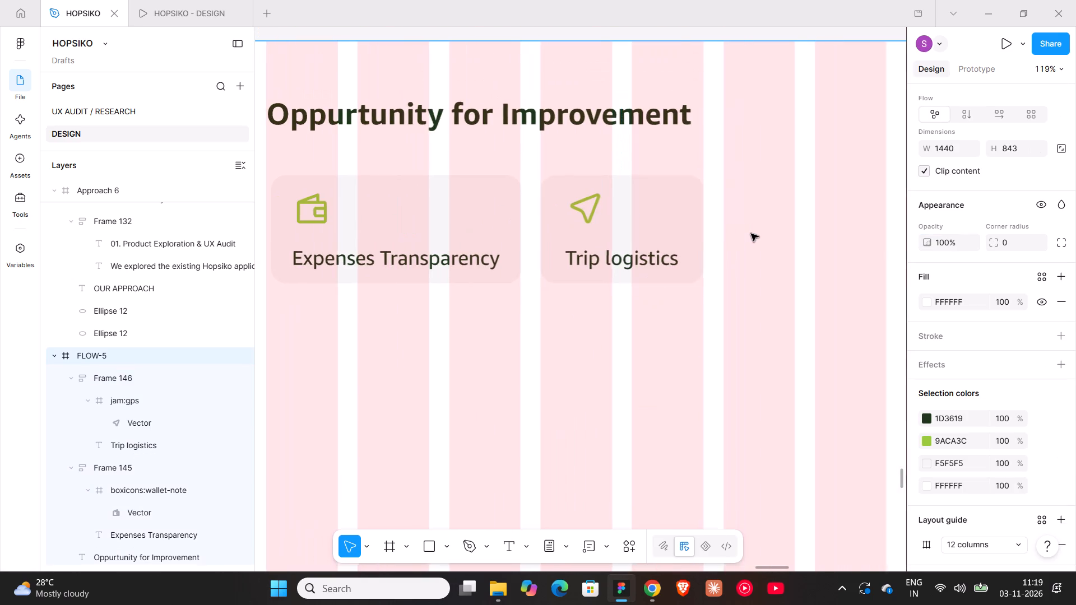
shift+scroll(751, 234, down, 2)
ctrl+scroll(707, 243, down, 5)
click(549, 226)
alt+drag(549, 226, 583, 227)
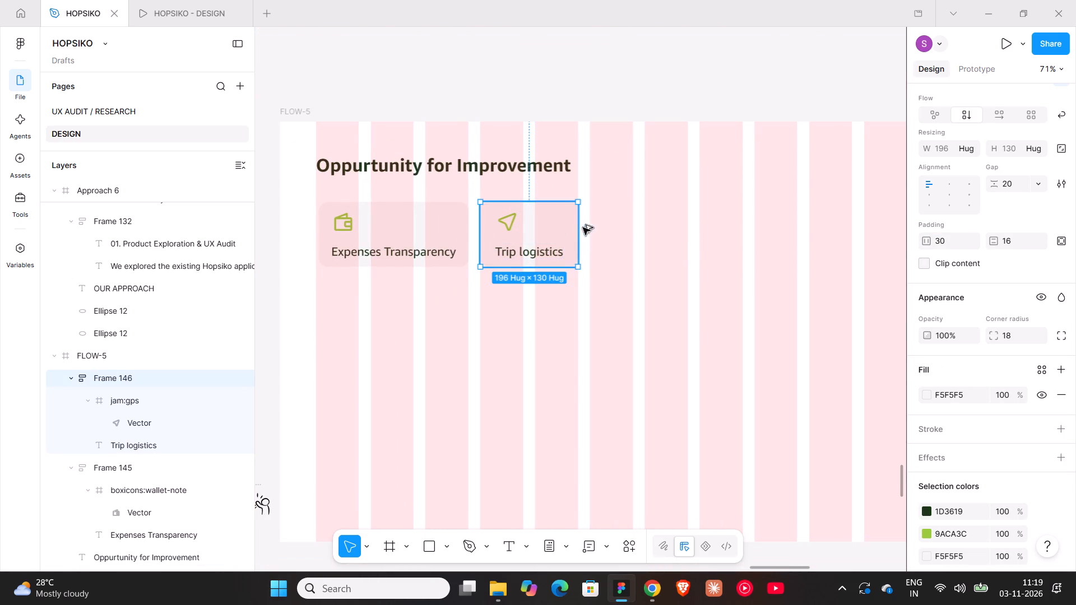
alt+drag(583, 227, 659, 225)
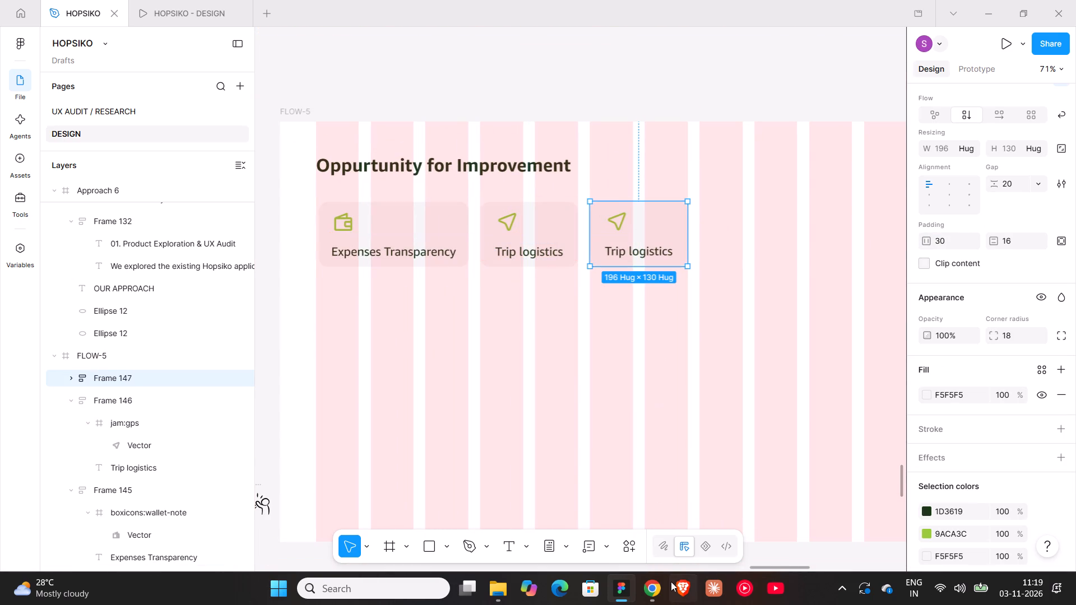
Cut the loose carbon:security shield icon and replace the arrow icon in the third card with it.
scroll(546, 423, down, 1)
shift+scroll(546, 423, up, 7)
scroll(553, 425, down, 2)
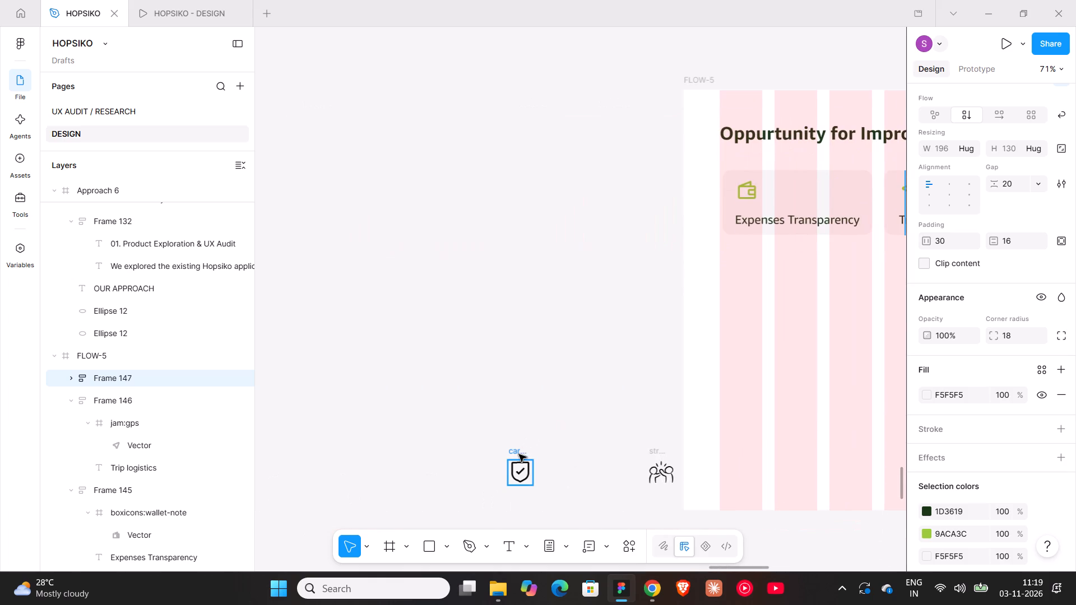
click(519, 445)
key(ctrl+v)
shift+scroll(625, 407, down, 7)
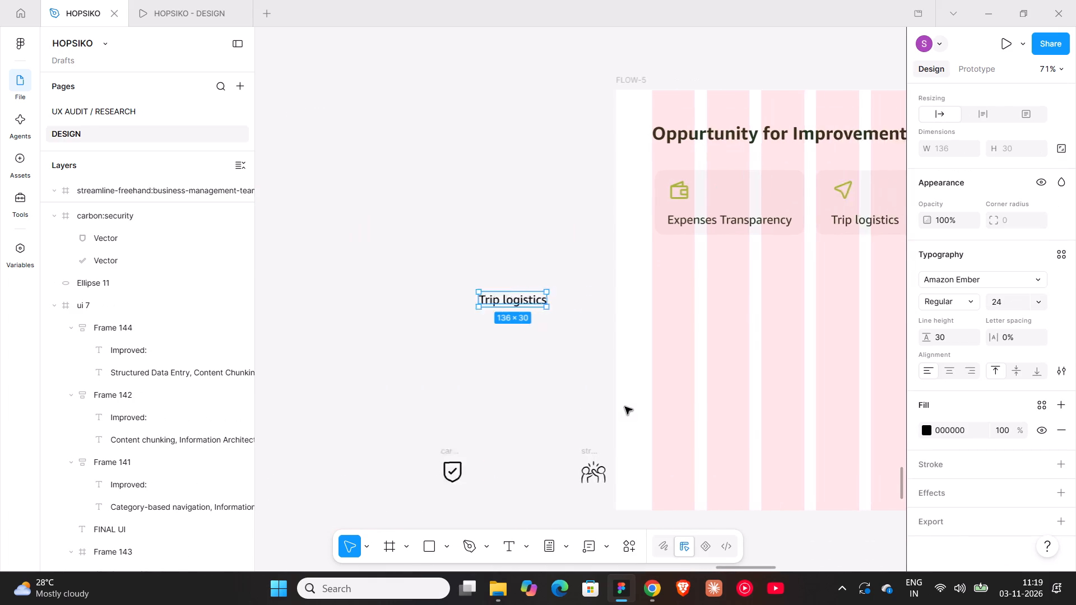
click(351, 451)
key(ctrl+x)
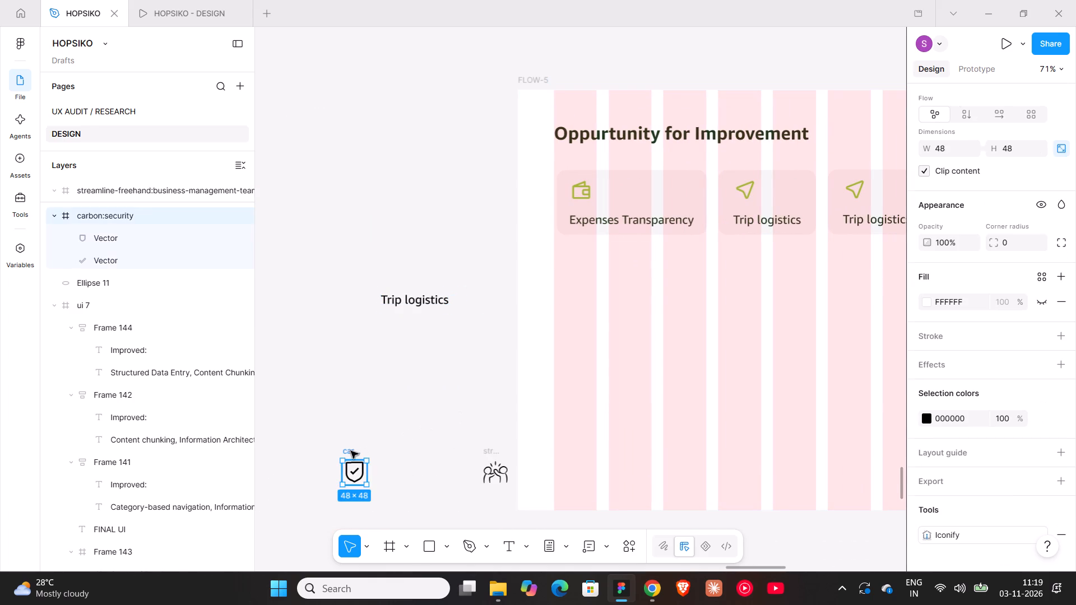
shift+scroll(574, 361, down, 5)
double_click(613, 190)
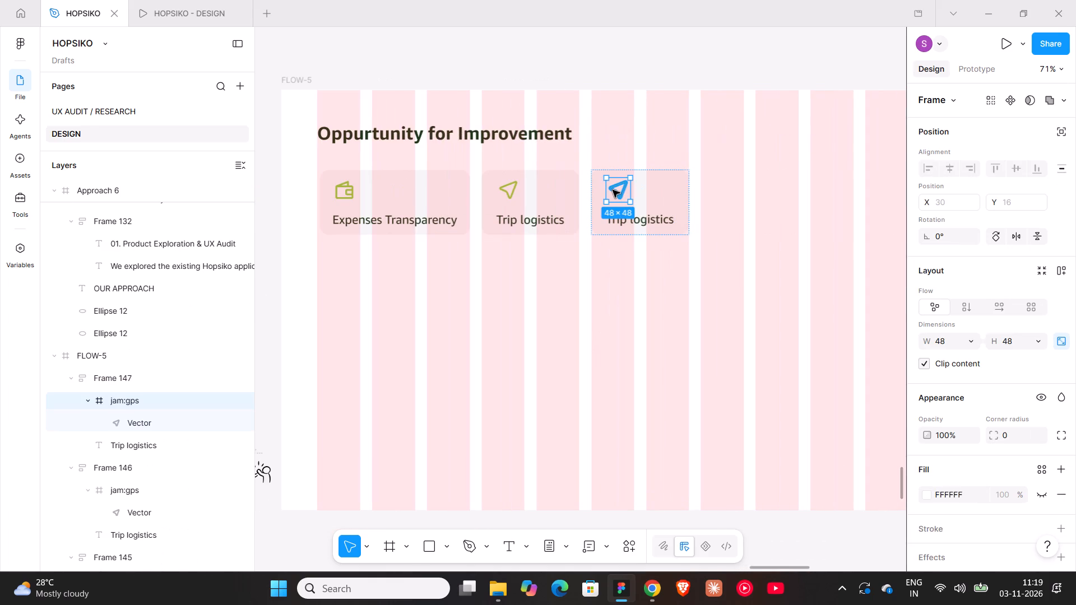
key(ctrl+shift+r)
Recolour the shield icon in the third card with the same green as the other card icons.
scroll(1000, 397, down, 4)
click(922, 399)
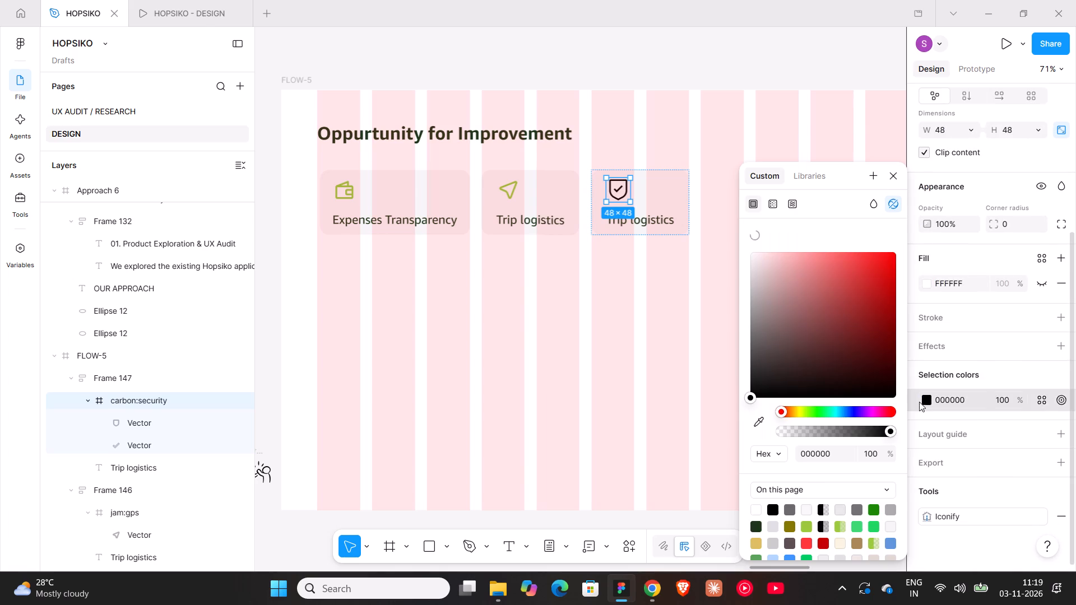
click(808, 525)
click(641, 402)
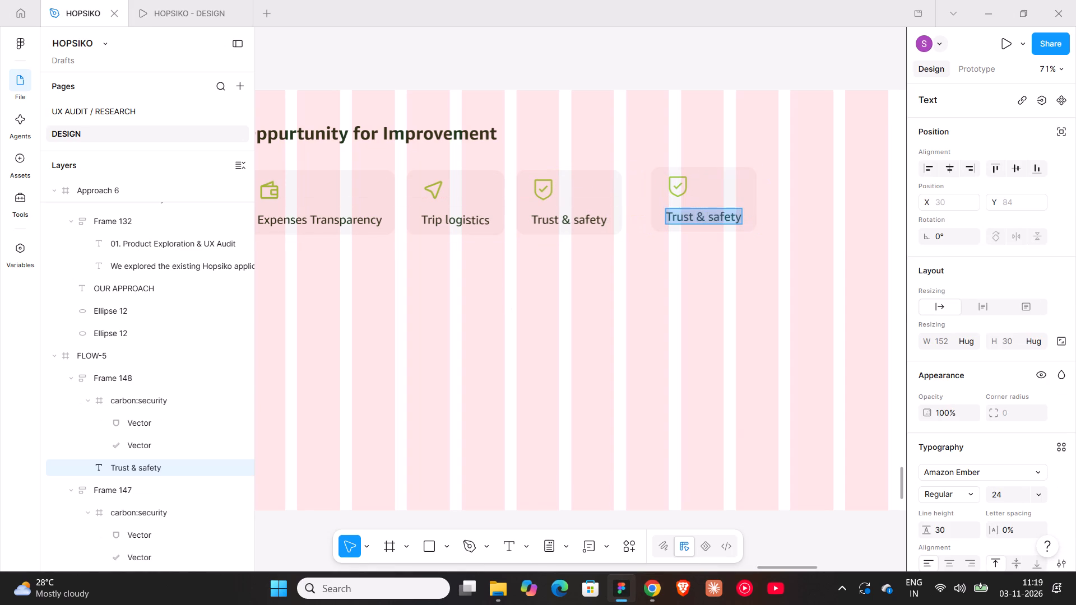
key(ctrl+v)
click(701, 320)
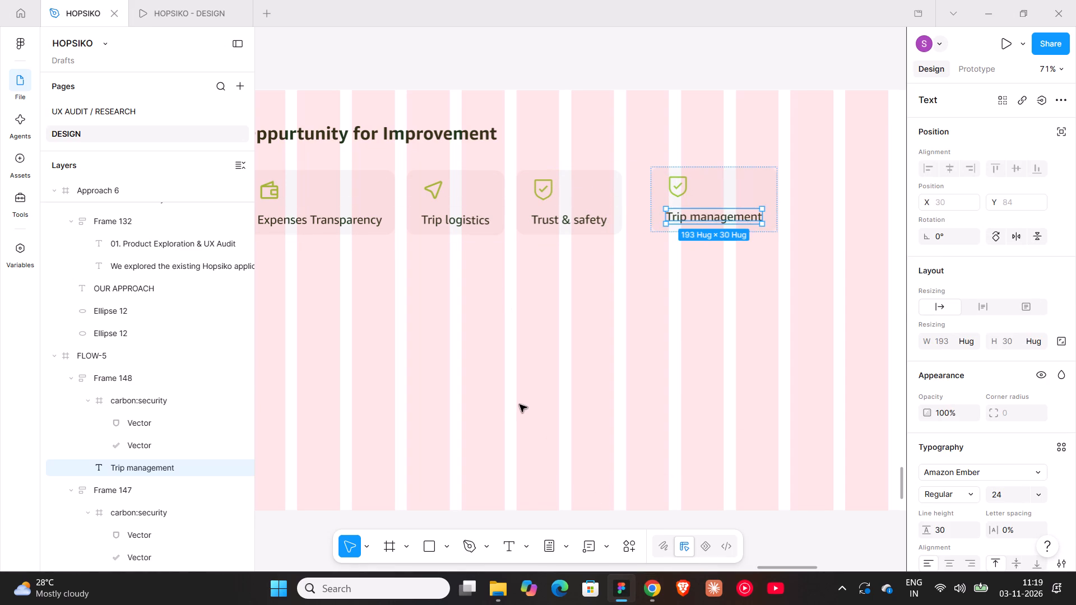
Cut the loose streamline-freehand business-management team icon and replace the shield icon in the Trip management card with it.
shift+scroll(520, 404, up, 5)
ctrl+scroll(520, 404, down, 4)
click(450, 428)
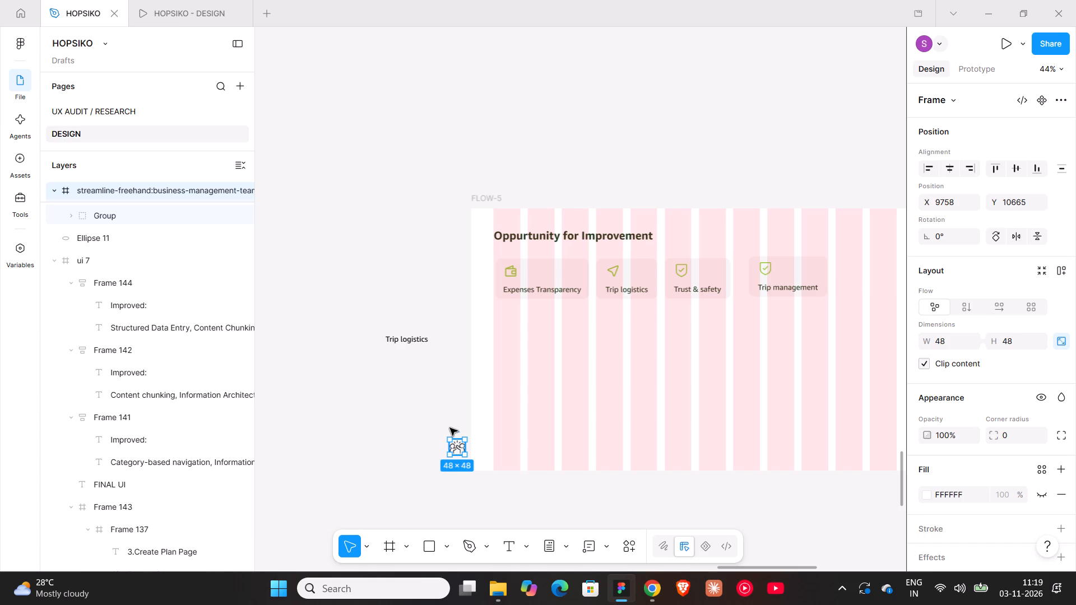
key(ctrl+x)
double_click(768, 264)
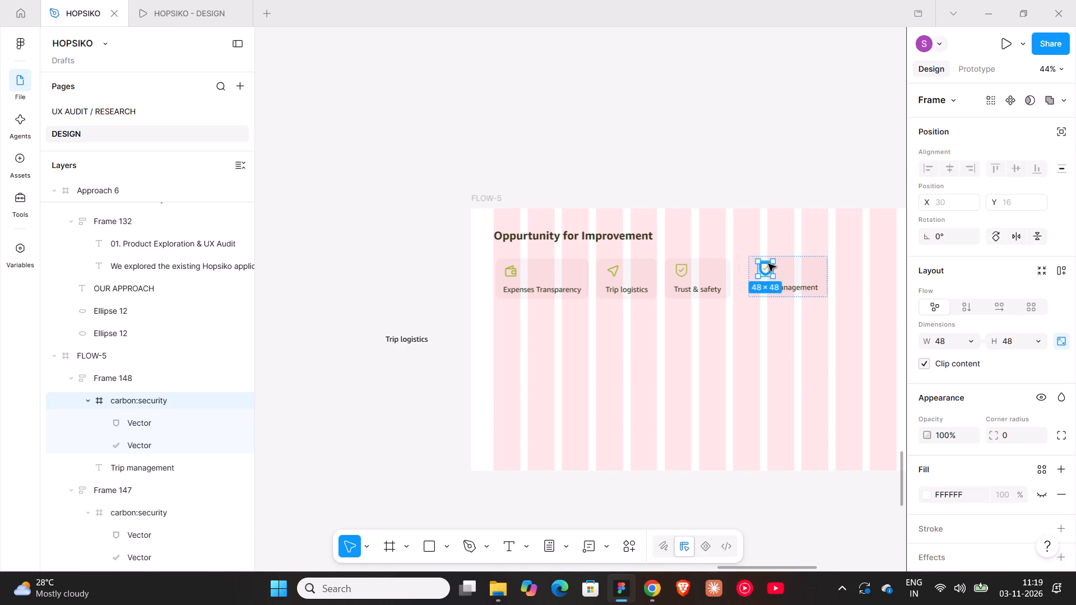
key(ctrl+shift+r)
Recolour the team icon in the Trip management card green to match the other card icons.
scroll(949, 395, down, 4)
click(928, 396)
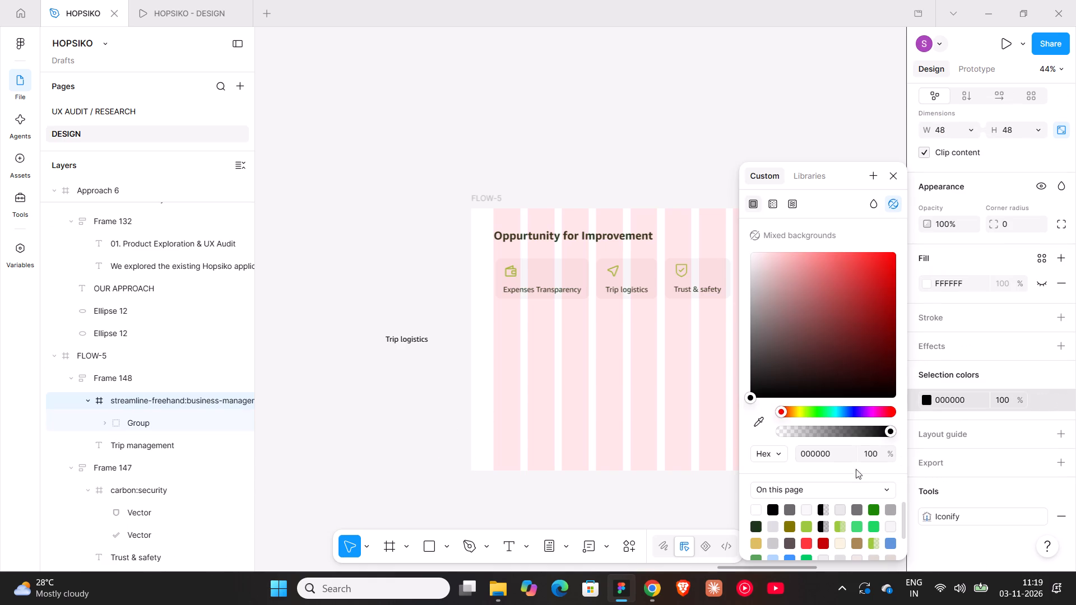
click(806, 531)
click(660, 426)
Align the four topic cards along their vertical centres.
shift+scroll(661, 351, down, 2)
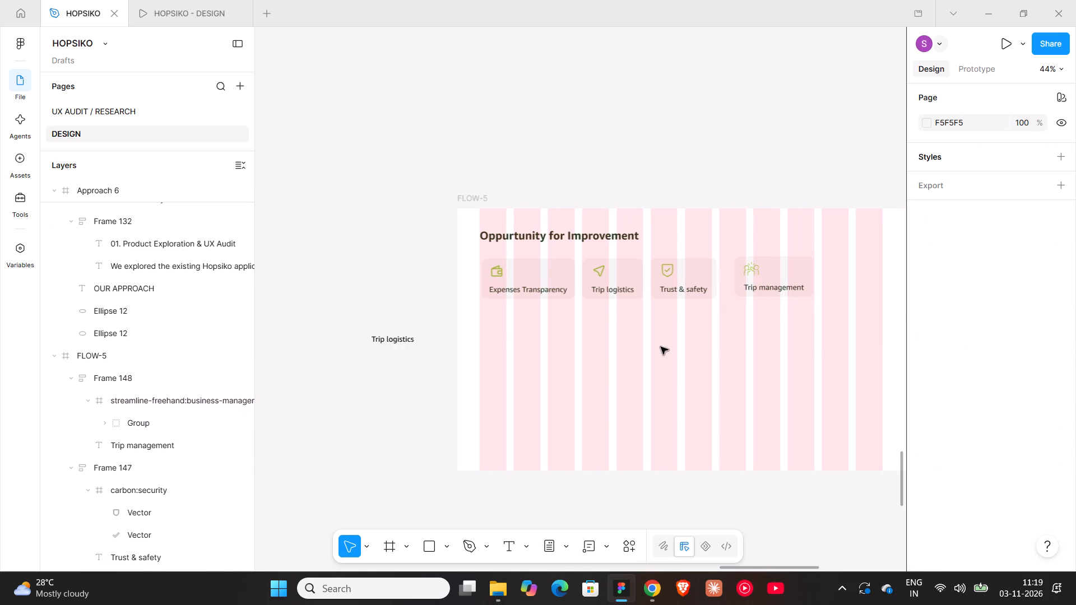
click(554, 279)
shift+click(633, 276)
shift+click(681, 274)
shift+click(758, 283)
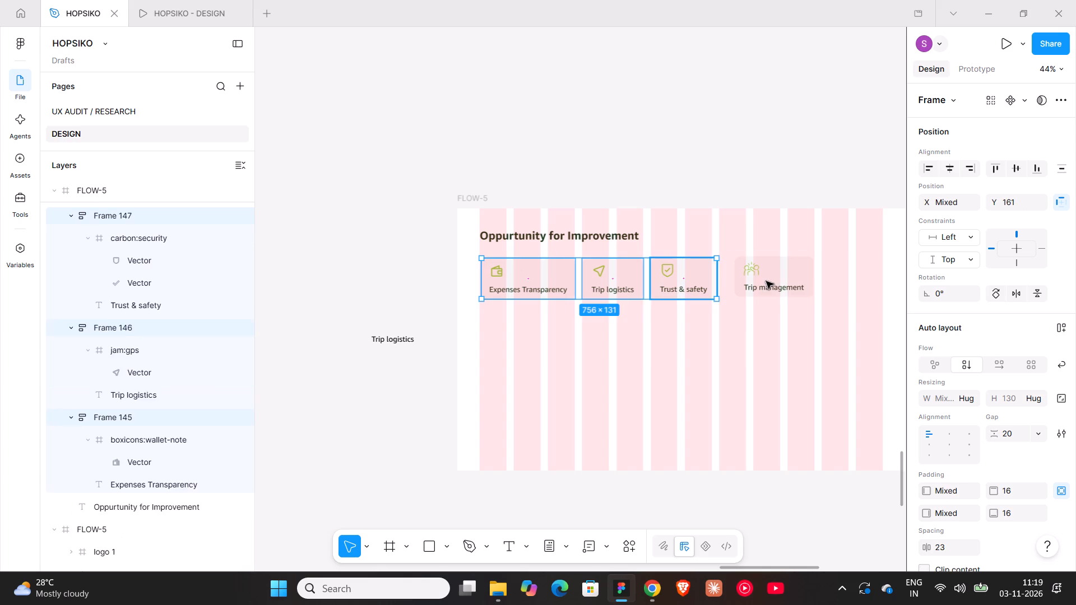
click(799, 290)
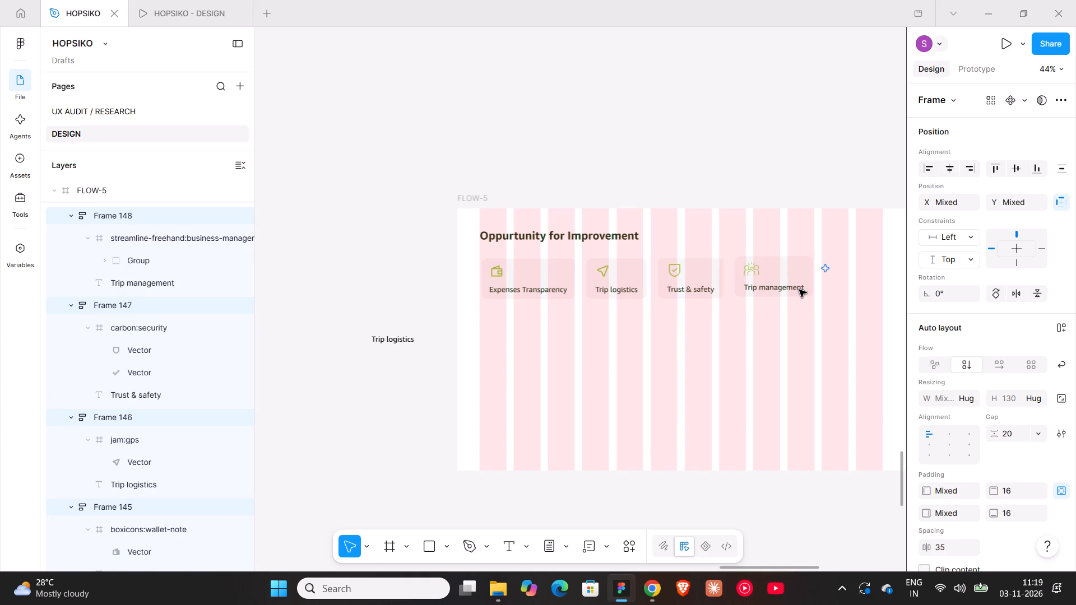
click(1014, 165)
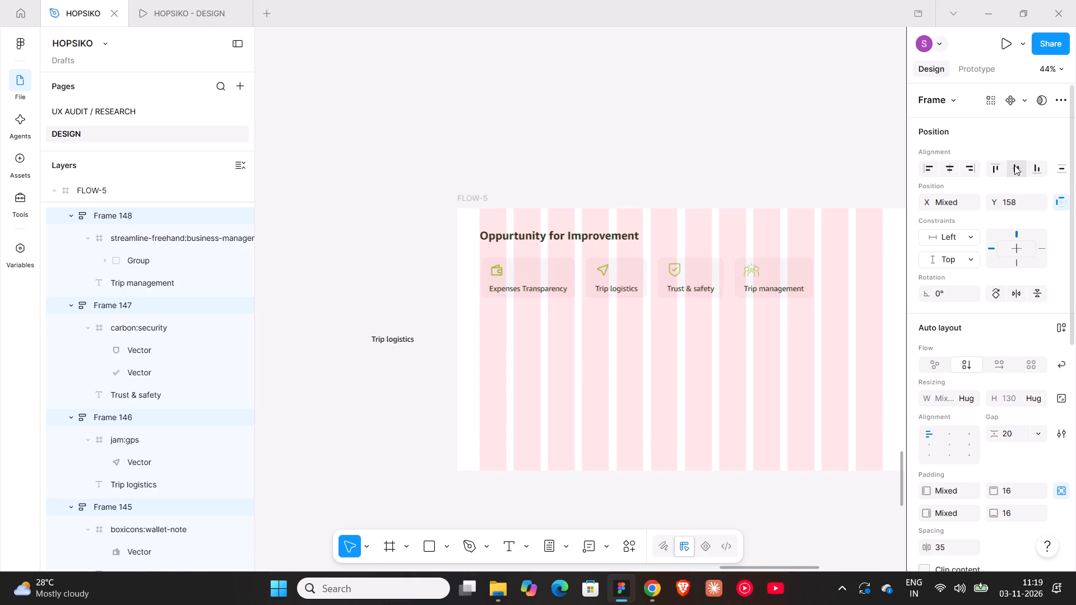
Set the horizontal spacing between the four topic cards to 60.
scroll(979, 494, down, 2)
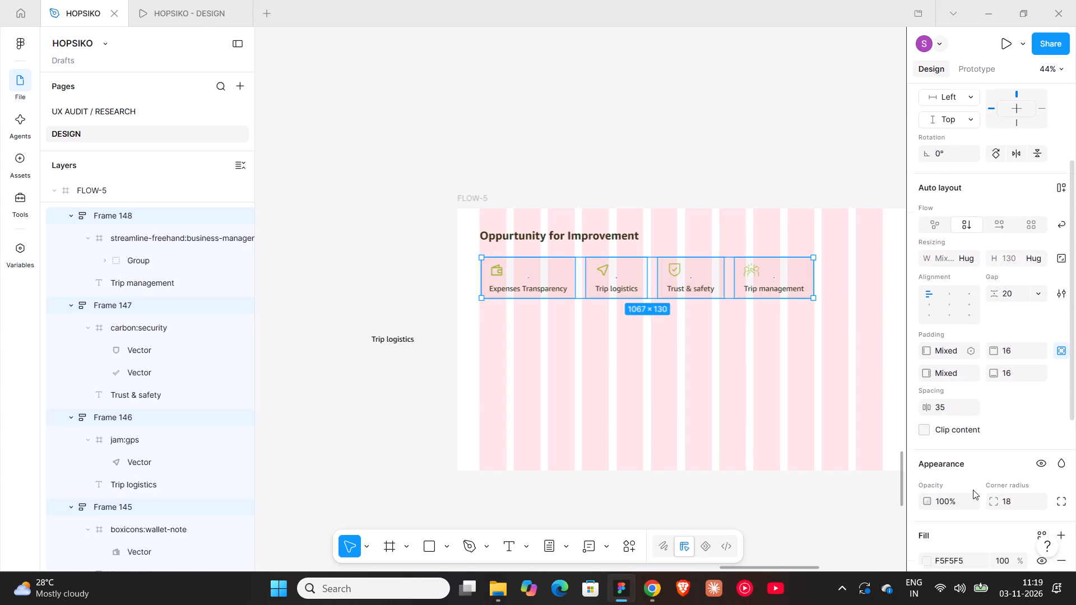
click(954, 414)
text(60)
key(Return)
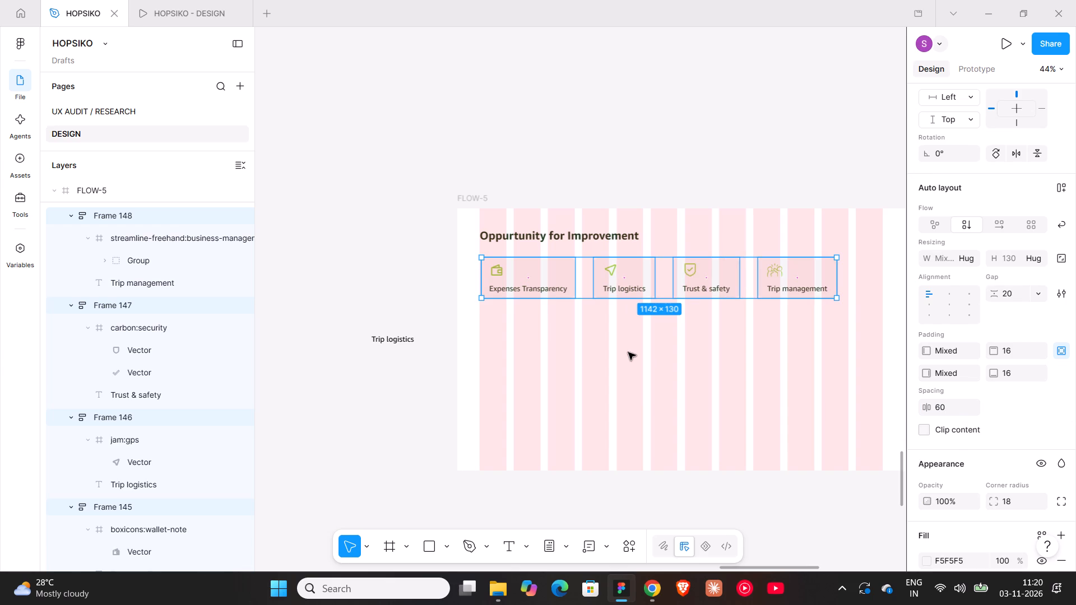
click(628, 352)
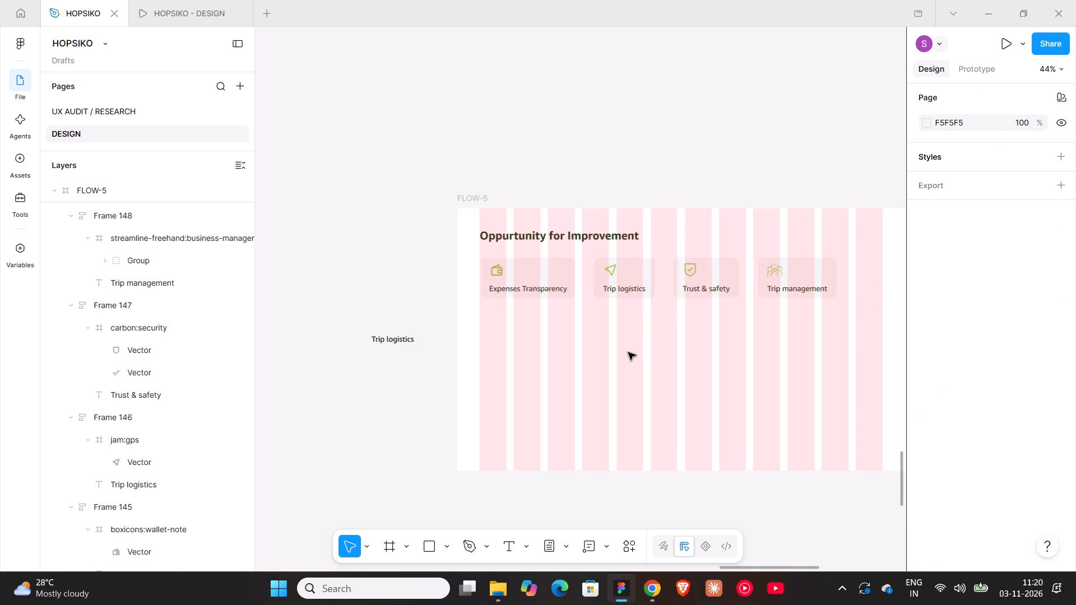
Wrap the four cards in one auto layout row and centre it horizontally in the Oppurtunity for Improvement frame.
click(526, 282)
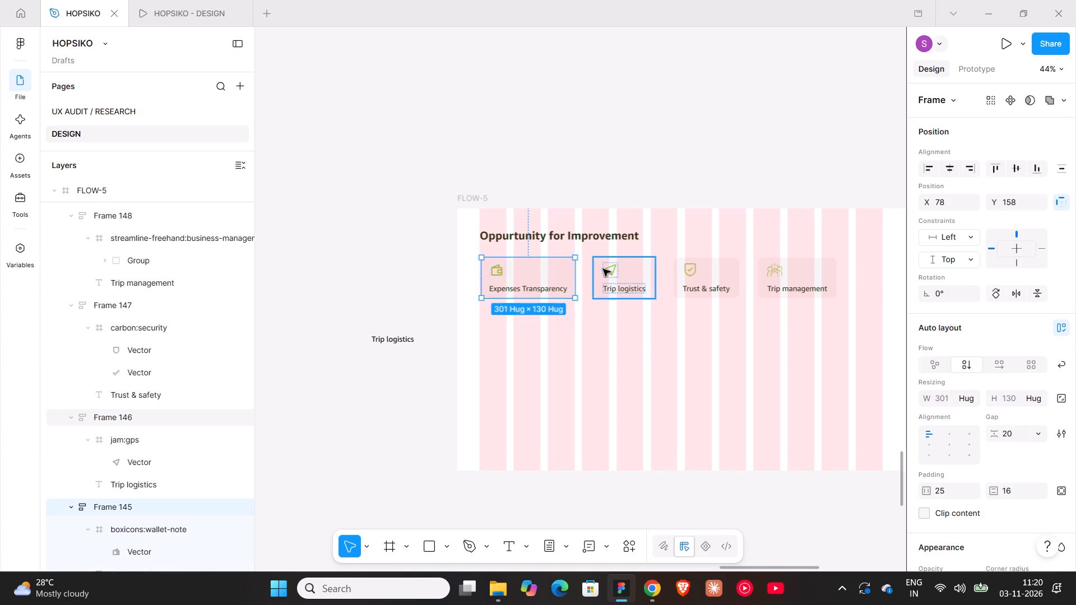
shift+click(611, 267)
shift+click(694, 276)
shift+click(755, 281)
shift+click(782, 278)
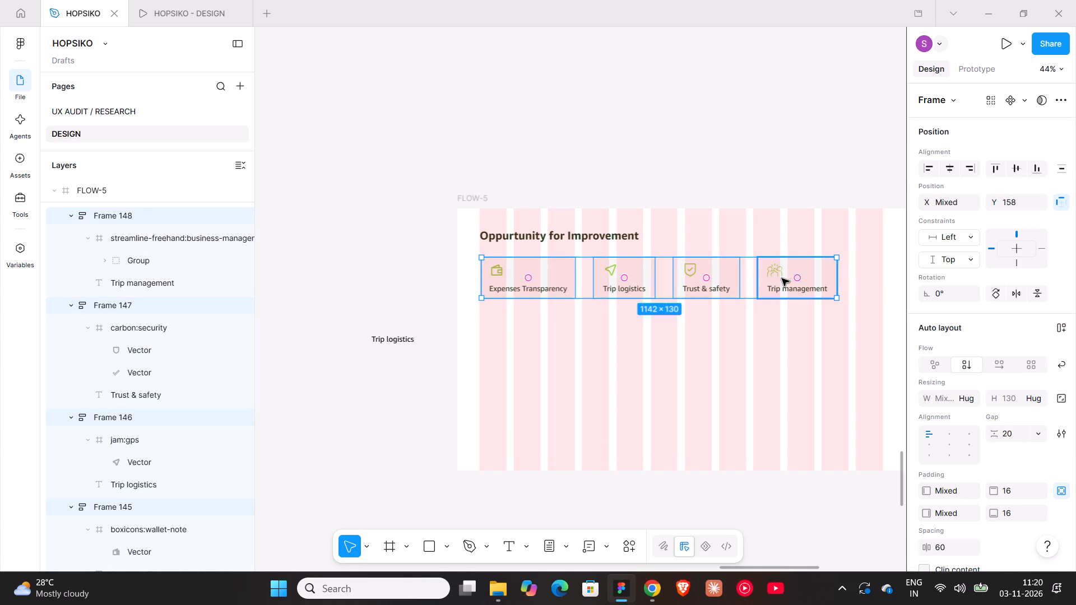
key(shift+a)
click(952, 167)
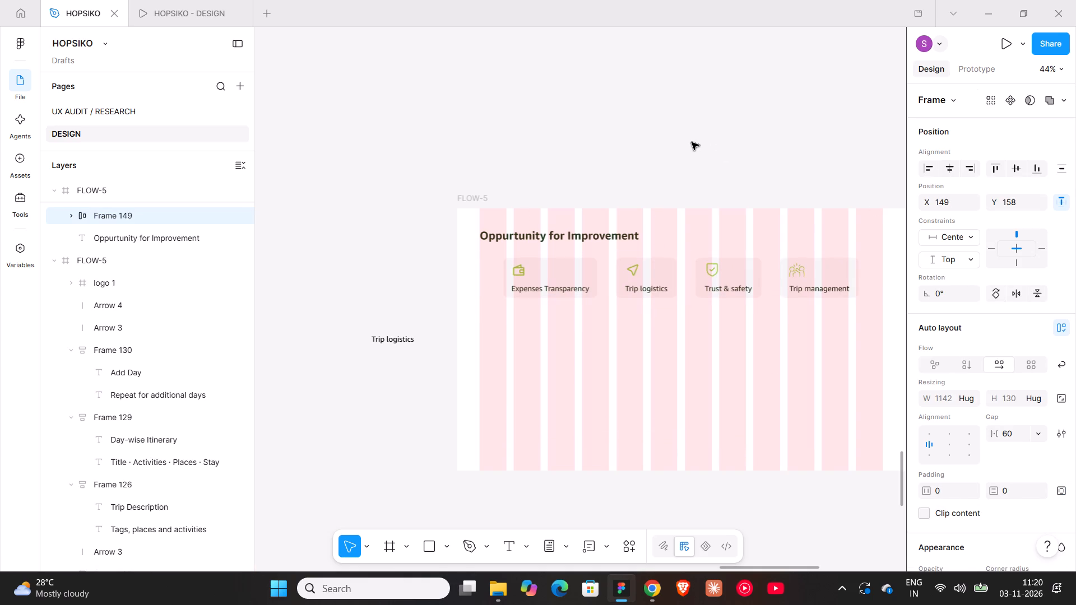
click(692, 142)
Duplicate the loose blurred green ellipse and place the copy inside the Oppurtunity for Improvement frame.
ctrl+scroll(692, 142, down, 5)
scroll(692, 142, up, 6)
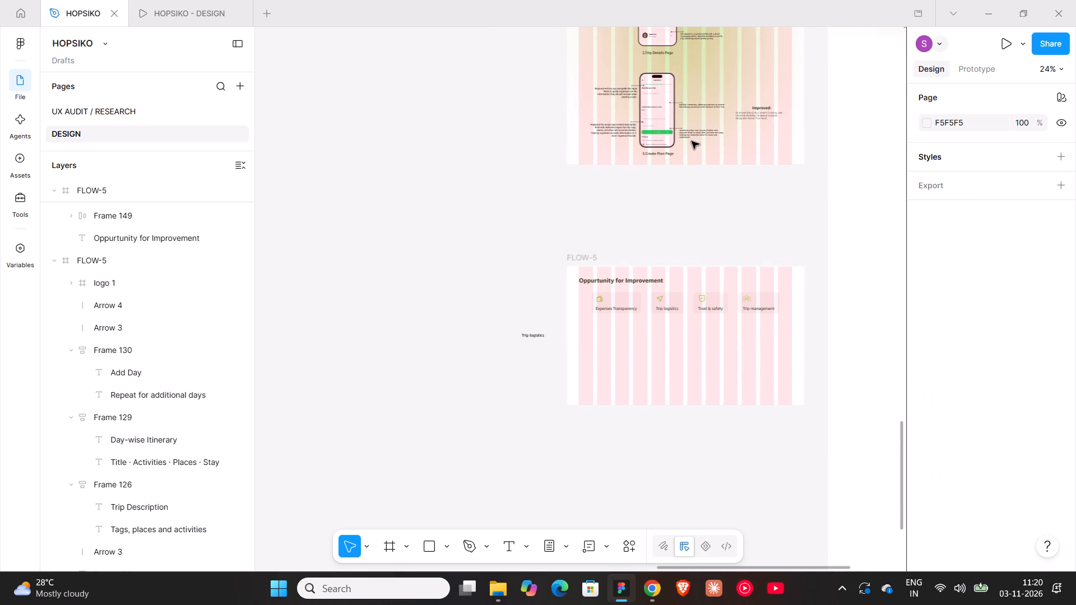
ctrl+scroll(700, 108, down, 8)
scroll(686, 175, up, 7)
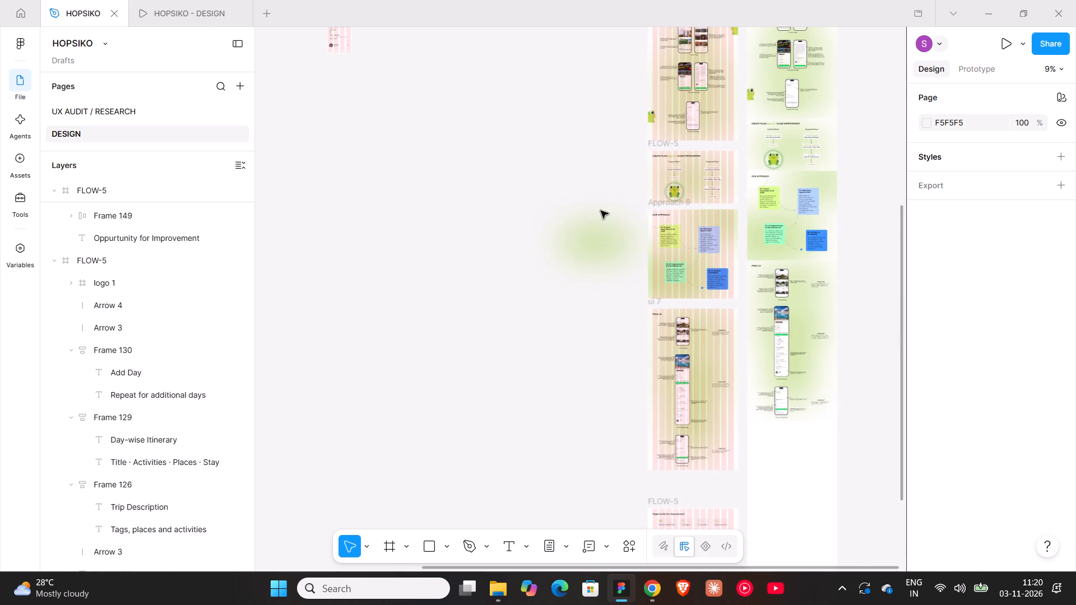
click(587, 229)
shift+scroll(587, 229, down, 5)
scroll(447, 229, down, 3)
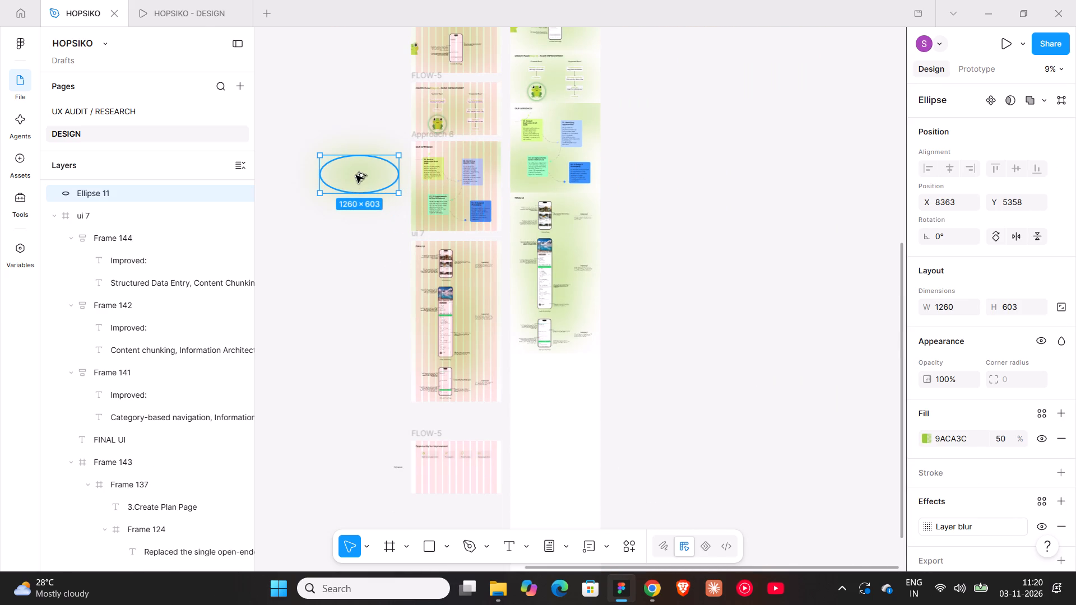
alt+drag(356, 175, 536, 445)
scroll(536, 445, down, 5)
shift+scroll(569, 369, up, 4)
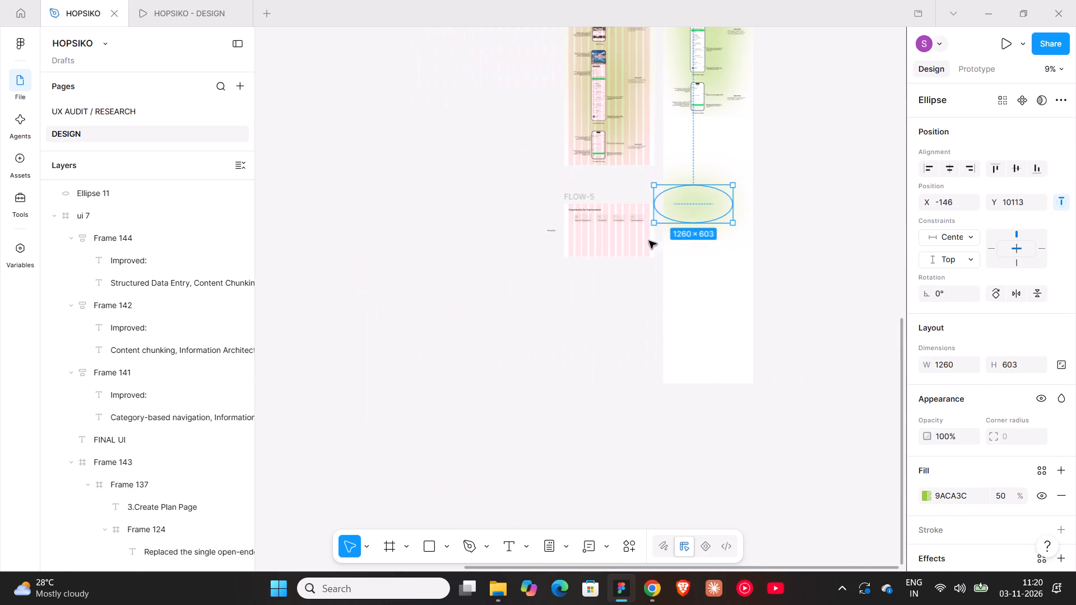
drag(695, 197, 611, 235)
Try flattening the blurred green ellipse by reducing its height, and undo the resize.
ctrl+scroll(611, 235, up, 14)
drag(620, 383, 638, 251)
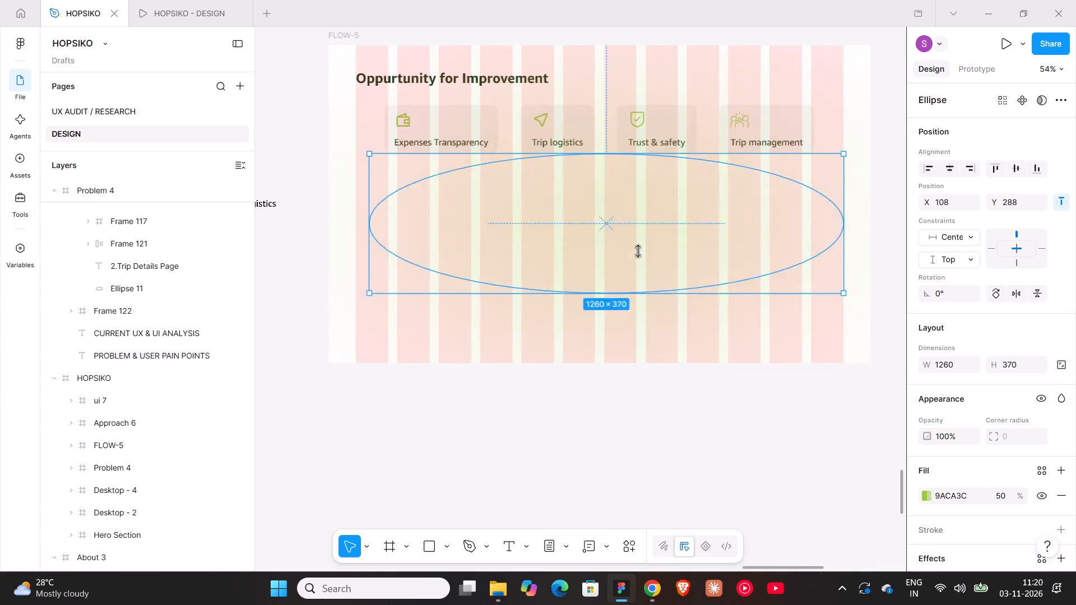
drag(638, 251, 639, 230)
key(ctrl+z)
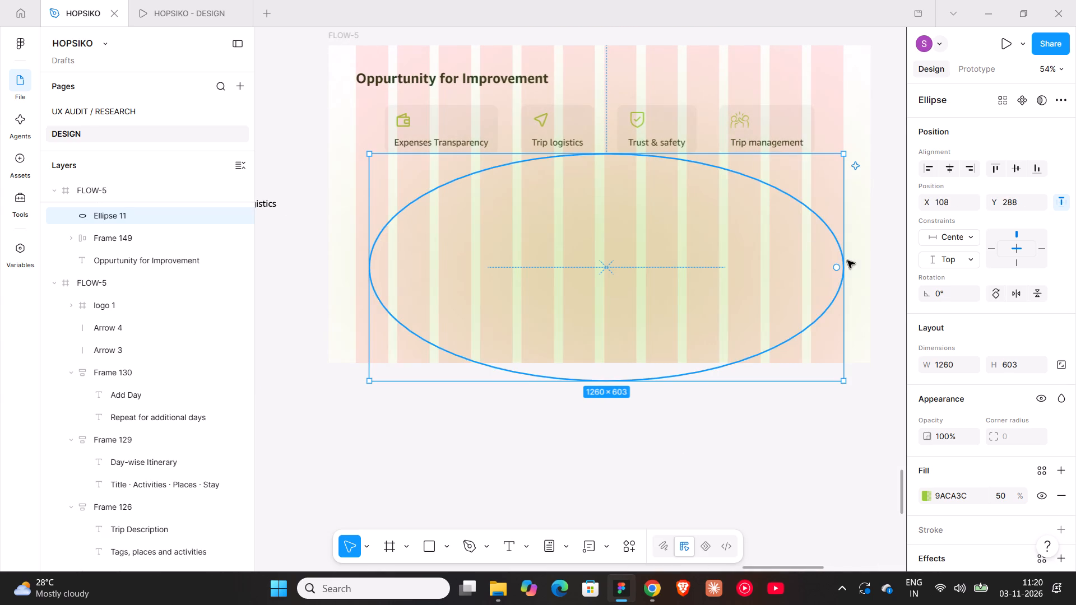
Resize the blurred green ellipse to about 1150 × 221 and move it up onto the card row.
shift+drag(846, 260, 614, 268)
drag(495, 381, 520, 254)
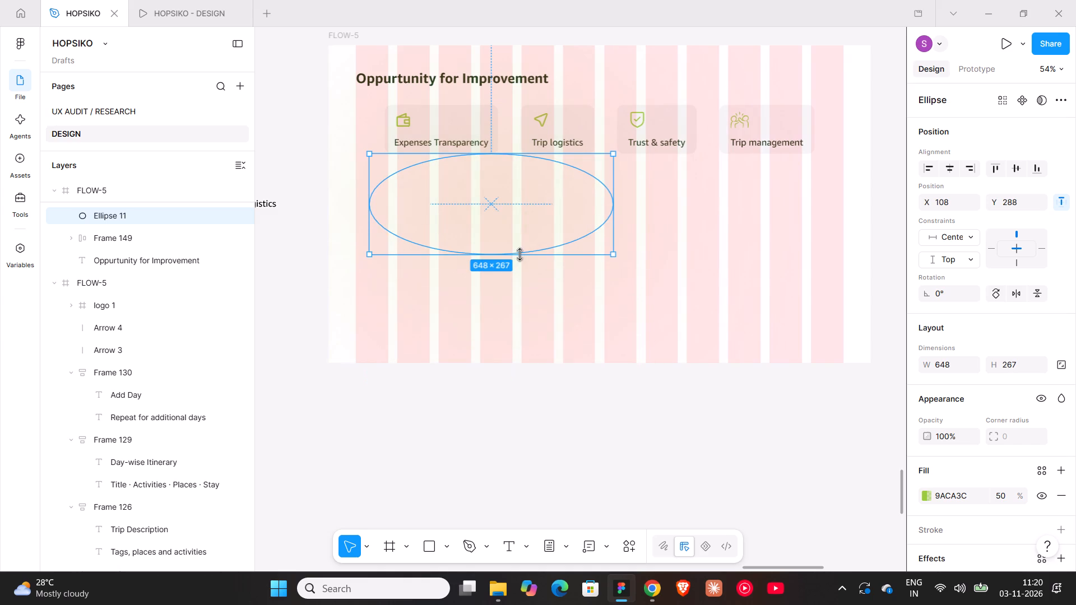
drag(520, 254, 522, 236)
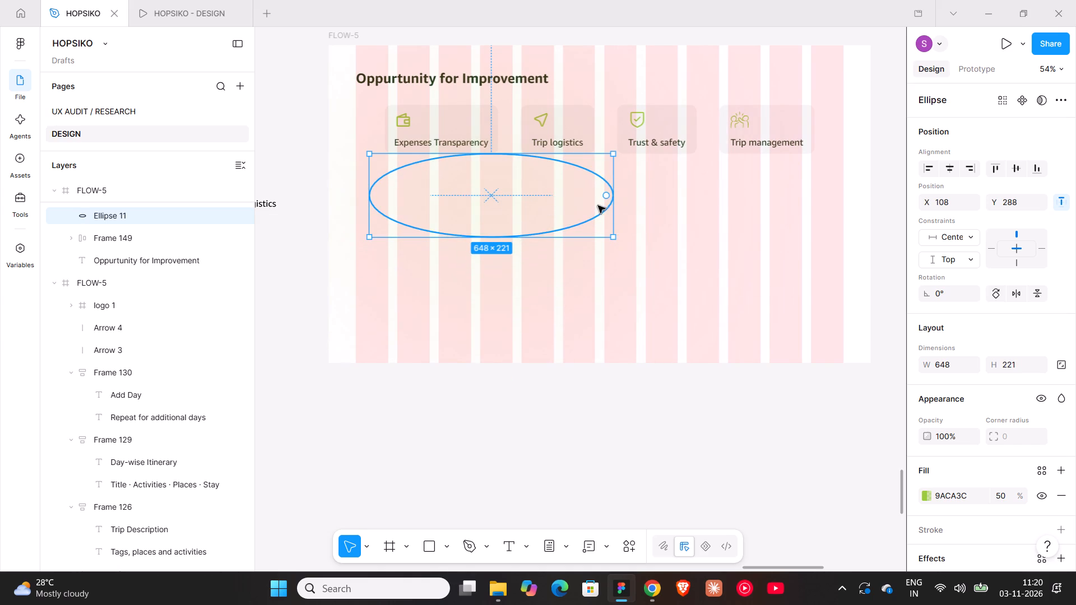
drag(614, 197, 801, 197)
drag(576, 216, 575, 169)
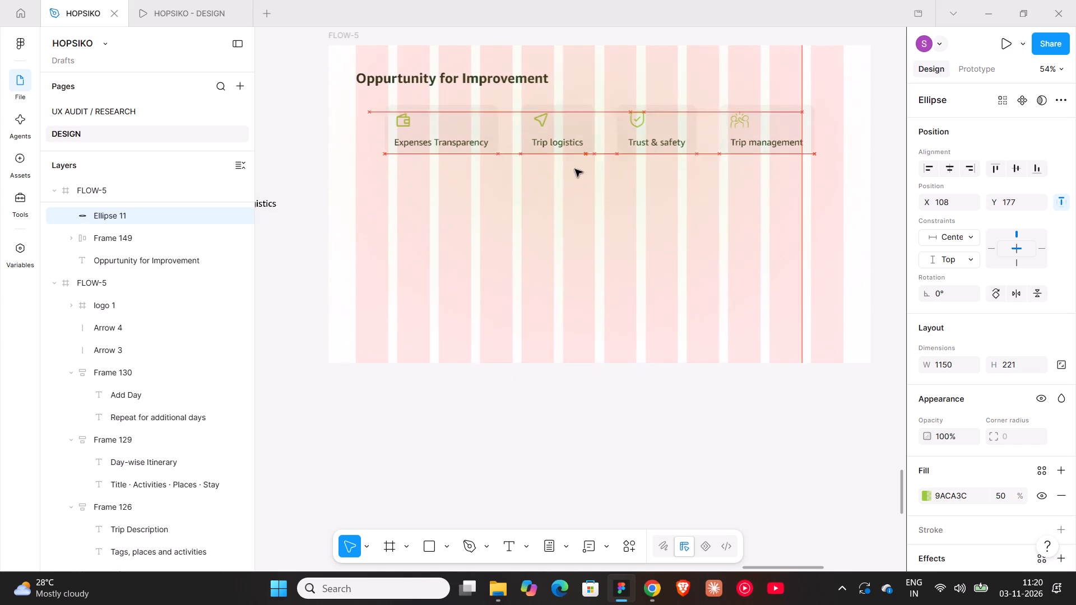
Move the blurred green ellipse up over the card row, to about X 111, Y 87.
drag(575, 169, 577, 140)
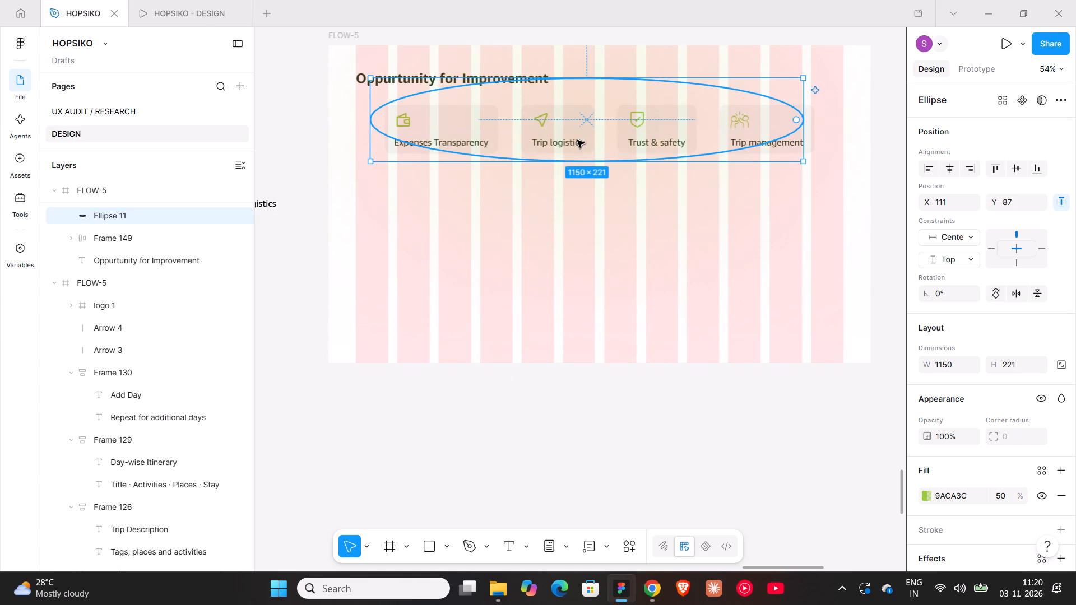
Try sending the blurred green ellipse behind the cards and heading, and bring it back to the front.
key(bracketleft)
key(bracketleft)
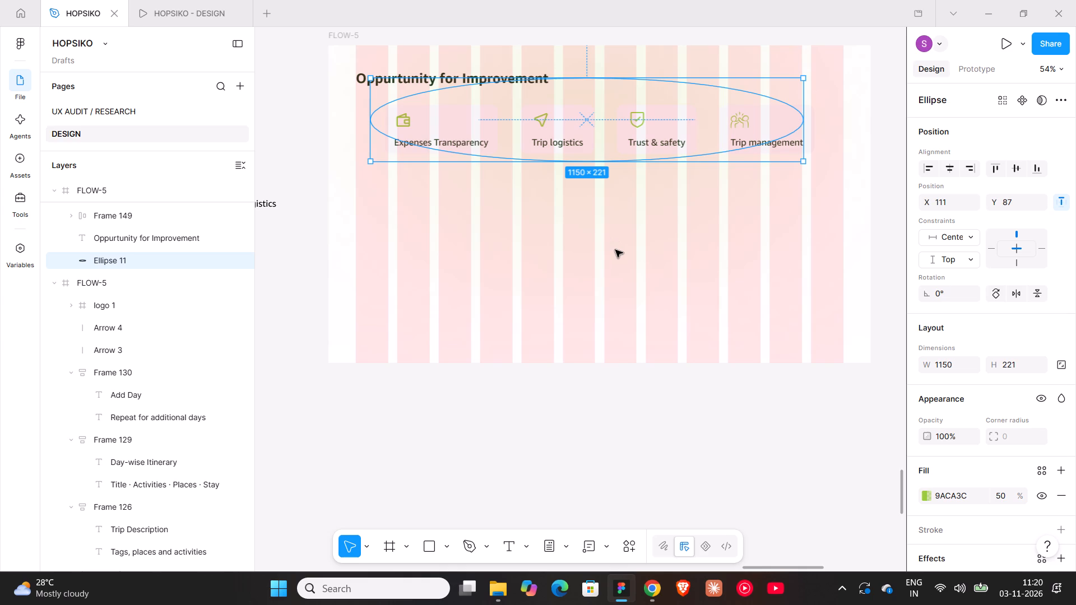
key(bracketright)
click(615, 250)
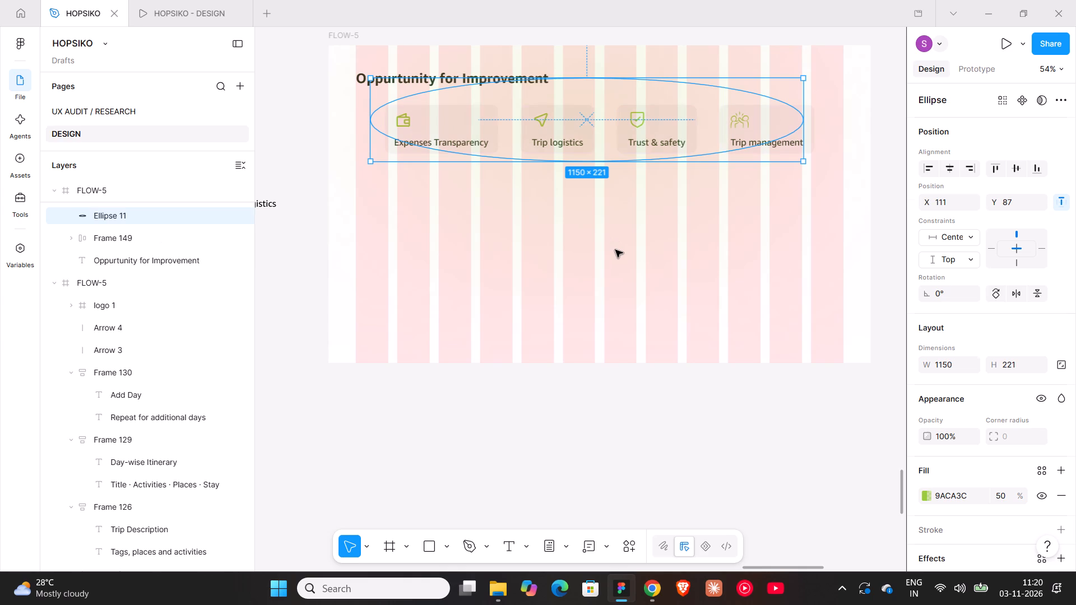
Set the blurred green ellipse's fill opacity to 100% and shift it slightly lower over the card row.
click(602, 88)
scroll(985, 485, down, 3)
click(1004, 404)
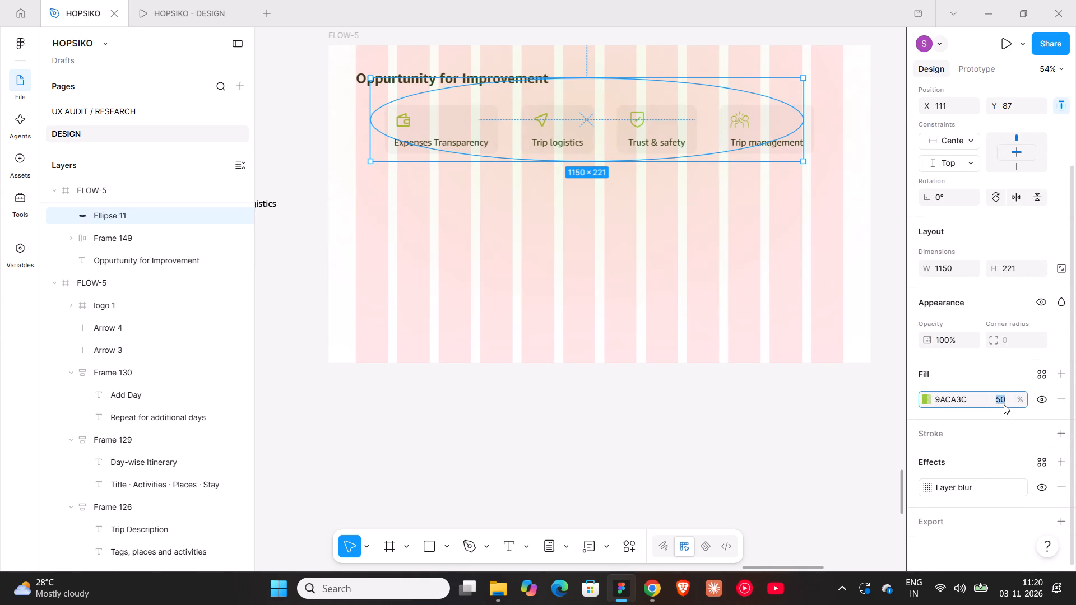
text(100)
key(Return)
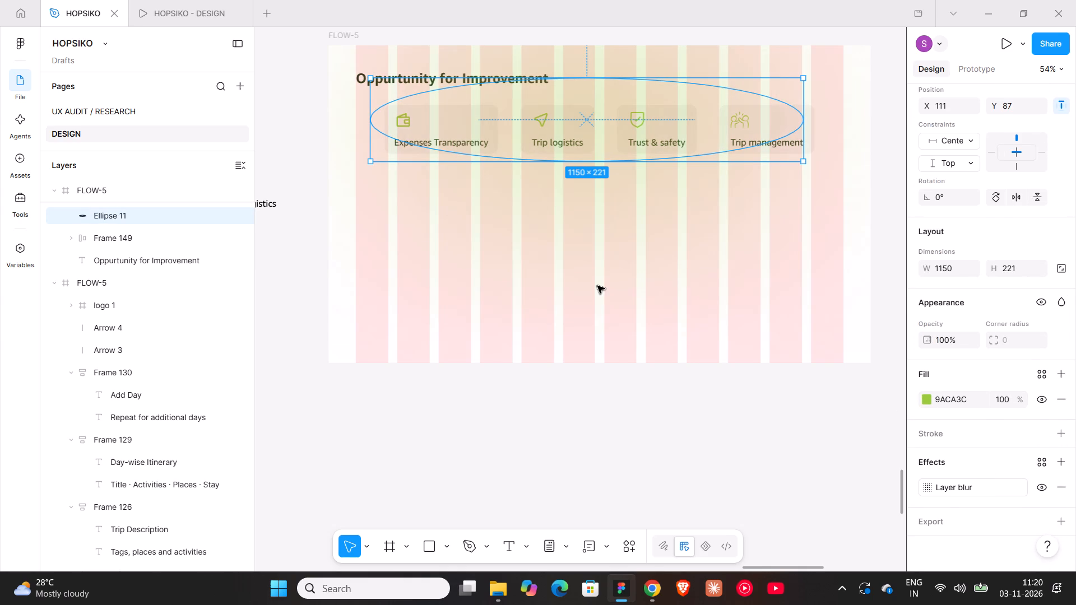
scroll(597, 285, up, 1)
drag(605, 104, 605, 112)
Shorten the Oppurtunity for Improvement frame from its bottom edge to about 1440 × 401.
click(340, 48)
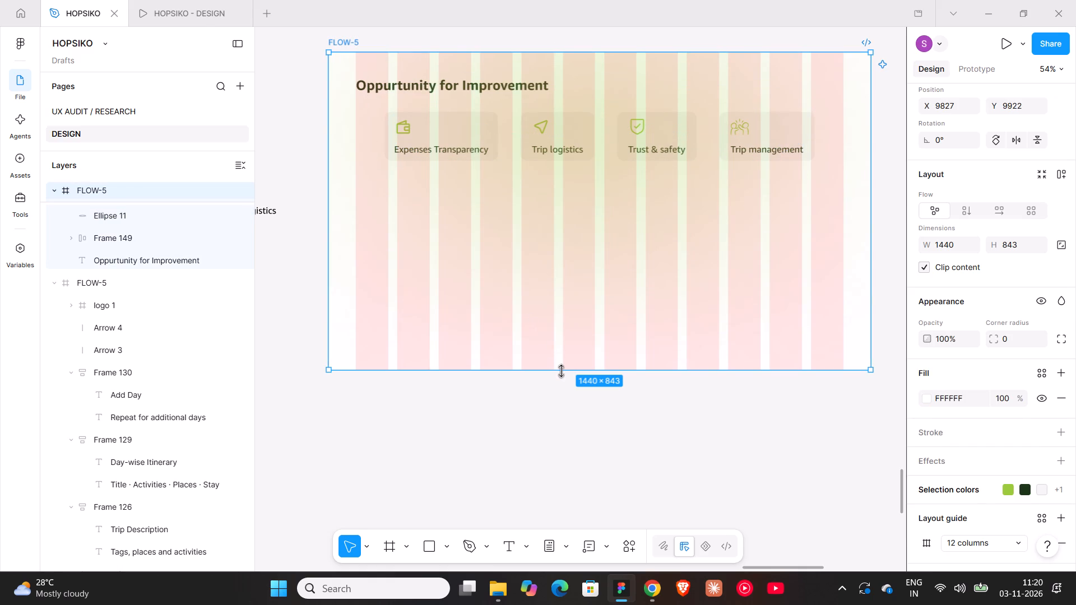
drag(561, 371, 582, 207)
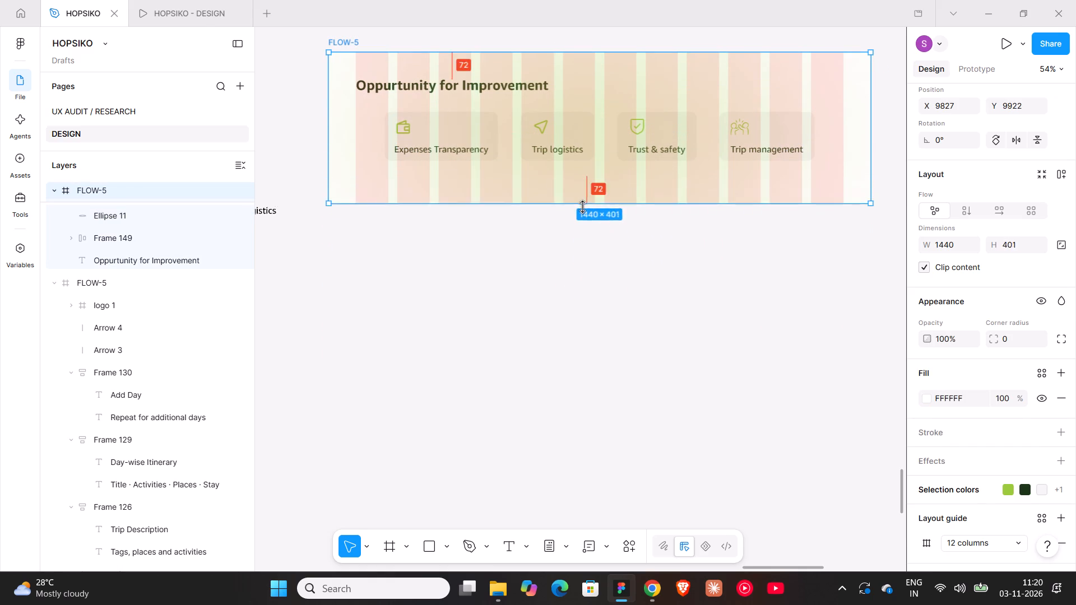
drag(582, 207, 578, 201)
click(537, 249)
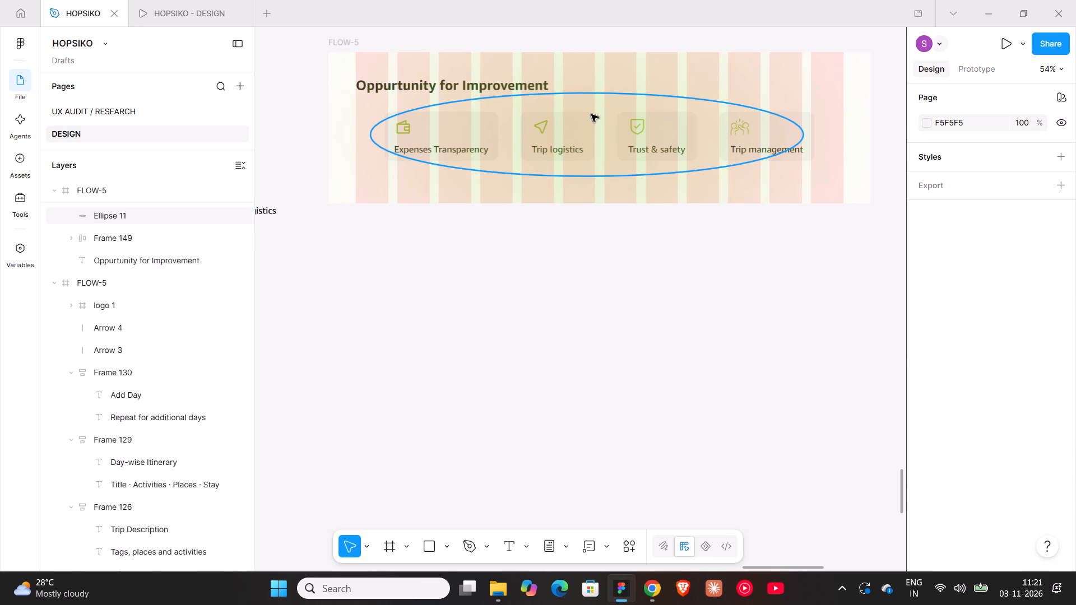
Bring the four-card row in front of the blurred green ellipse.
double_click(581, 134)
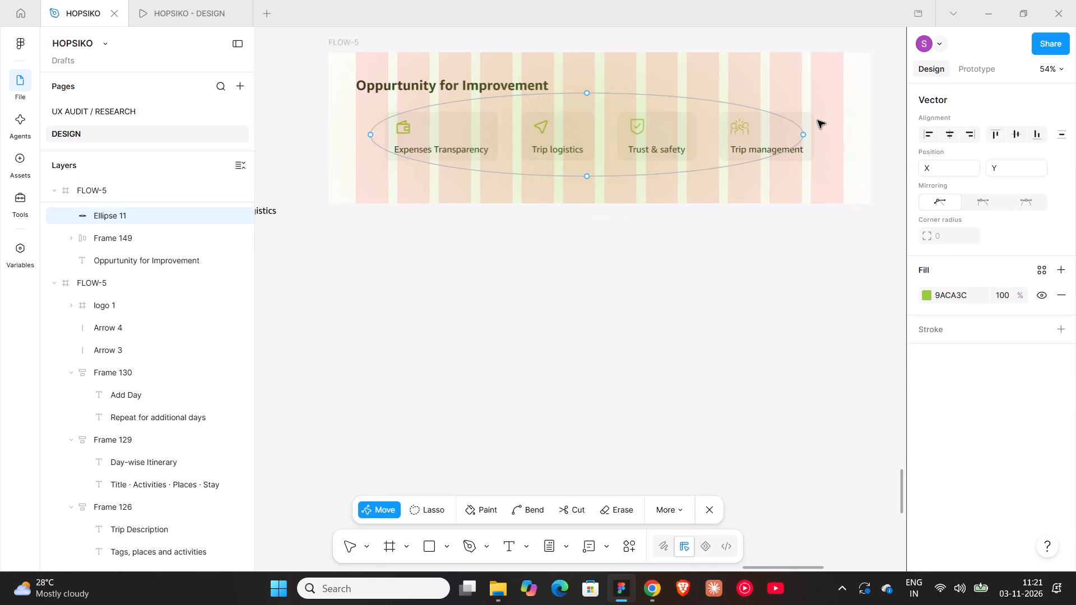
double_click(812, 118)
click(811, 119)
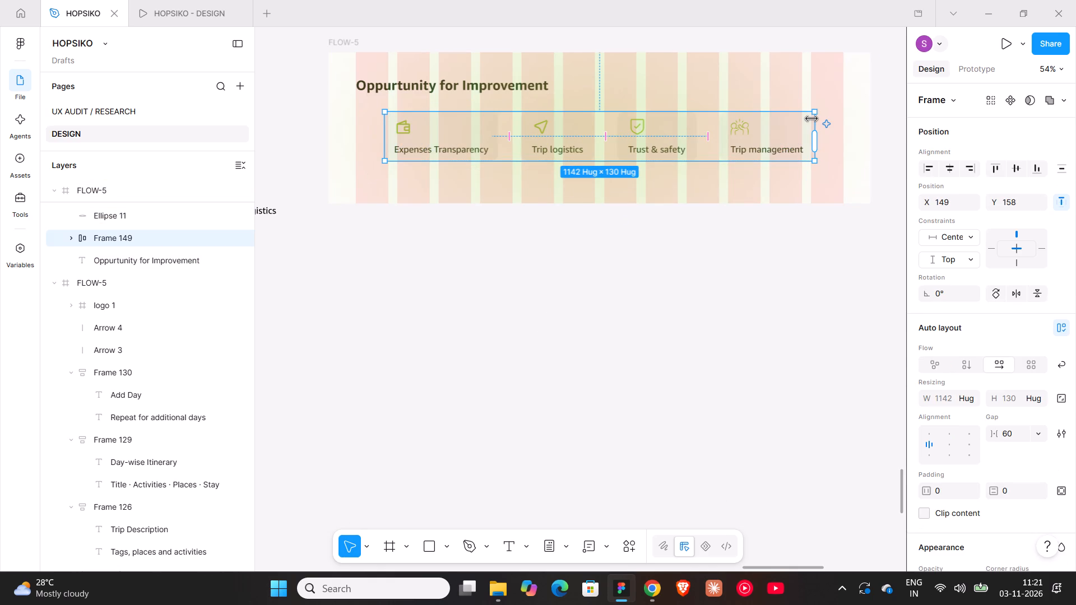
key(bracketright)
click(668, 302)
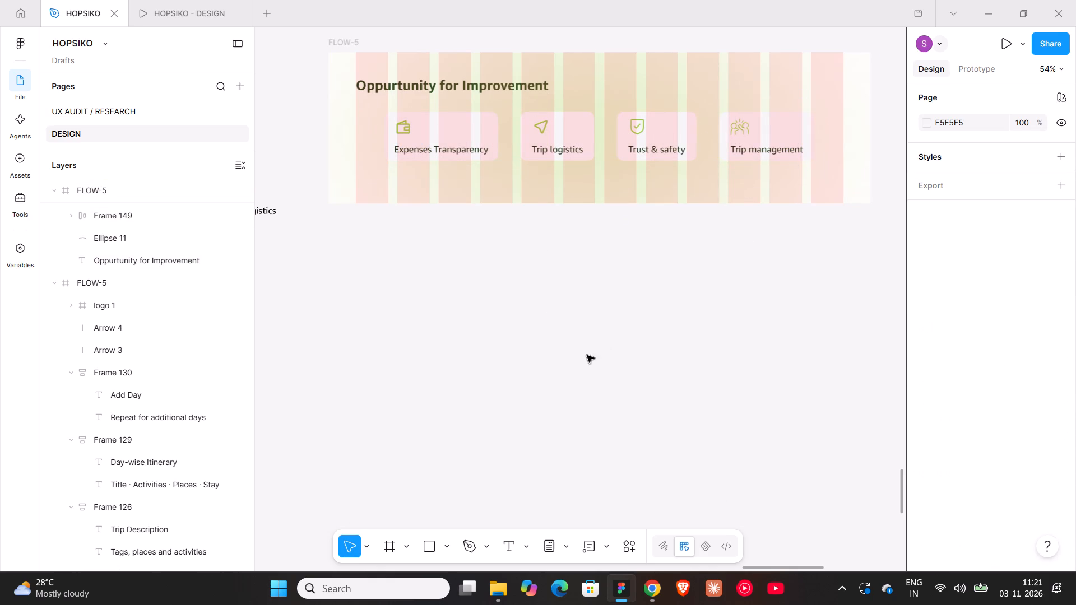
Rename the Oppurtunity for Improvement frame as OFI 8, continuing the numbering of the section frames.
scroll(399, 395, up, 4)
ctrl+scroll(399, 395, down, 5)
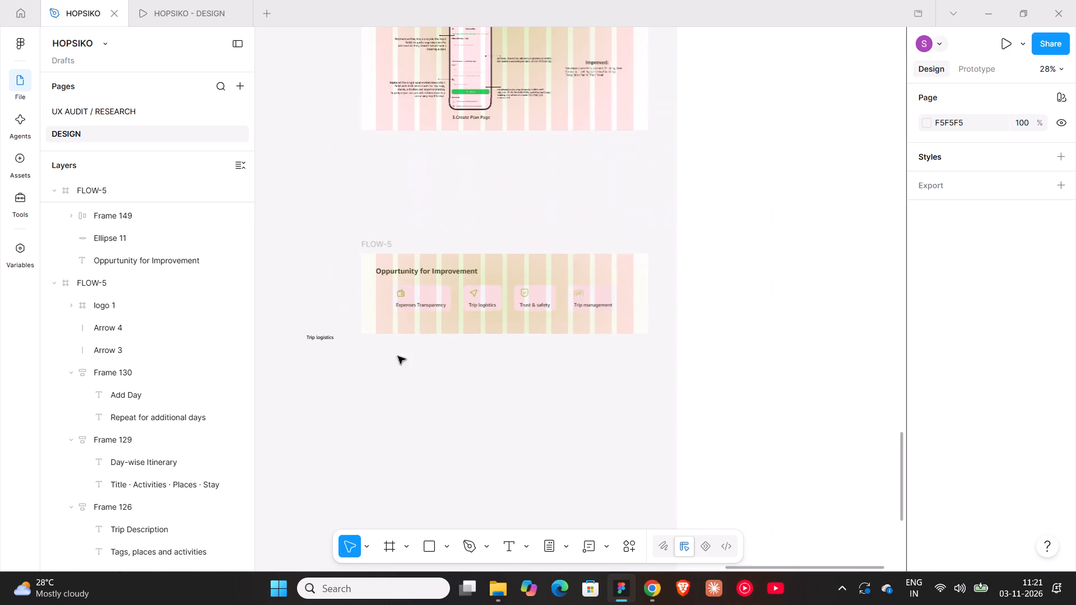
double_click(365, 239)
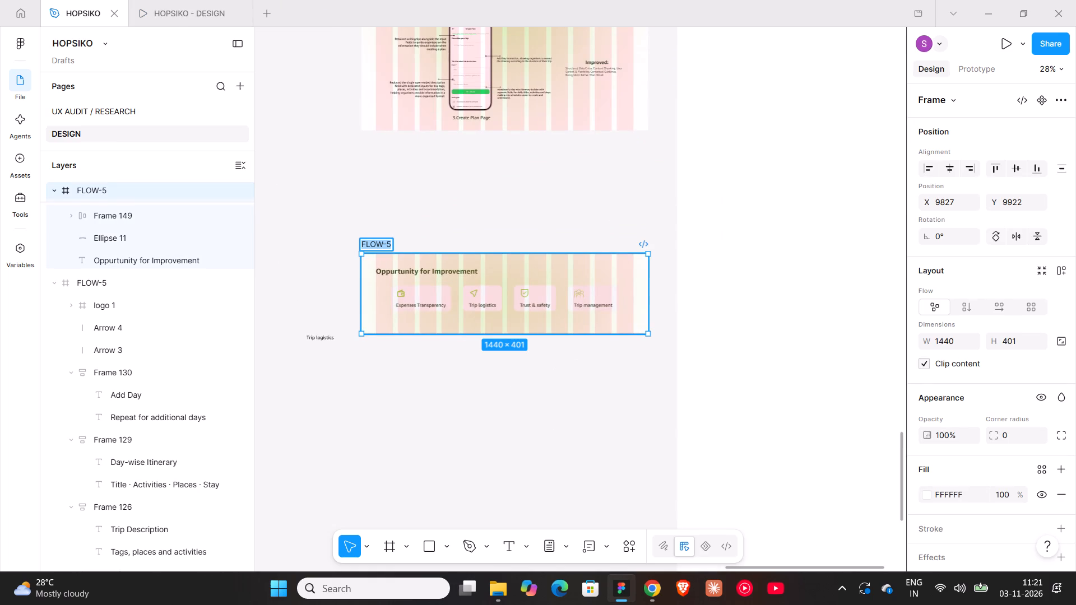
text(OFI)
scroll(365, 239, up, 4)
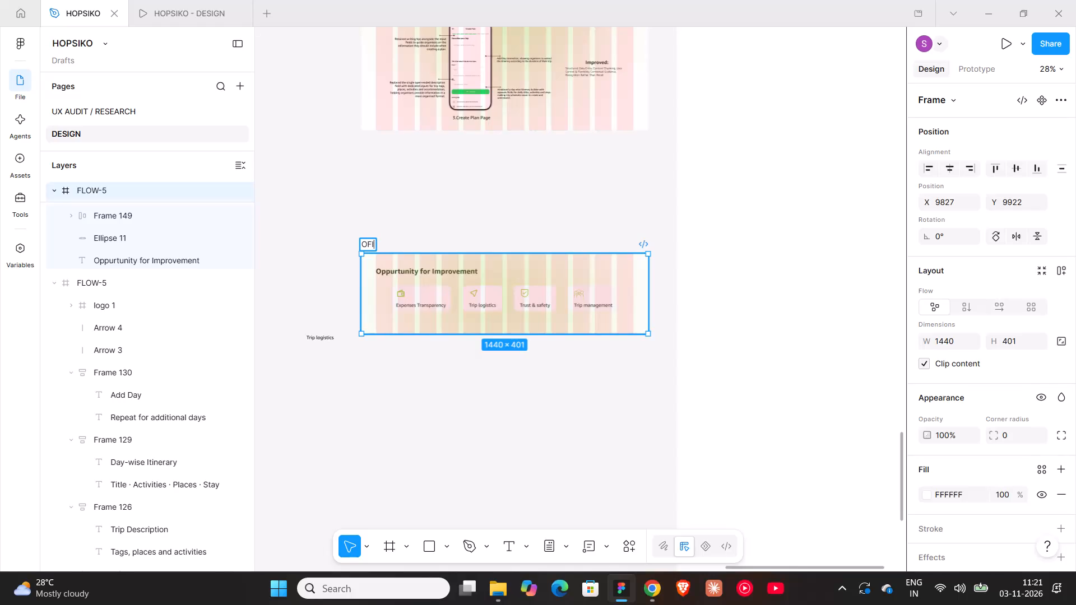
scroll(365, 239, up, 18)
scroll(406, 200, up, 5)
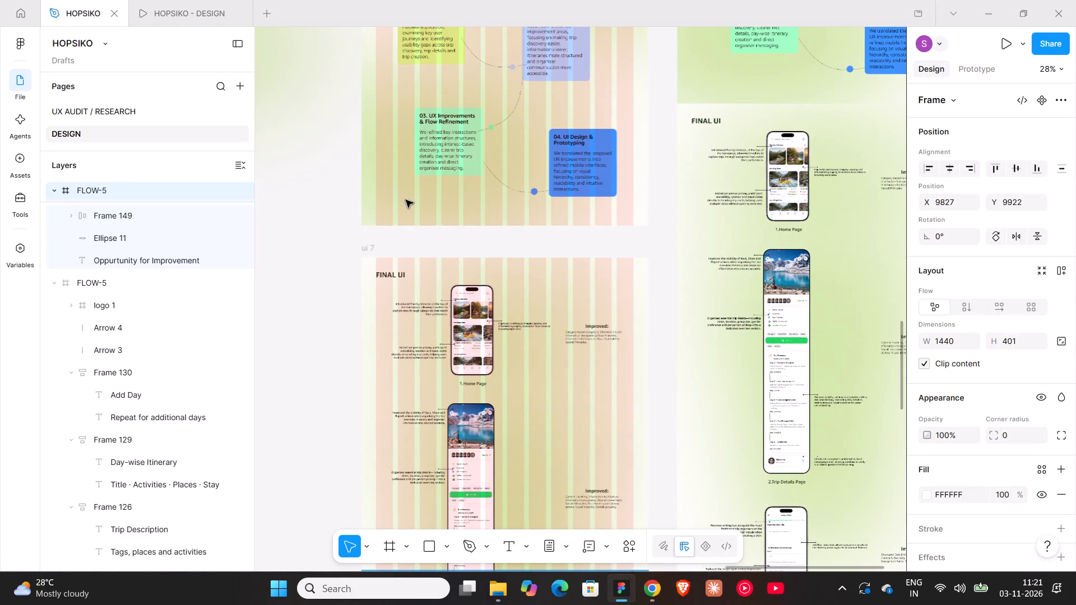
scroll(406, 200, down, 20)
key(space)
text(8)
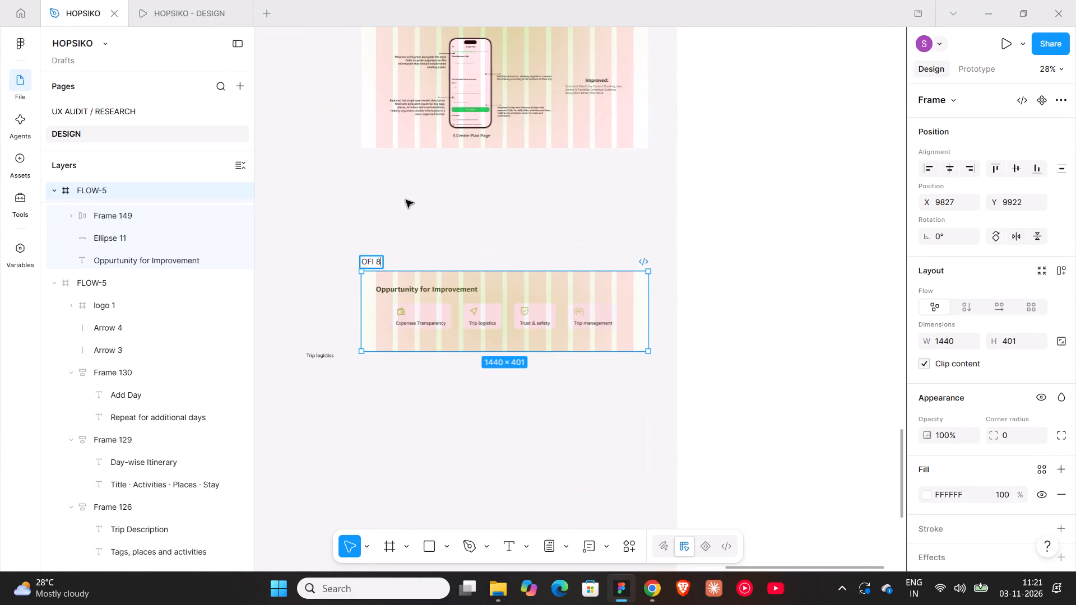
key(Return)
Preview the Oppurtunity for Improvement section in the HOPSIKO prototype presentation and return to the design file.
click(156, 14)
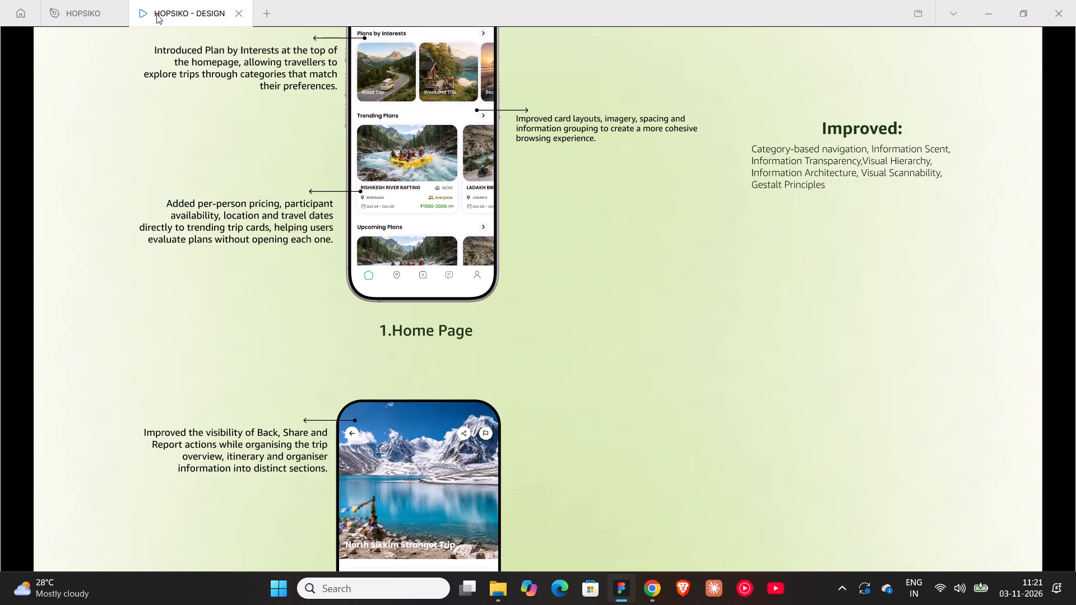
key(Right)
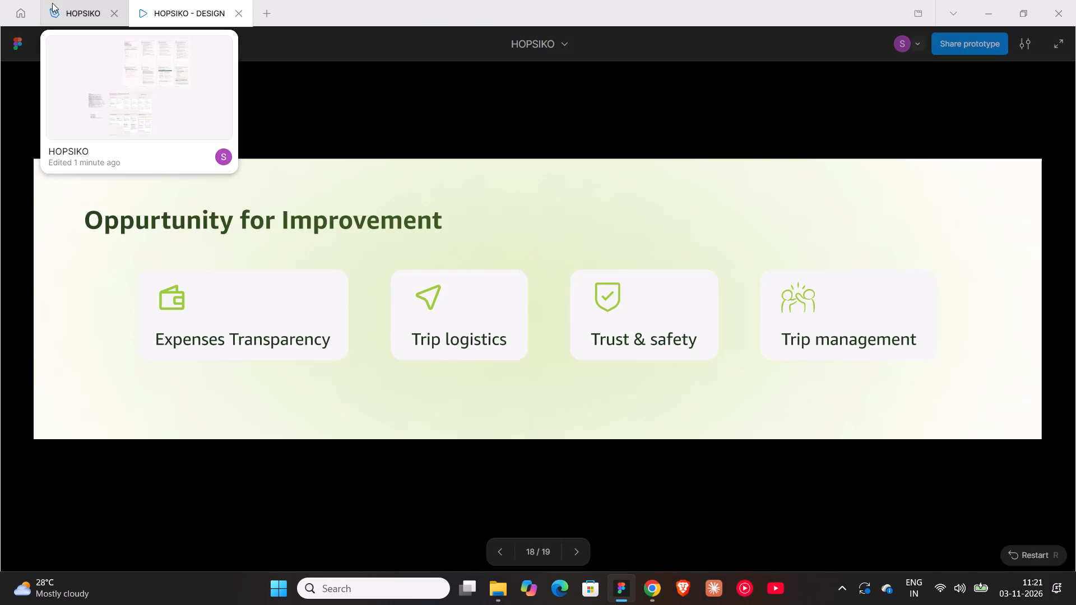
click(70, 35)
click(70, 24)
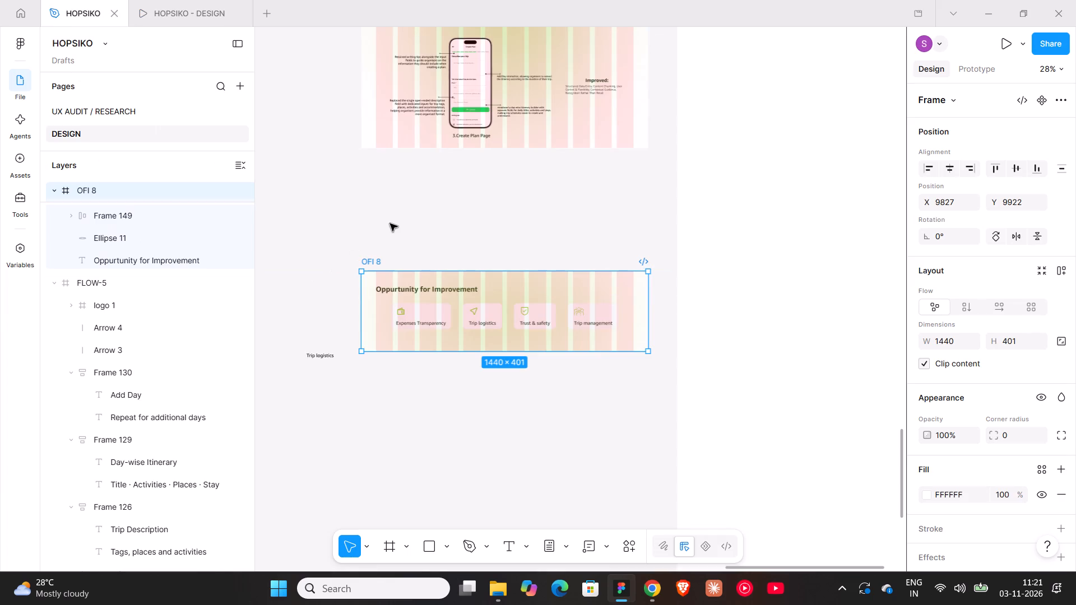
Place a copy of the OFI 8 frame in the long HOPSIKO frame below the final UI section, at X 0, Y 9176.
scroll(390, 224, down, 5)
ctrl+scroll(421, 312, down, 7)
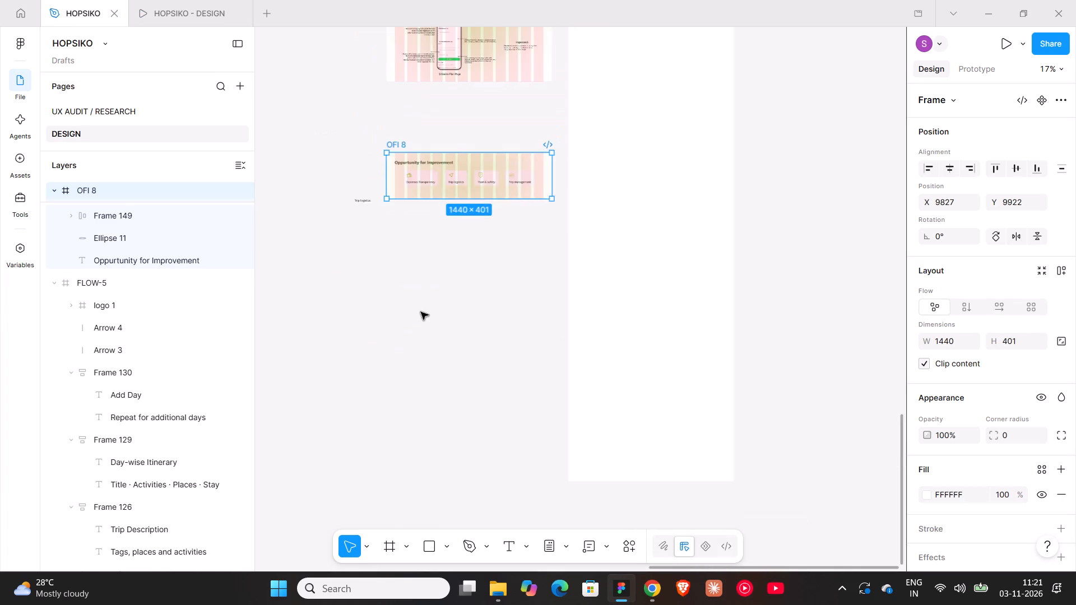
scroll(421, 312, up, 5)
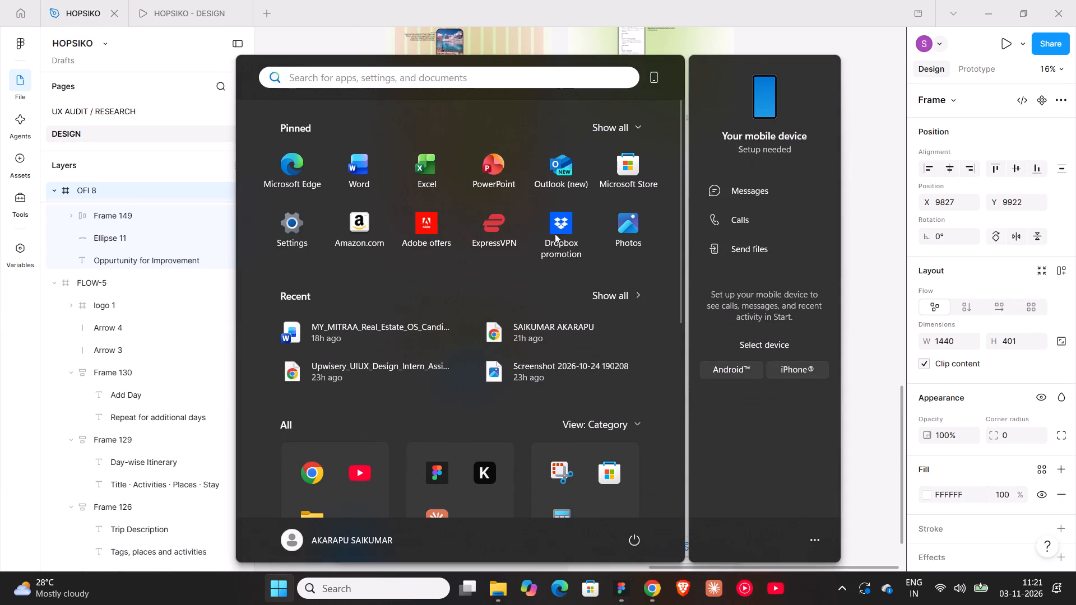
click(889, 202)
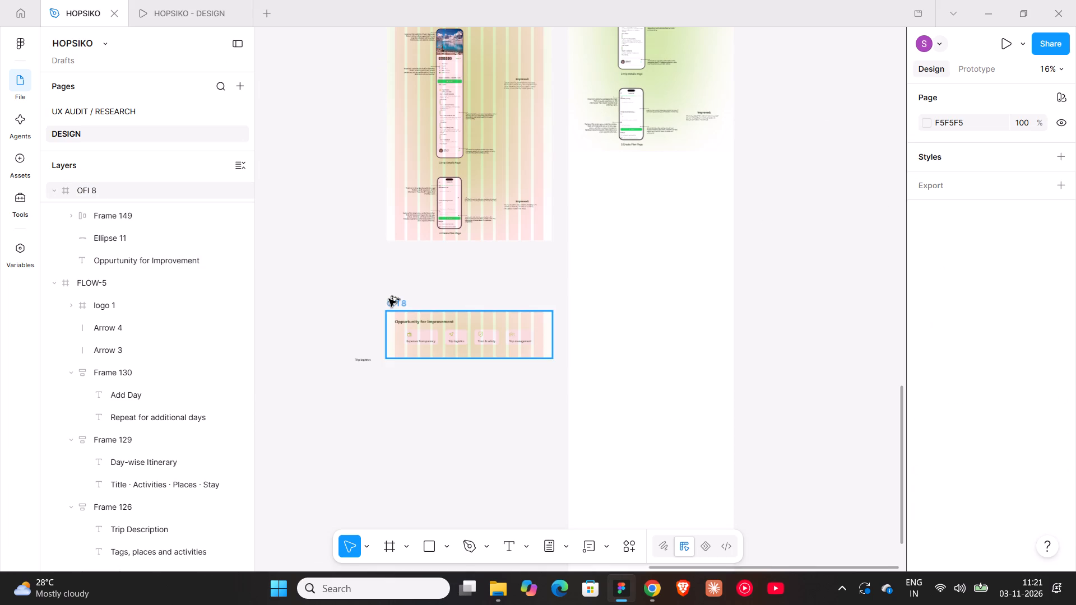
alt+drag(393, 301, 581, 165)
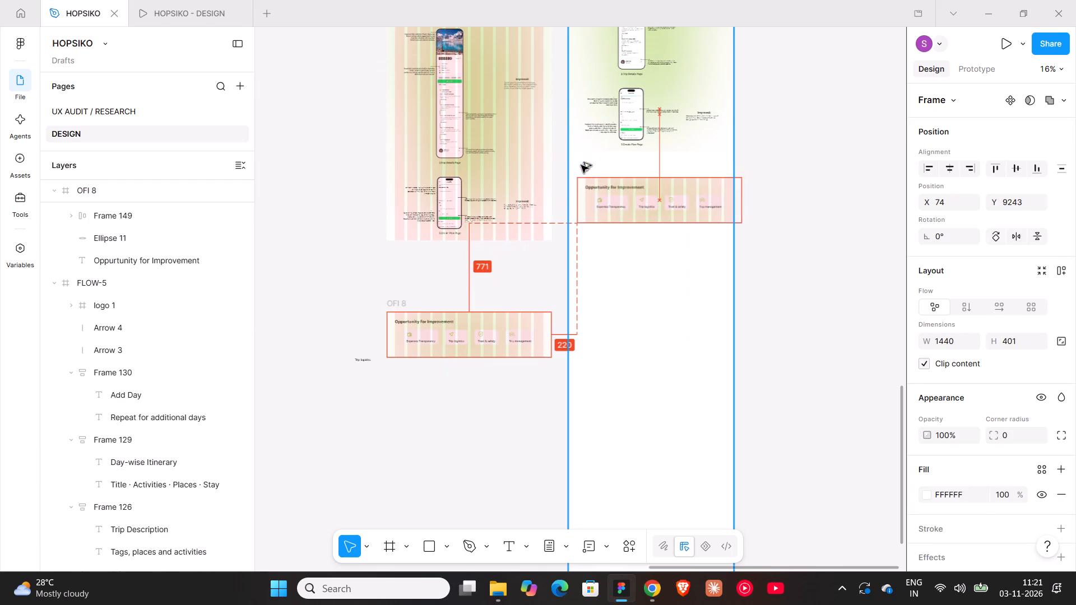
alt+drag(581, 165, 574, 159)
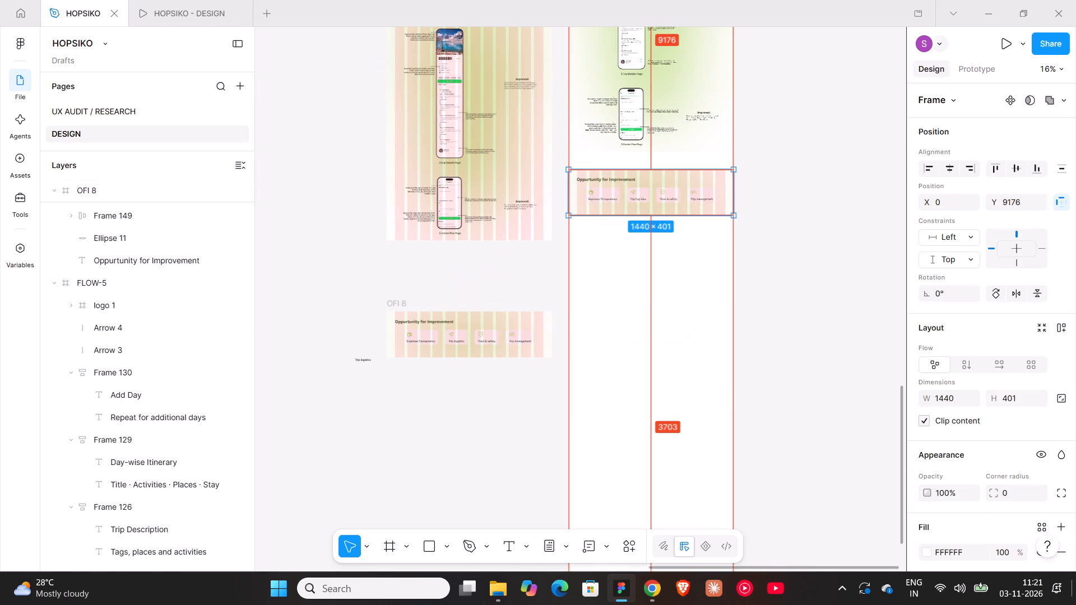
Set the vertical spacing between the ui 7 section and the OFI 8 copy in the HOPSIKO frame to 0.
shift+click(658, 90)
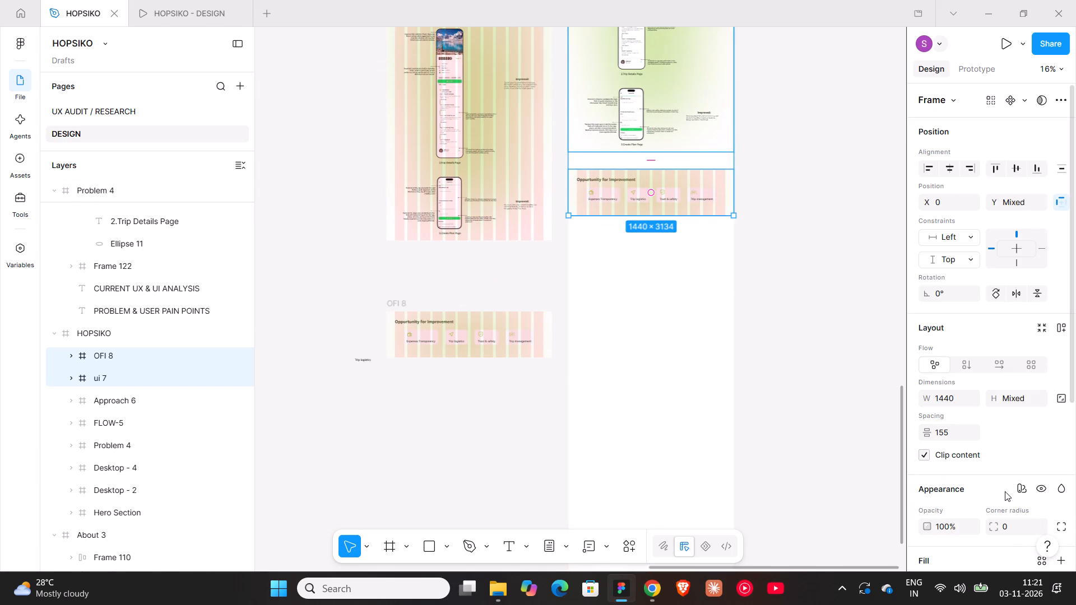
click(939, 434)
key(0)
key(Return)
scroll(938, 431, down, 5)
click(810, 378)
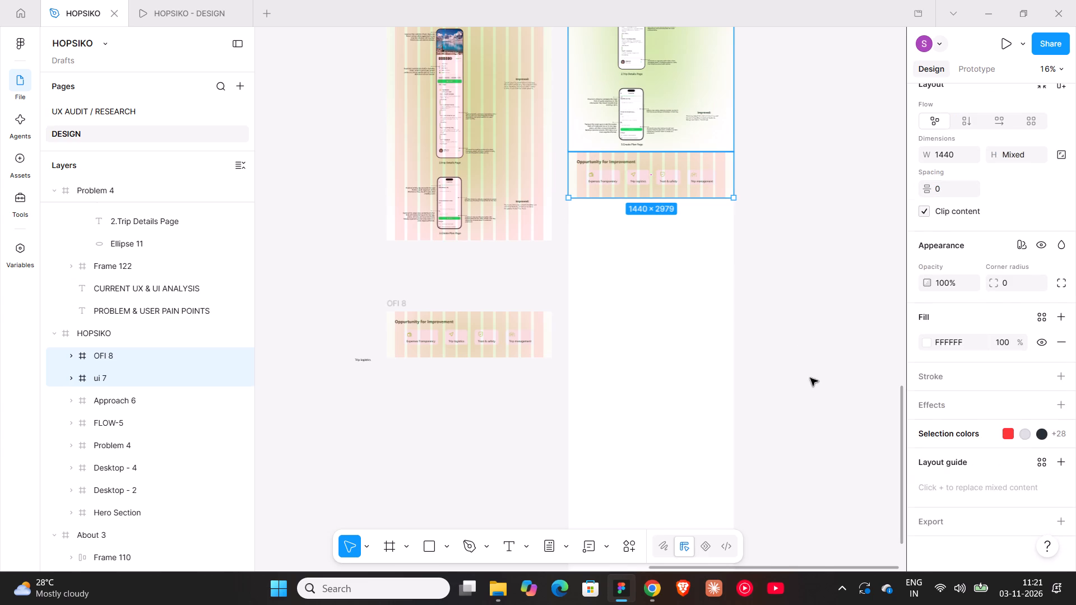
Hide the 12-column layout guide on the OFI 8 copy in the HOPSIKO frame.
click(706, 196)
scroll(968, 421, down, 4)
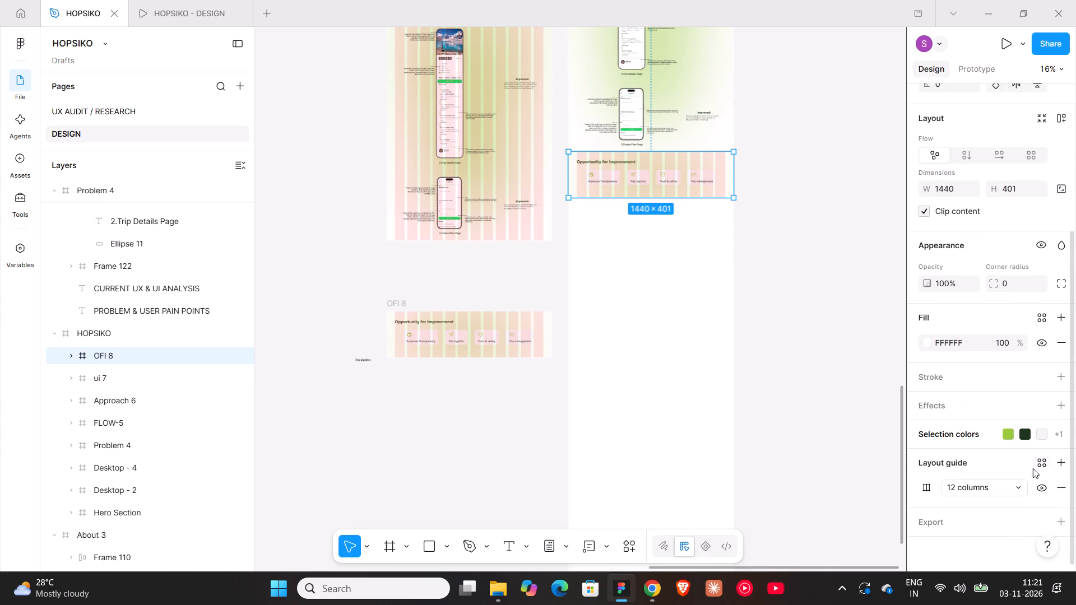
click(1043, 484)
click(829, 335)
Review the assembled HOPSIKO case study page, including how the new closing section follows the final UI.
scroll(829, 335, up, 4)
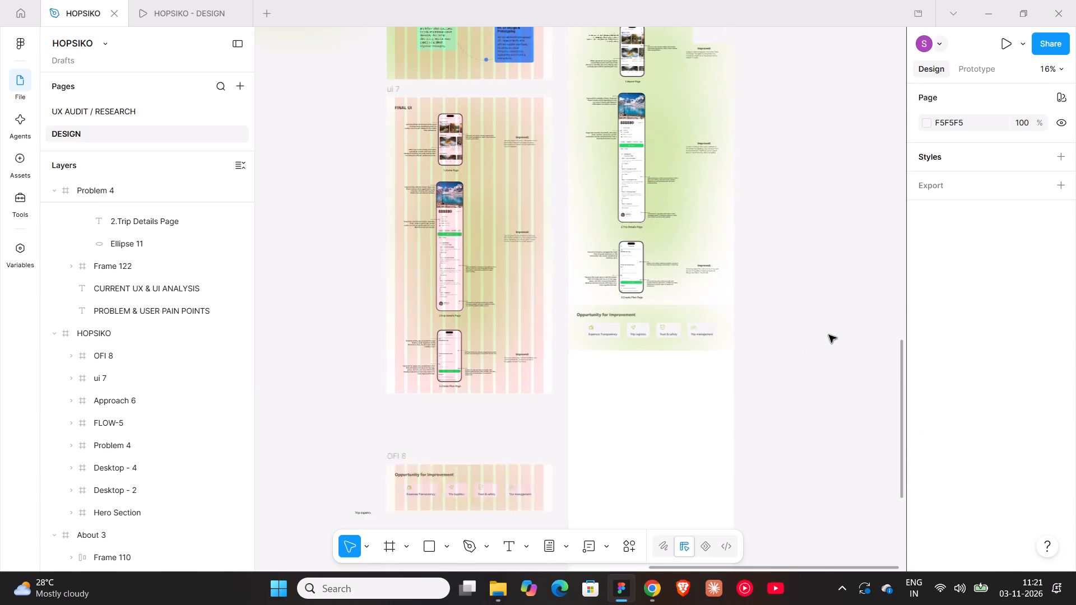
scroll(829, 335, up, 2)
ctrl+scroll(829, 335, down, 6)
shift+scroll(829, 335, down, 4)
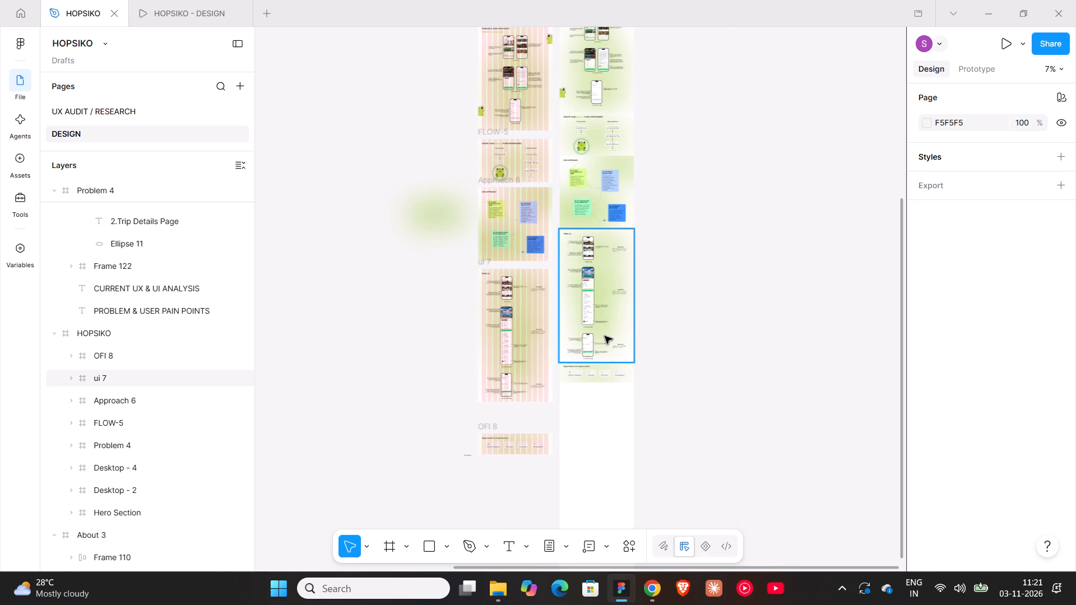
scroll(673, 310, down, 9)
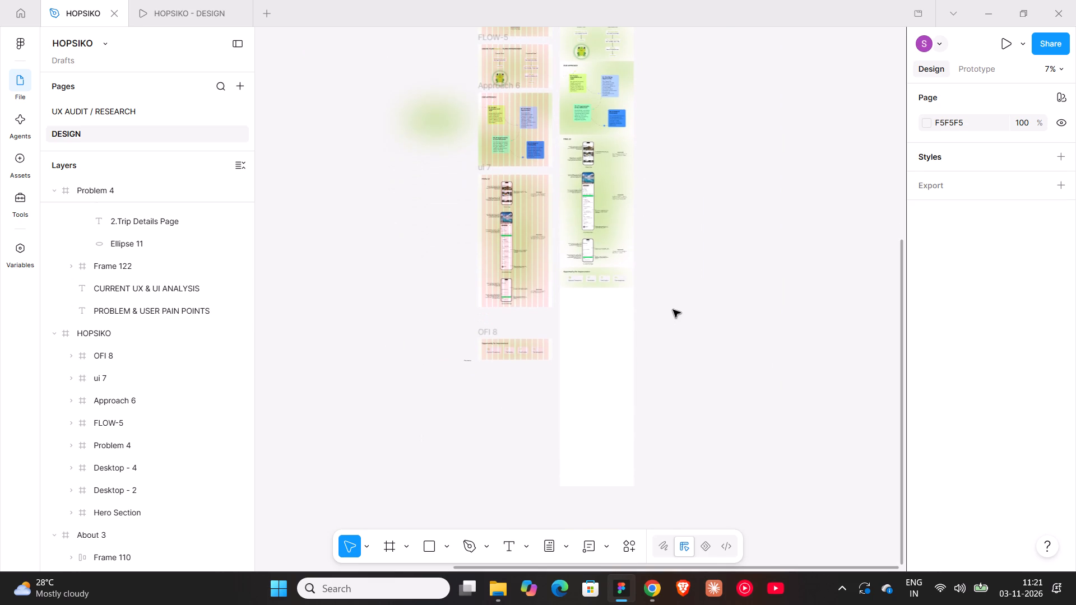
scroll(623, 337, up, 4)
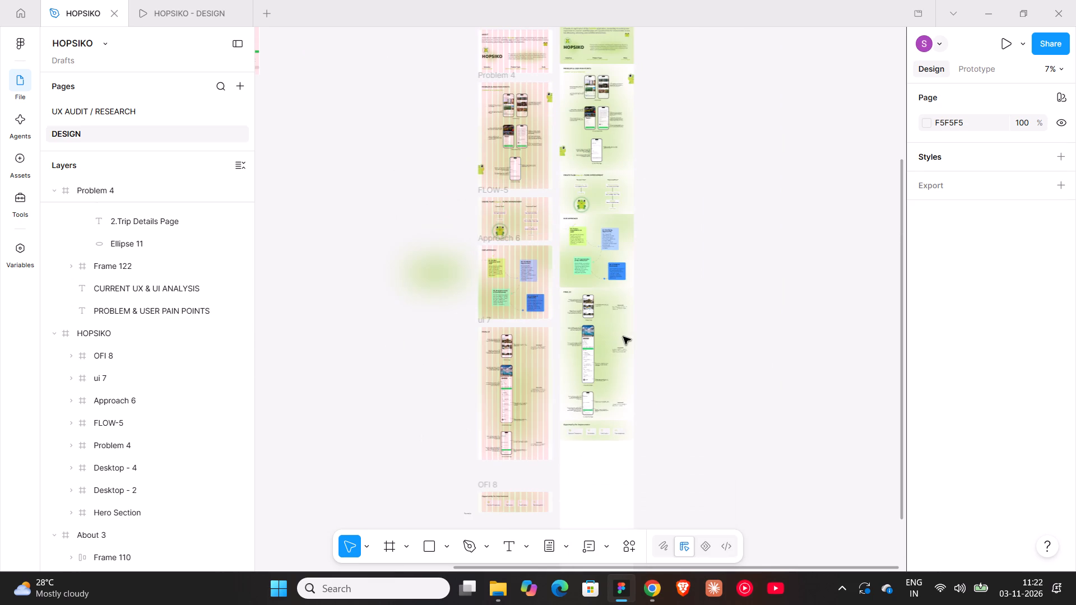
ctrl+scroll(623, 337, up, 6)
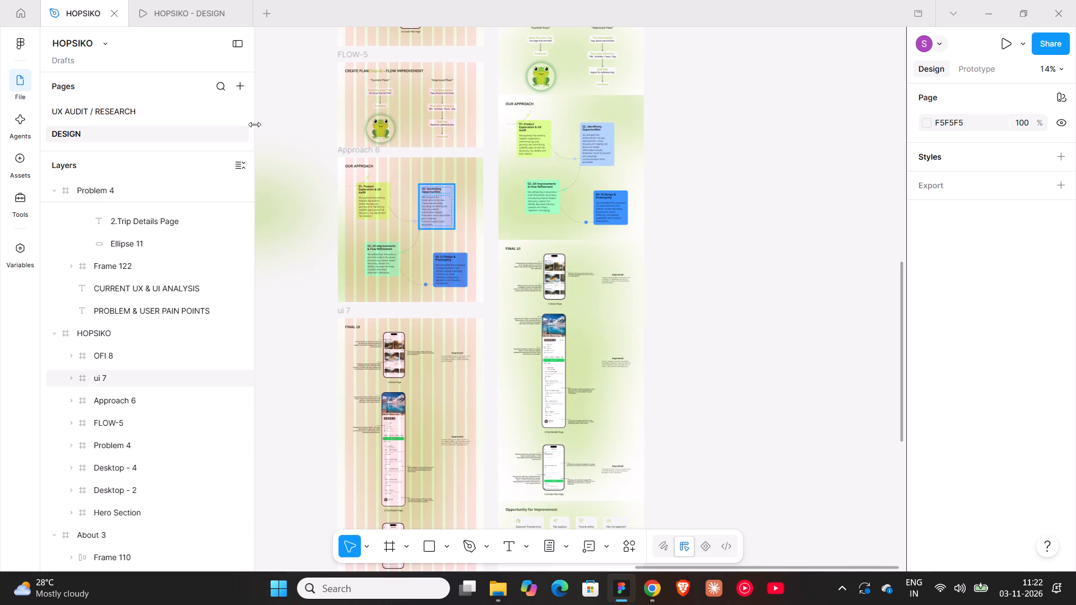
scroll(575, 398, down, 4)
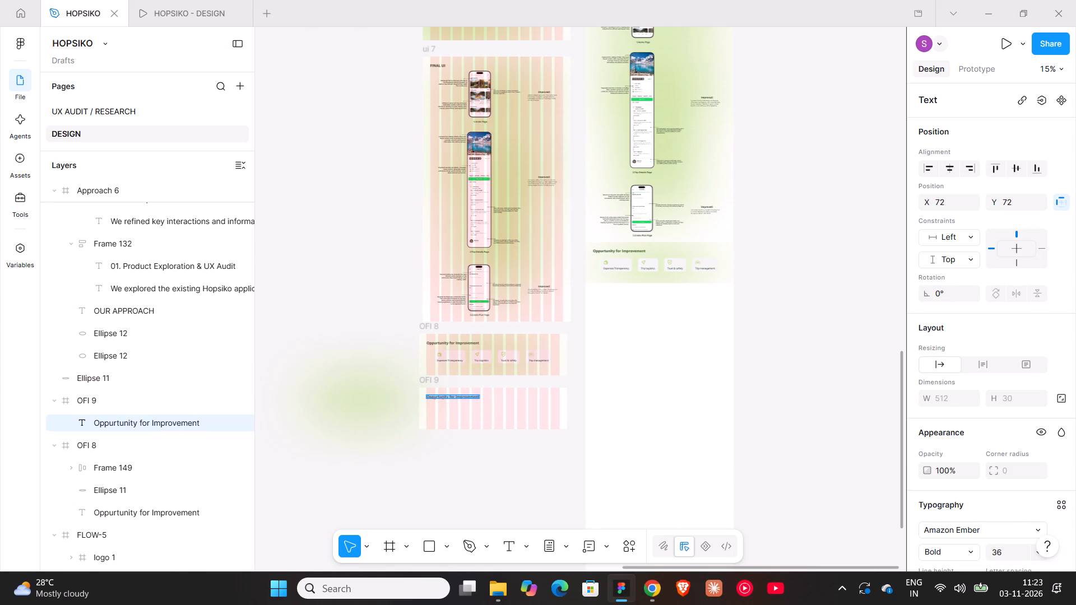
ctrl+click(455, 396)
key(ctrl+v)
ctrl+scroll(455, 396, up, 11)
scroll(455, 396, down, 4)
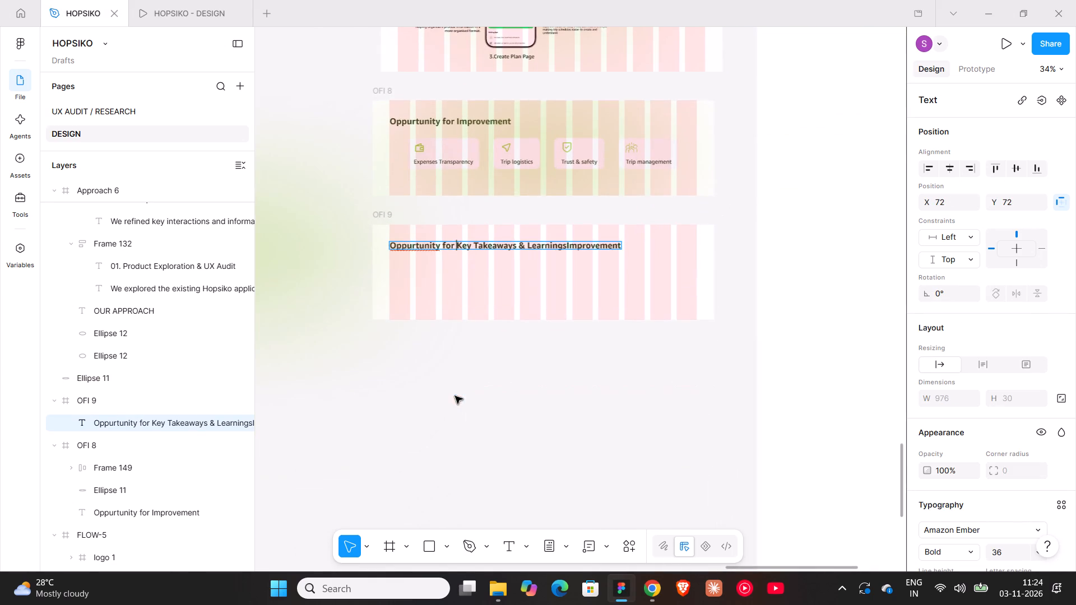
ctrl+scroll(550, 199, up, 5)
key(ctrl+z)
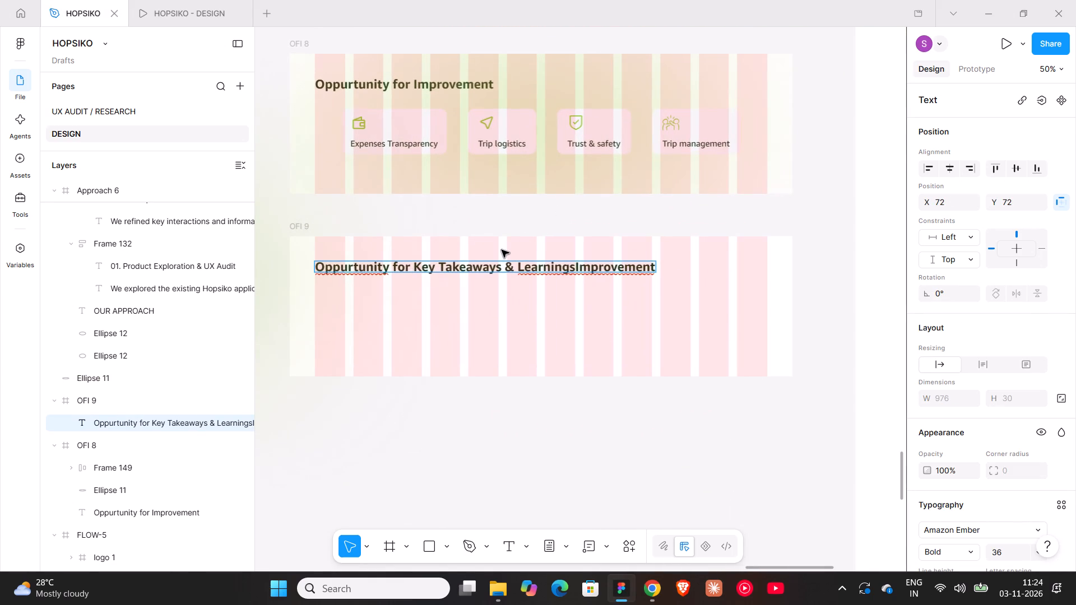
key(ctrl+a)
key(ctrl+v)
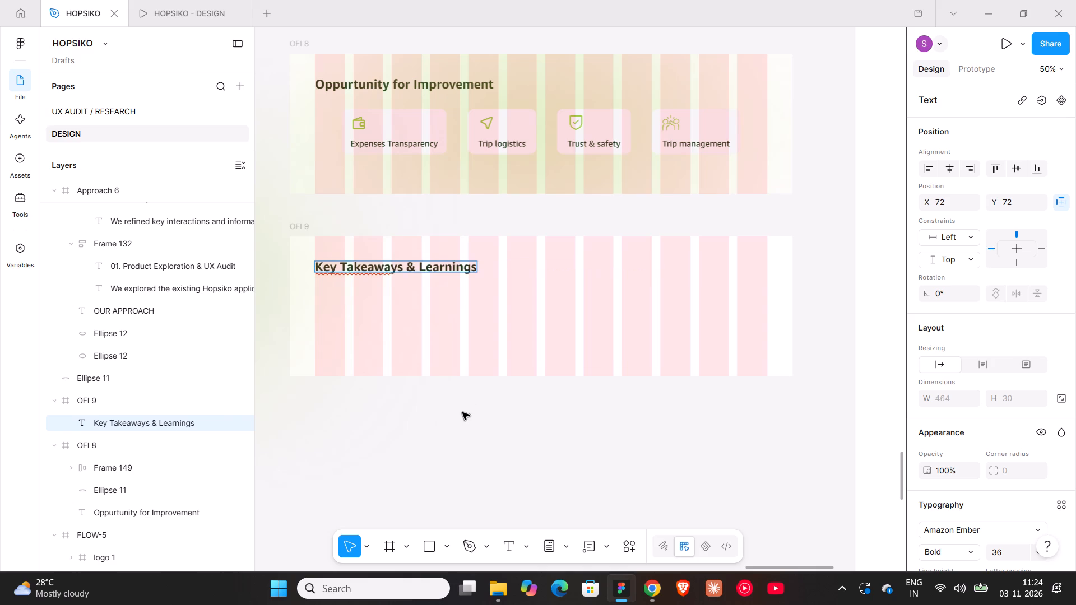
click(462, 412)
click(462, 412)
Extend the OFI 9 frame downward to a height of about 866.
click(290, 218)
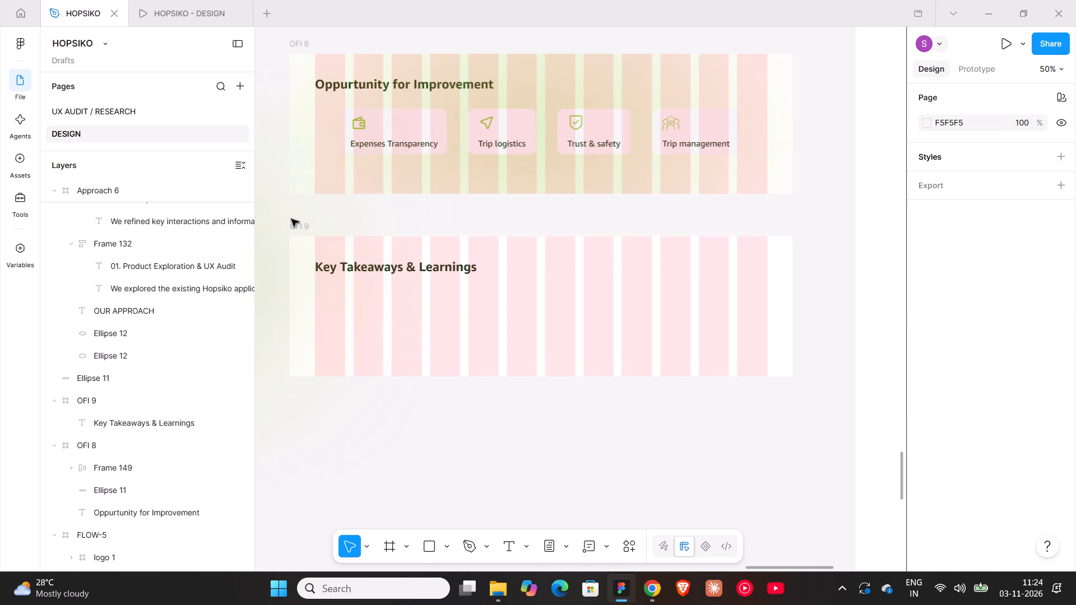
click(298, 224)
drag(490, 373, 479, 538)
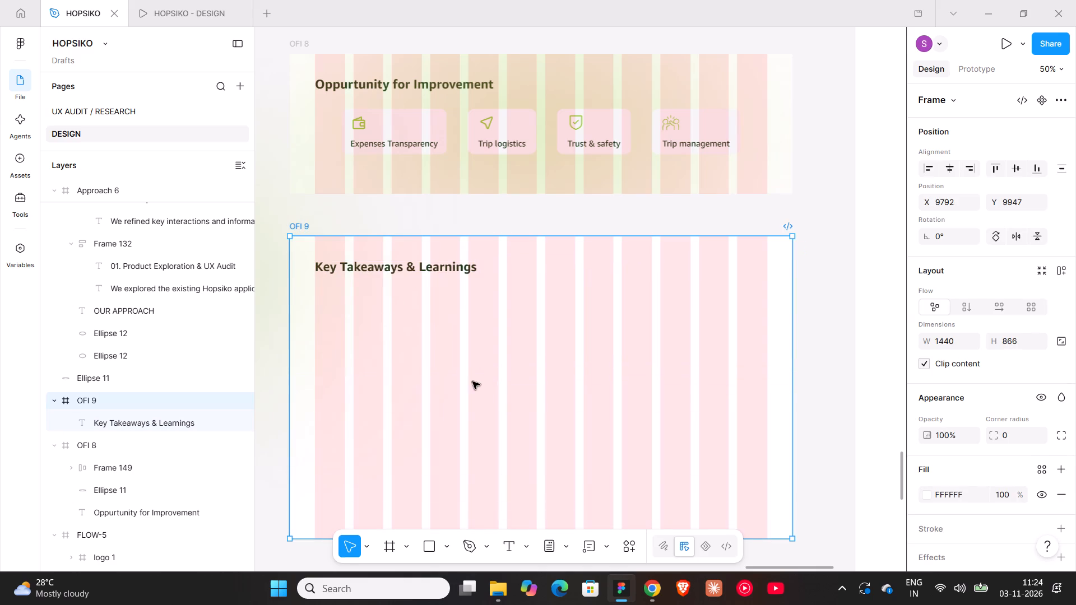
Copy takeaway "01. Understanding User Needs" with its description from ChatGPT and paste it as new Figma text below the OFI 9 frame.
scroll(472, 381, down, 4)
click(663, 589)
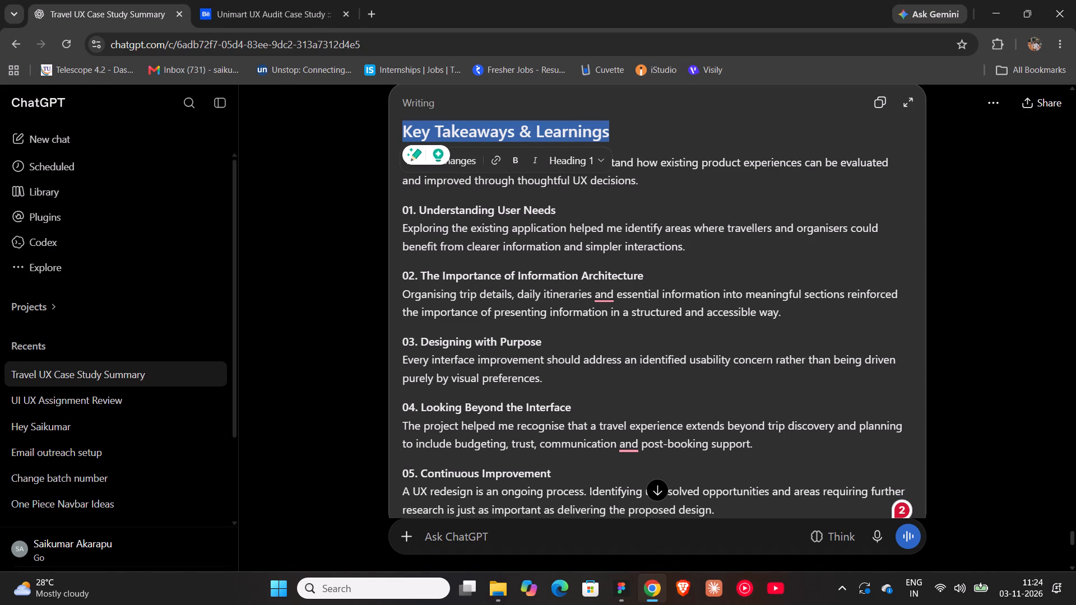
drag(402, 207, 723, 246)
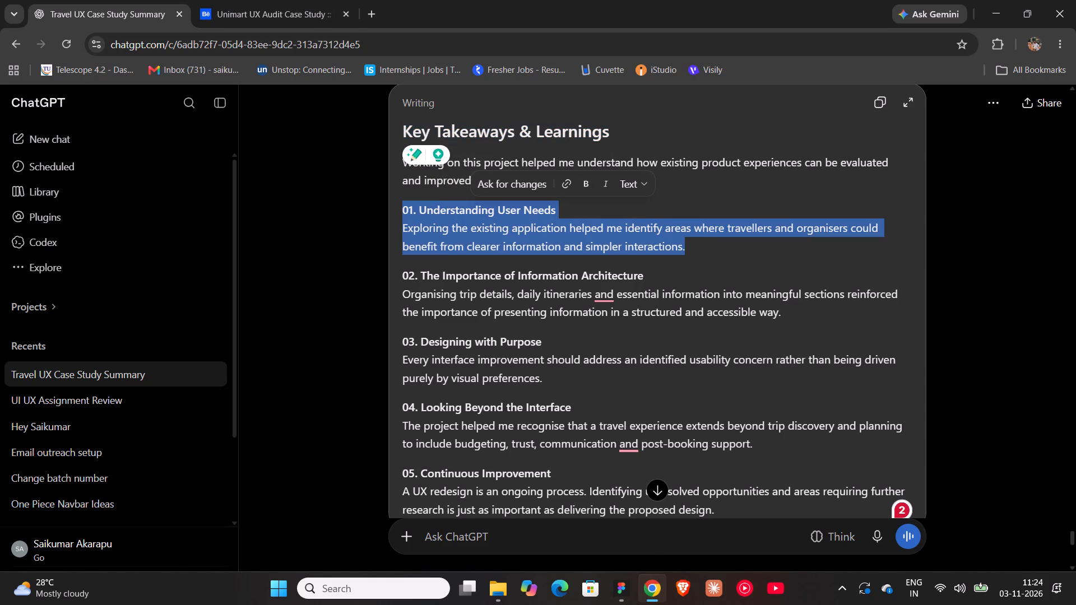
drag(723, 246, 720, 250)
key(ctrl+c)
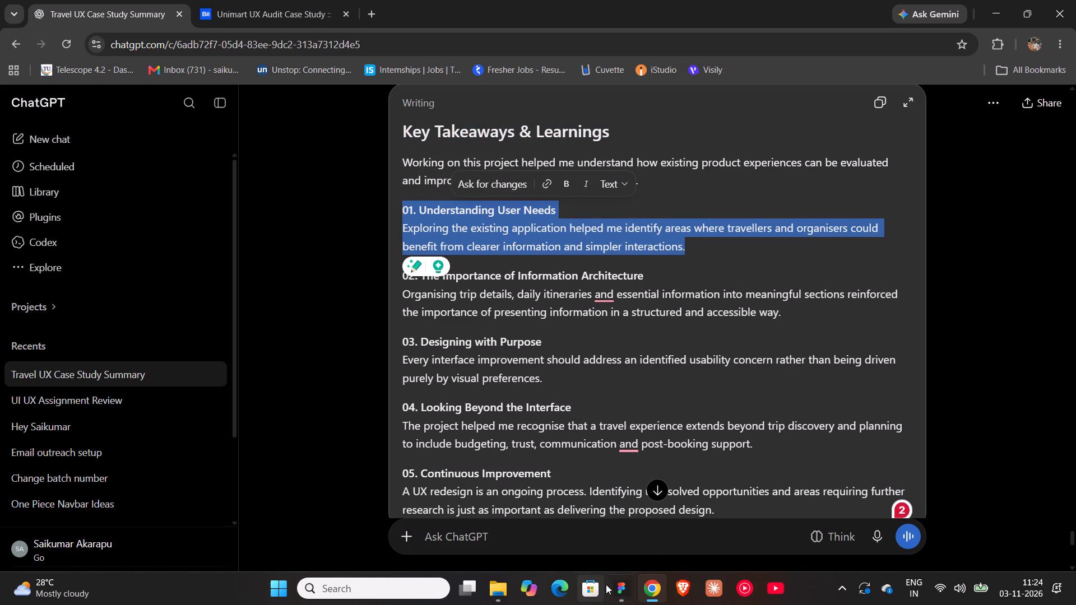
click(609, 588)
ctrl+scroll(374, 375, down, 4)
shift+scroll(432, 395, up, 2)
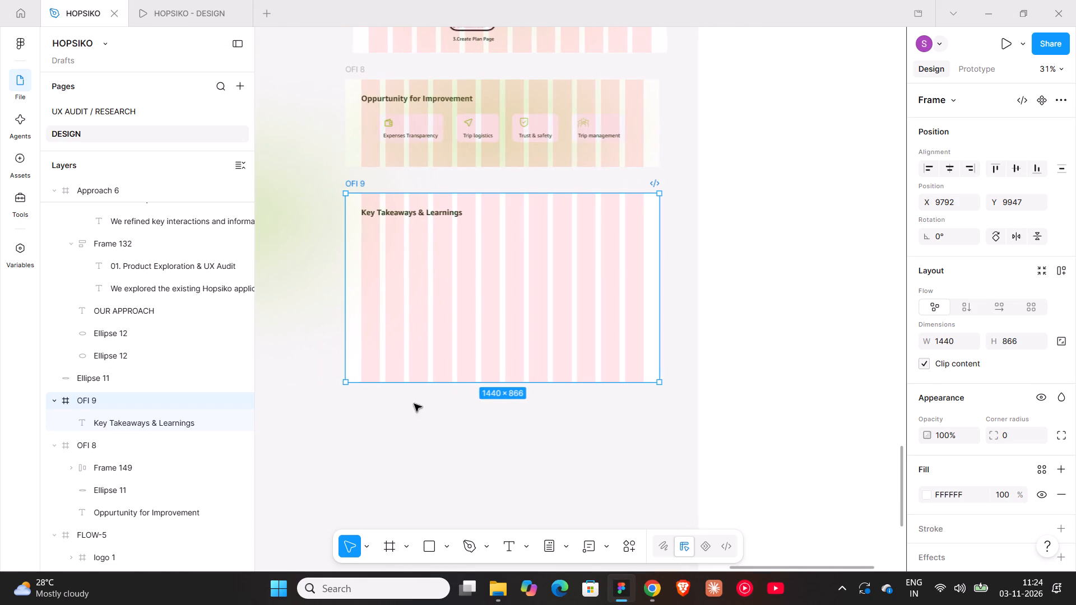
key(t)
click(398, 420)
key(ctrl+v)
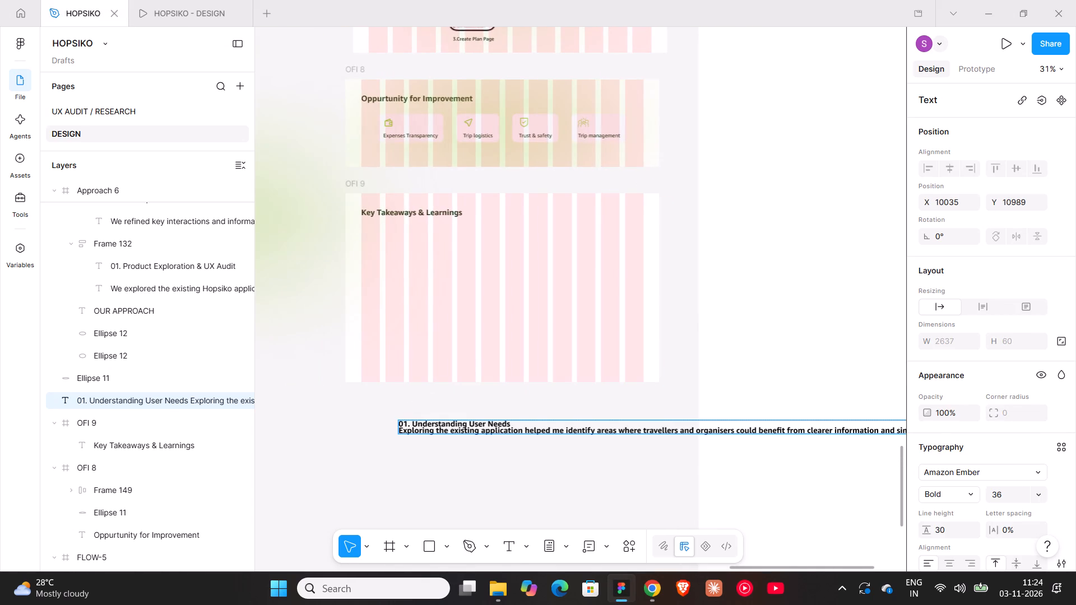
Set the description line of the pasted 01 takeaway to Light weight at size 24.
triple_click(402, 430)
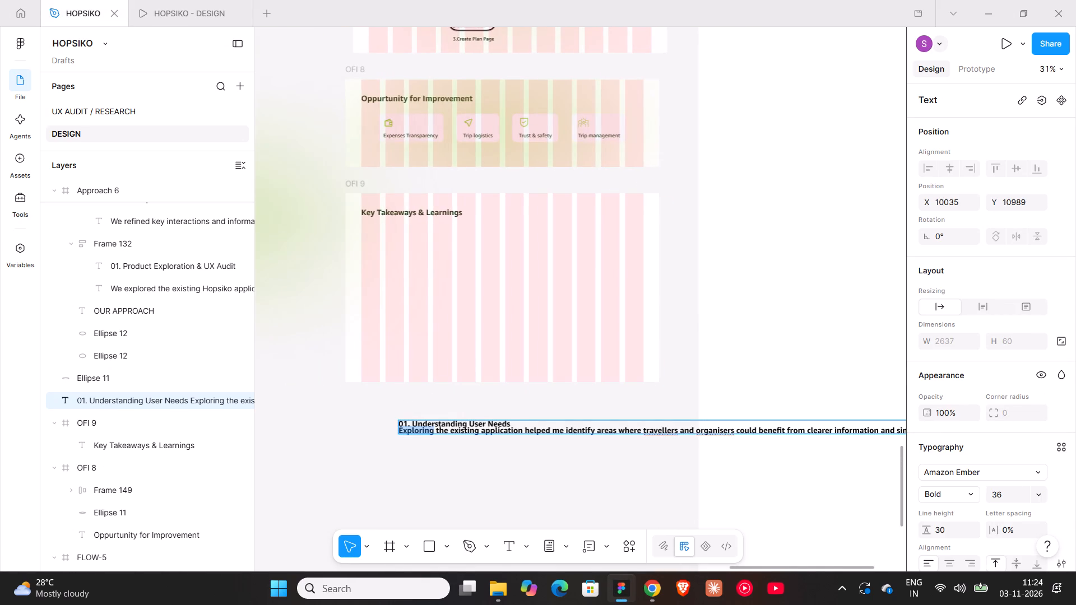
click(402, 430)
double_click(402, 430)
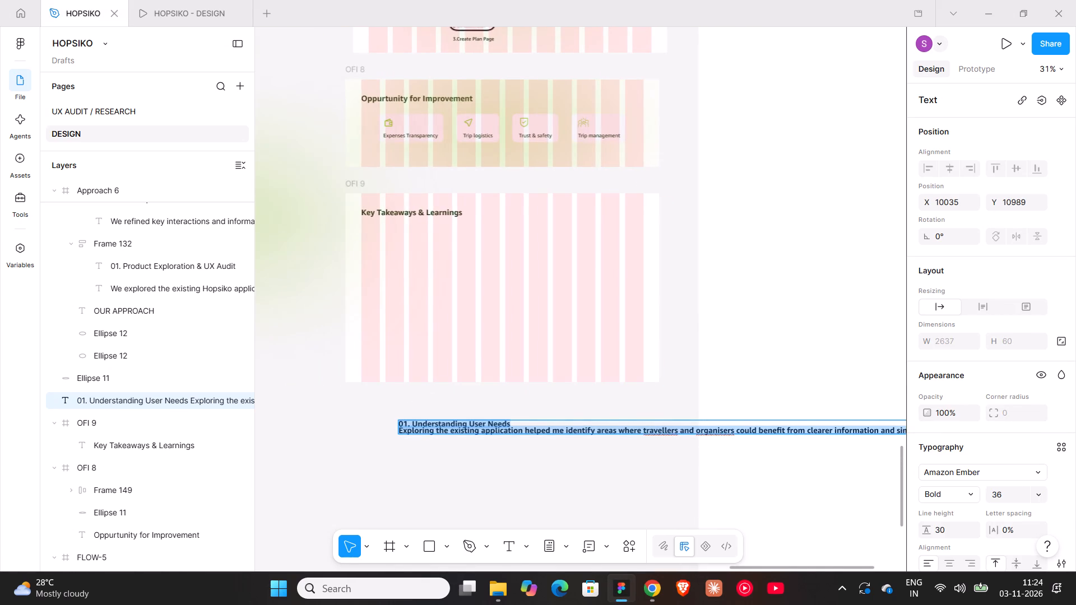
shift+drag(517, 424, 506, 423)
shift+drag(506, 423, 474, 420)
shift+double_click(474, 420)
ctrl+drag(478, 422, 458, 422)
drag(399, 432, 959, 454)
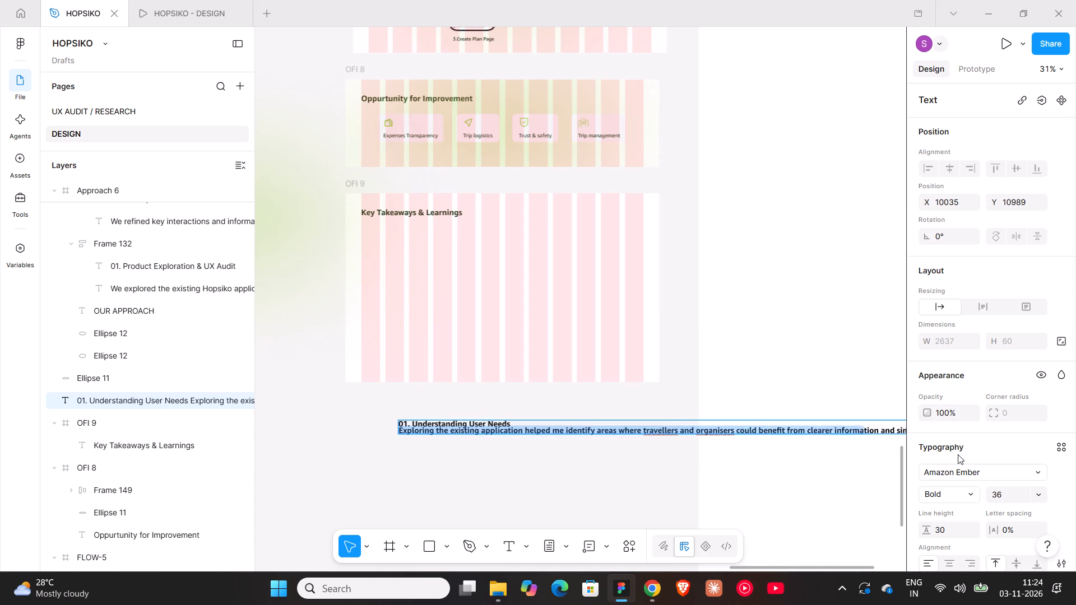
drag(959, 454, 802, 454)
click(953, 490)
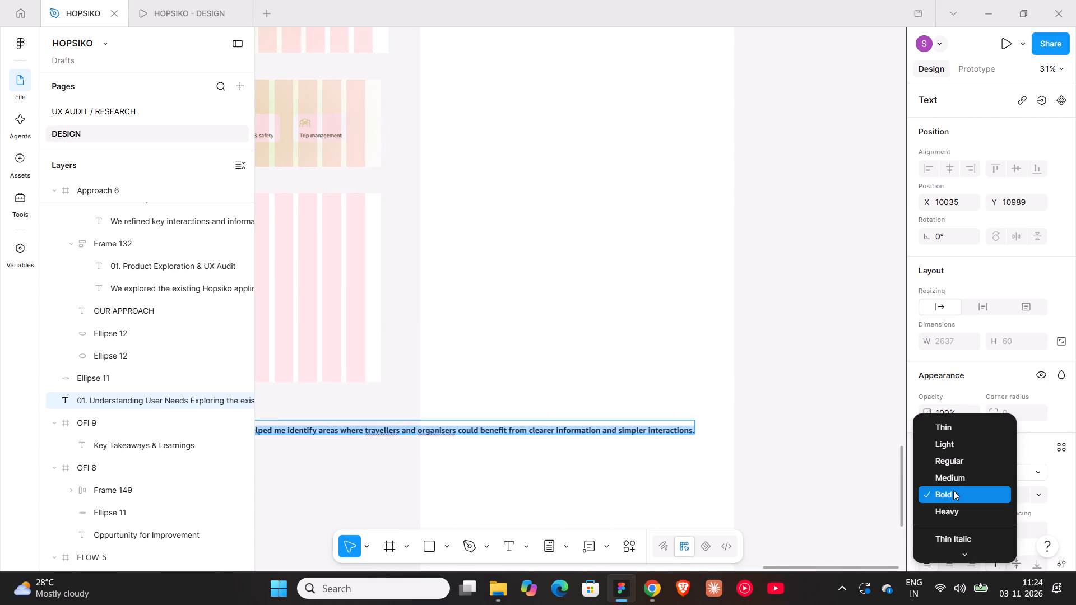
click(951, 451)
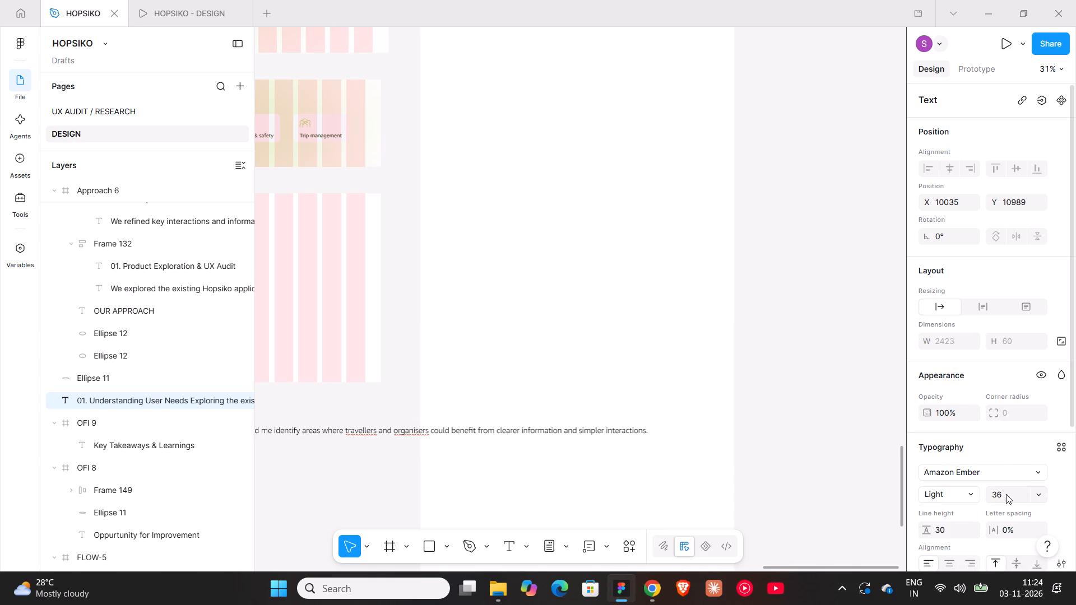
click(1006, 494)
text(24)
key(Return)
Set the "01. Understanding User Needs" heading line to font size 28.
shift+scroll(989, 488, up, 7)
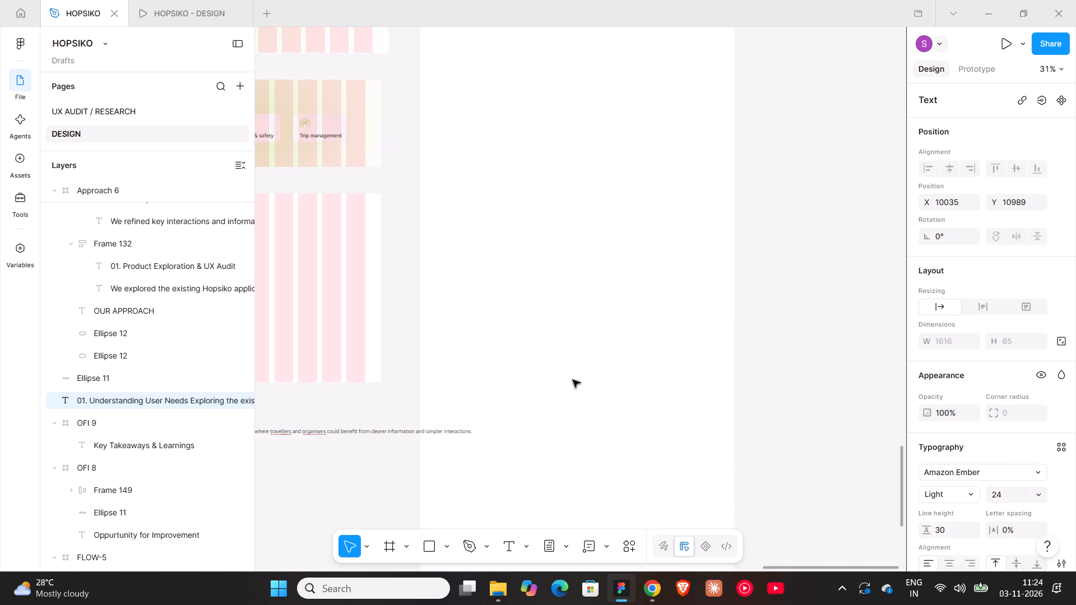
shift+scroll(573, 380, up, 8)
click(575, 452)
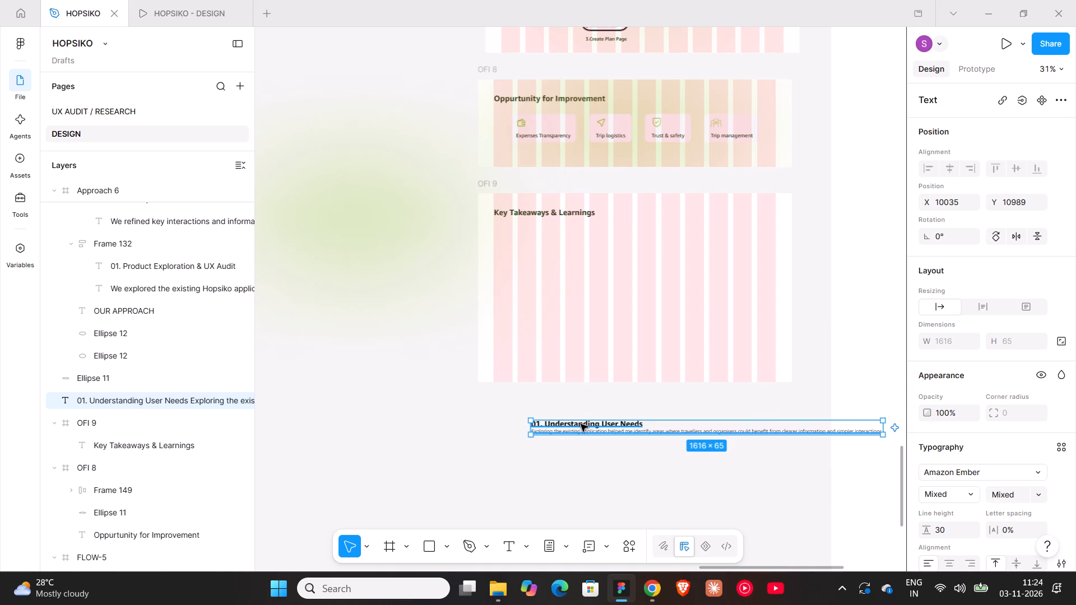
double_click(581, 424)
double_click(581, 424)
click(627, 425)
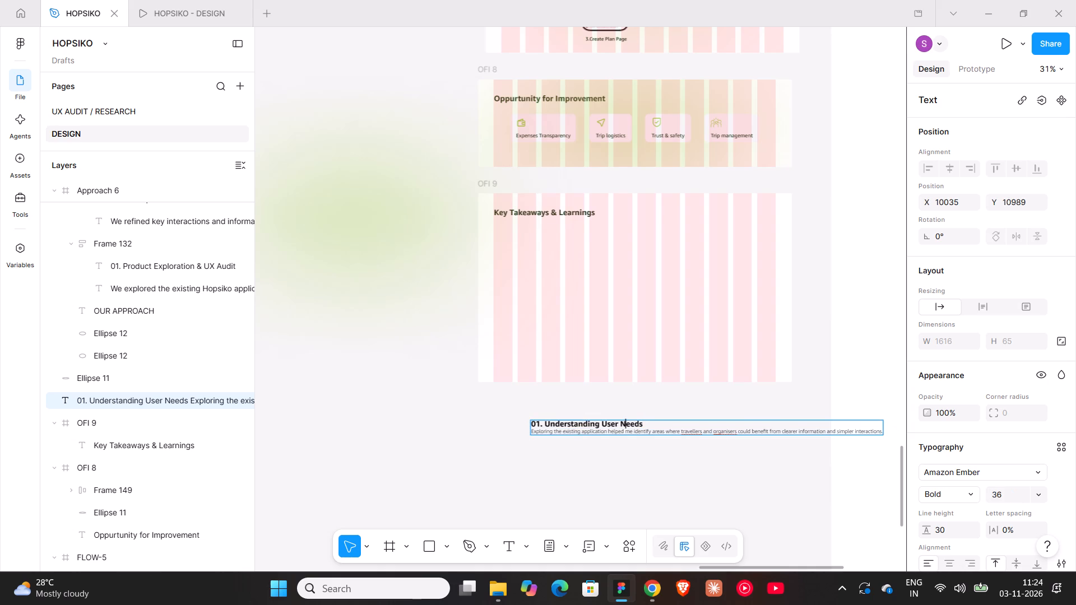
drag(648, 425, 523, 415)
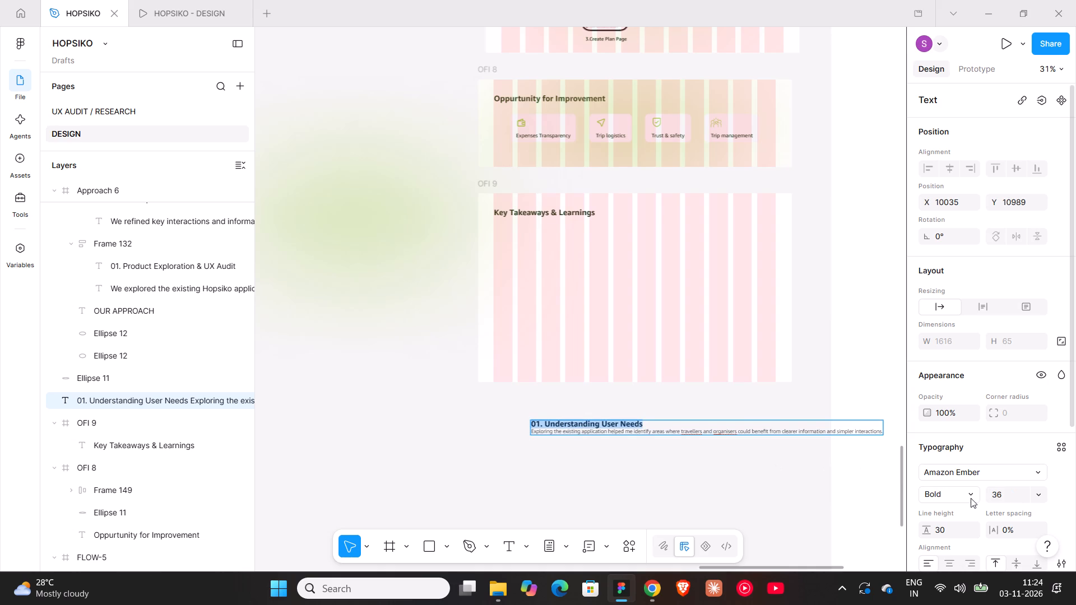
click(1007, 492)
text(28)
key(Return)
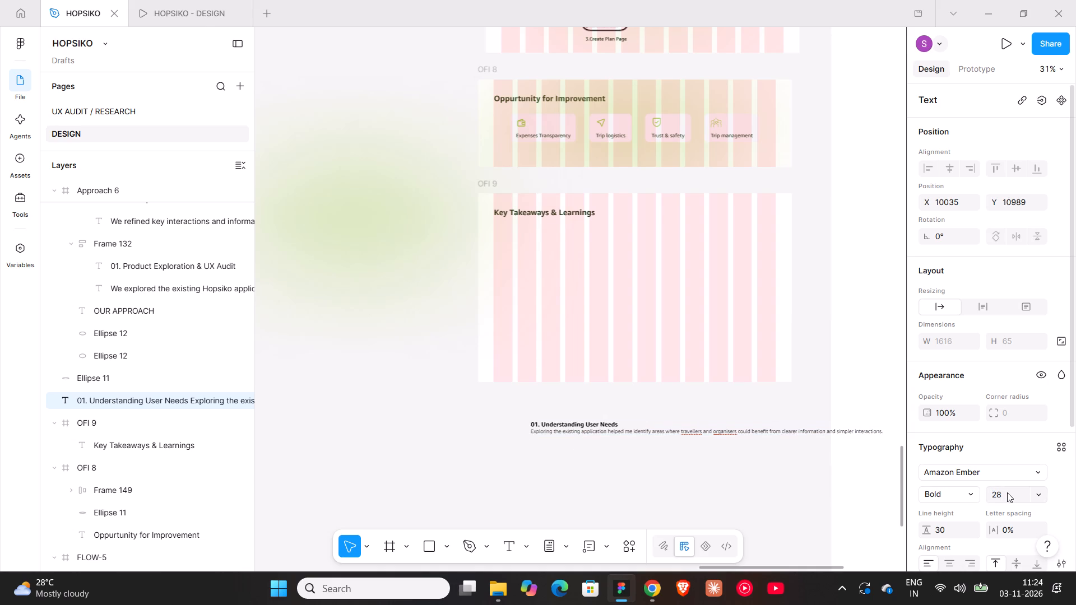
click(643, 461)
Place the 01 takeaway text under the OFI 9 title at X 72, Y 174, and narrow it to 1296 wide.
drag(641, 428, 606, 239)
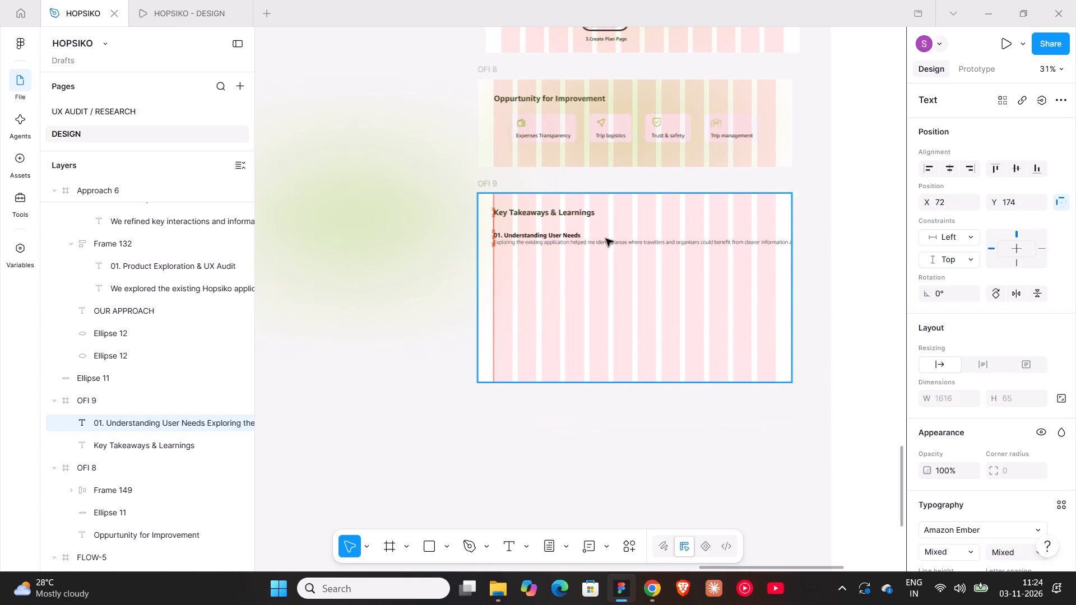
drag(606, 239, 605, 239)
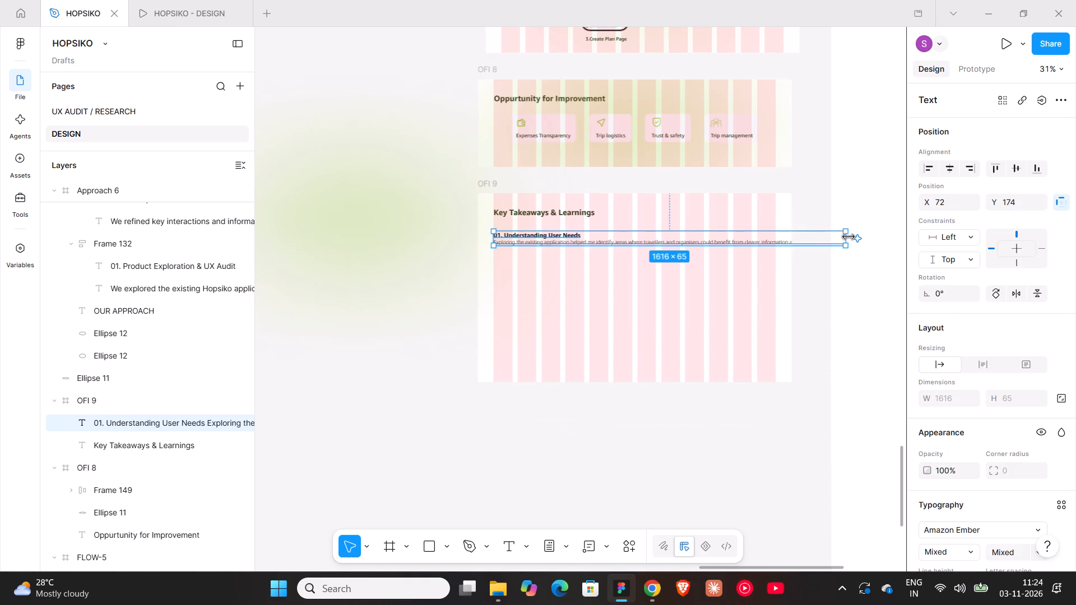
drag(848, 237, 778, 241)
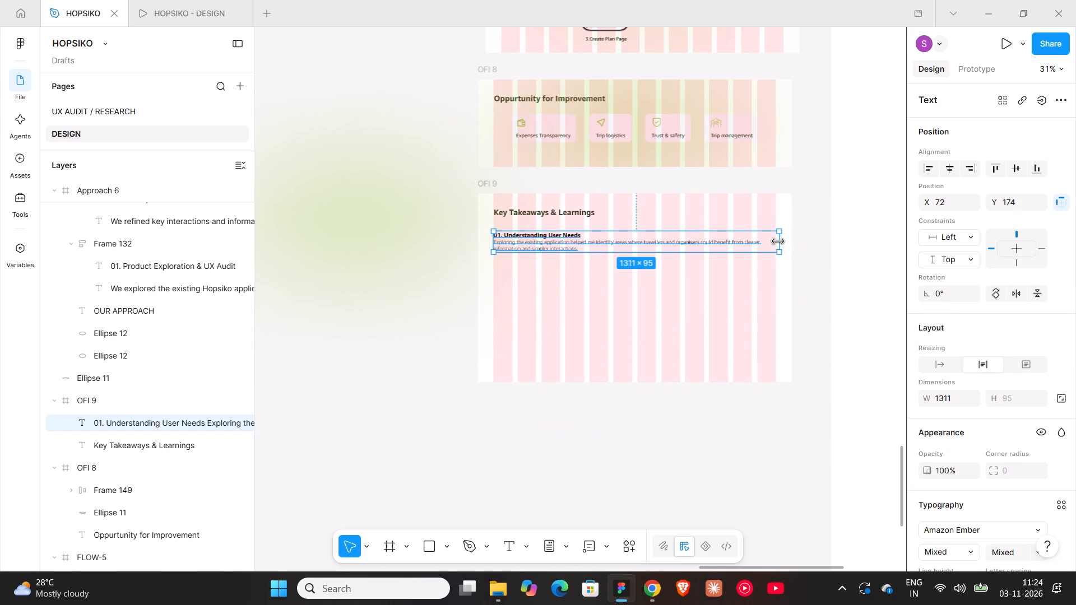
drag(778, 241, 777, 241)
click(375, 286)
Duplicate the 01 takeaway text directly below itself in the OFI 9 frame, at Y 293.
ctrl+scroll(454, 268, up, 2)
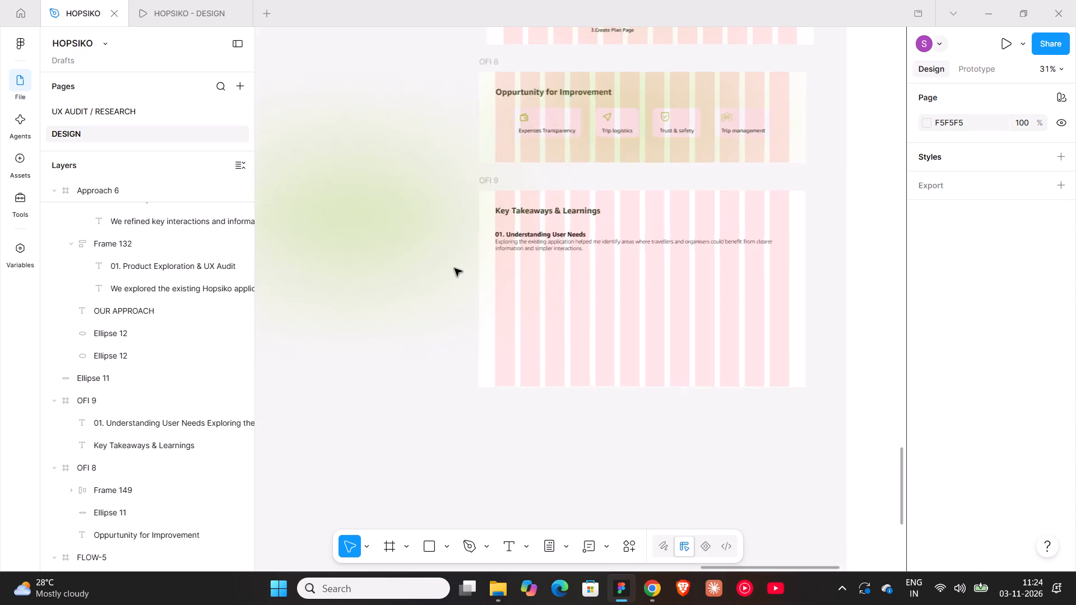
ctrl+scroll(454, 268, up, 4)
shift+scroll(477, 292, down, 9)
shift+click(511, 247)
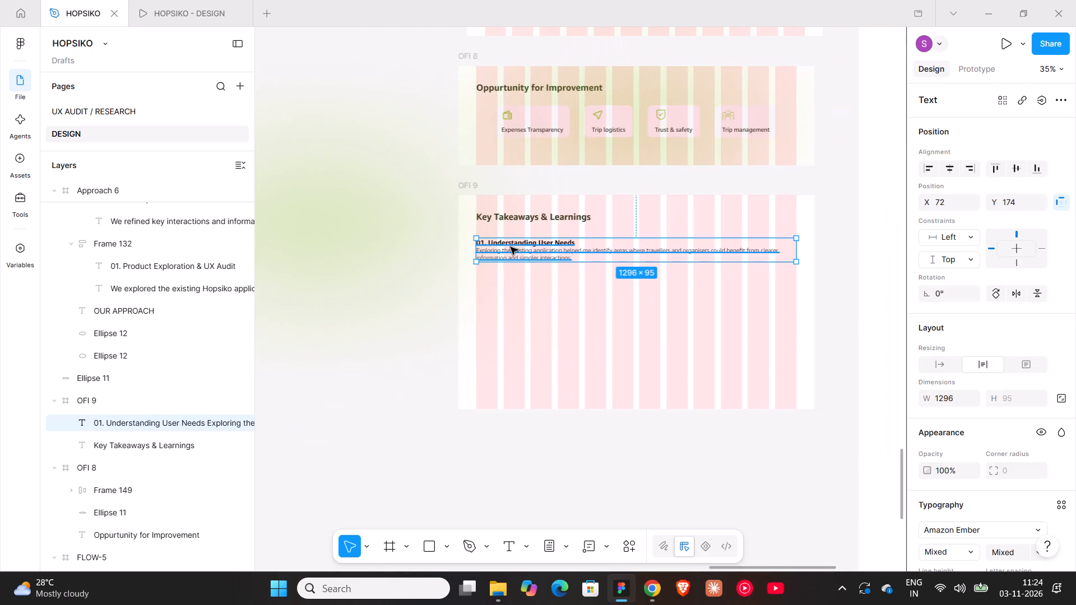
shift+scroll(511, 247, down, 3)
alt+drag(495, 245, 495, 274)
Replace the duplicate's heading with "02. The Importance of Information Architecture", copied from ChatGPT's draft.
click(652, 587)
click(466, 294)
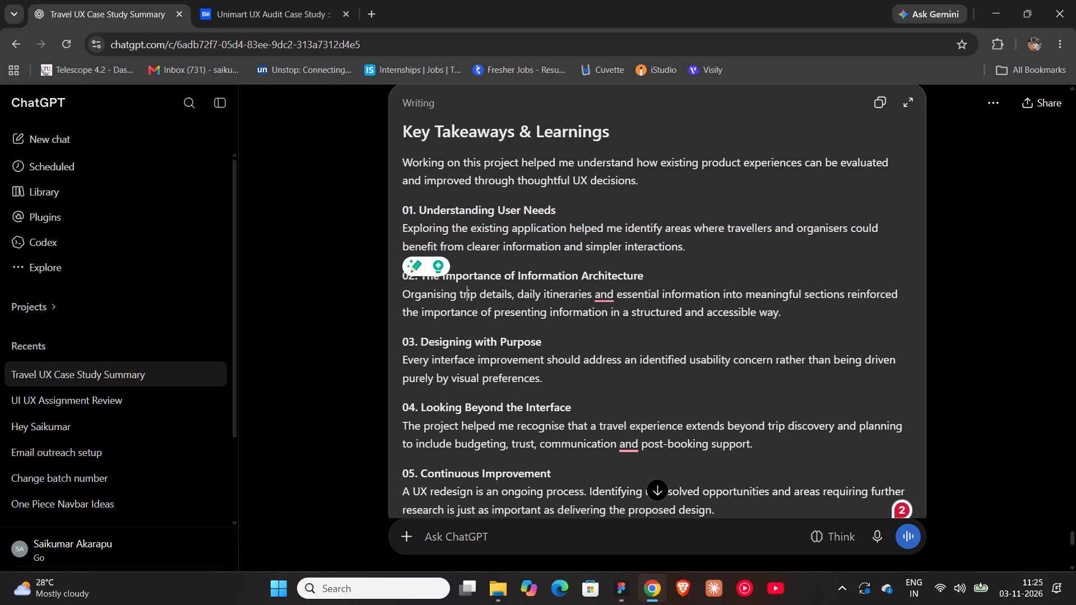
drag(403, 272, 644, 268)
key(ctrl+c)
click(618, 588)
ctrl+scroll(484, 275, up, 5)
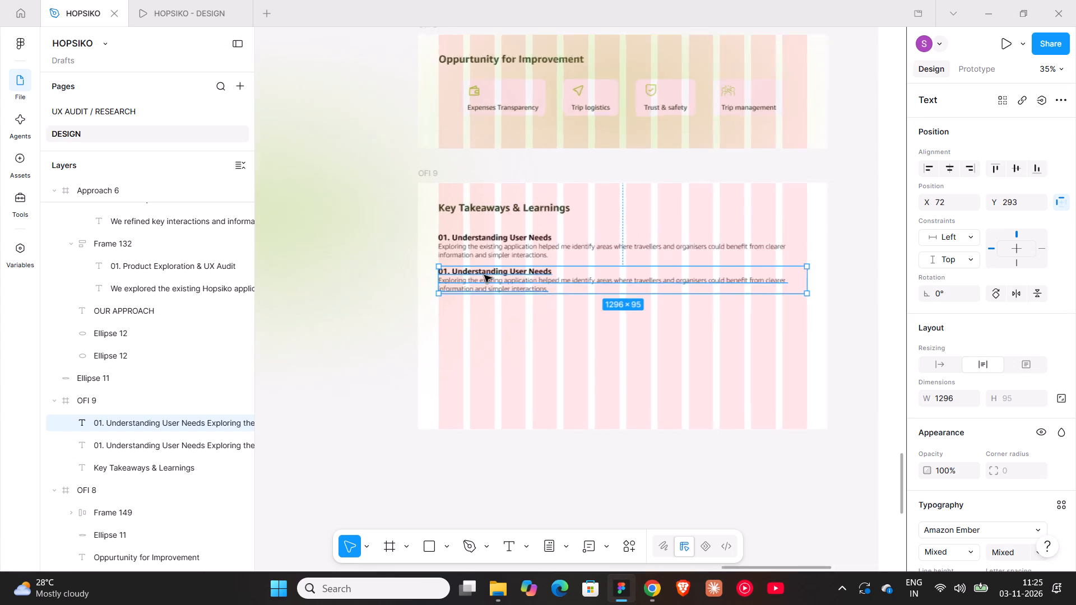
ctrl+scroll(484, 275, up, 4)
triple_click(482, 267)
double_click(482, 267)
drag(599, 268, 452, 272)
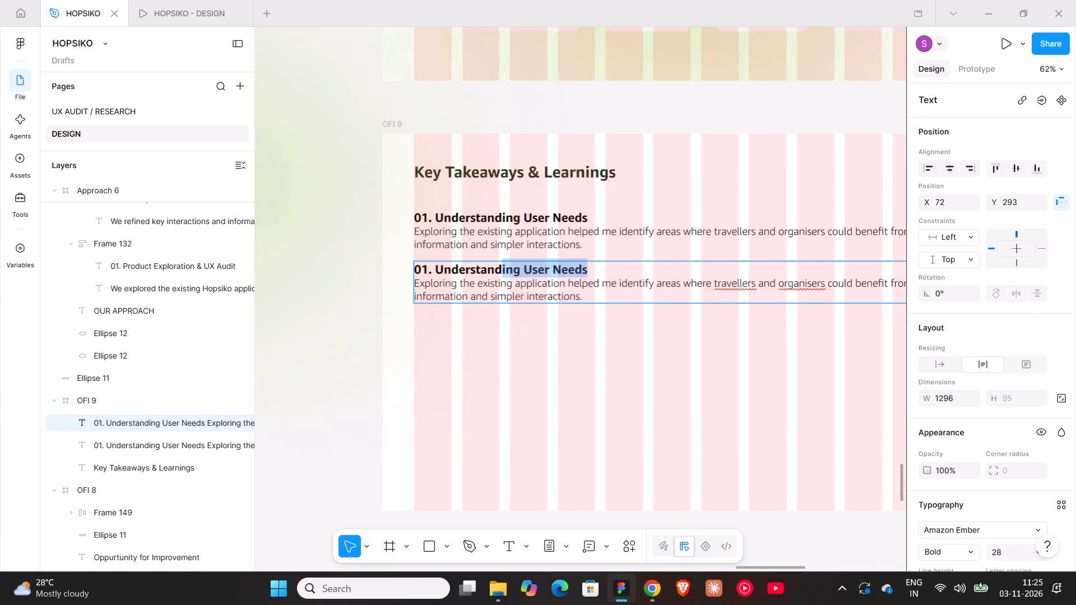
drag(452, 272, 401, 272)
key(ctrl+v)
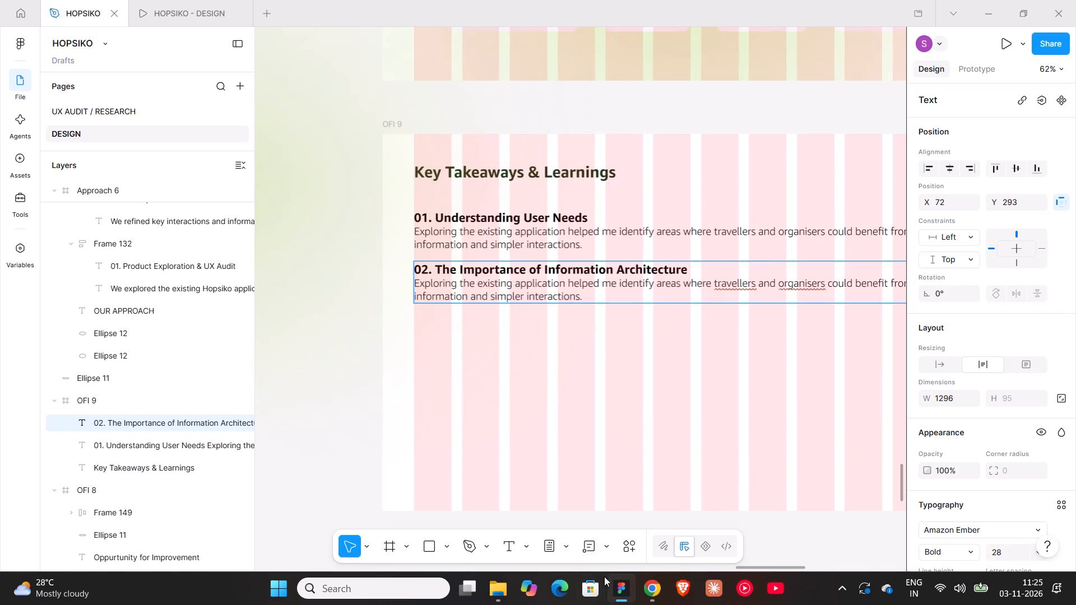
scroll(509, 360, down, 2)
shift+scroll(509, 360, down, 7)
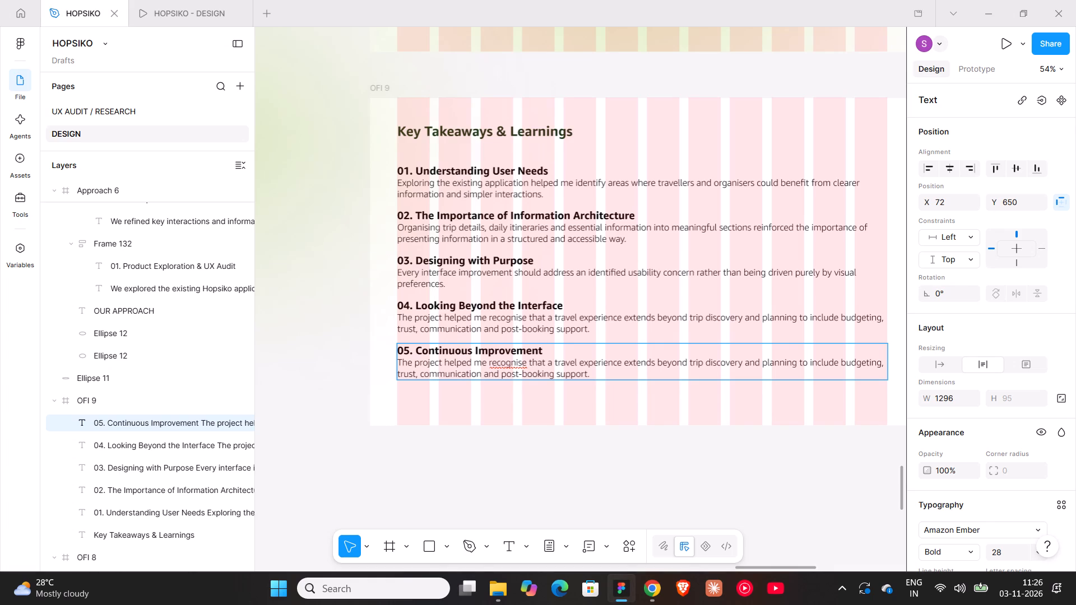
drag(397, 362, 576, 366)
drag(591, 378, 409, 357)
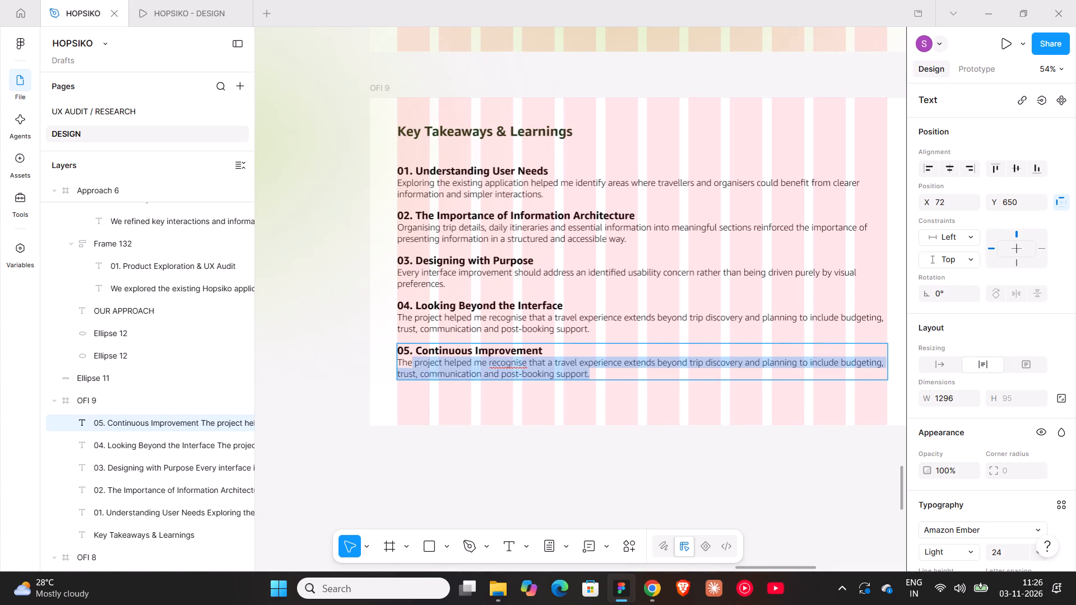
drag(409, 357, 397, 356)
key(ctrl+v)
click(348, 384)
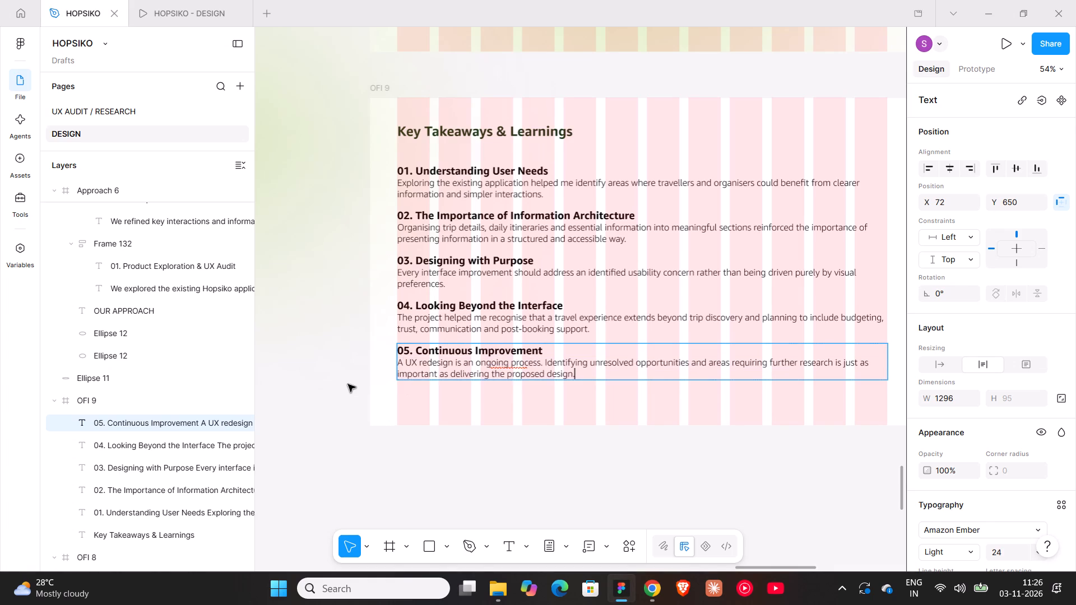
Recolour the description under "01. Understanding User Needs" to the green 9ACA3C, leaving out its heading.
double_click(449, 196)
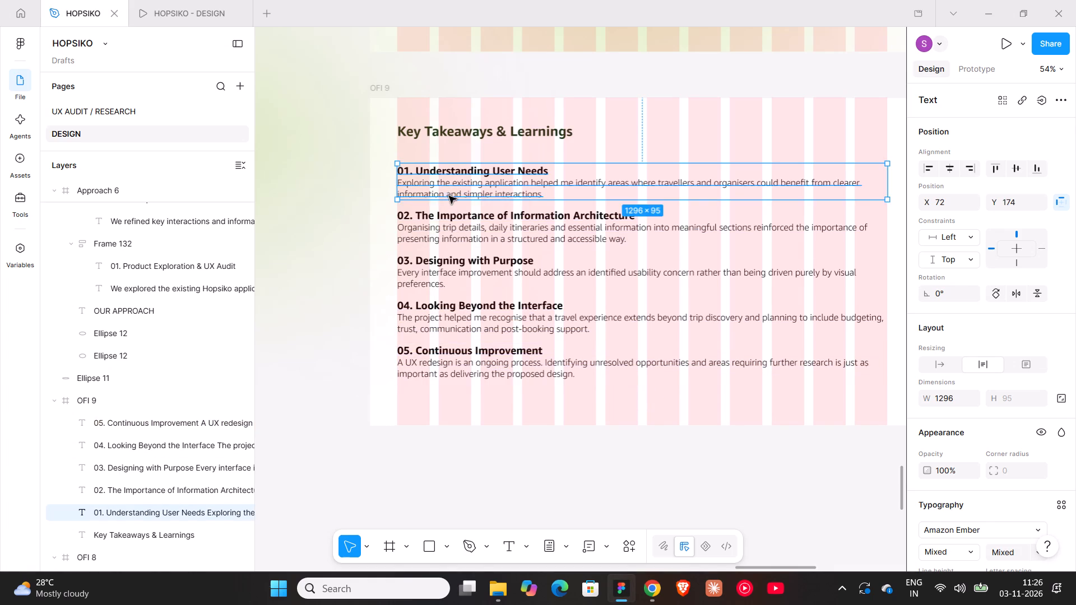
click(449, 196)
drag(398, 182, 548, 198)
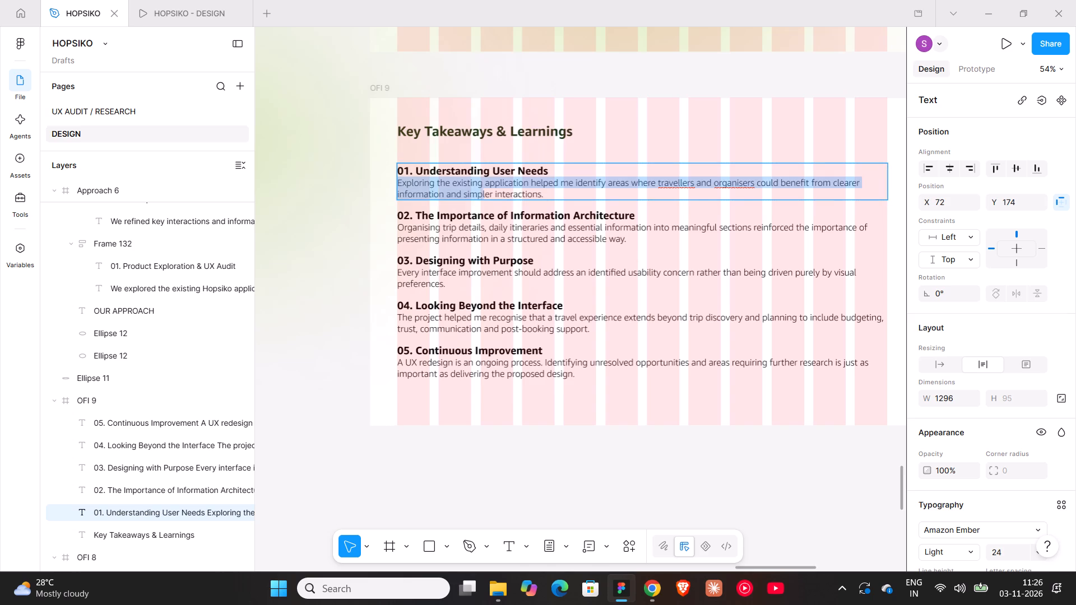
drag(548, 198, 566, 198)
scroll(977, 496, down, 4)
click(928, 426)
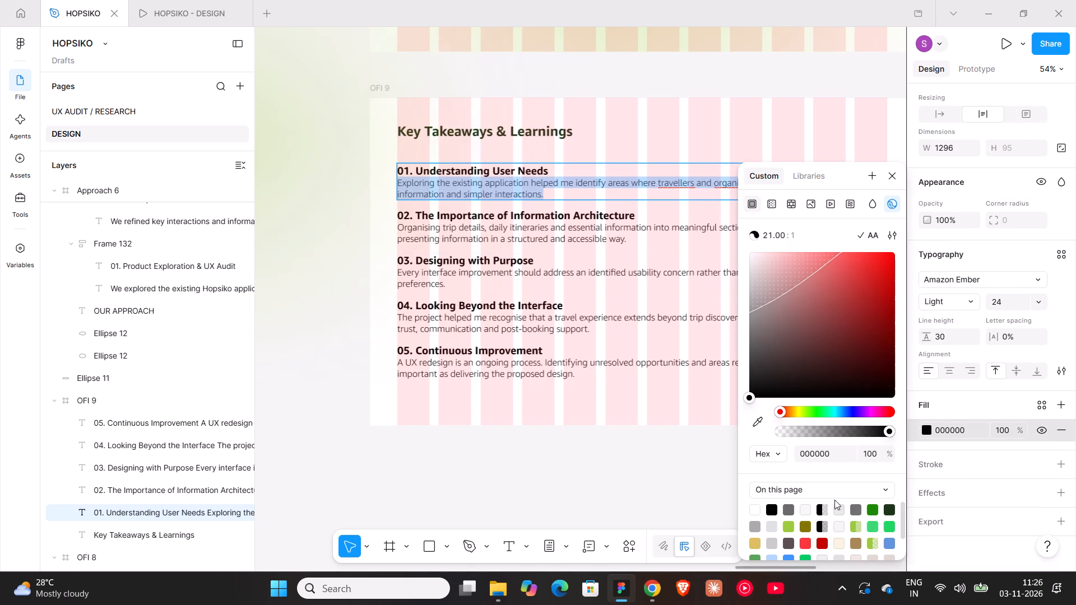
click(790, 526)
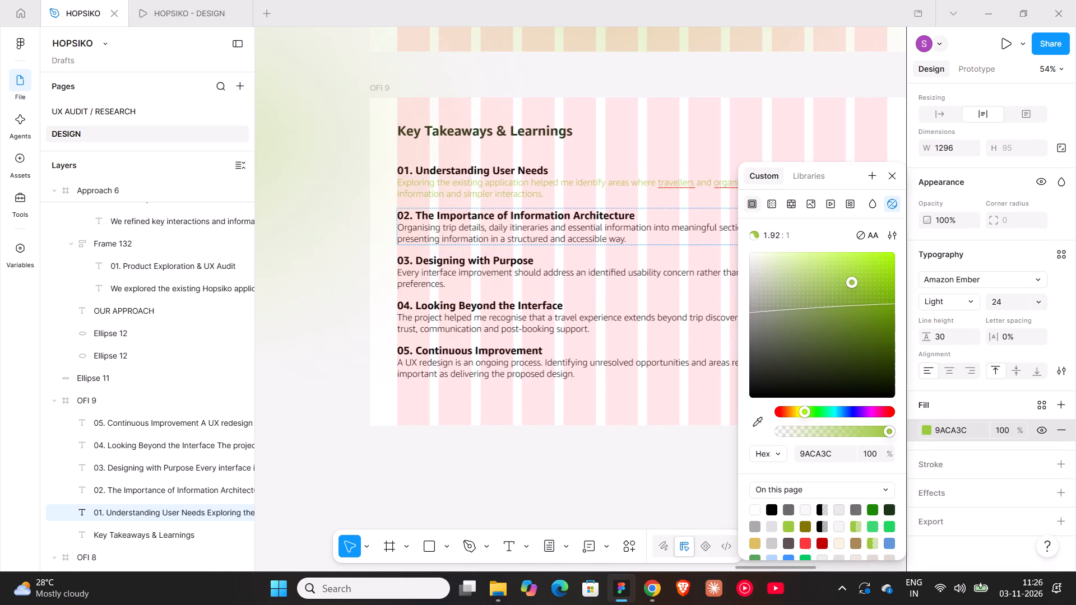
Recolour the description under "02. The Importance of Information Architecture" to green 9ACA3C.
drag(397, 229, 641, 236)
click(401, 225)
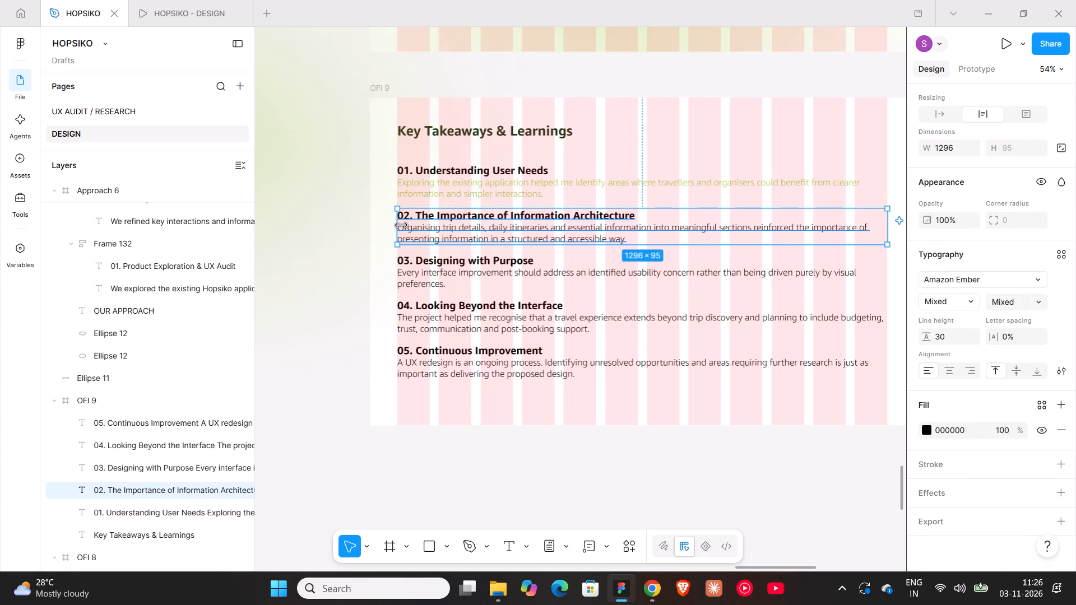
double_click(404, 229)
click(398, 225)
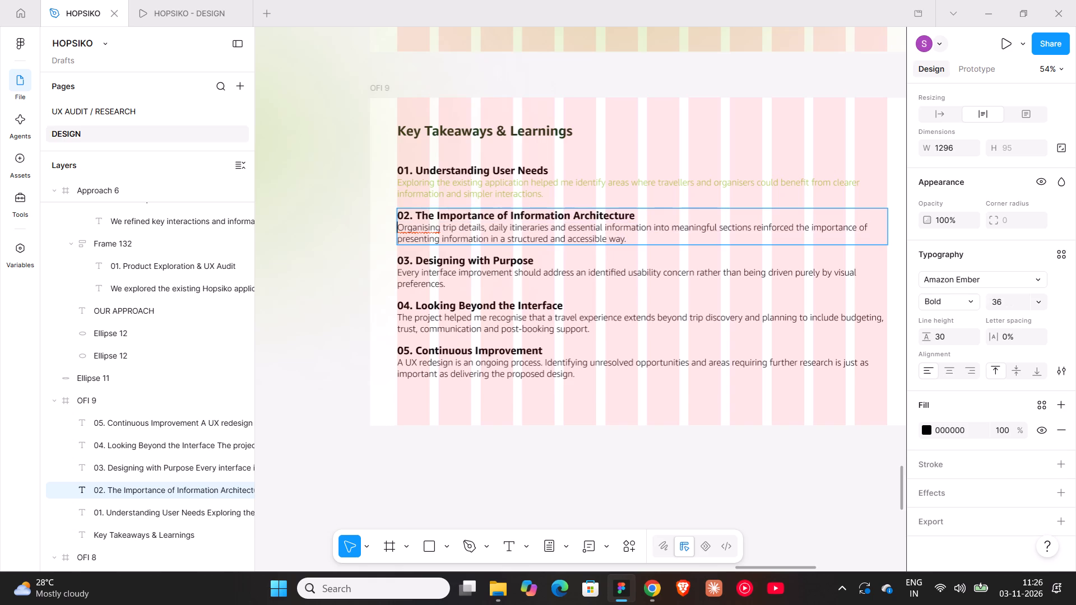
drag(398, 225, 662, 247)
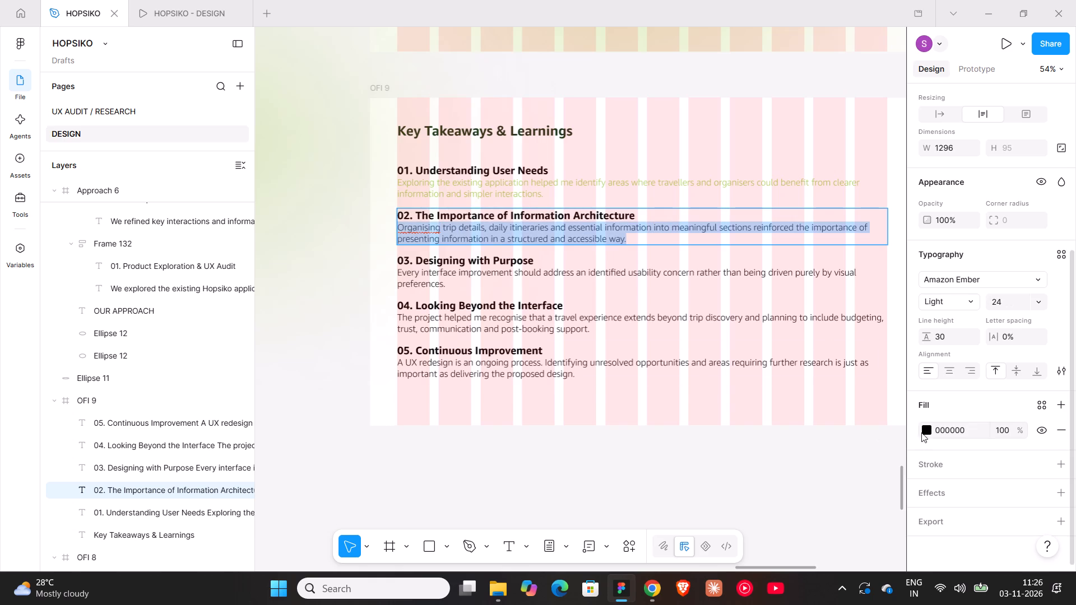
click(923, 429)
click(786, 521)
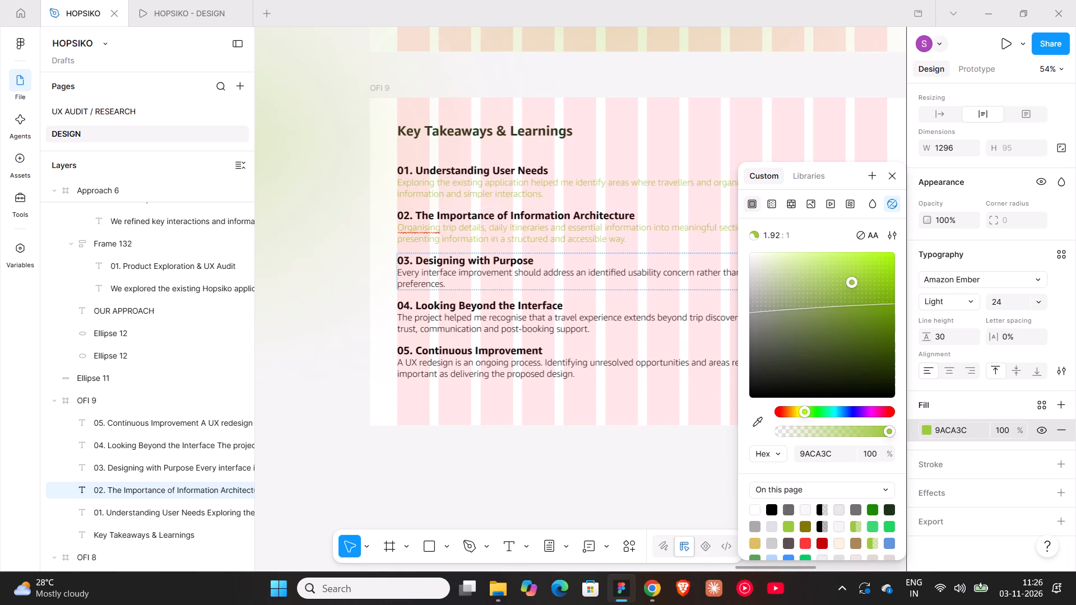
Recolour the description under "03. Designing with Purpose" to green 9ACA3C.
drag(400, 272, 484, 283)
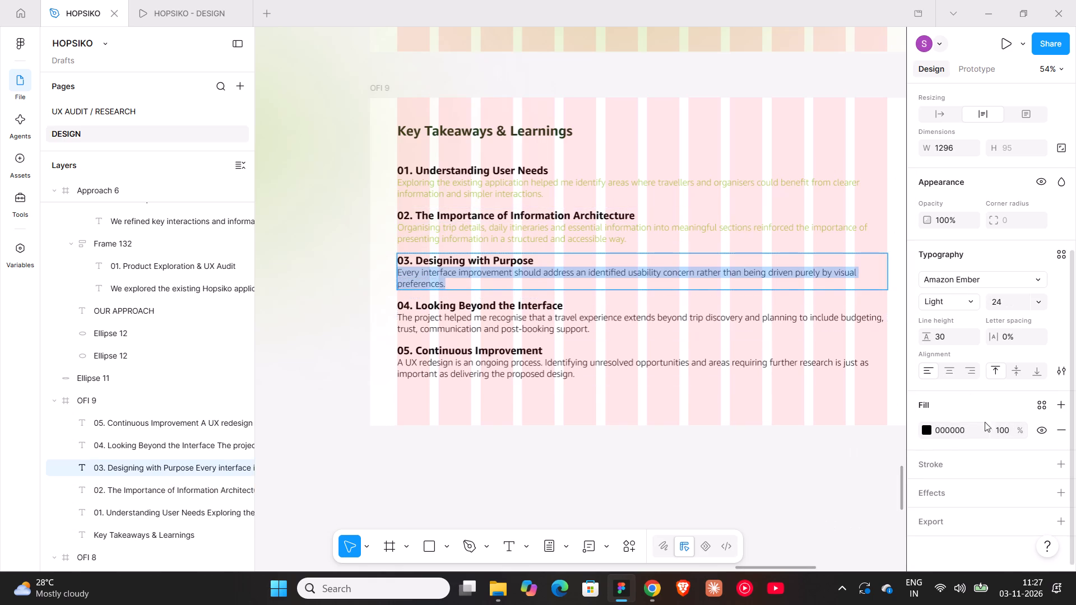
click(925, 430)
click(788, 523)
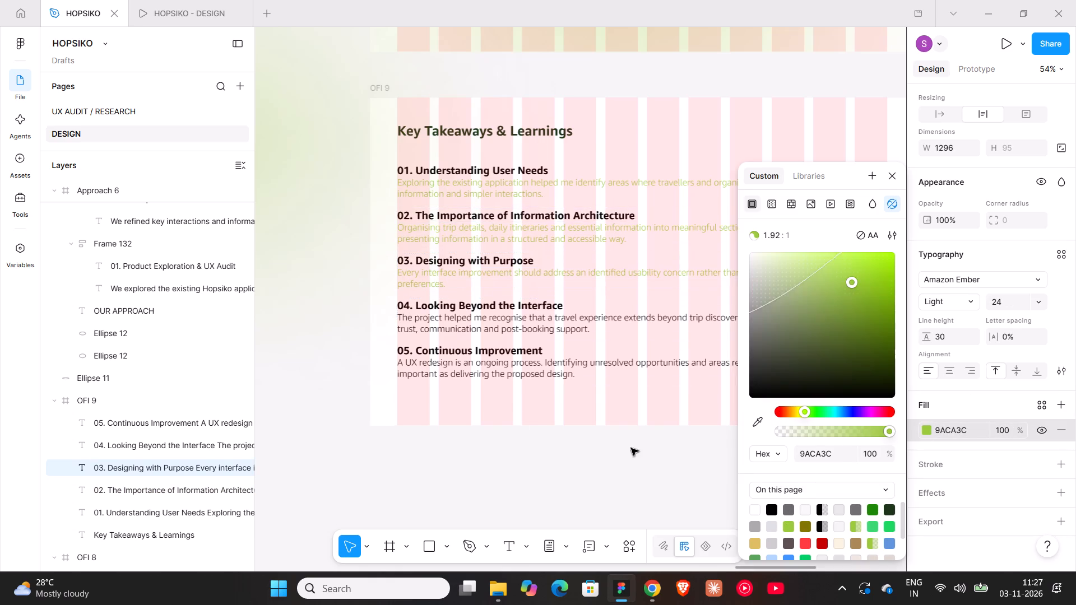
Recolour the whole description under "04. Looking Beyond the Interface" to green 9ACA3C.
drag(400, 315, 490, 328)
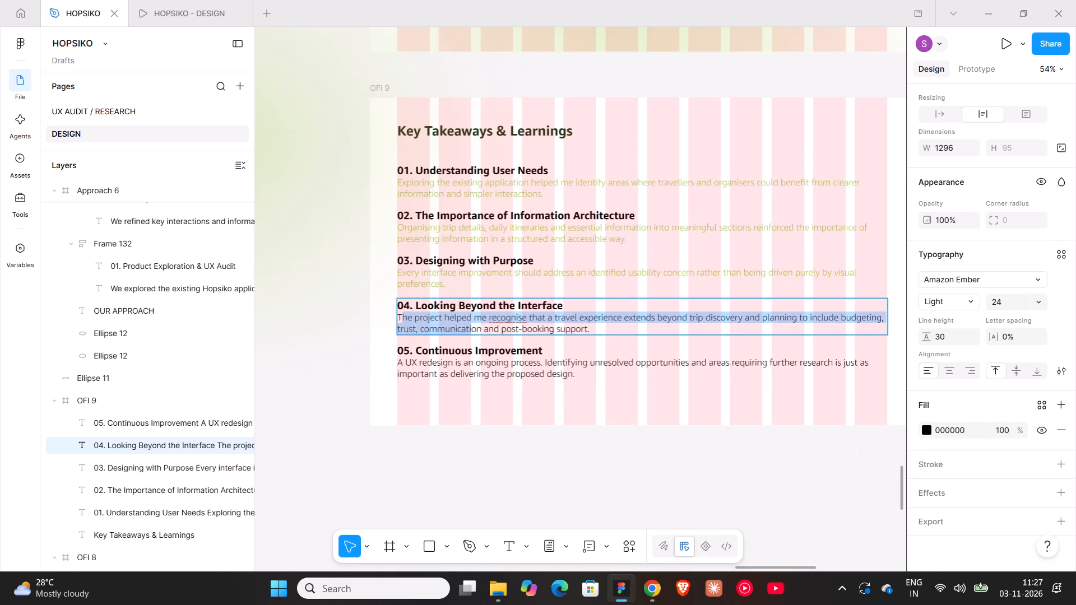
drag(490, 328, 600, 341)
drag(396, 315, 405, 319)
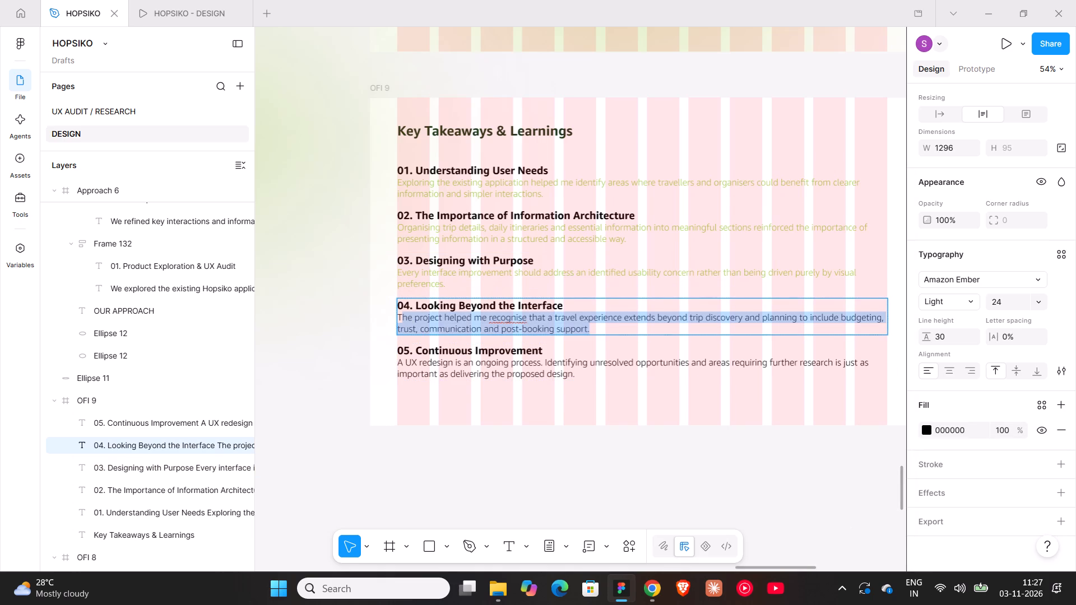
click(400, 314)
drag(400, 314, 623, 333)
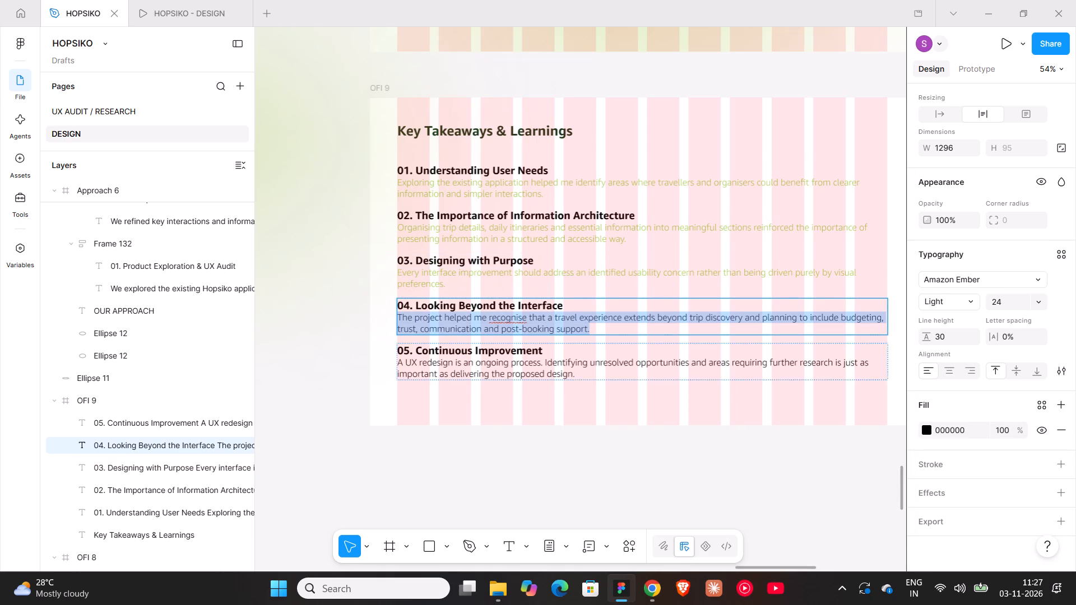
click(925, 428)
click(785, 528)
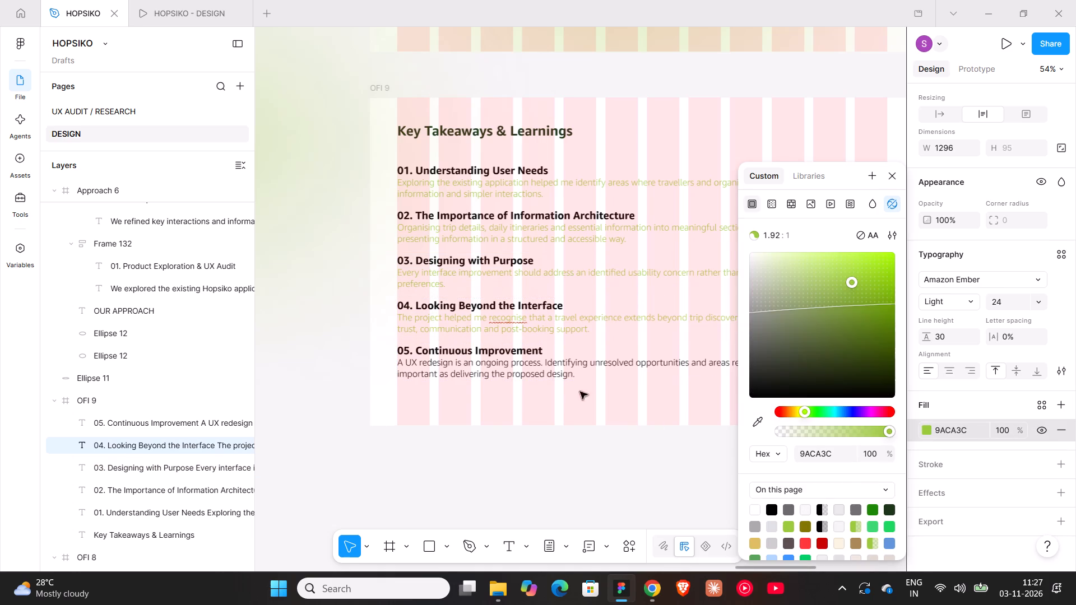
Recolour the description under "05. Continuous Improvement" to green 9ACA3C and deselect the text.
drag(400, 363, 560, 376)
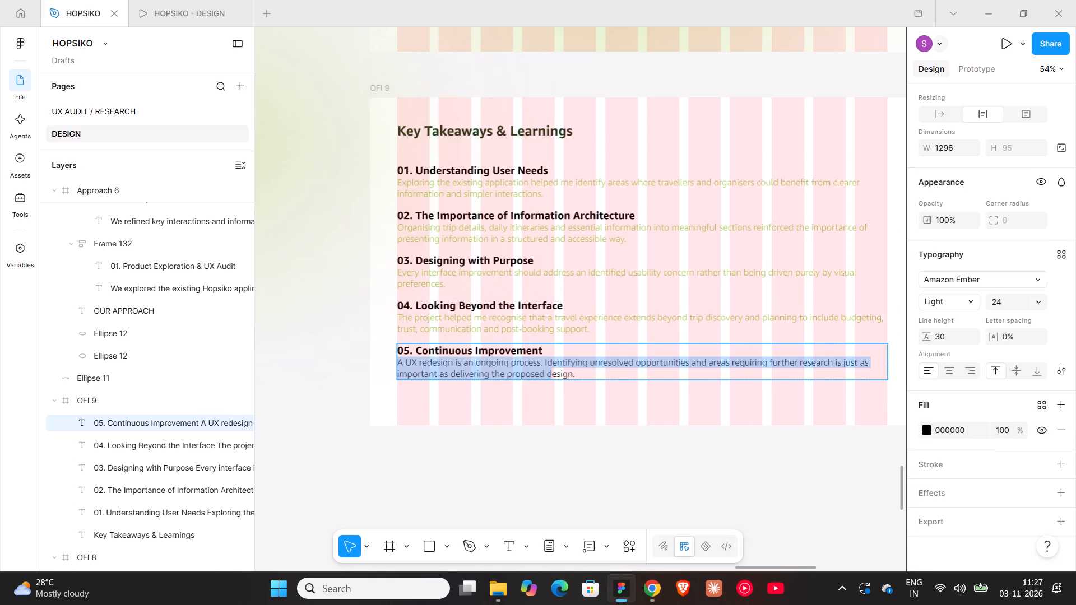
drag(560, 376, 607, 378)
click(926, 430)
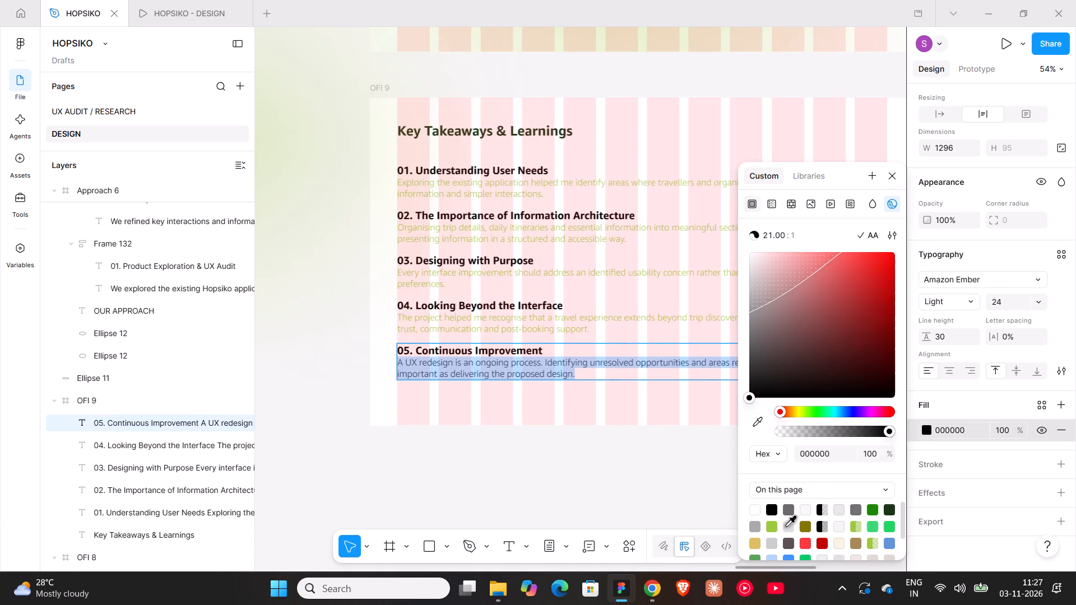
click(771, 530)
click(513, 465)
Rename the OFI 9 frame as "Take Away 9".
ctrl+scroll(470, 387, down, 2)
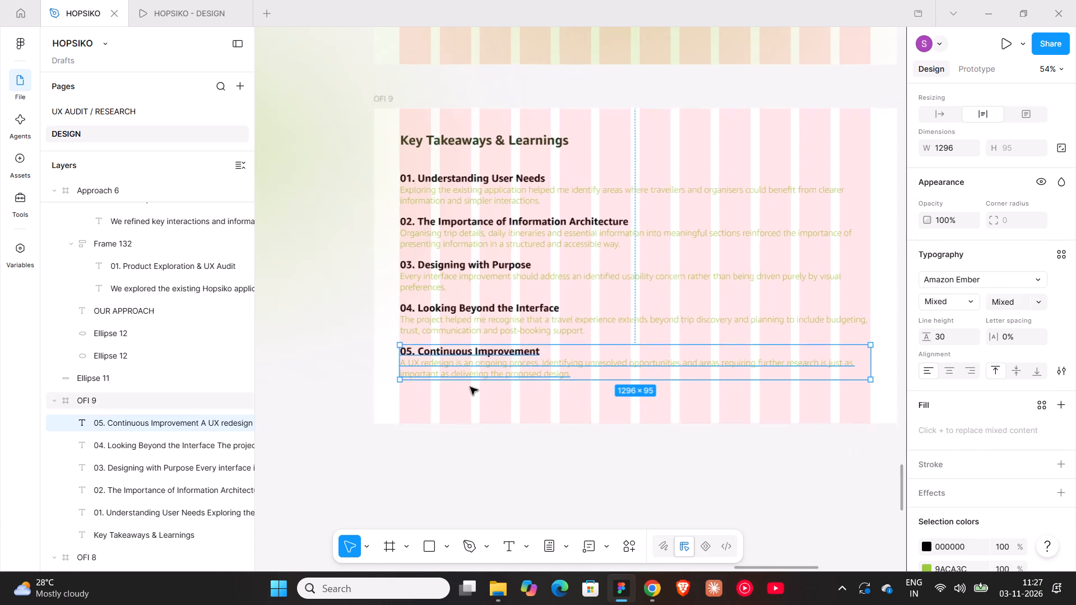
ctrl+scroll(470, 387, down, 4)
click(372, 294)
click(392, 225)
double_click(432, 243)
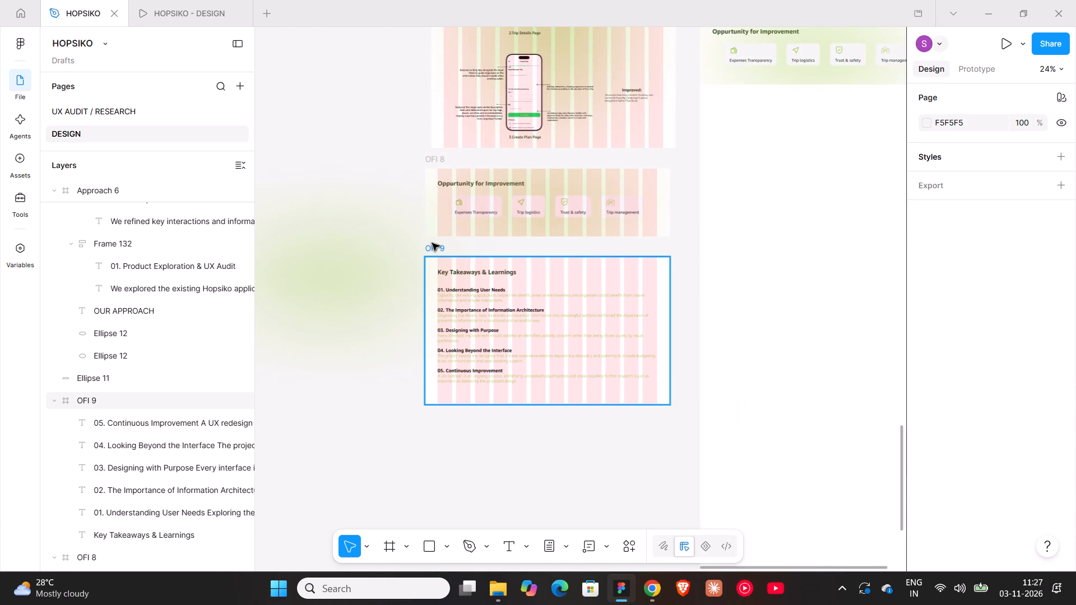
text(Tak)
text(e Away)
key(space)
text(9)
key(Return)
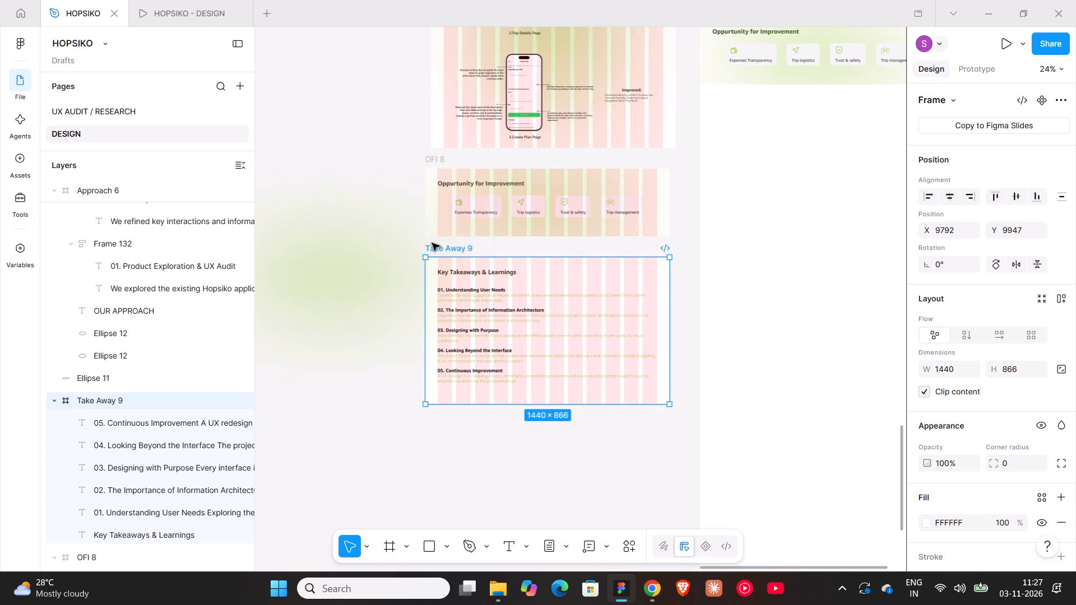
ctrl+scroll(408, 240, down, 4)
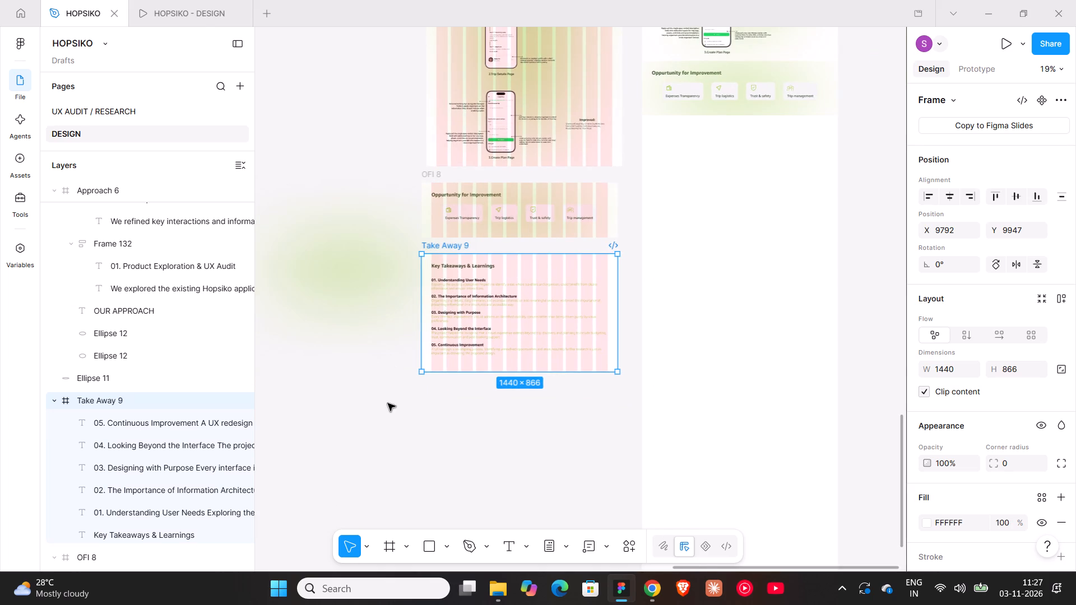
click(388, 403)
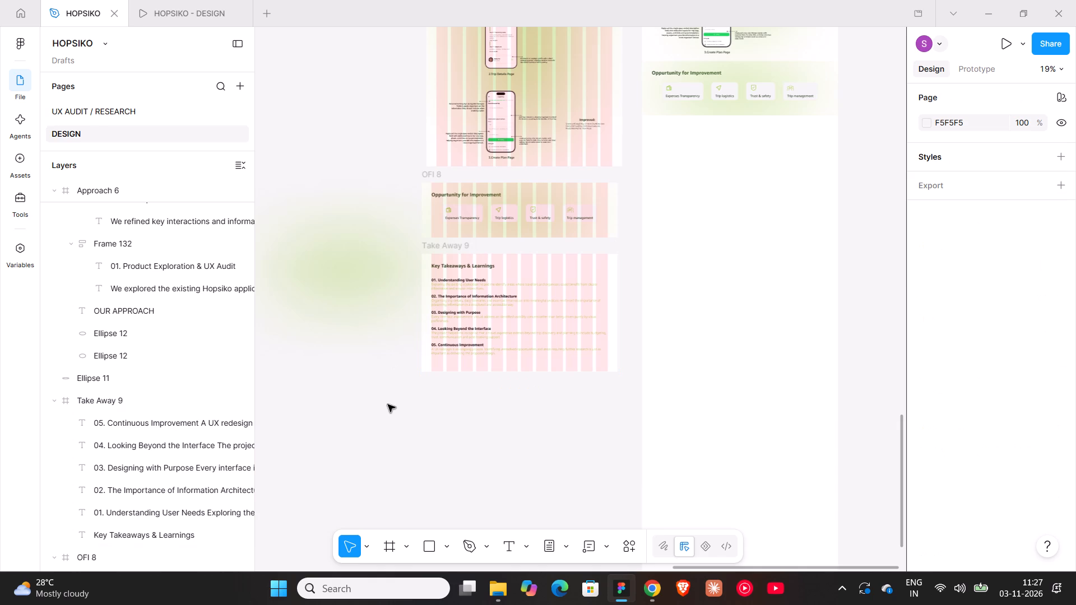
Duplicate the round frog logo from the About 3 frame onto the empty canvas beside the Problem 4 frame.
scroll(429, 263, up, 9)
scroll(482, 150, up, 6)
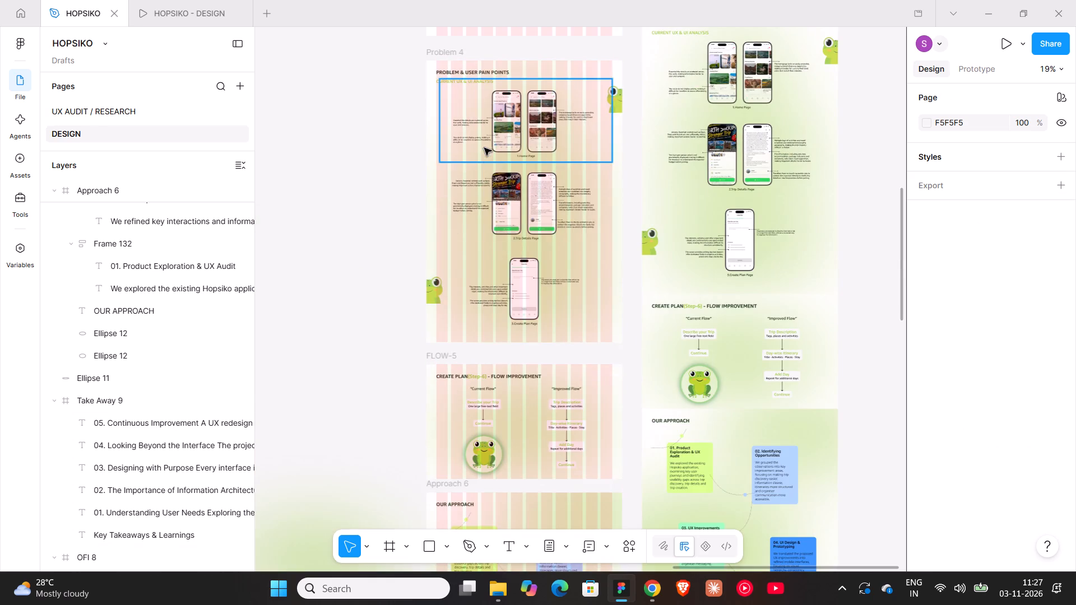
scroll(507, 236, up, 5)
double_click(444, 133)
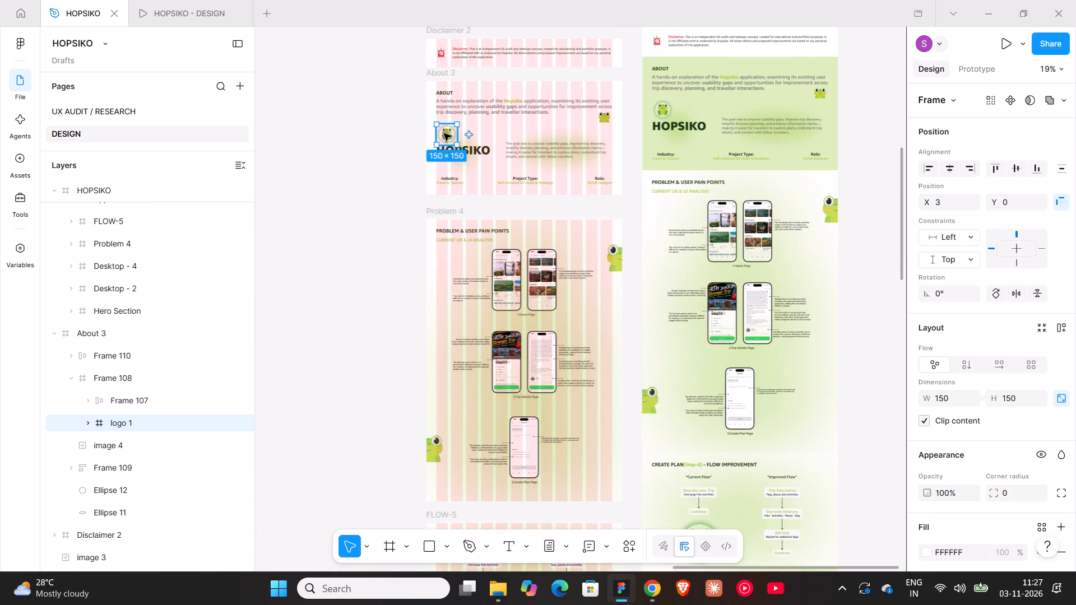
alt+drag(444, 133, 347, 425)
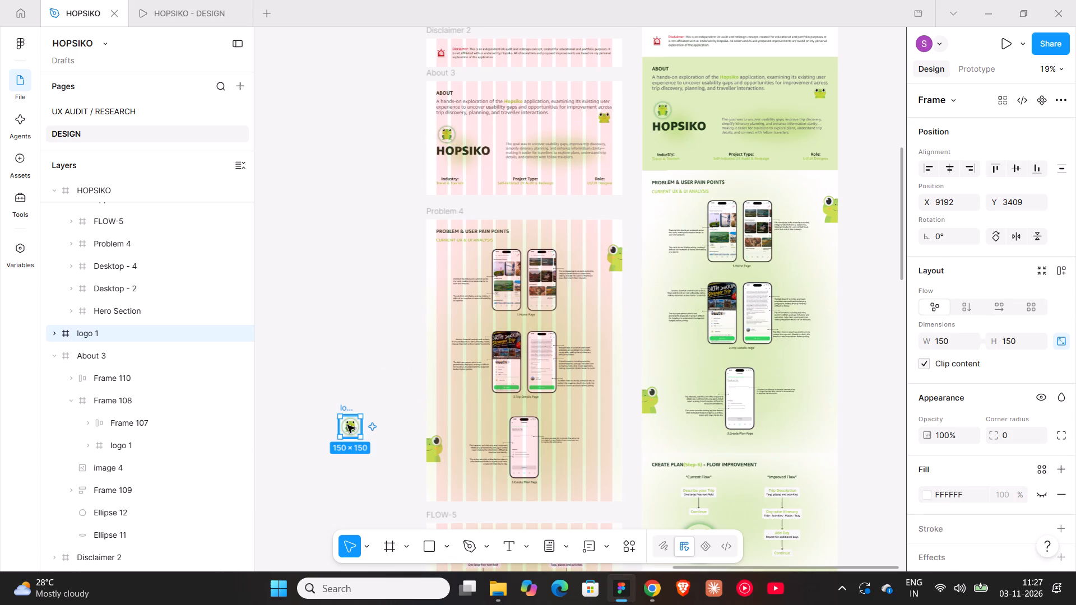
Move the frog logo copy into the Take Away 9 frame's upper-right corner, level with the heading, at about X 1199, Y 27.
scroll(347, 425, down, 7)
ctrl+scroll(389, 249, down, 5)
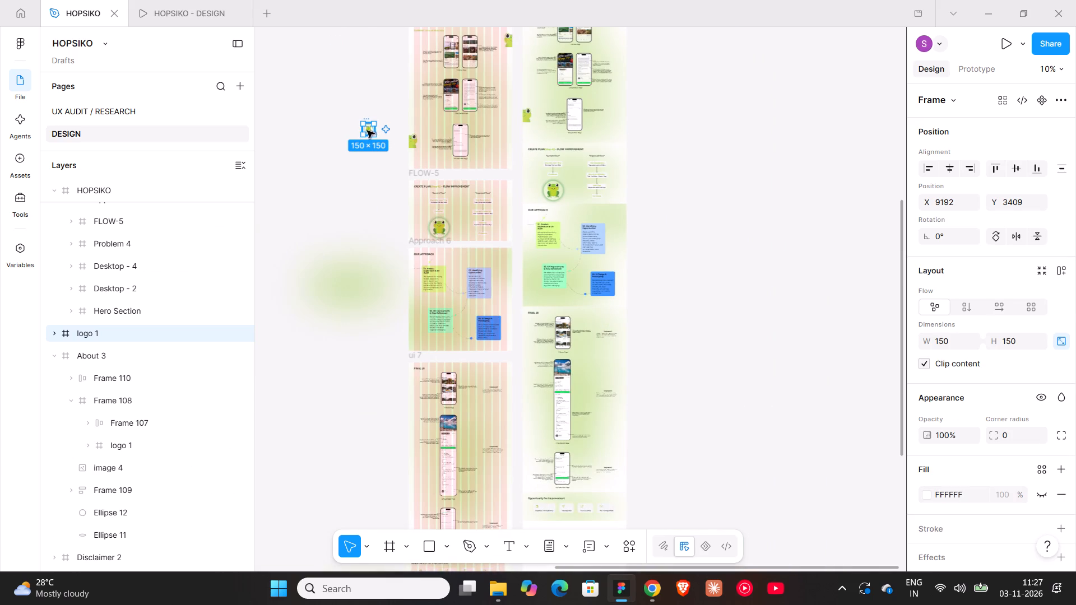
drag(366, 129, 517, 506)
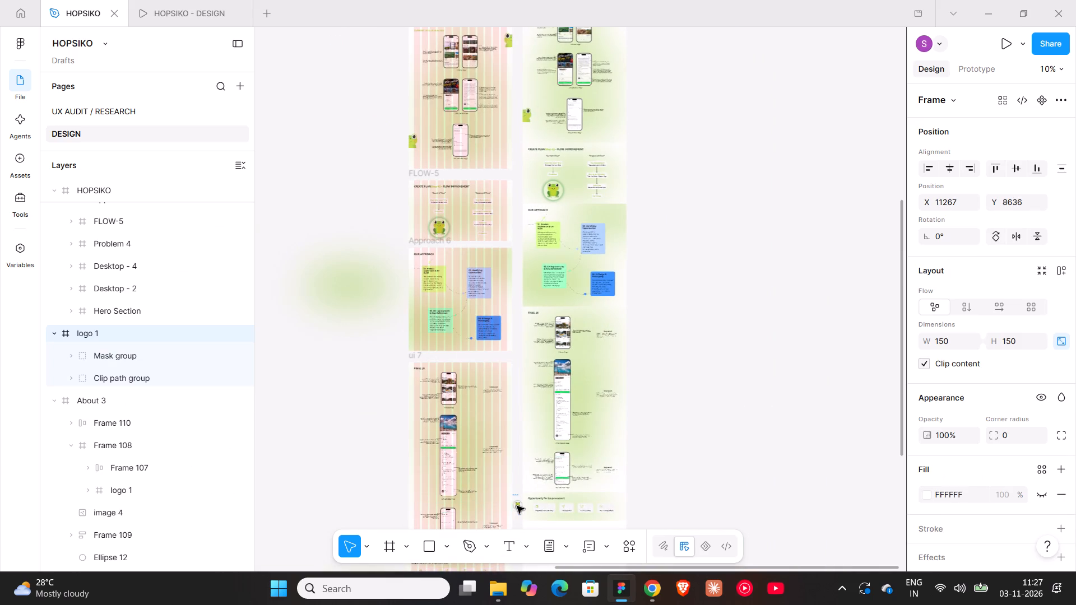
scroll(522, 511, down, 8)
ctrl+scroll(500, 216, up, 11)
drag(555, 81, 443, 411)
shift+scroll(443, 411, up, 4)
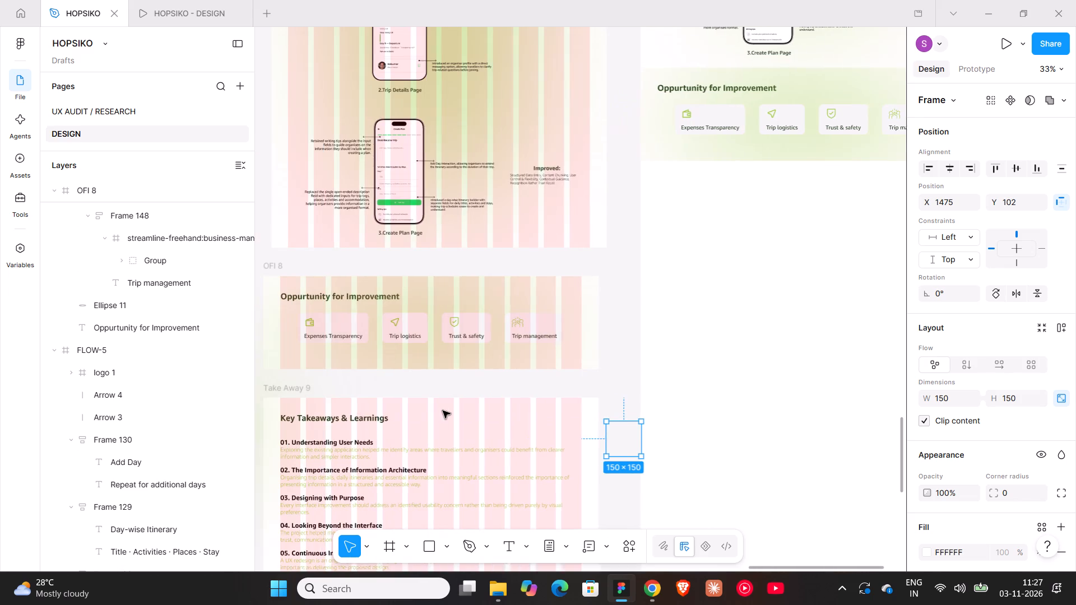
scroll(559, 407, down, 4)
ctrl+scroll(586, 348, up, 1)
ctrl+scroll(586, 348, down, 3)
shift+scroll(586, 348, up, 5)
scroll(586, 348, down, 5)
ctrl+scroll(586, 348, up, 7)
shift+scroll(586, 348, down, 6)
scroll(586, 348, up, 6)
ctrl+scroll(587, 348, down, 5)
shift+scroll(639, 321, down, 3)
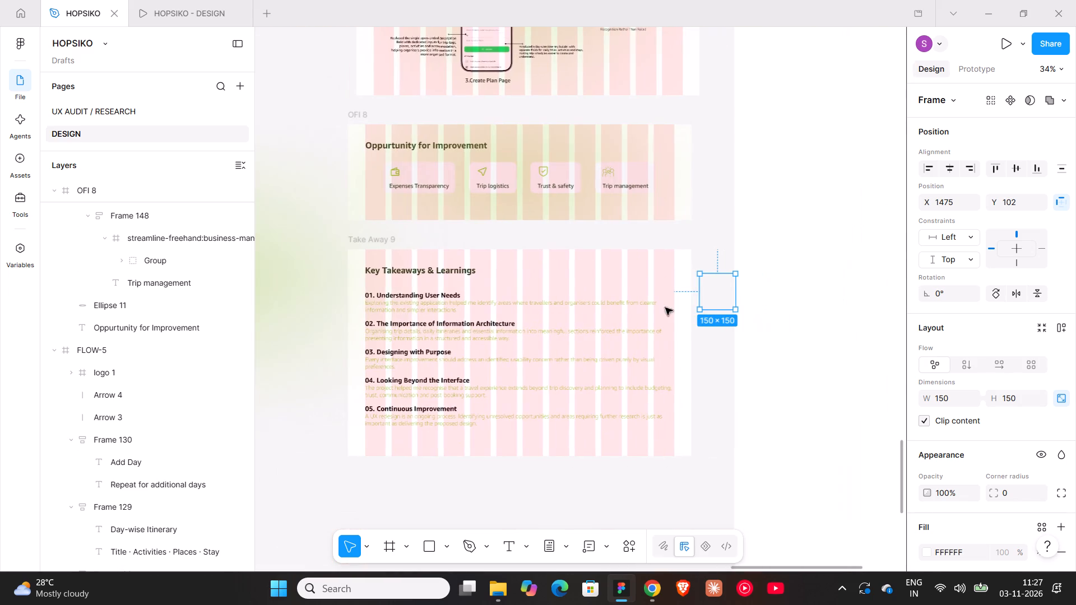
drag(716, 292, 650, 276)
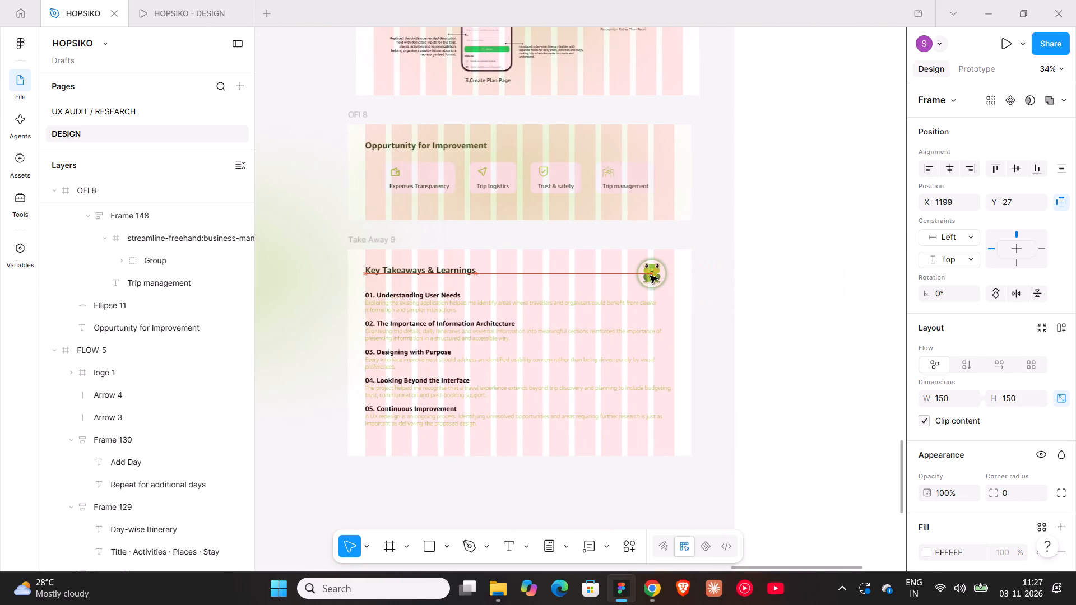
Fine-tune the frog logo's placement in the Take Away 9 frame, shifting it slightly left and down, and deselect it.
drag(650, 276, 648, 272)
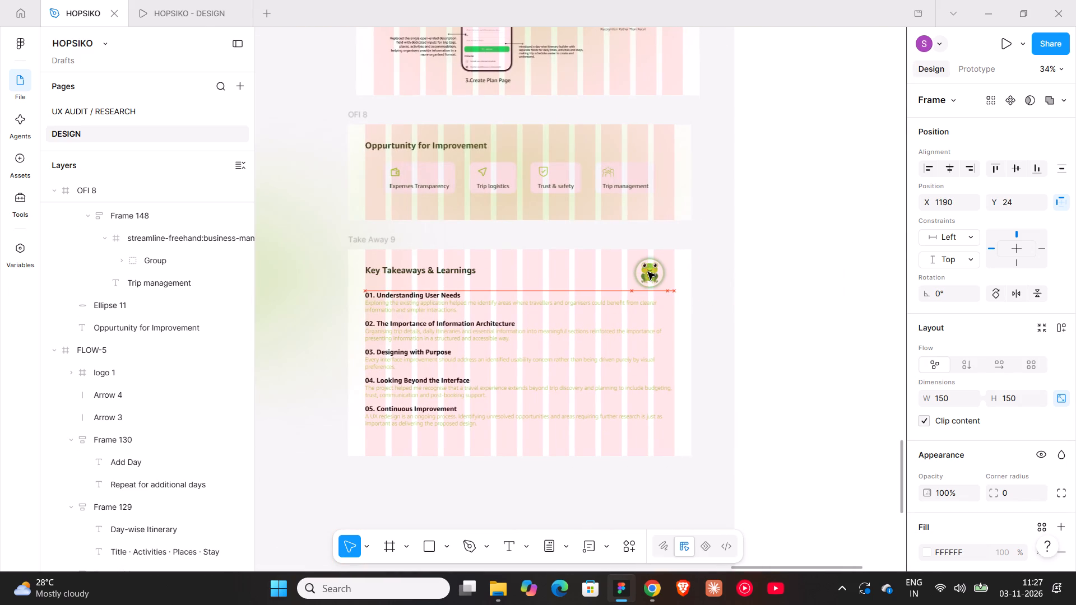
drag(648, 272, 647, 278)
click(717, 284)
ctrl+scroll(687, 266, down, 4)
scroll(695, 272, down, 3)
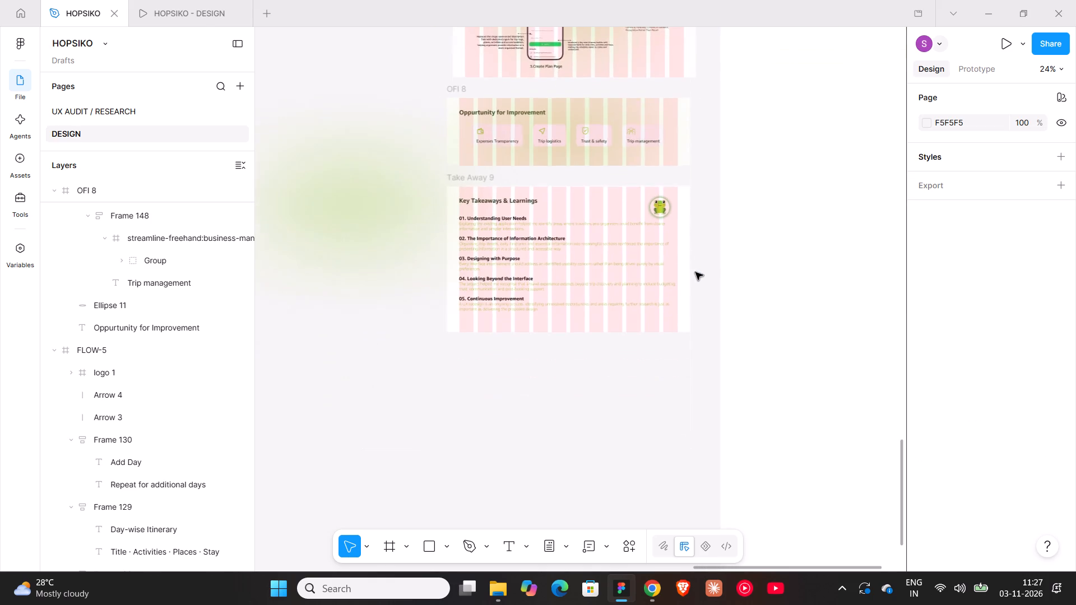
scroll(695, 272, down, 2)
ctrl+scroll(695, 272, down, 5)
click(653, 595)
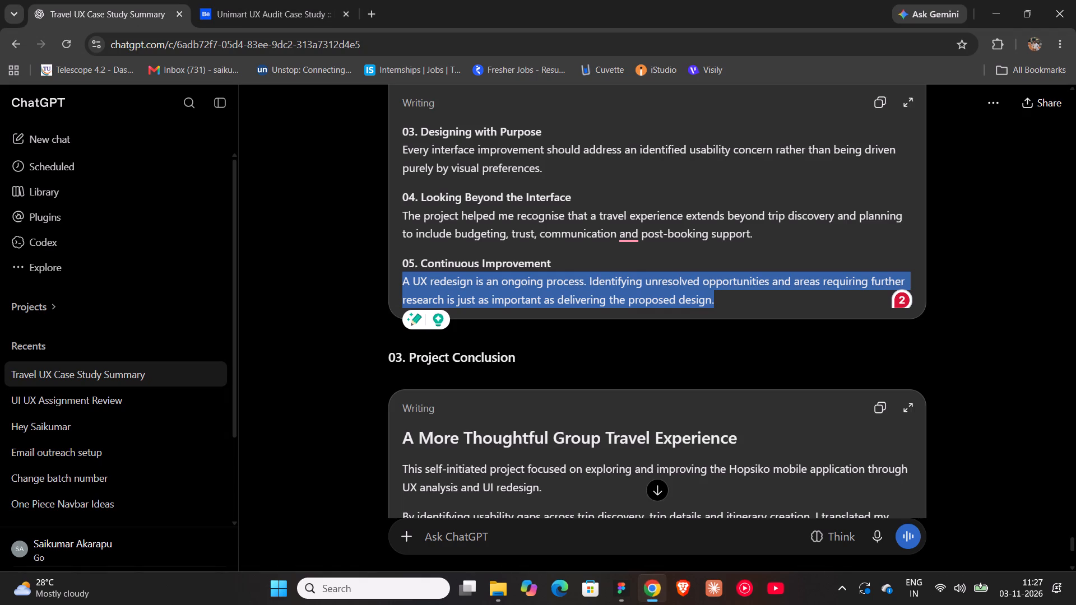
scroll(541, 373, down, 4)
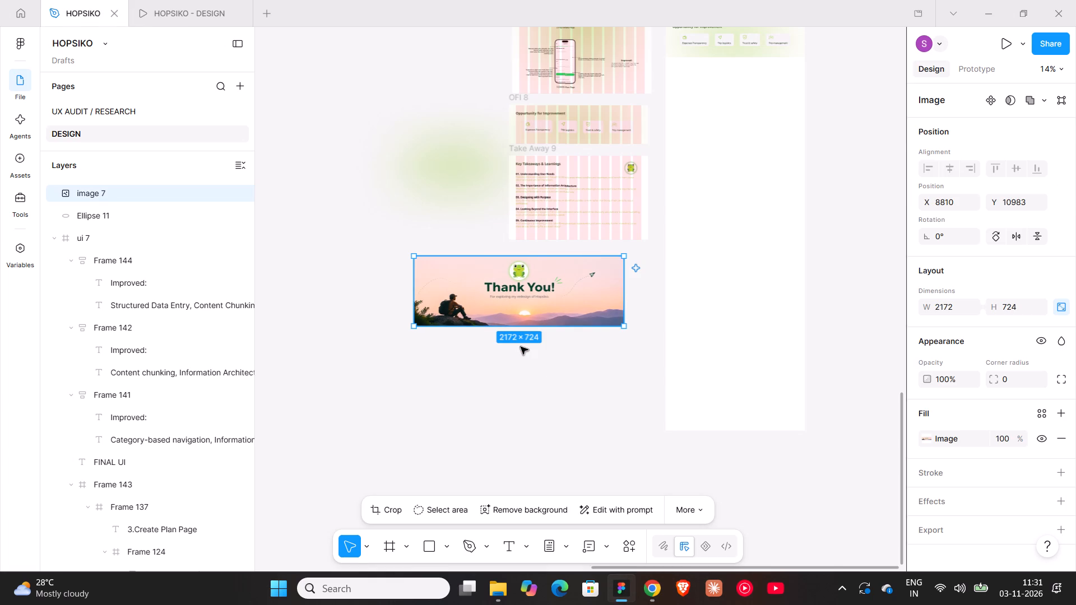
Set the Thank You banner's width to 1440, keeping its proportions.
click(941, 312)
text(1440)
key(Return)
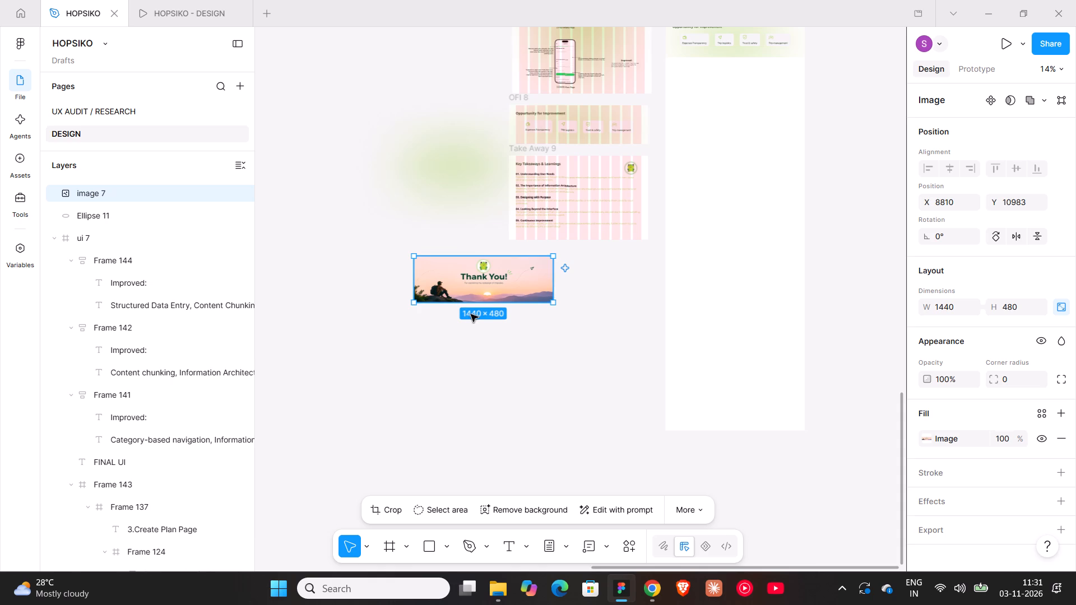
Duplicate the Take Away 9 frame into the HOPSIKO frame below the OFI 8 section, with 0 spacing between the two.
click(535, 150)
scroll(547, 248, up, 4)
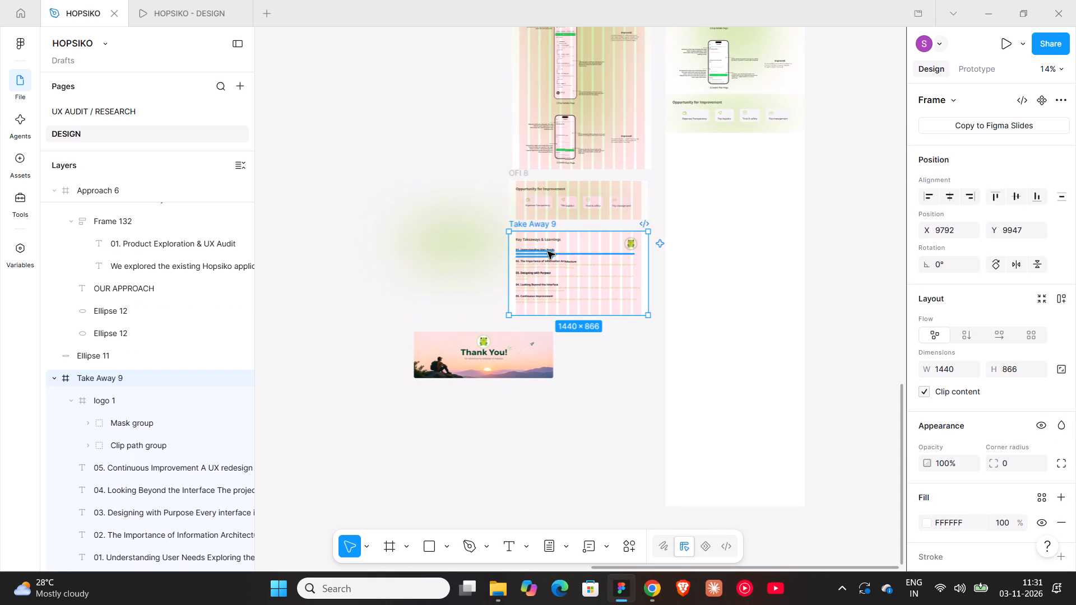
alt+drag(539, 222, 698, 157)
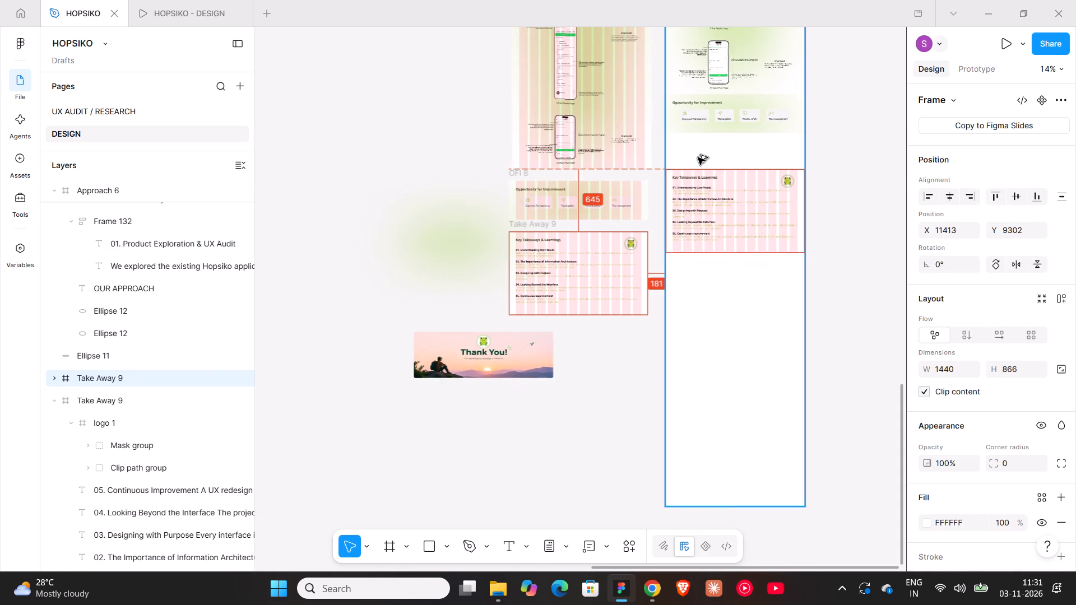
alt+drag(698, 157, 697, 153)
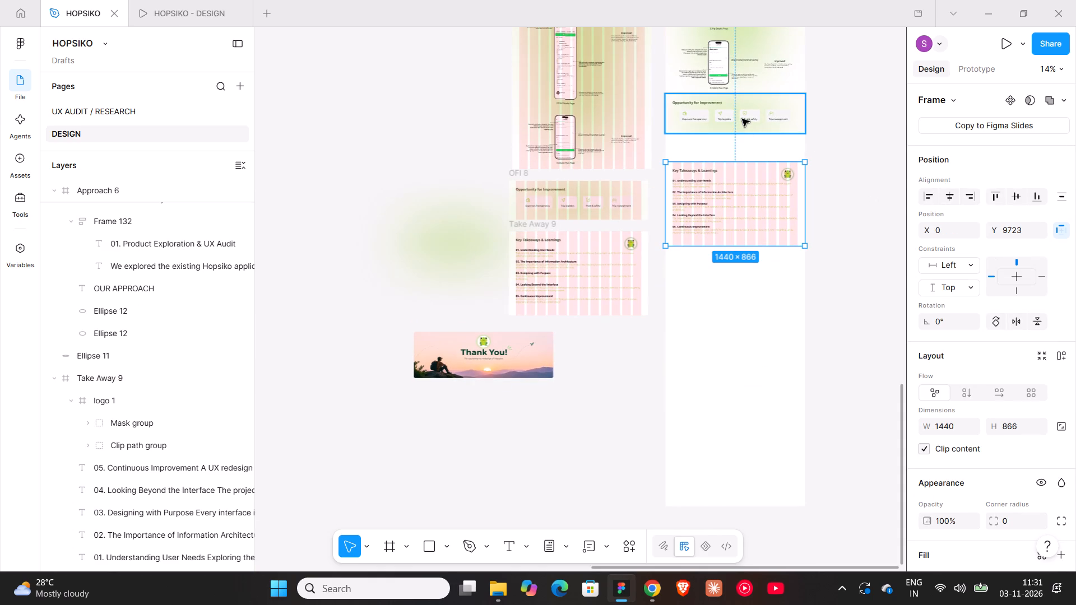
shift+click(742, 119)
click(949, 432)
key(0)
key(Return)
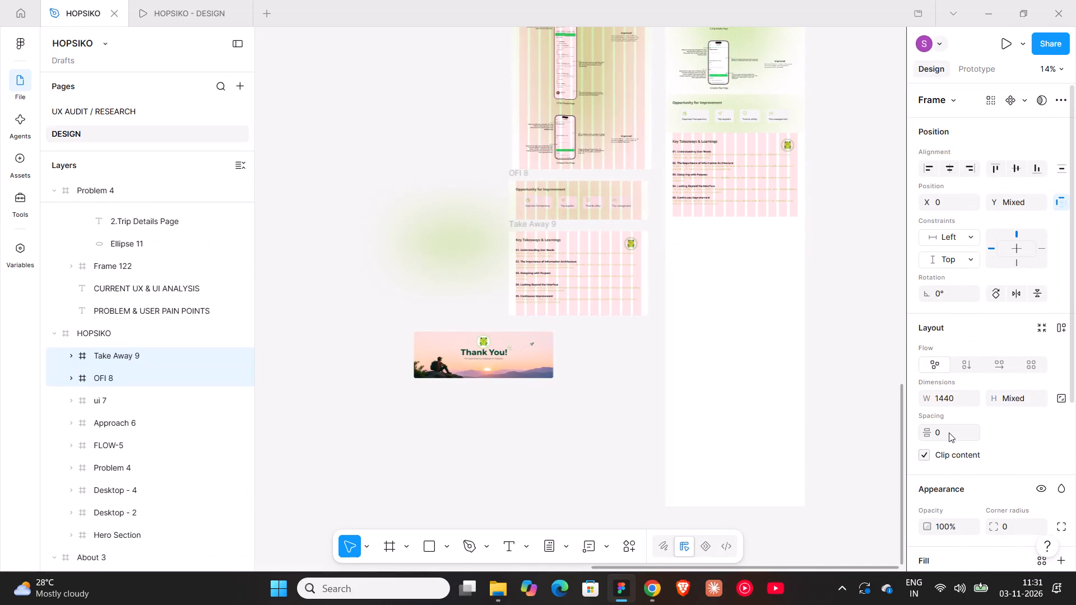
Hide the 12-column layout guide on the Take Away 9 copy inside the HOPSIKO frame.
scroll(971, 494, down, 5)
click(1041, 463)
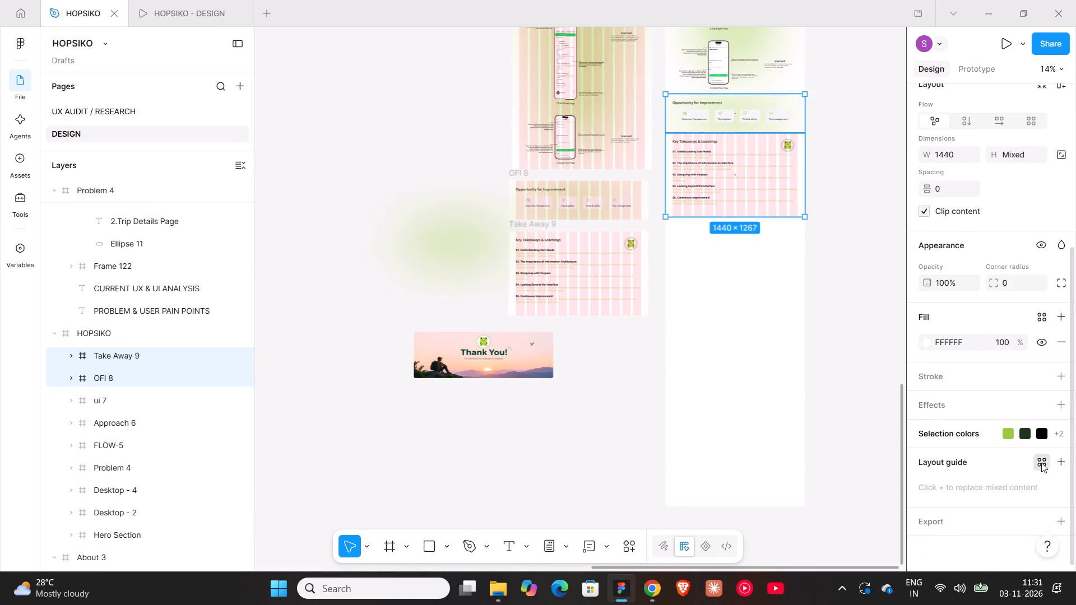
click(1050, 482)
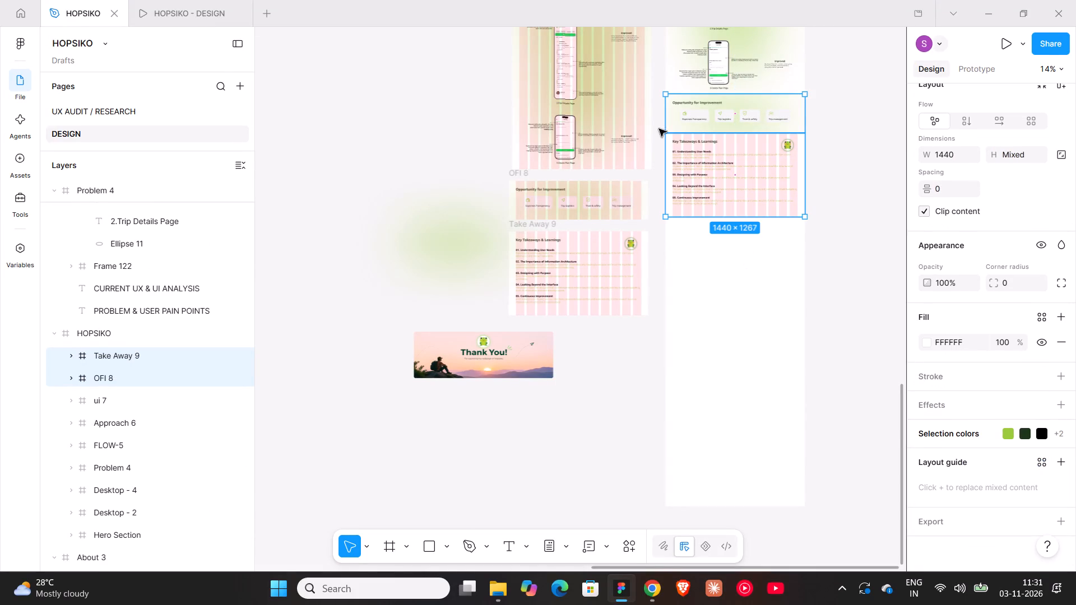
click(719, 167)
click(1043, 487)
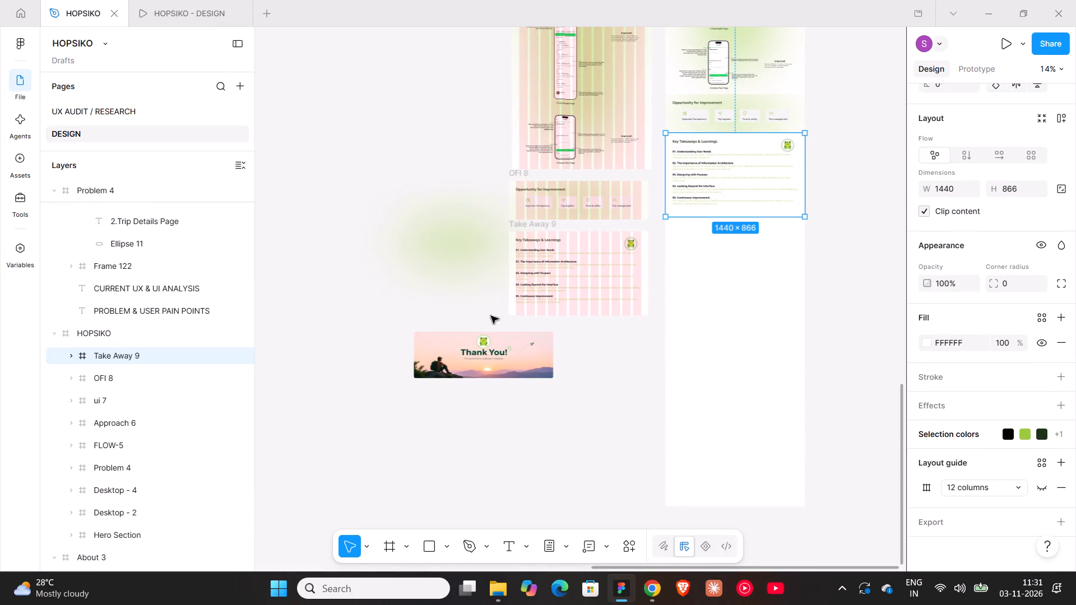
click(427, 432)
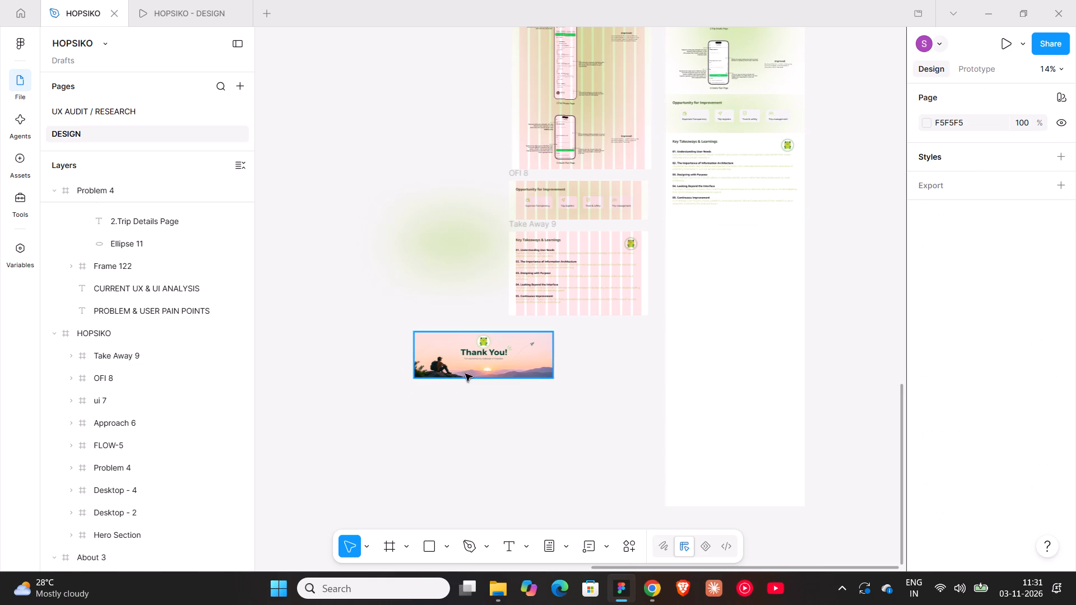
Move the Thank You banner into the HOPSIKO frame directly beneath the Take Away 9 section, at X 0, Y 10288.
drag(465, 355, 712, 250)
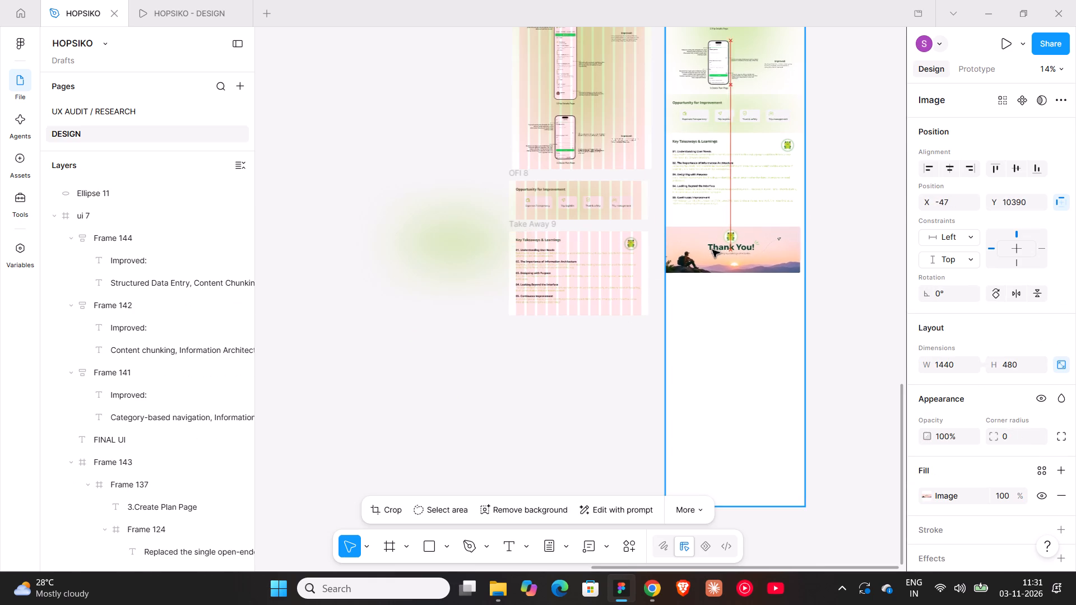
drag(712, 250, 716, 242)
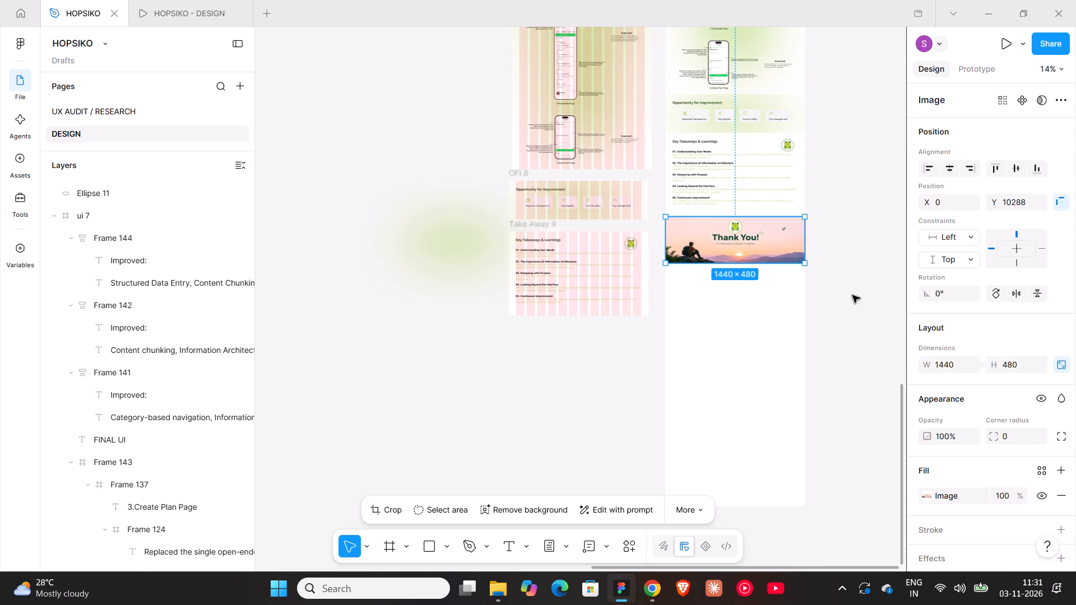
click(852, 295)
Shorten the HOPSIKO frame so that its bottom edge meets the bottom of the Thank You banner.
ctrl+scroll(852, 295, down, 7)
shift+scroll(852, 295, down, 4)
scroll(732, 323, up, 6)
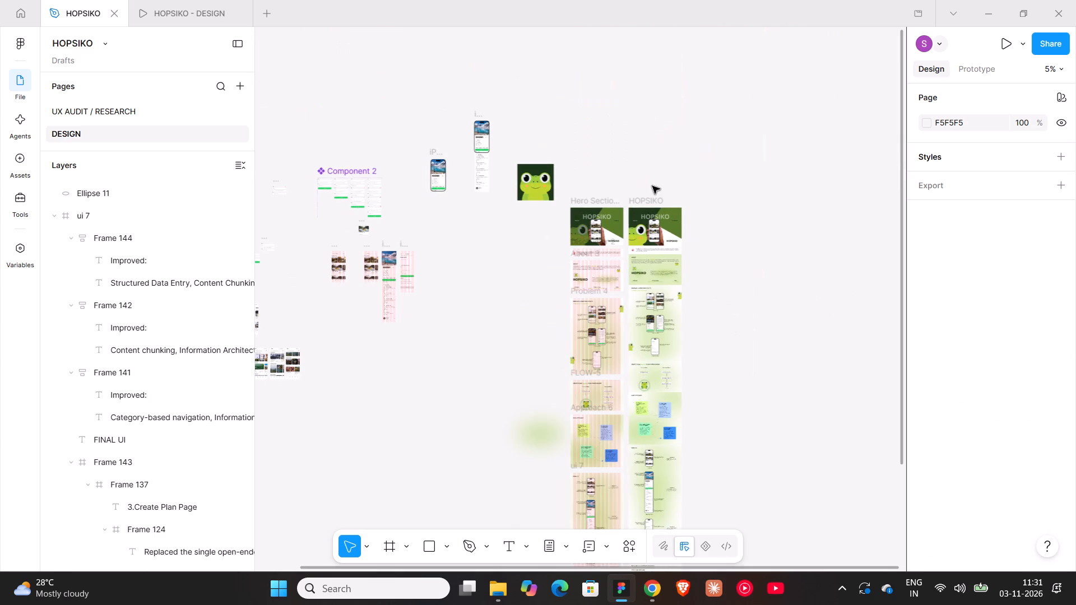
click(644, 201)
scroll(644, 201, down, 6)
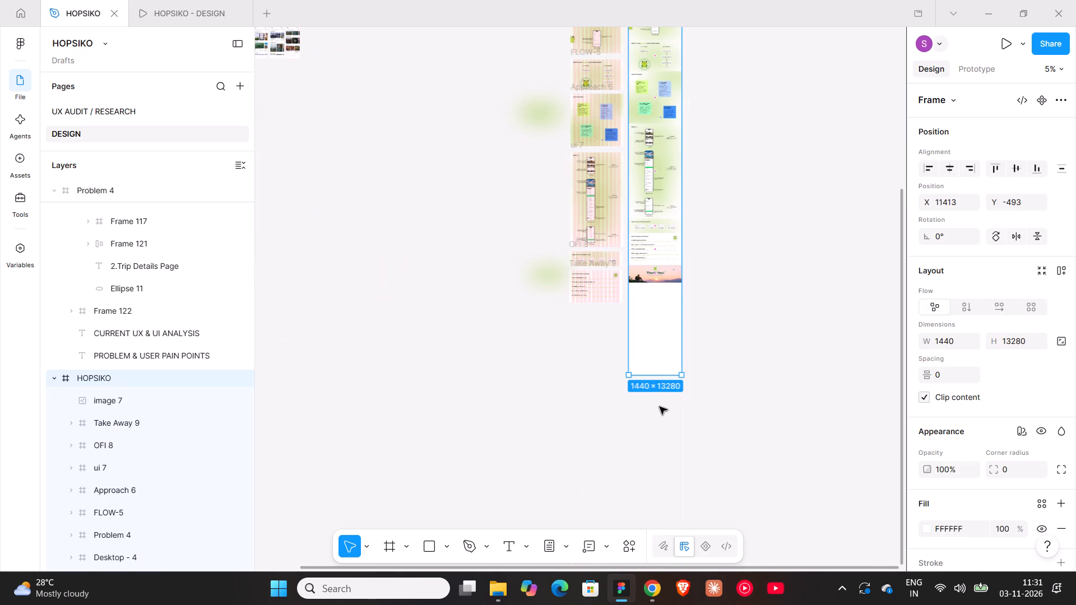
drag(658, 370, 671, 282)
click(713, 273)
Review the assembled HOPSIKO frame in the prototype preview, from the cover and About section through the Problem & User Pain Points pages.
click(151, 10)
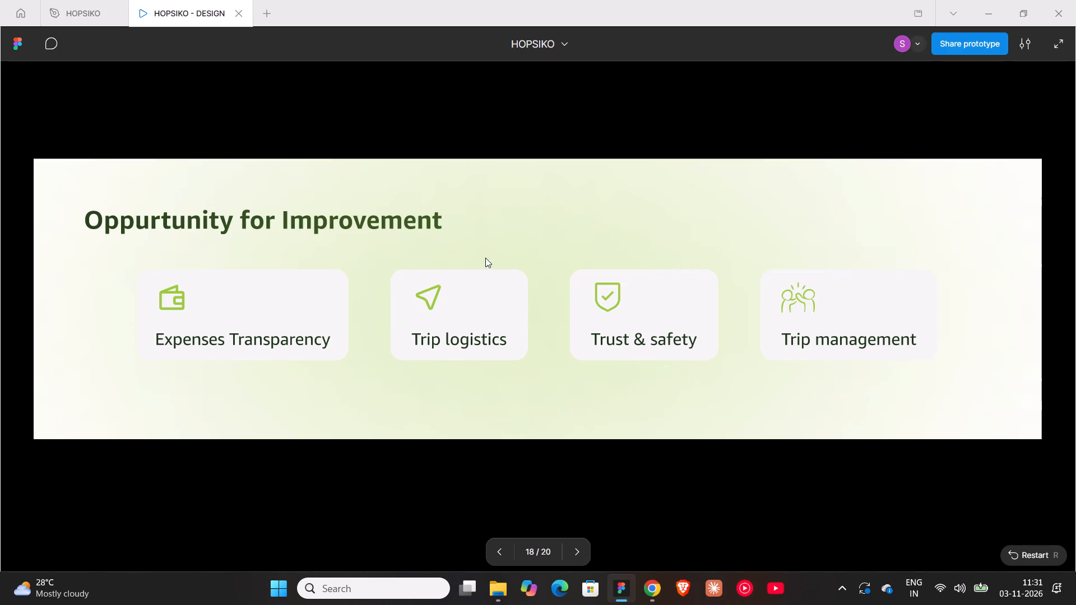
triple_click(572, 555)
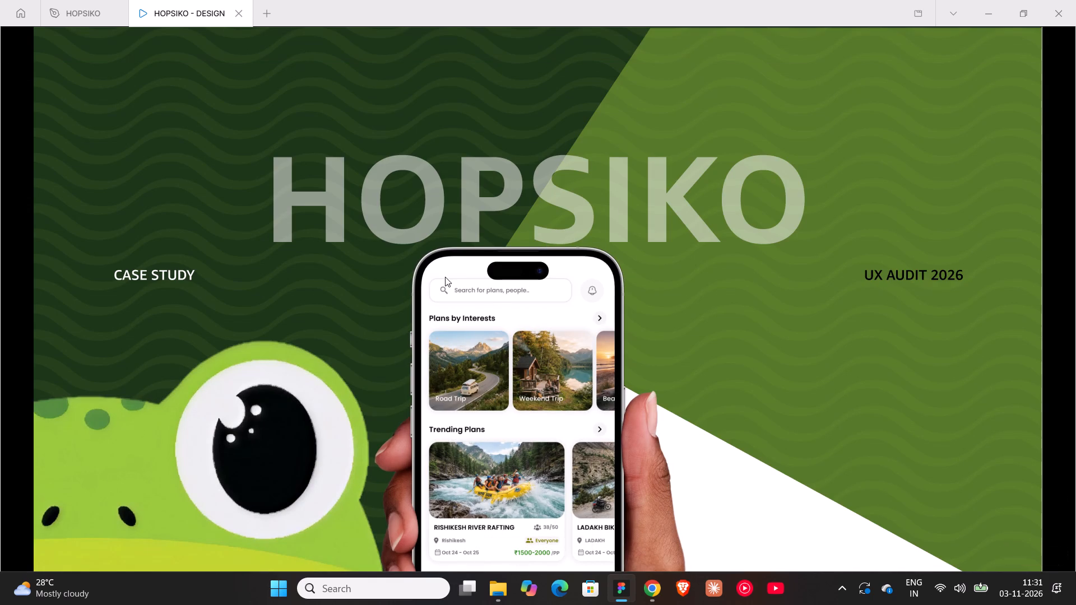
scroll(461, 234, down, 3)
scroll(461, 234, up, 4)
scroll(461, 234, down, 4)
scroll(461, 234, up, 3)
scroll(461, 234, down, 3)
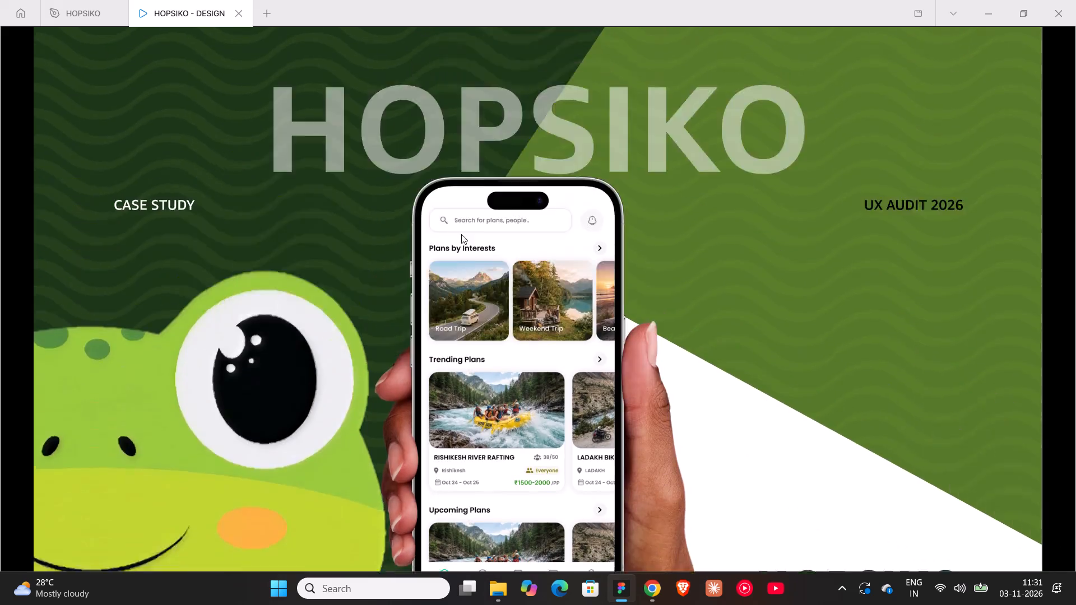
scroll(461, 234, down, 3)
scroll(461, 234, up, 4)
scroll(461, 234, down, 6)
scroll(461, 234, up, 8)
scroll(461, 234, down, 6)
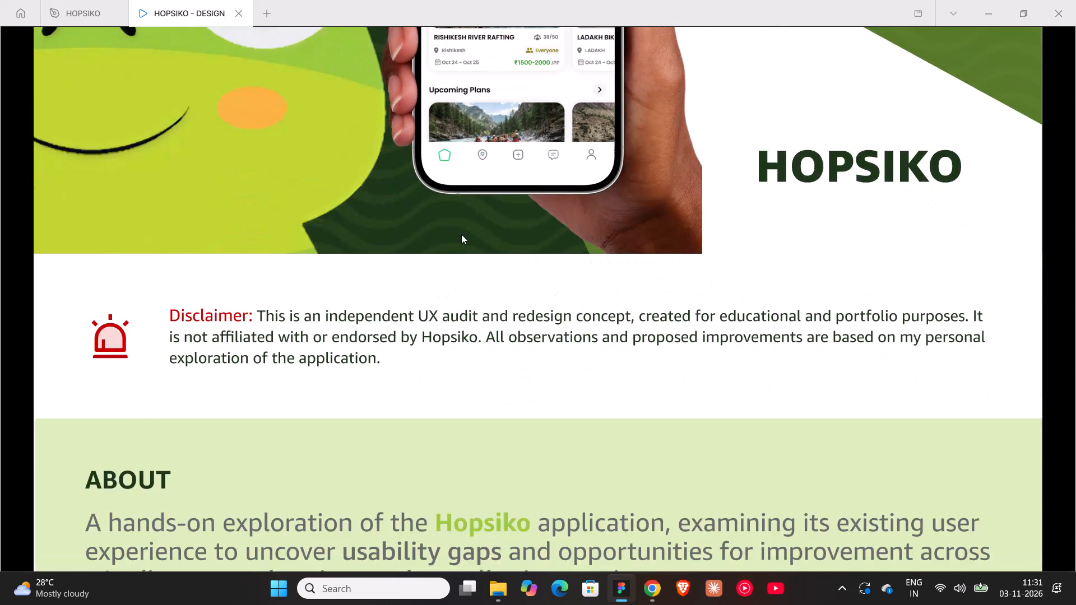
scroll(461, 234, down, 9)
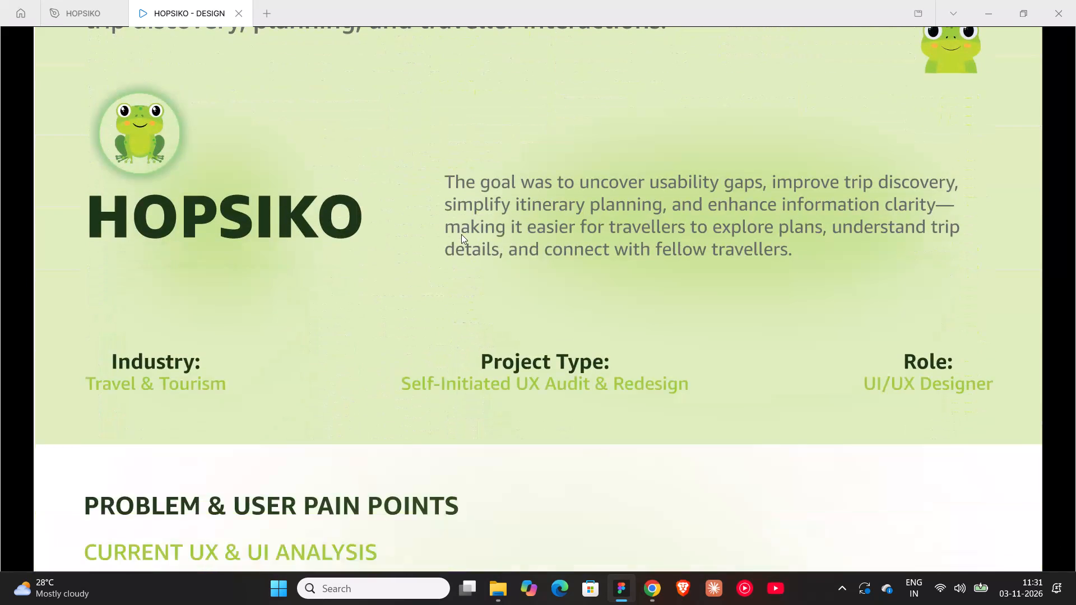
scroll(461, 234, down, 9)
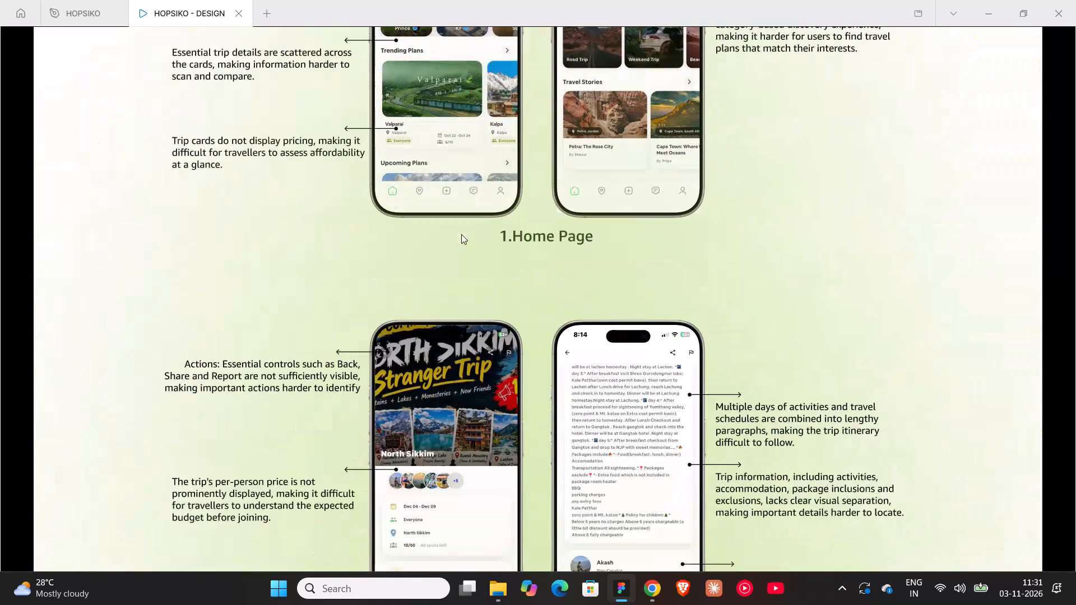
scroll(461, 234, down, 6)
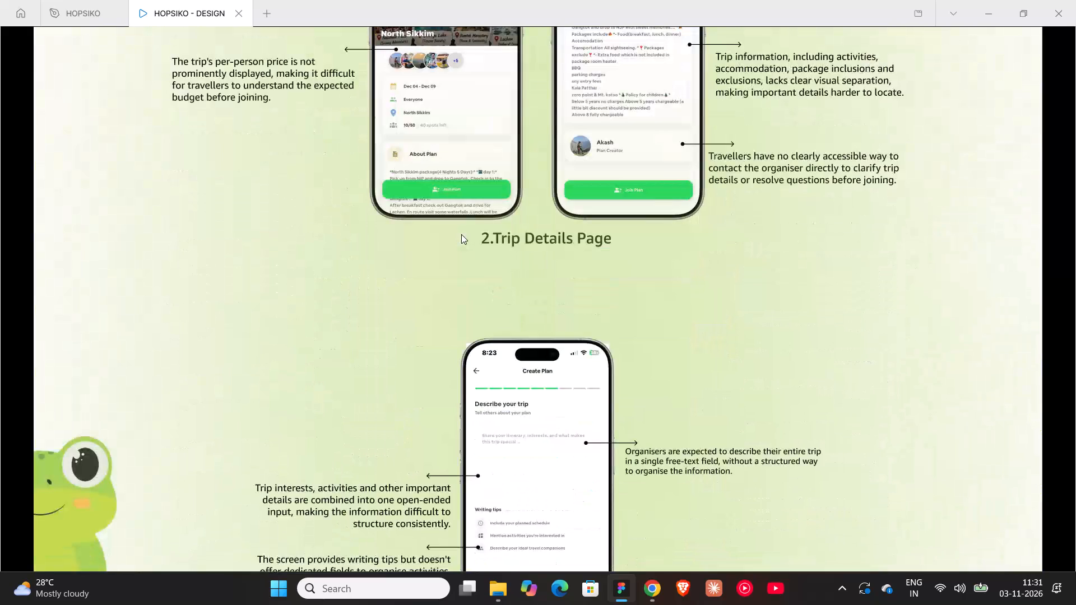
scroll(461, 234, down, 8)
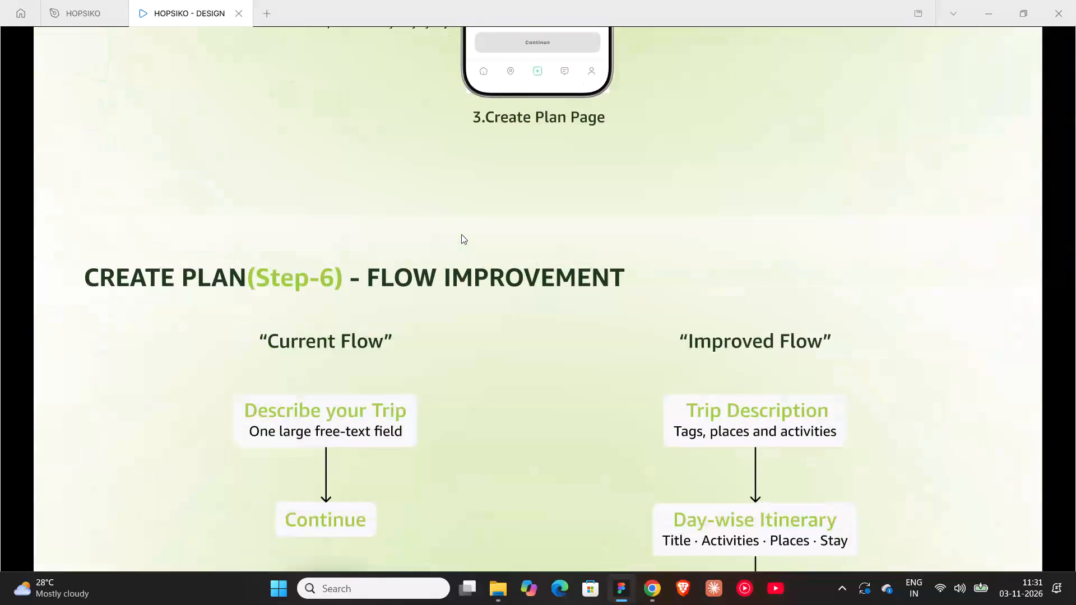
Examine the Create Plan flow, Our Approach, Final UI, improvement opportunities, Key Takeaways and Thank You sections in the preview.
scroll(461, 234, down, 8)
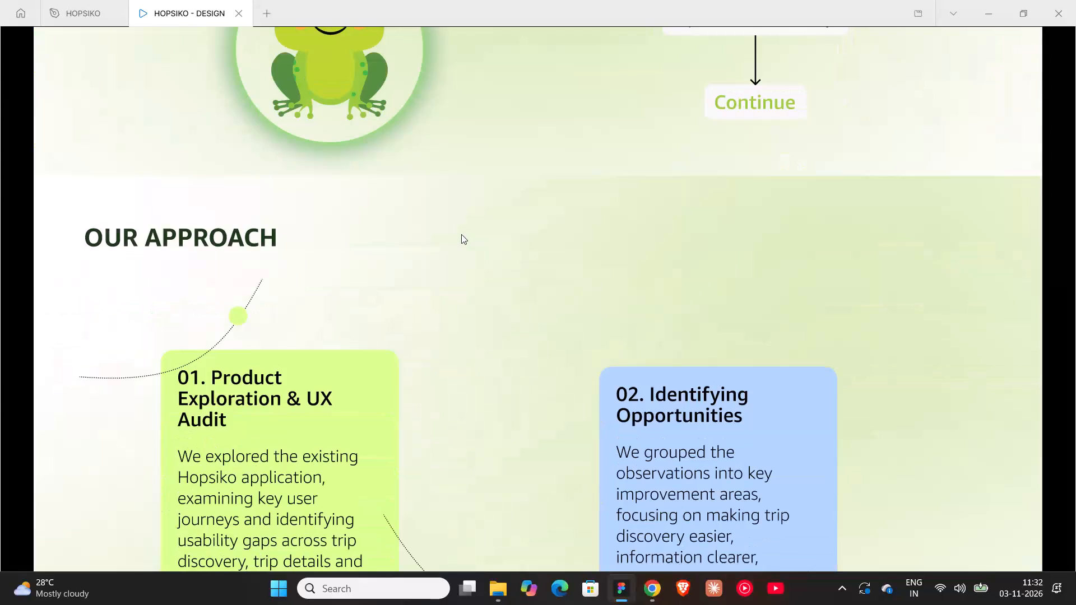
scroll(461, 234, down, 9)
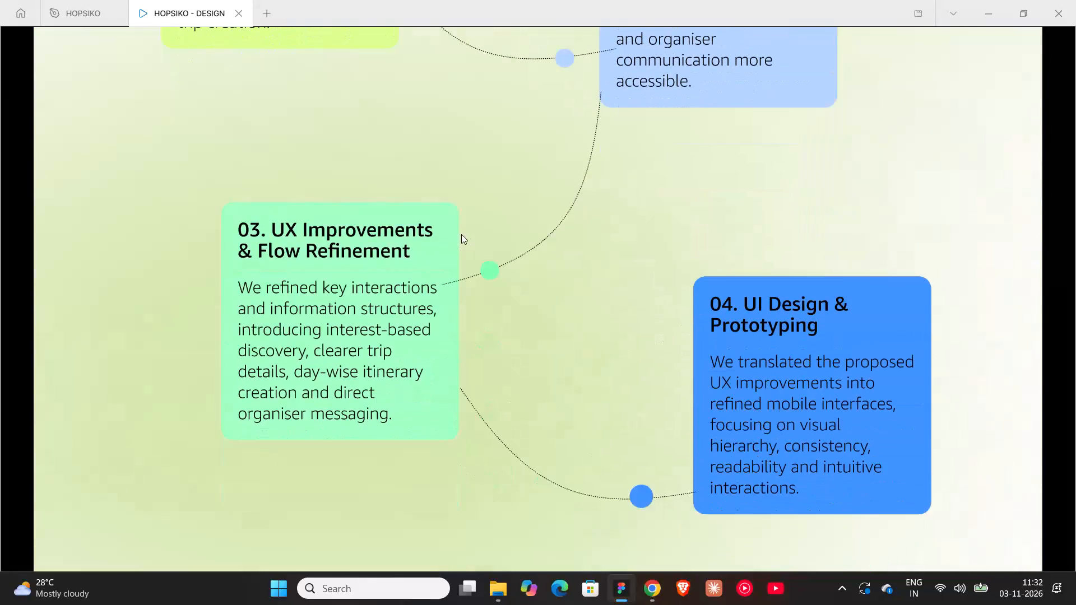
scroll(461, 234, down, 9)
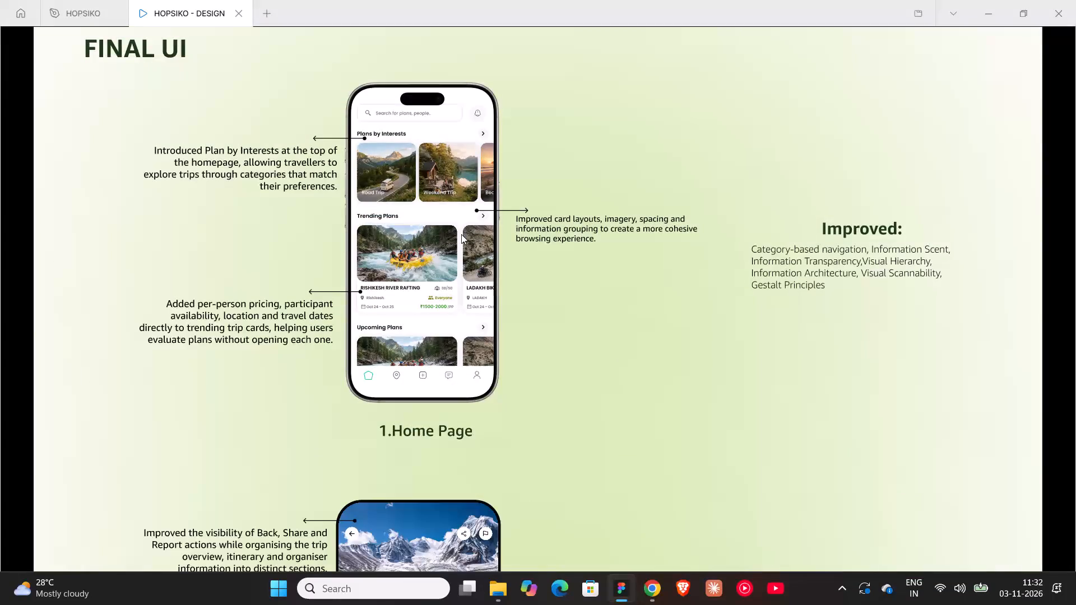
scroll(461, 234, down, 9)
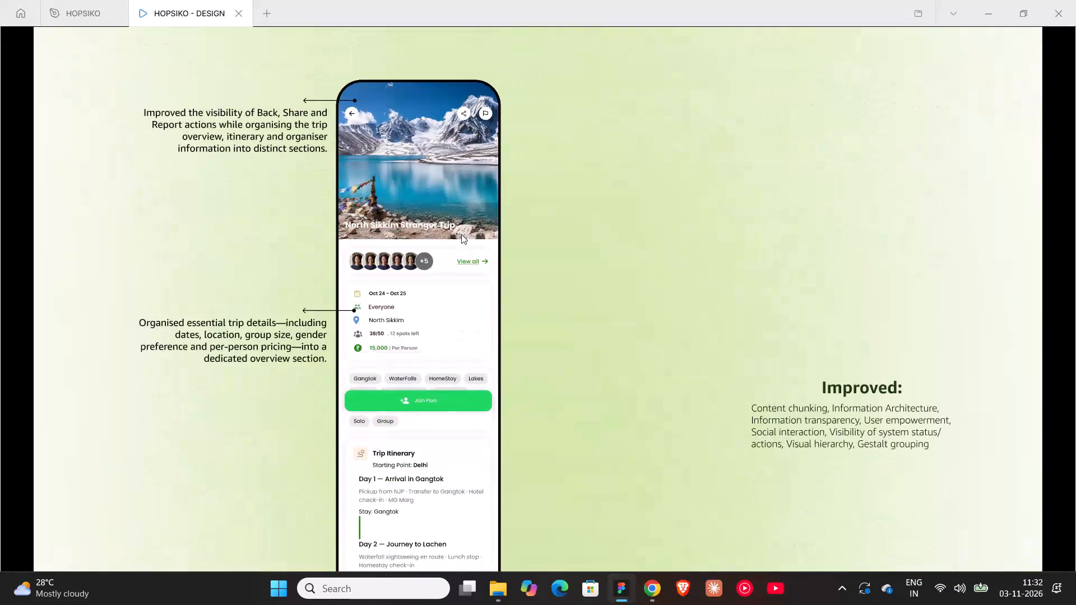
scroll(461, 234, down, 19)
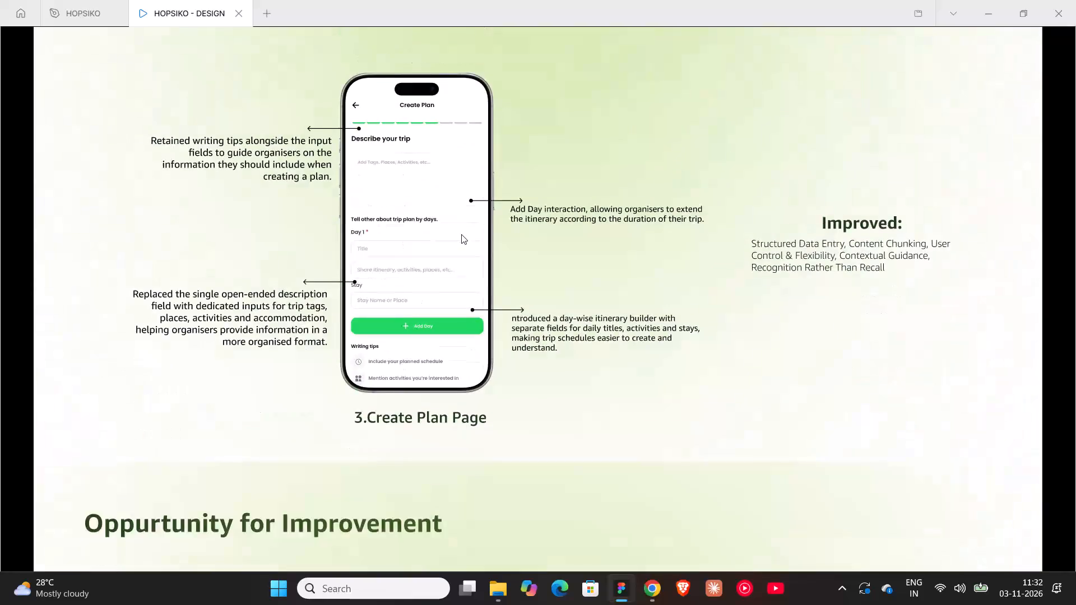
scroll(461, 234, down, 7)
scroll(461, 234, up, 11)
scroll(461, 234, down, 10)
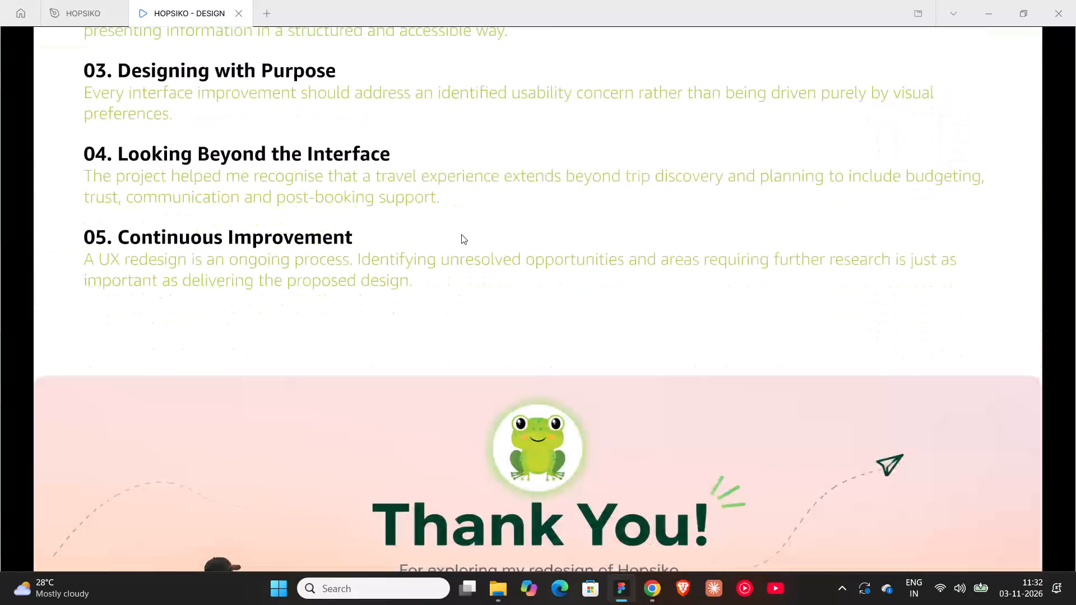
scroll(461, 234, up, 20)
scroll(461, 234, up, 2)
scroll(461, 234, down, 18)
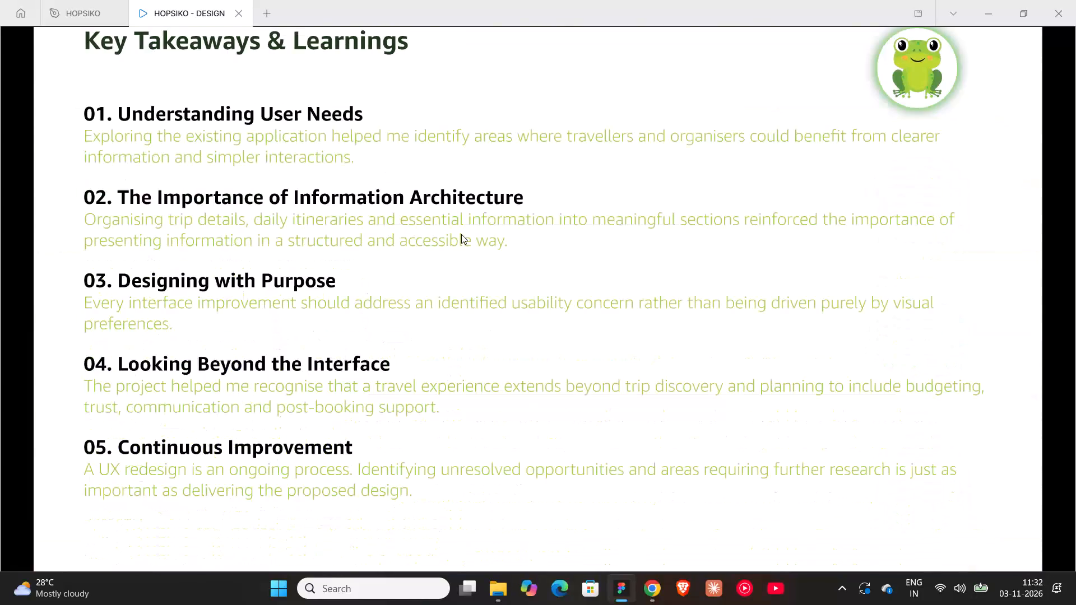
Look back over the sections from Key Takeaways up to the cover, and close the prototype preview.
scroll(353, 304, up, 1)
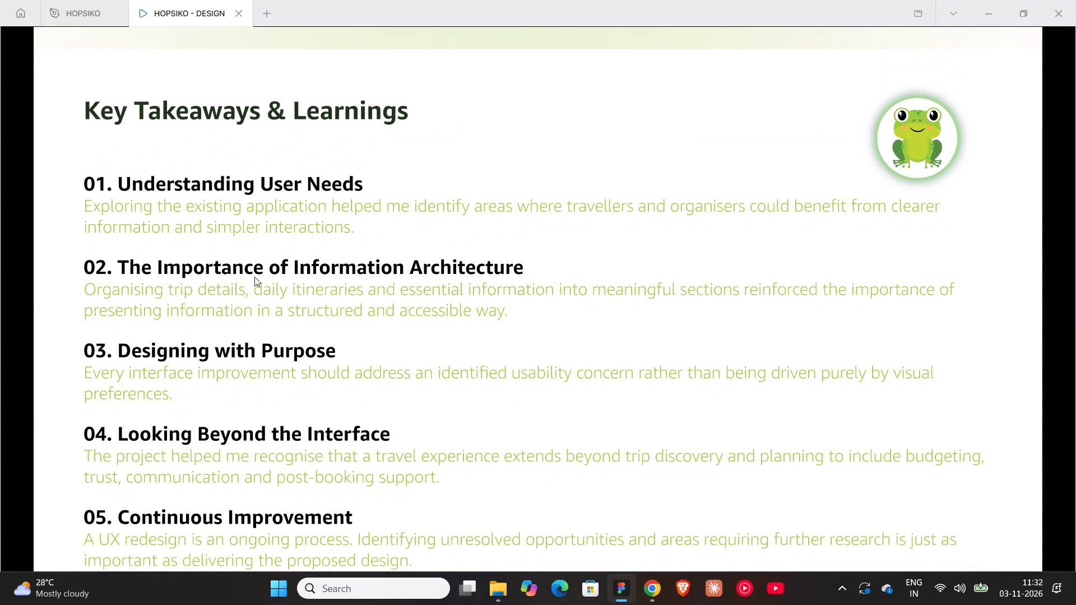
scroll(317, 244, up, 20)
scroll(317, 244, up, 16)
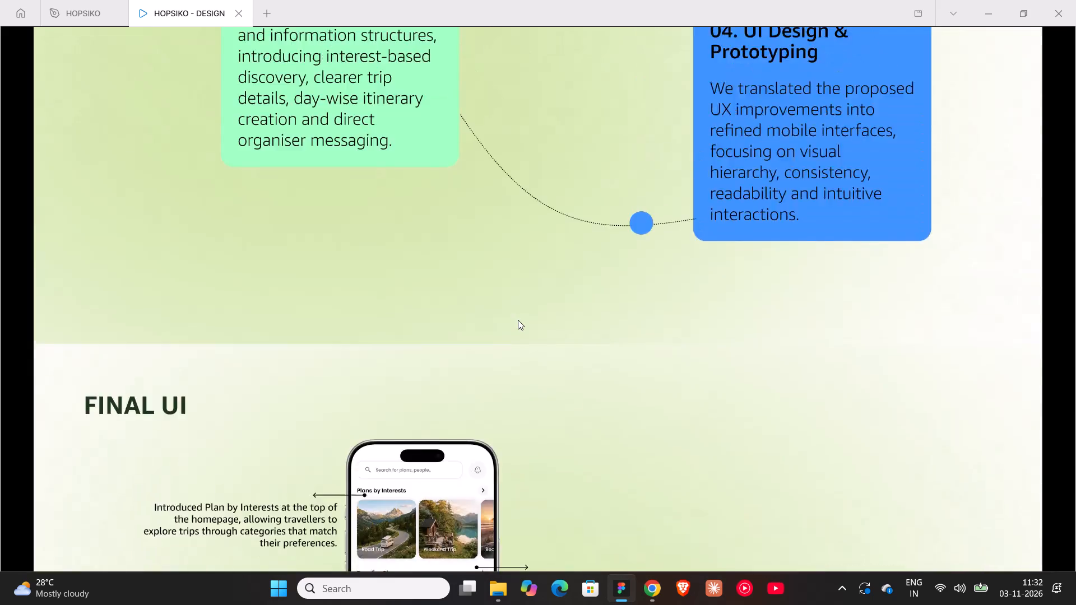
scroll(518, 320, up, 20)
scroll(518, 320, up, 20)
scroll(518, 320, up, 2)
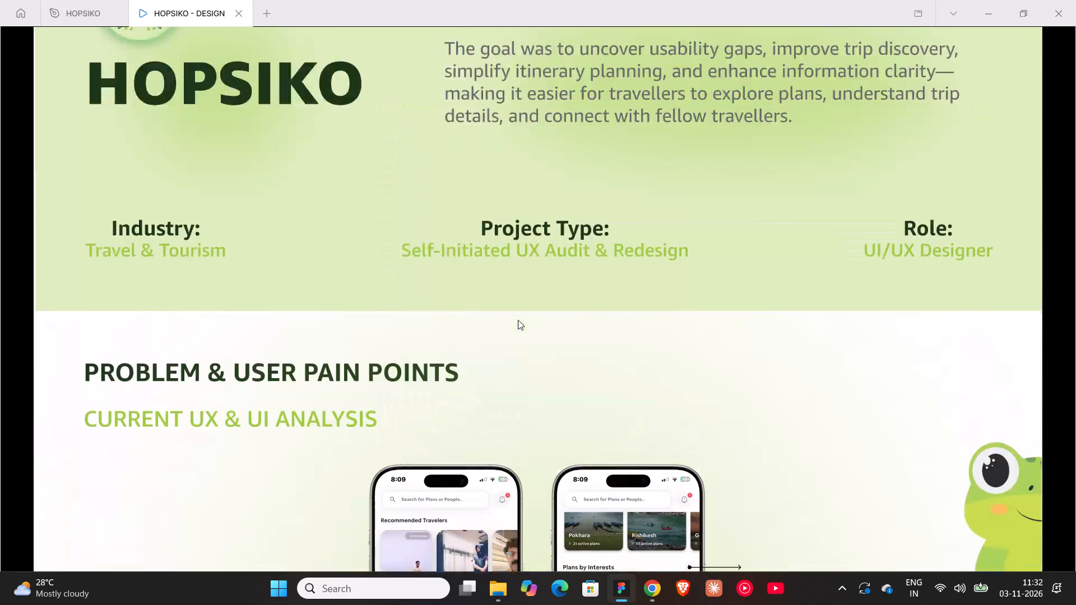
scroll(518, 320, up, 15)
scroll(518, 320, up, 6)
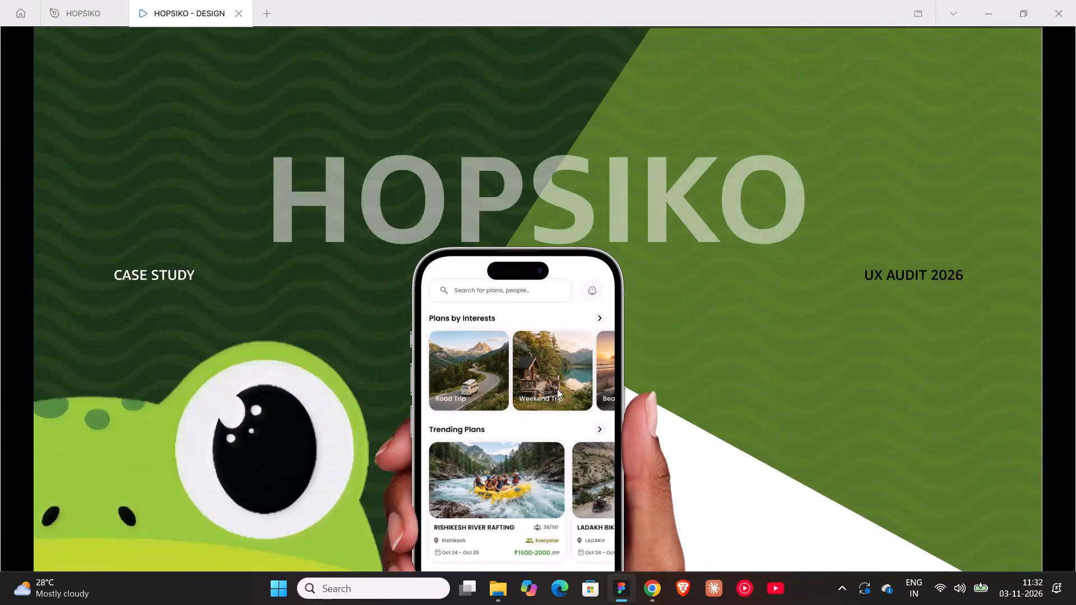
scroll(557, 394, down, 3)
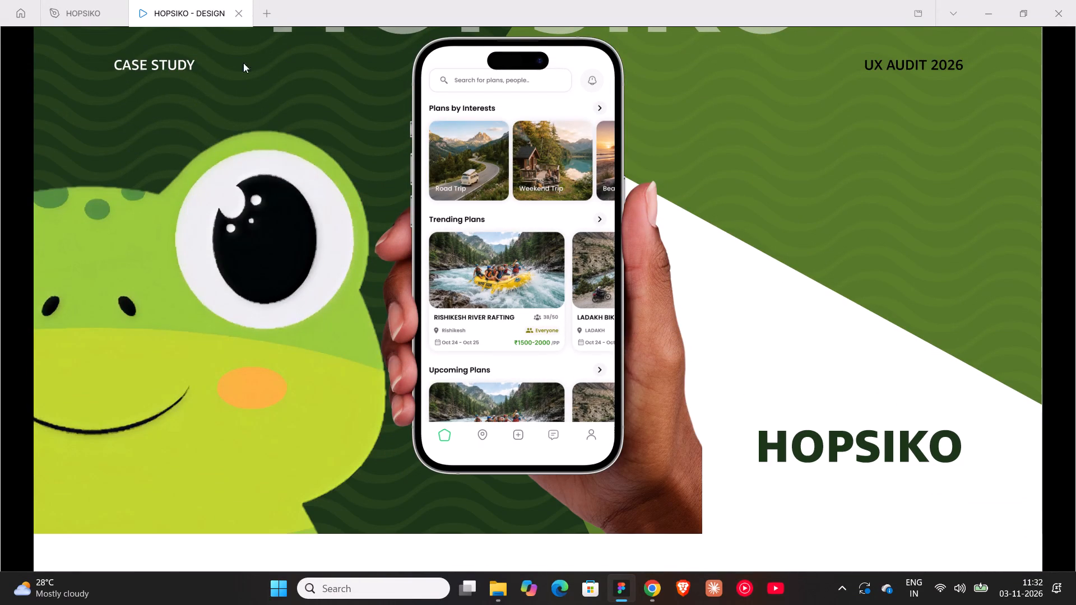
click(242, 8)
Move the HOPSIKO frame farther from the original section frames, to X 13871, Y -493, top-aligned with the Hero Section.
scroll(546, 278, up, 6)
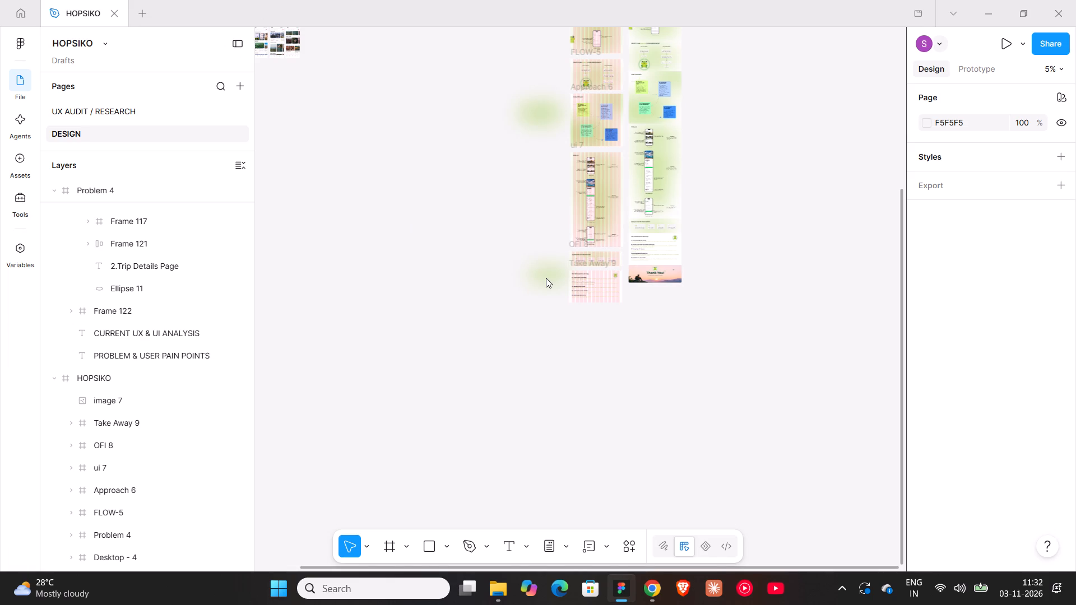
scroll(703, 368, up, 3)
click(773, 339)
scroll(773, 339, up, 7)
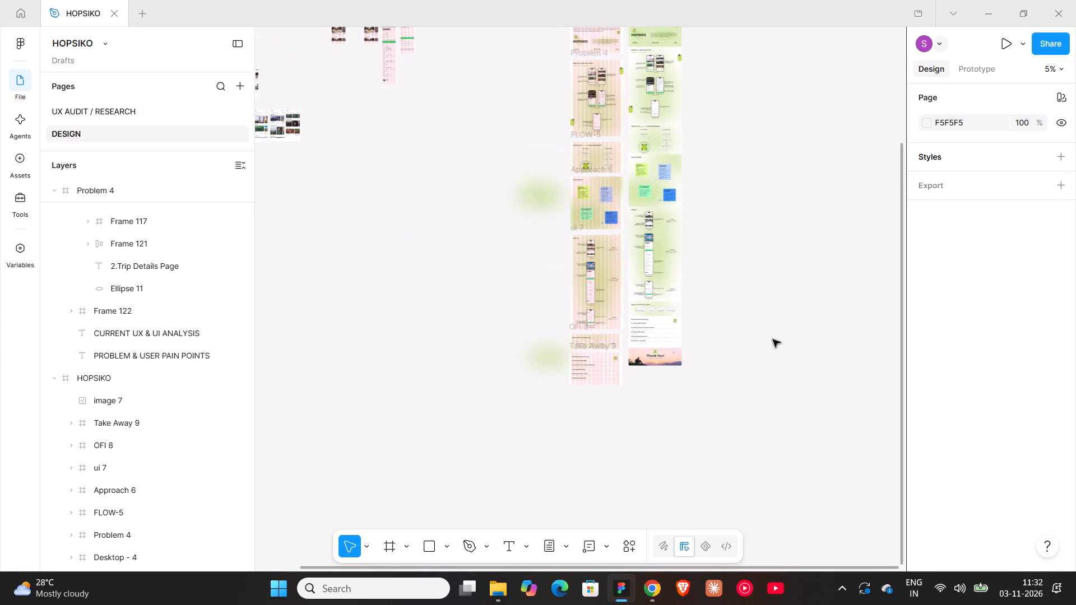
scroll(773, 339, up, 2)
shift+scroll(773, 339, down, 3)
click(593, 111)
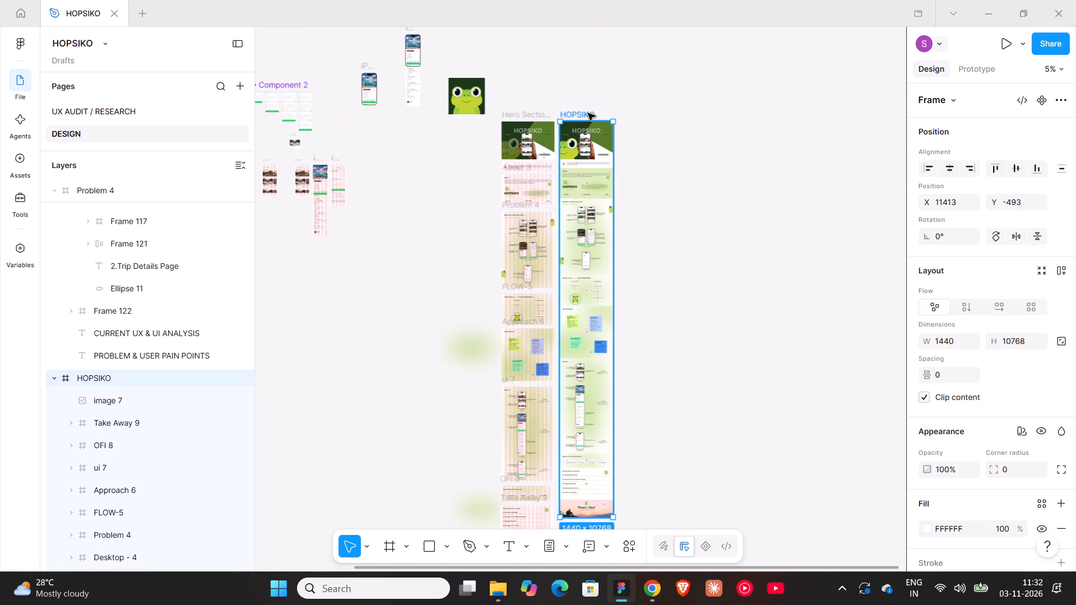
drag(587, 113, 684, 118)
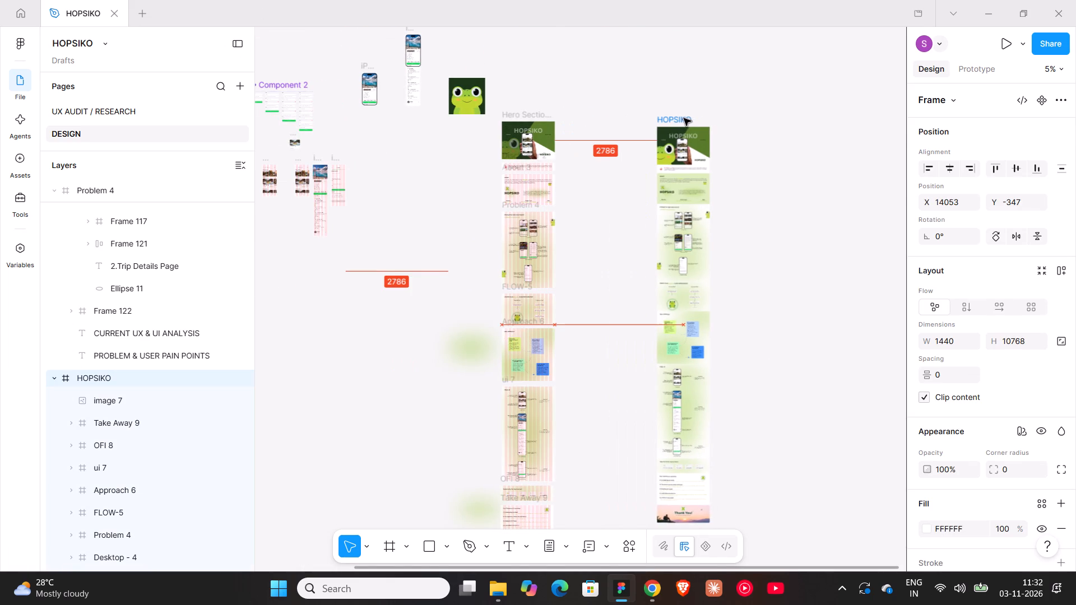
drag(684, 118, 678, 114)
click(786, 111)
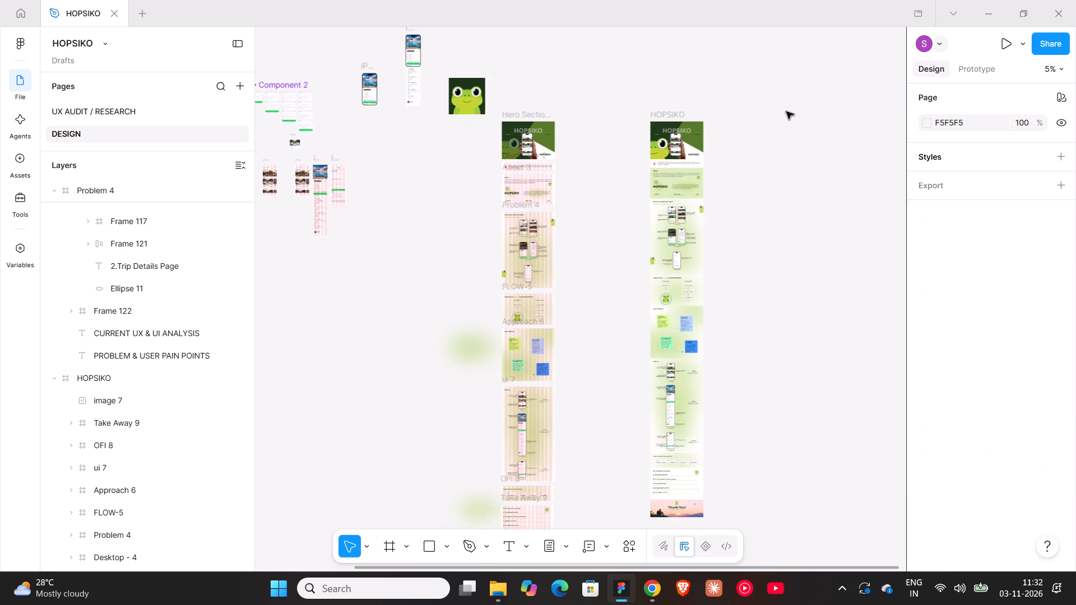
Export the HOPSIKO frame as a 1x PNG named HOPSIKO to the Desktop.
shift+scroll(757, 198, down, 4)
click(518, 111)
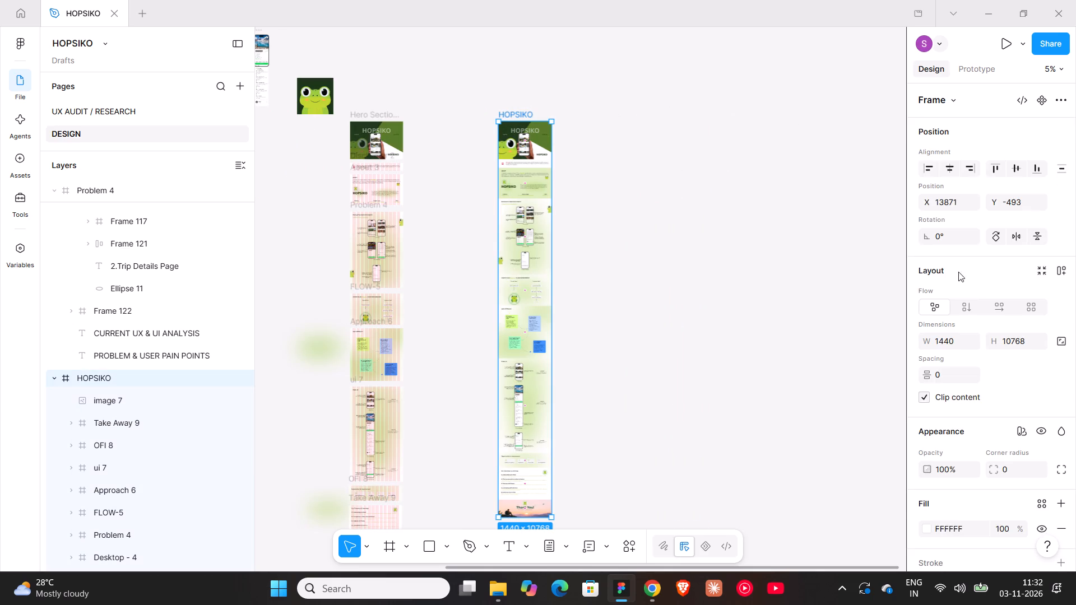
scroll(969, 344, down, 5)
click(1058, 523)
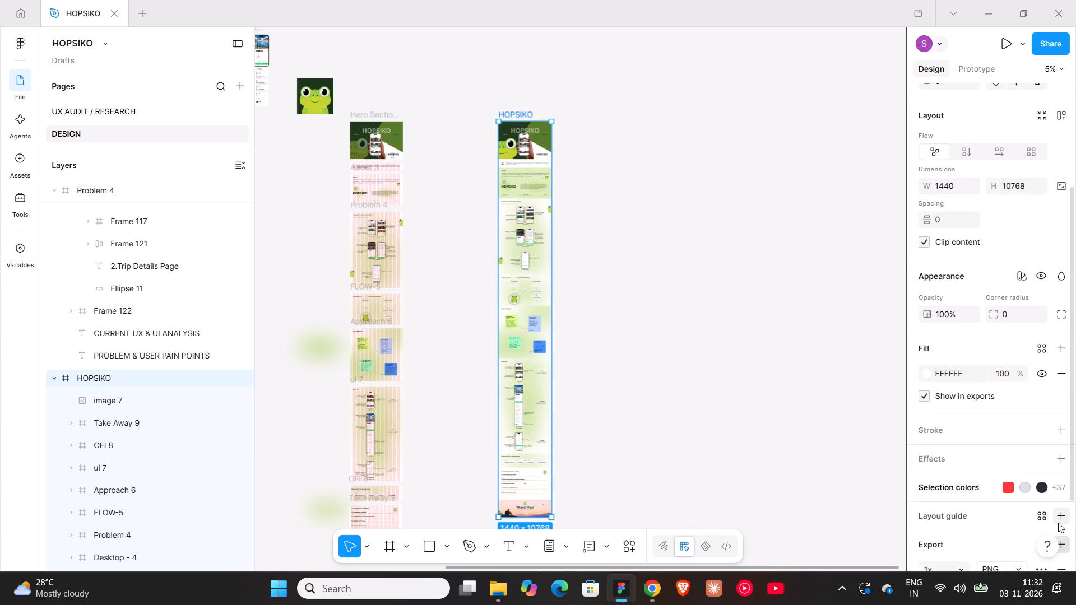
scroll(927, 486, down, 5)
click(999, 497)
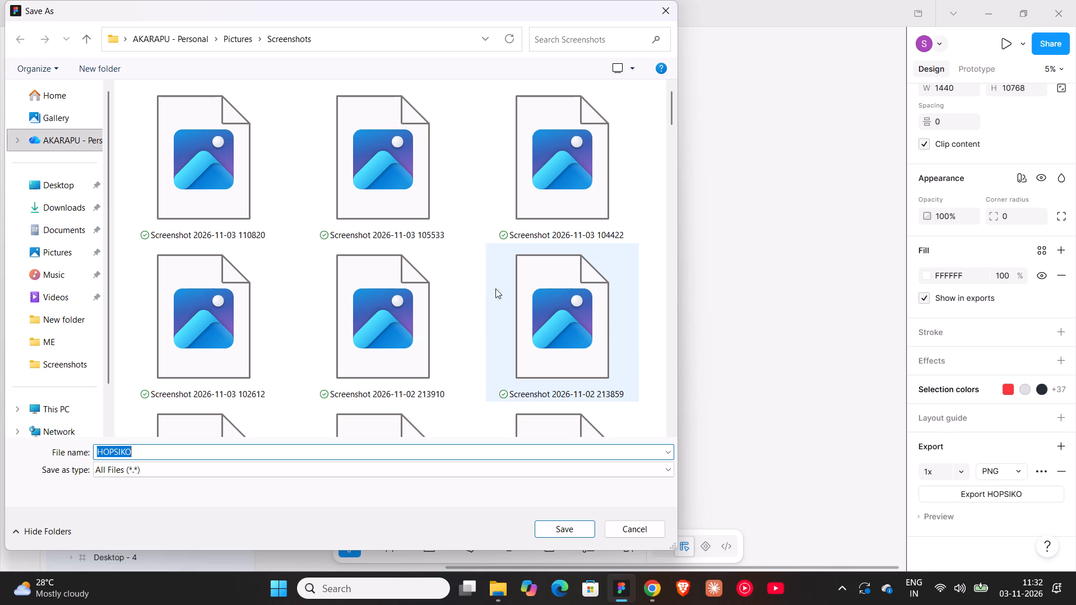
click(47, 191)
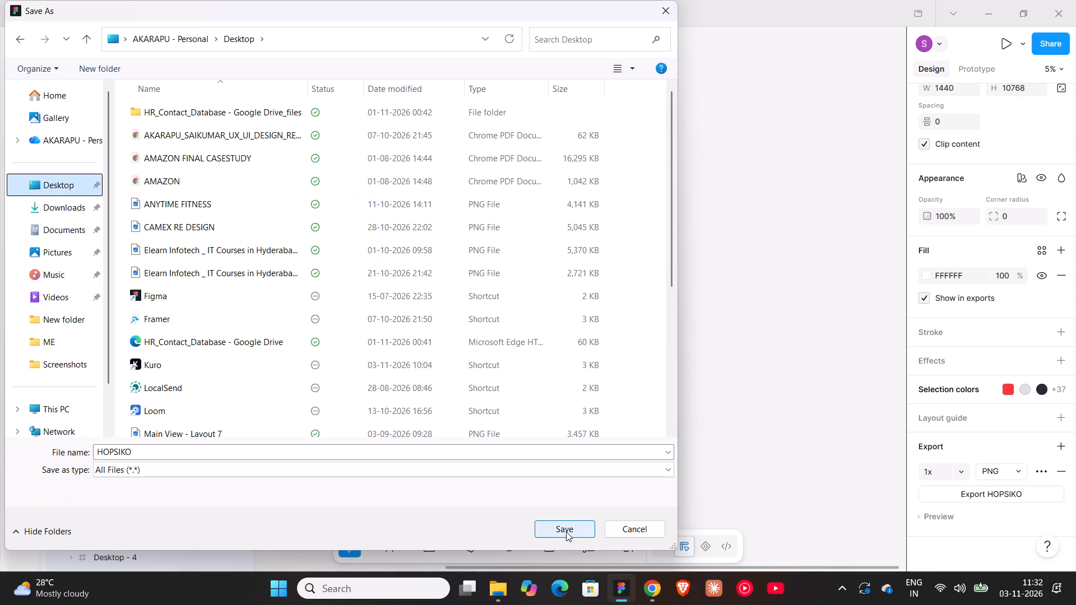
click(566, 532)
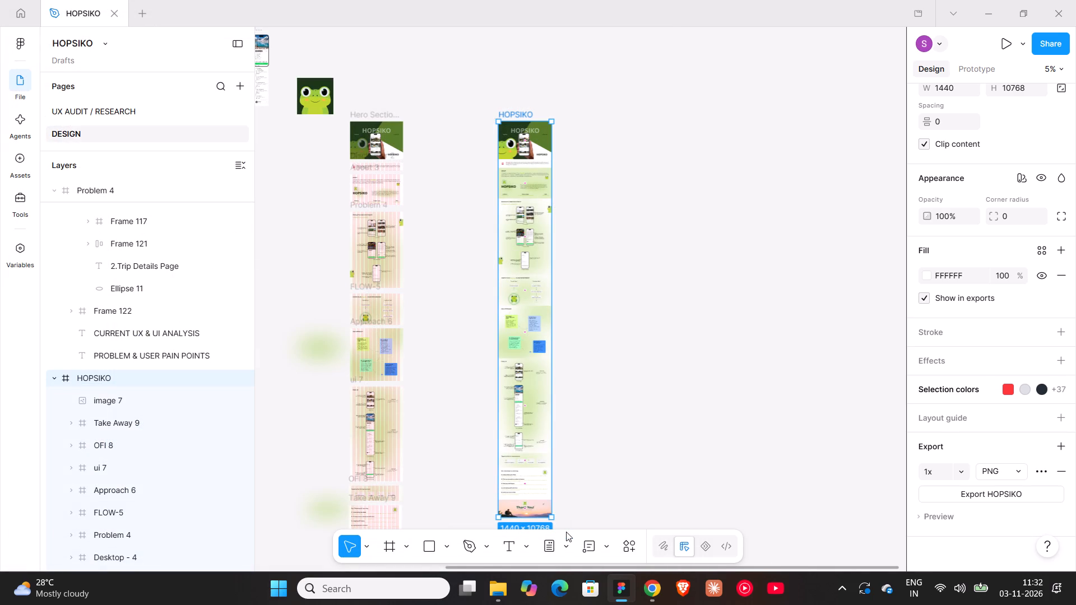
Switch to Chrome and open the account owner's Behance profile from the Unimart UX Audit Case Study page, viewed at 100% zoom.
click(655, 590)
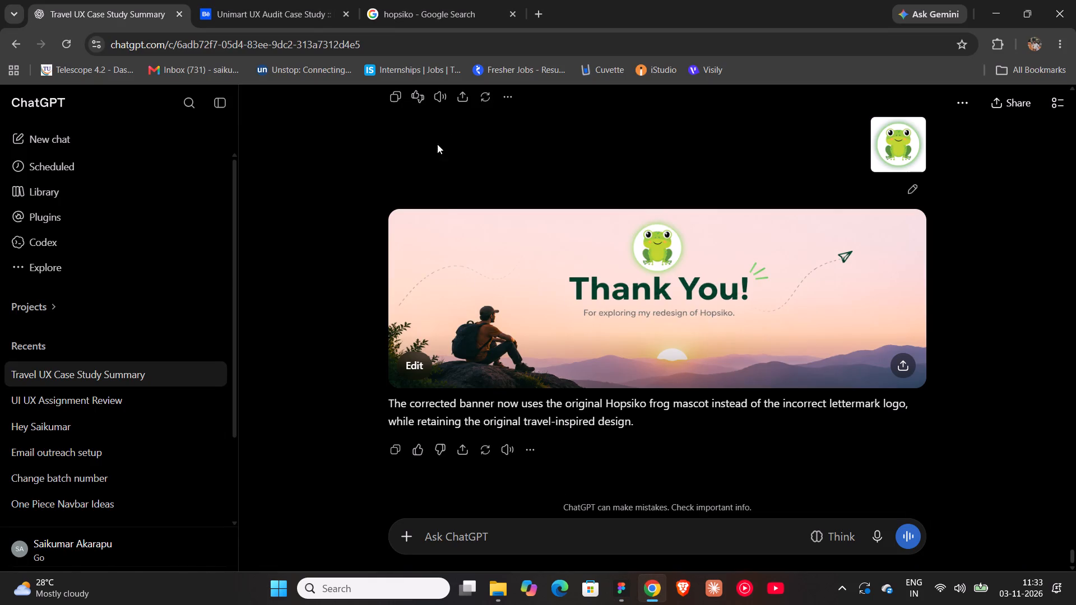
click(295, 20)
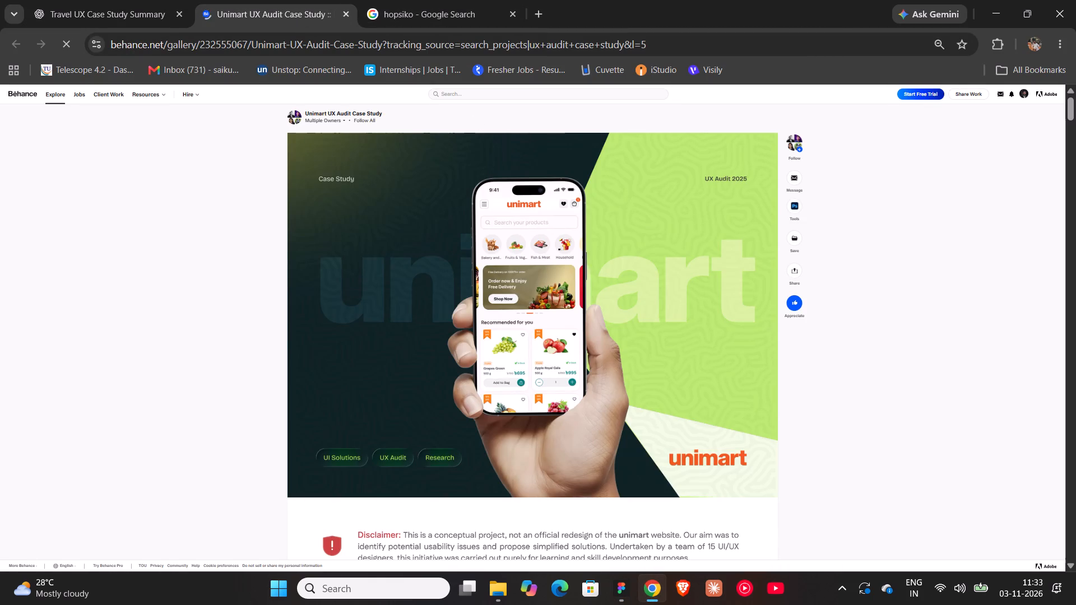
ctrl+scroll(471, 226, up, 2)
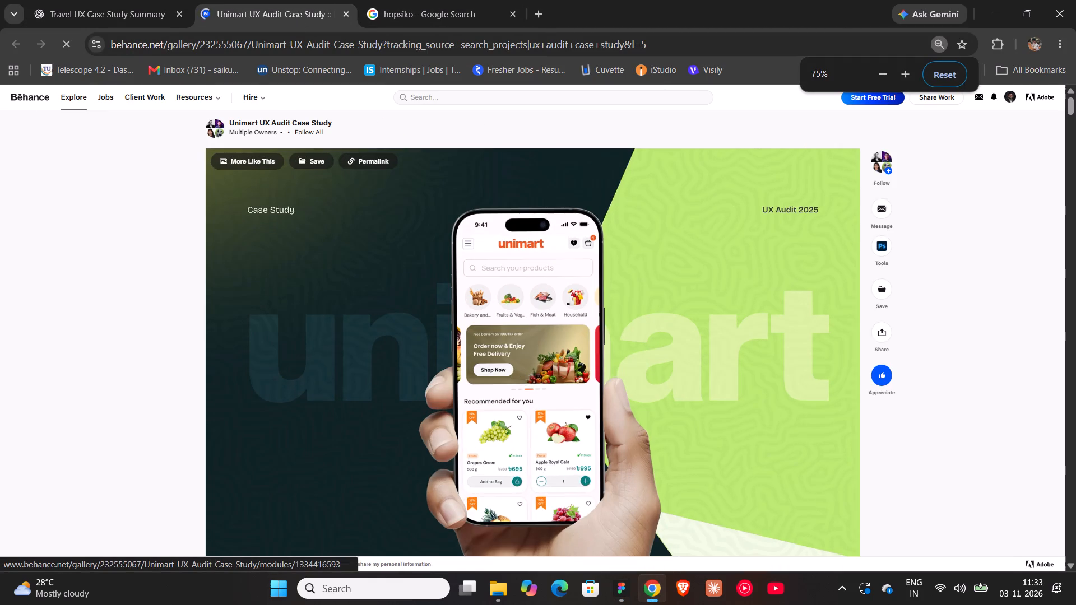
ctrl+scroll(471, 226, up, 3)
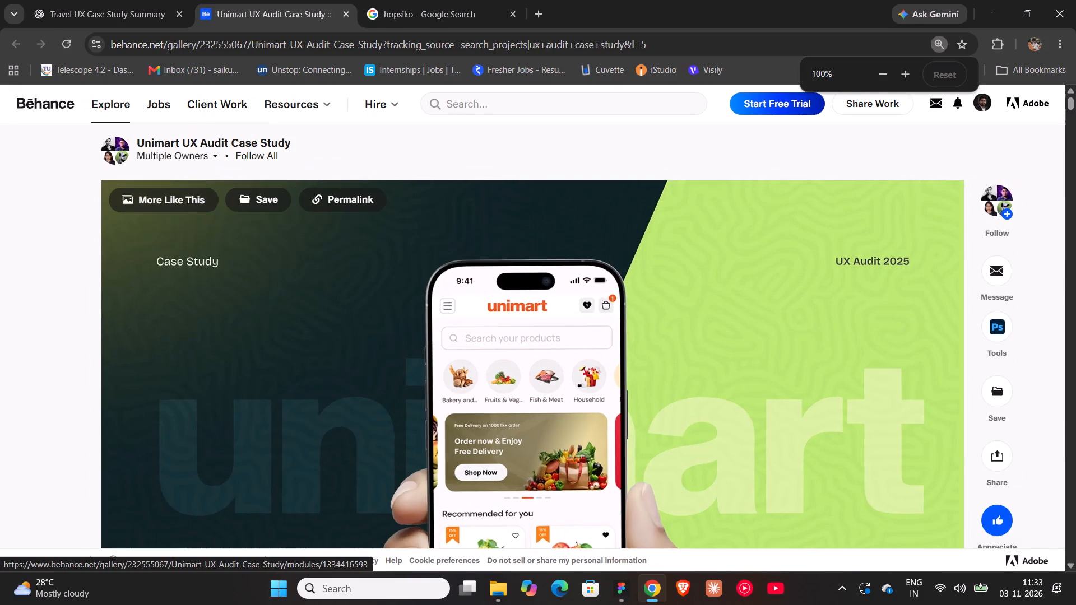
click(977, 101)
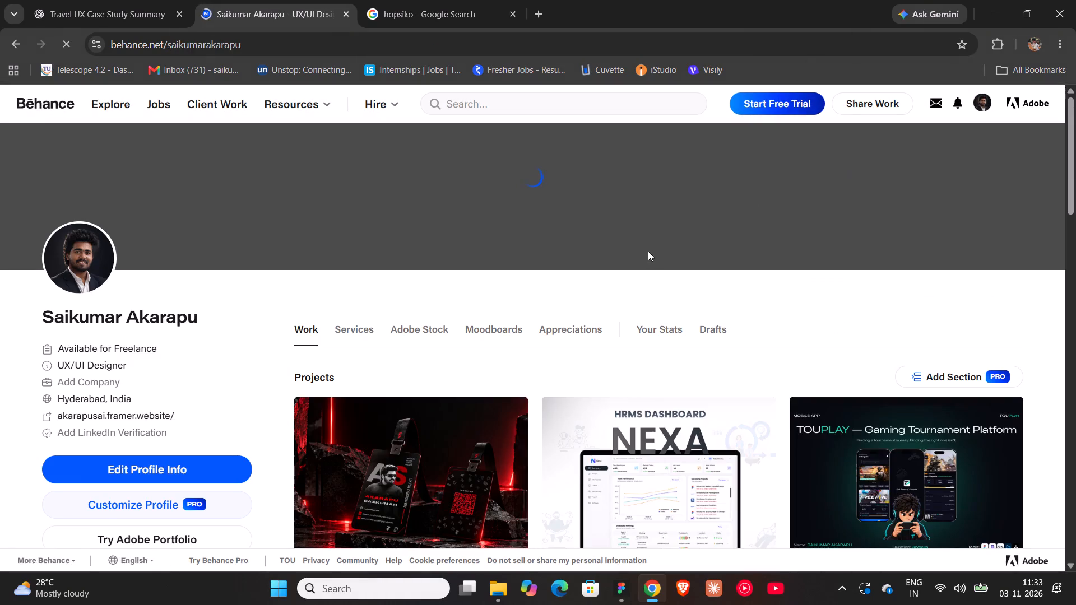
Start a new Behance project and add the HOPSIKO image from the Desktop as its content.
scroll(539, 278, down, 1)
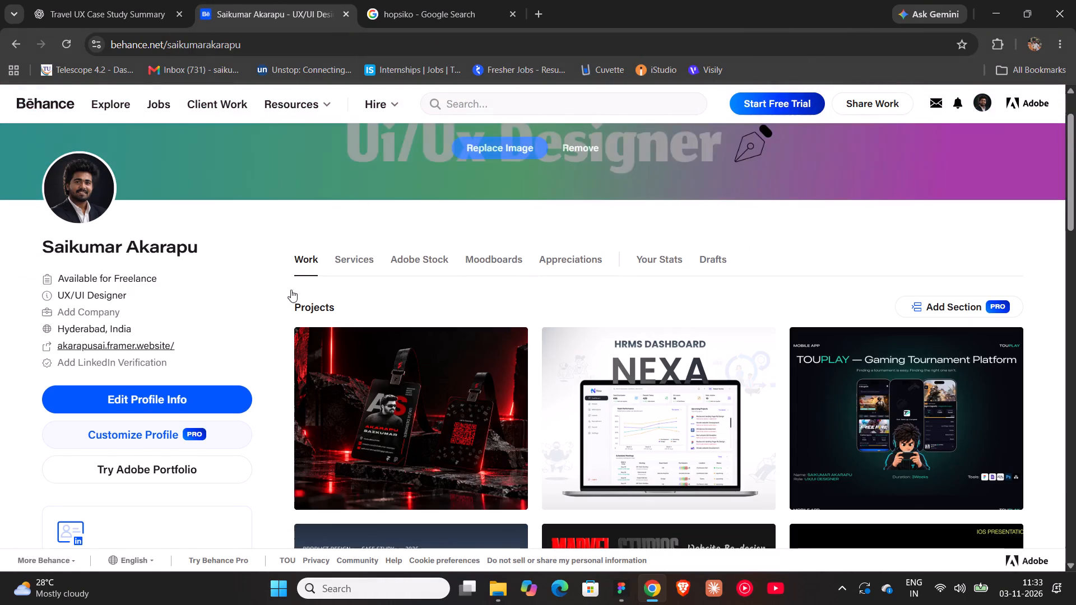
click(859, 153)
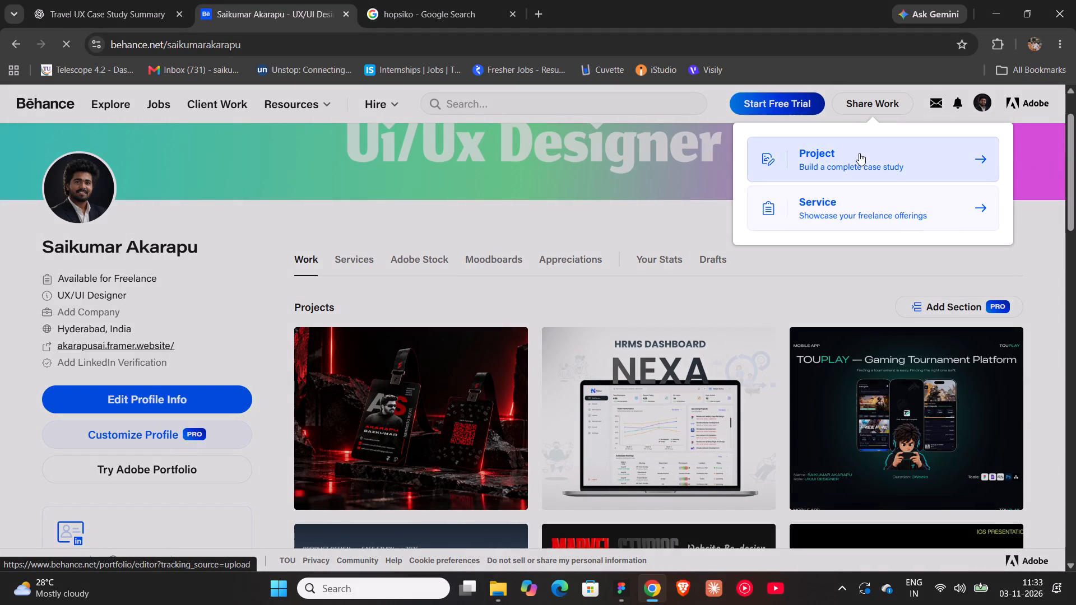
click(913, 192)
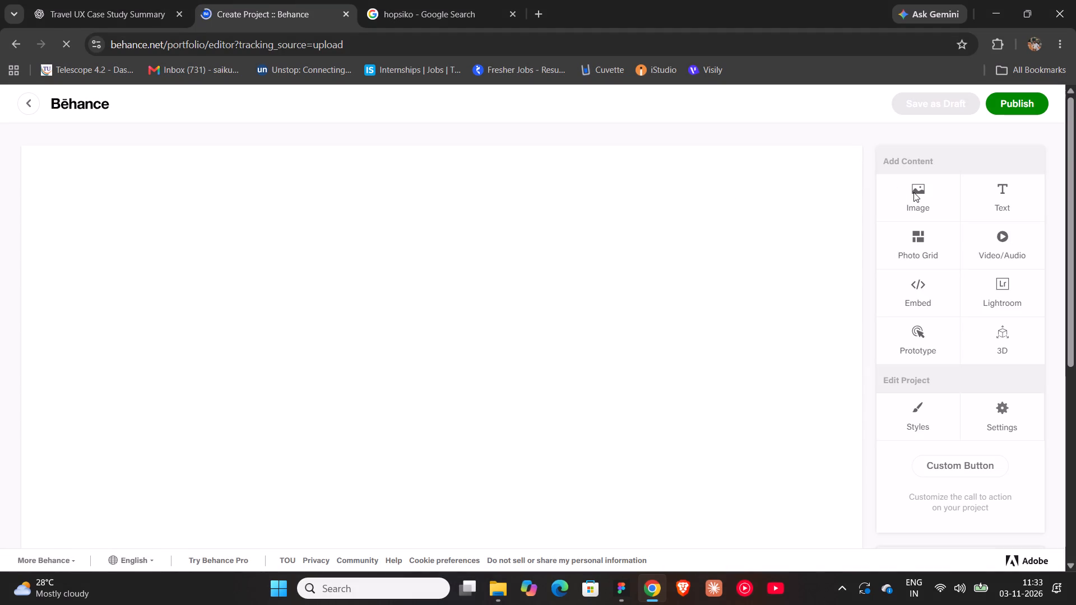
click(920, 198)
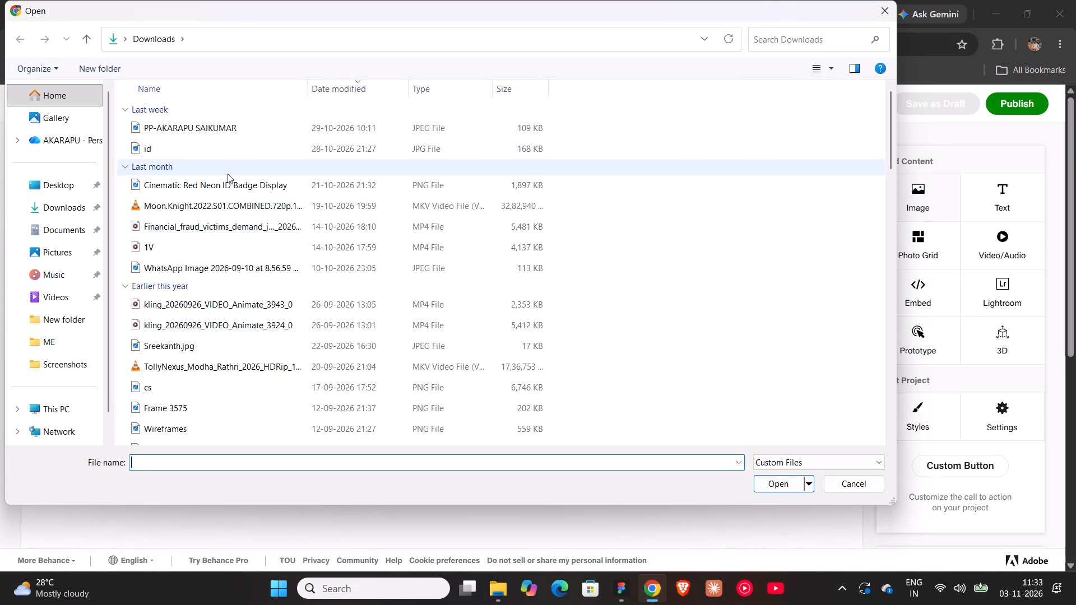
click(62, 177)
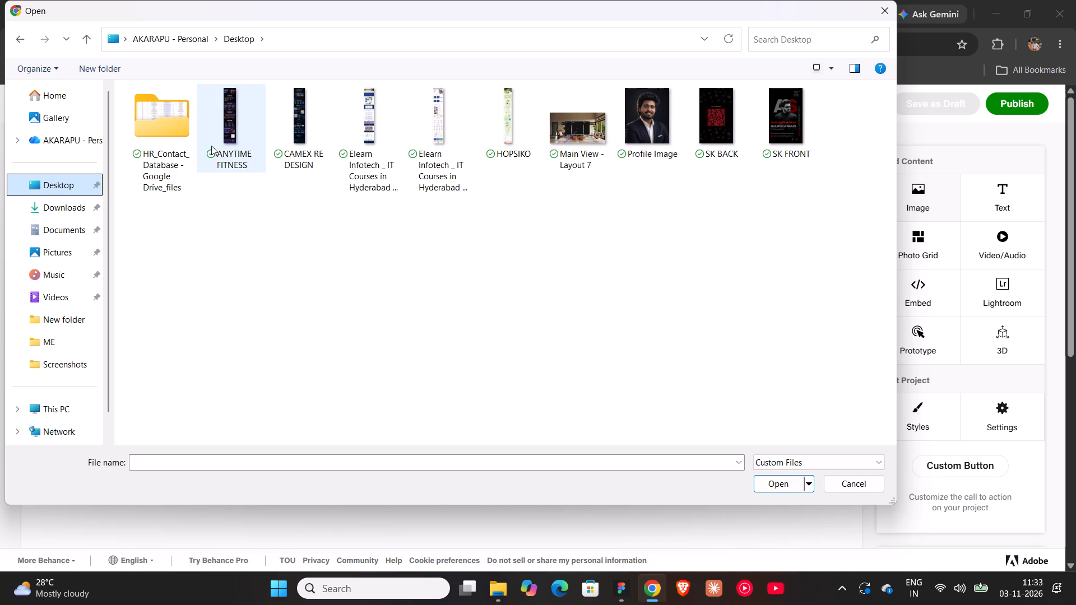
click(522, 122)
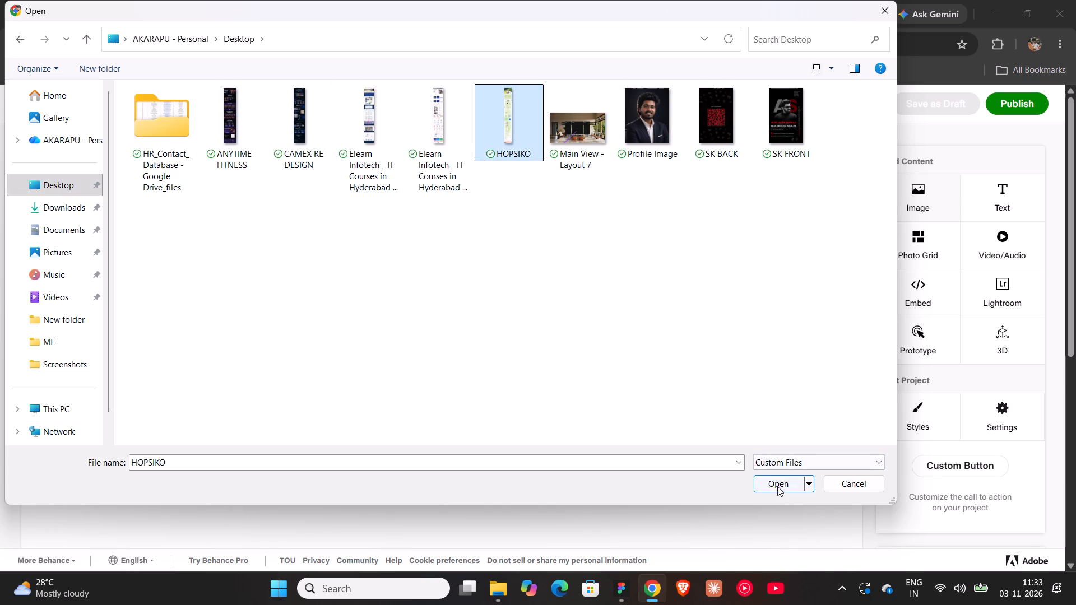
click(777, 486)
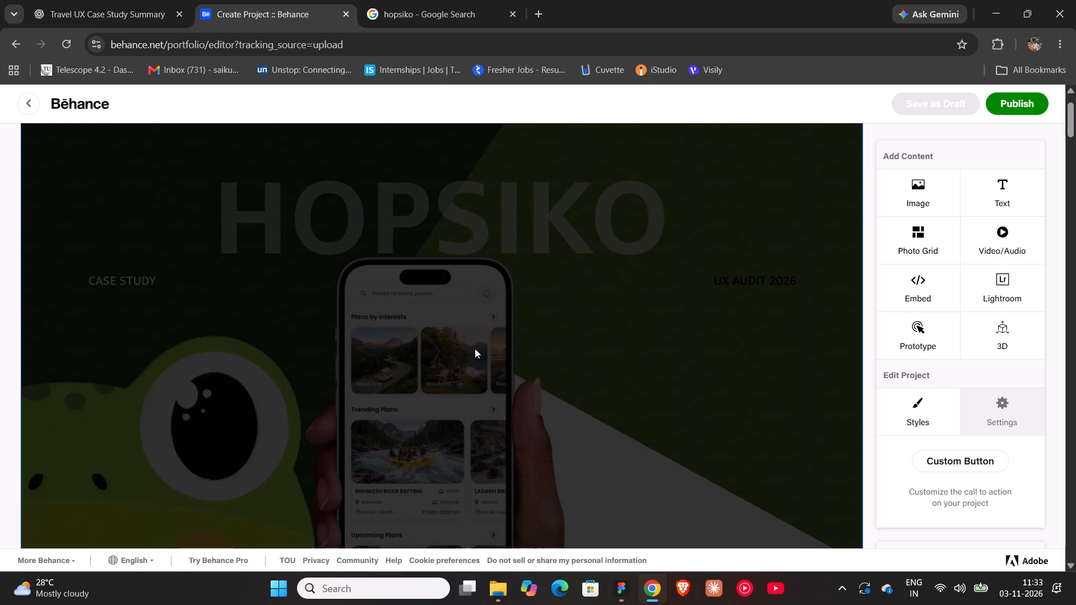
Look through the uploaded case study image from the cover to the Our Approach section.
scroll(475, 348, down, 4)
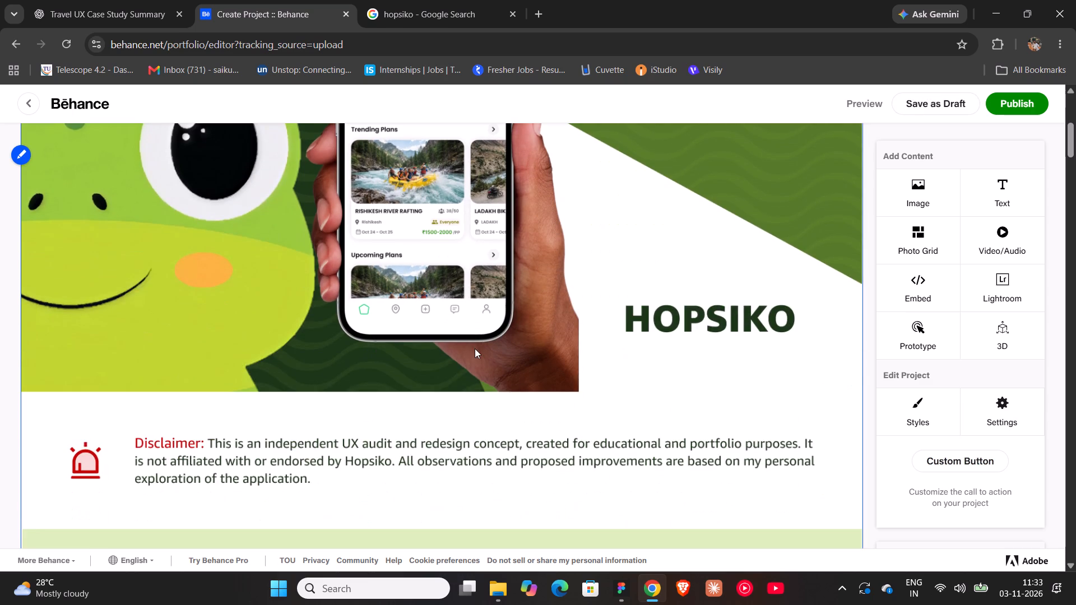
scroll(475, 348, up, 3)
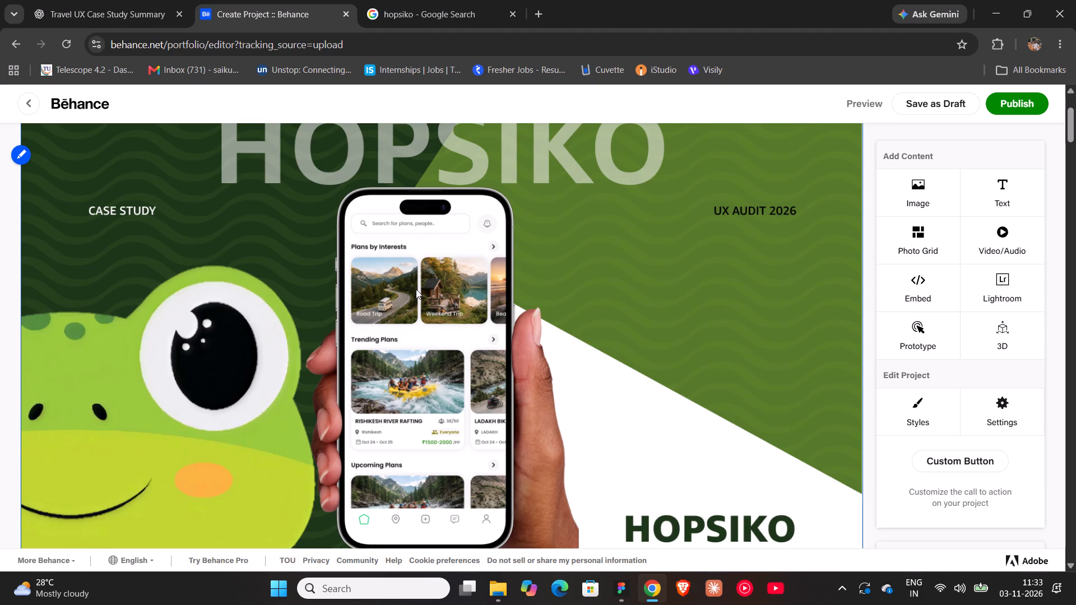
scroll(416, 289, down, 18)
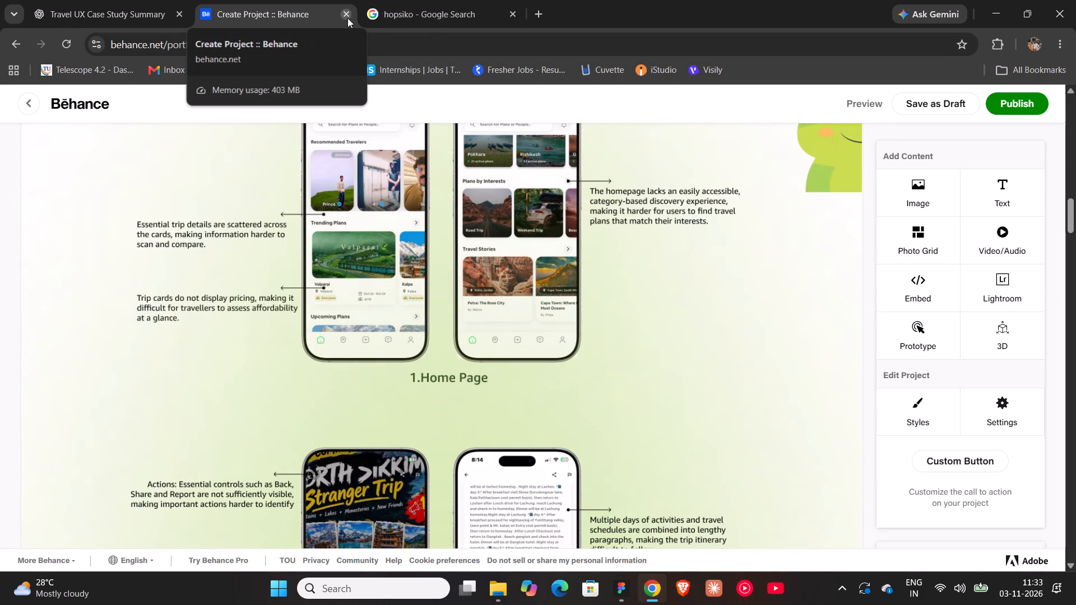
scroll(429, 322, down, 4)
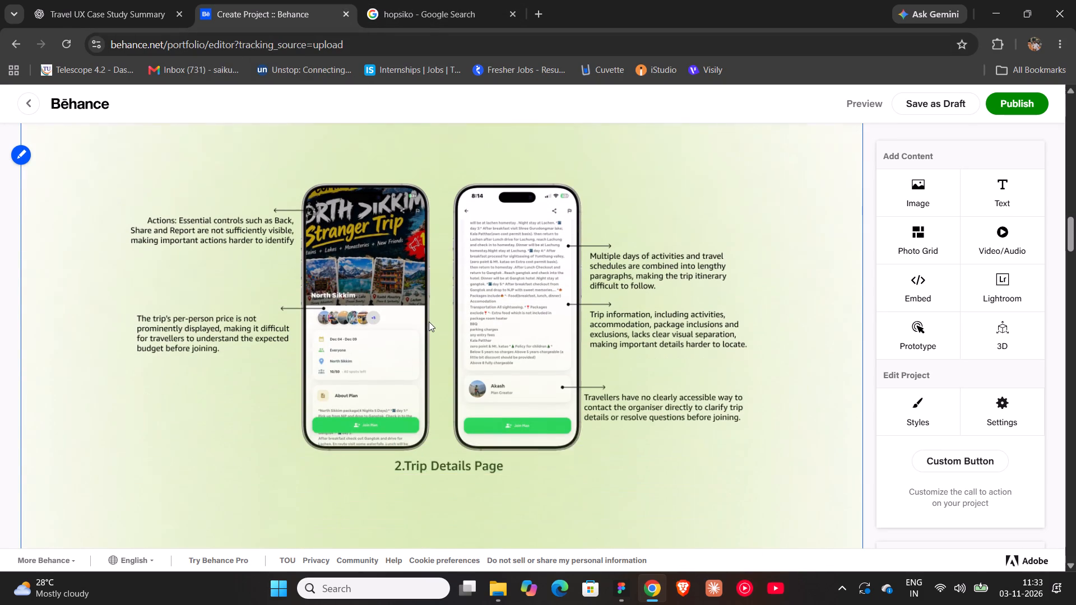
scroll(429, 322, down, 2)
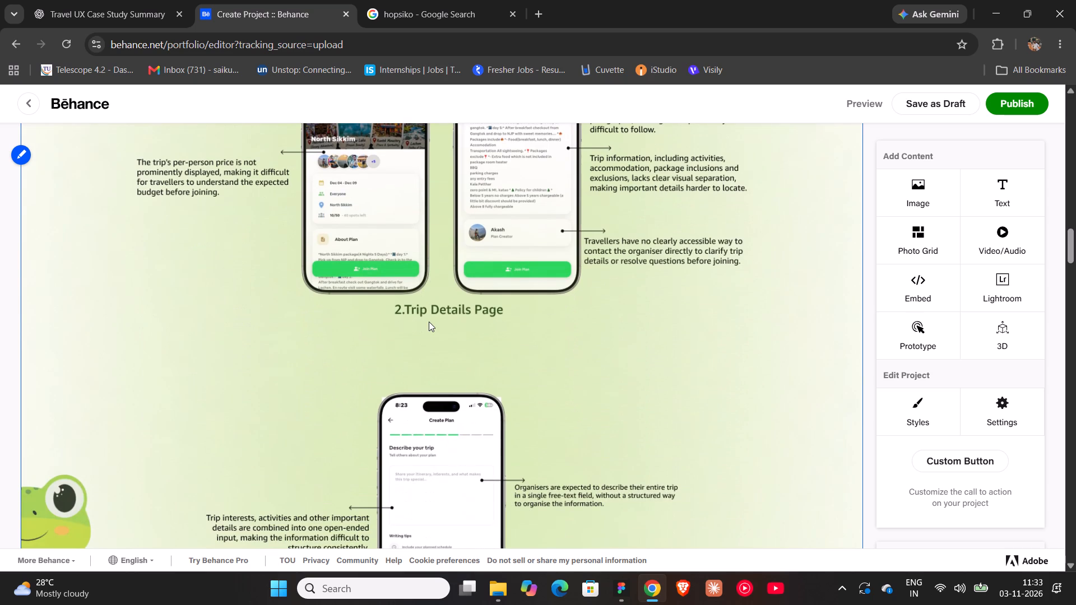
scroll(429, 322, down, 8)
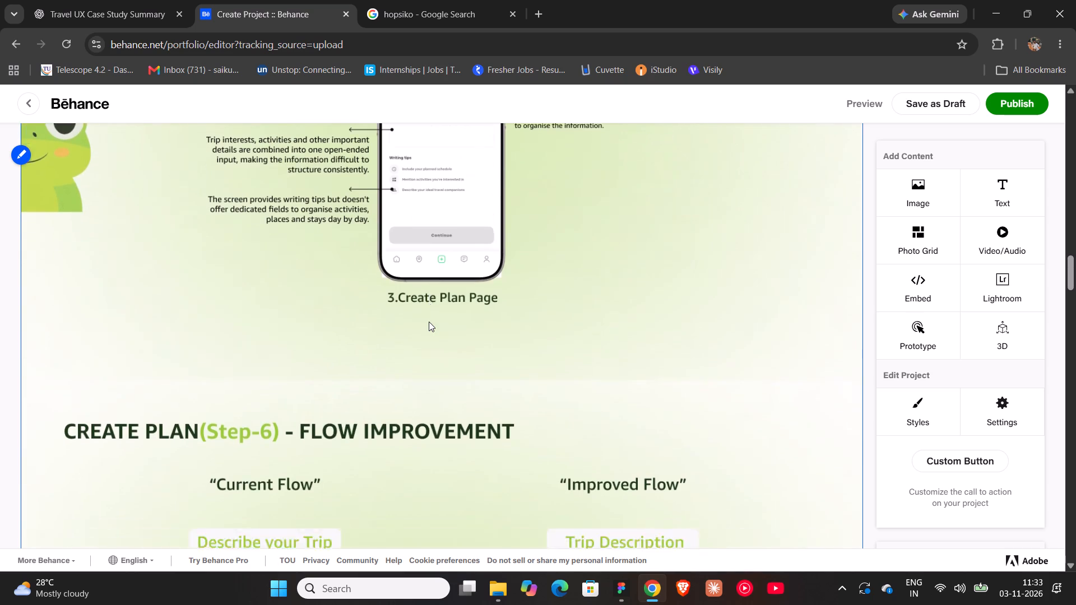
scroll(429, 322, down, 3)
scroll(941, 398, down, 6)
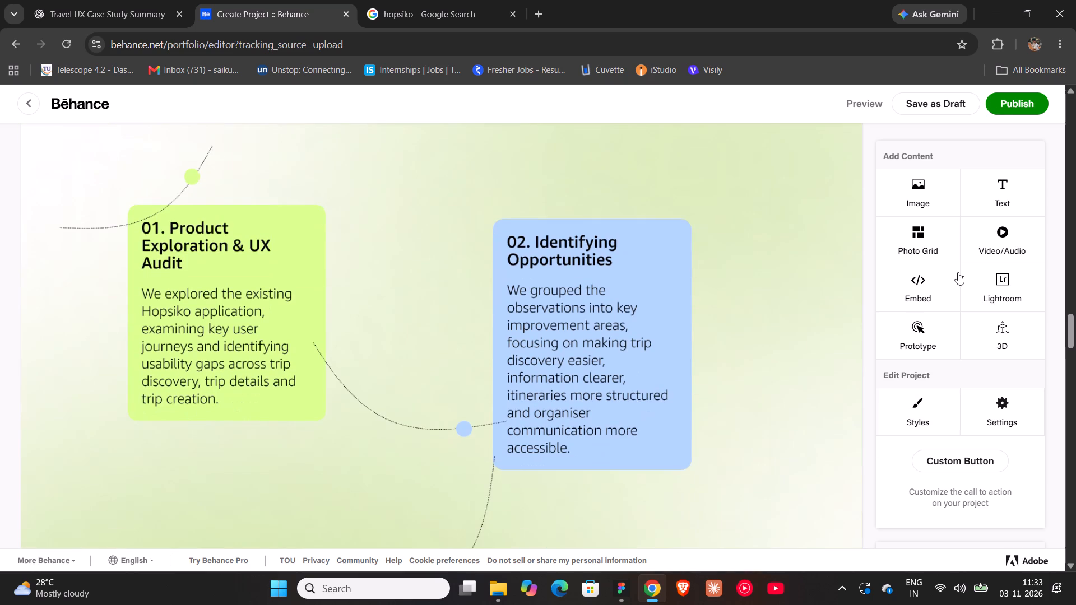
Open the project's publishing details and enter the title HOPSIKO.
click(1012, 109)
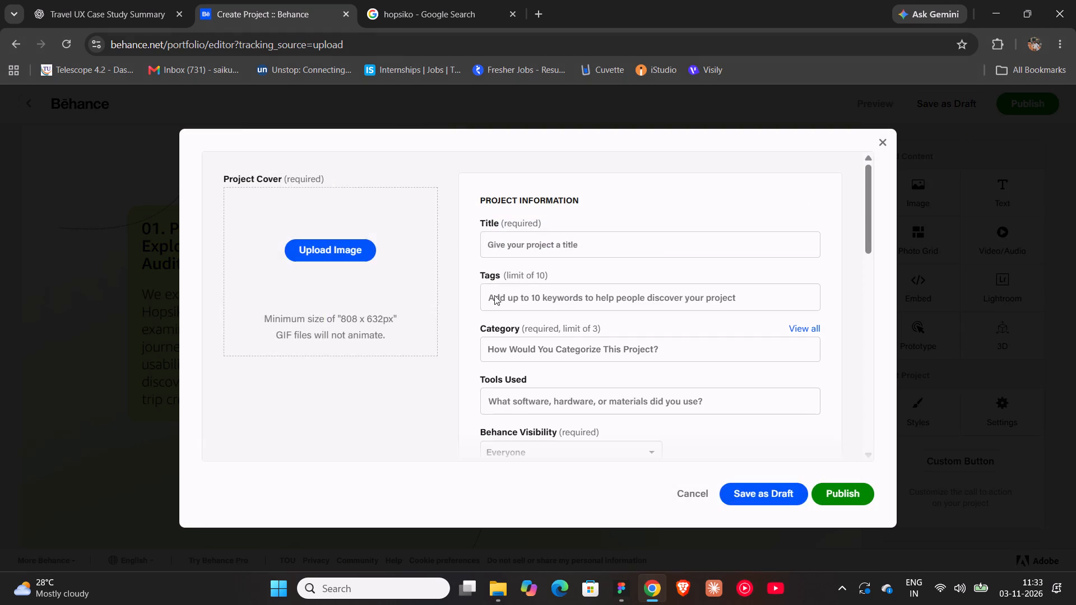
click(526, 237)
text(HOPSIKO)
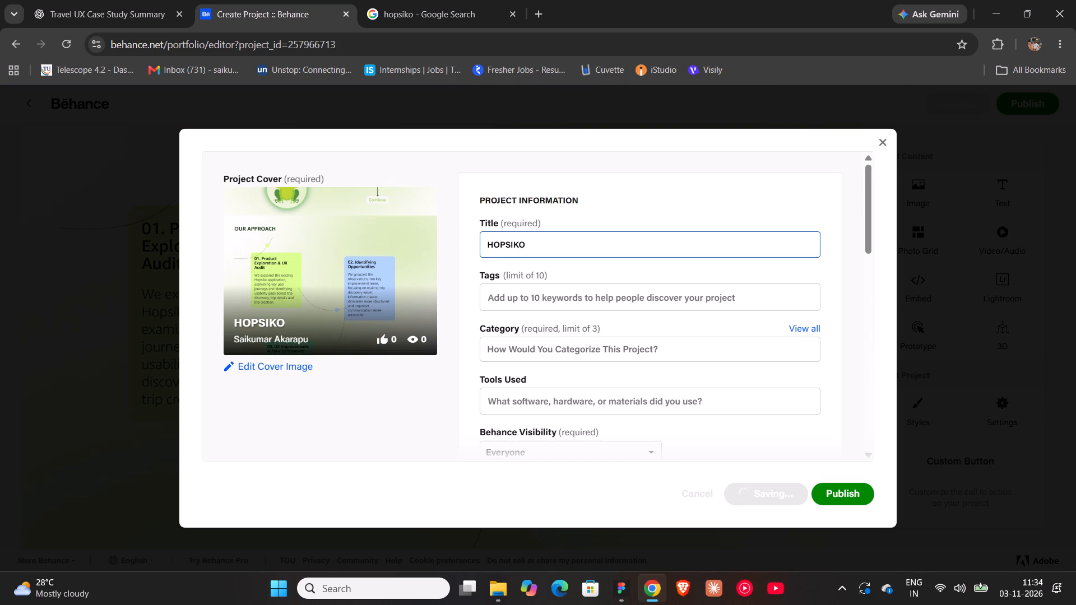
Consult Hopsiko's Google search result for its tagline and extend the project title to "HOPSIKO-Travel Companion App".
click(458, 7)
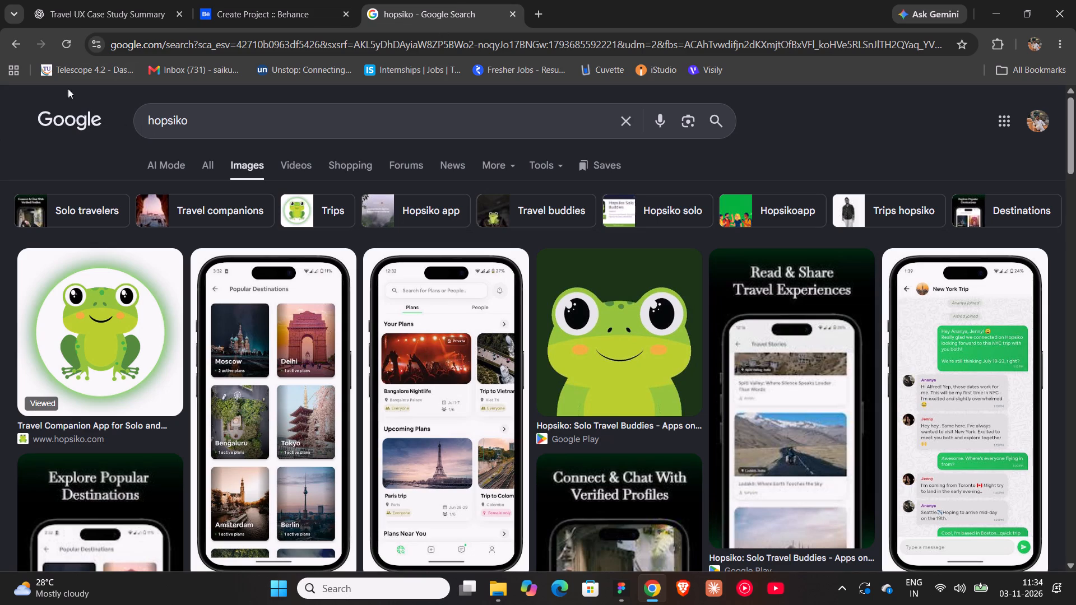
click(16, 40)
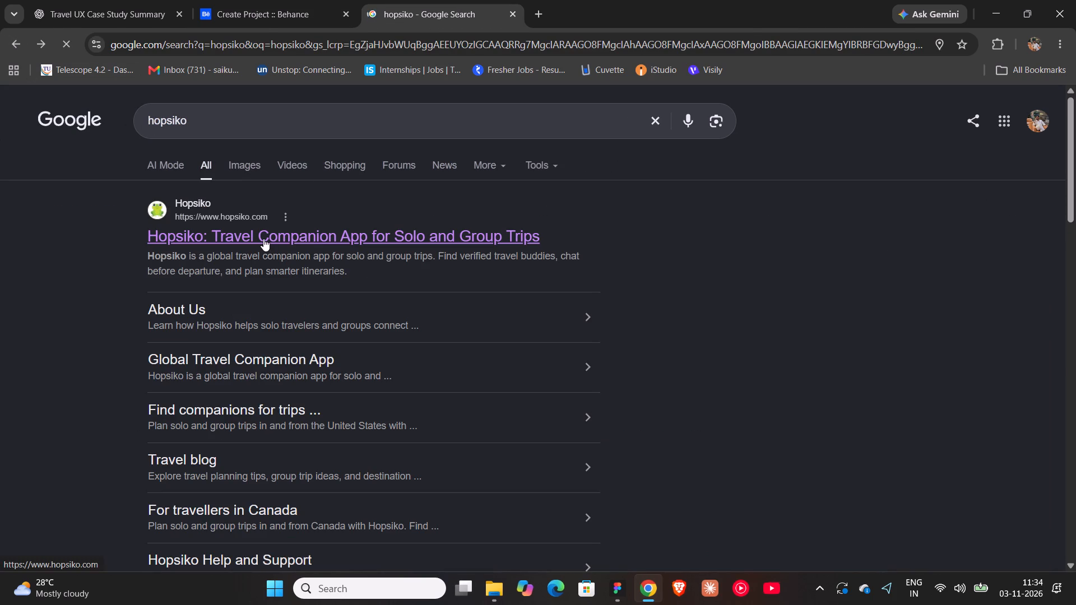
right_click(191, 240)
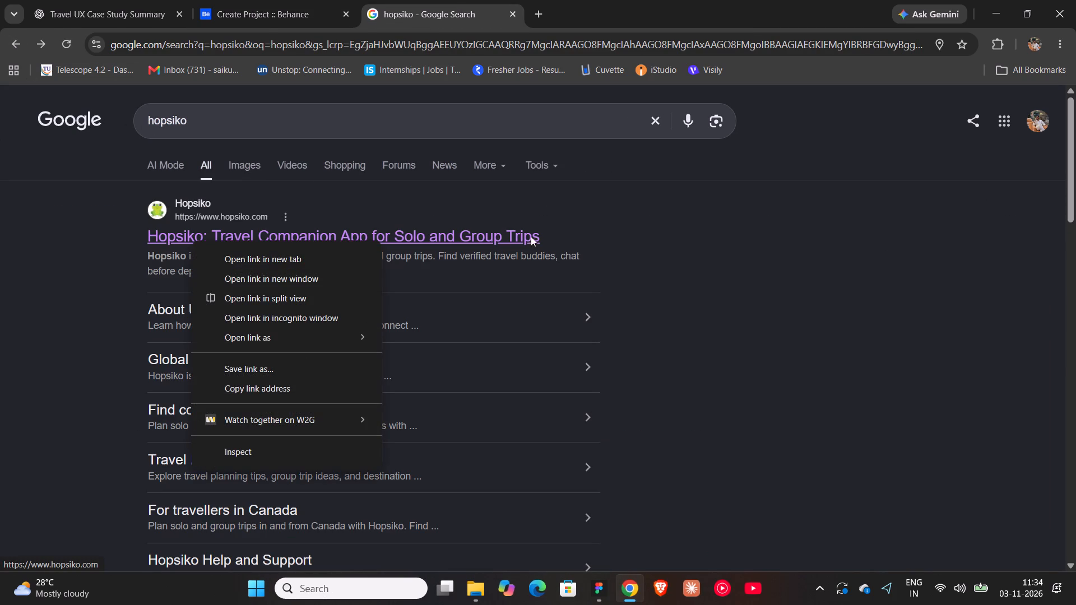
click(606, 230)
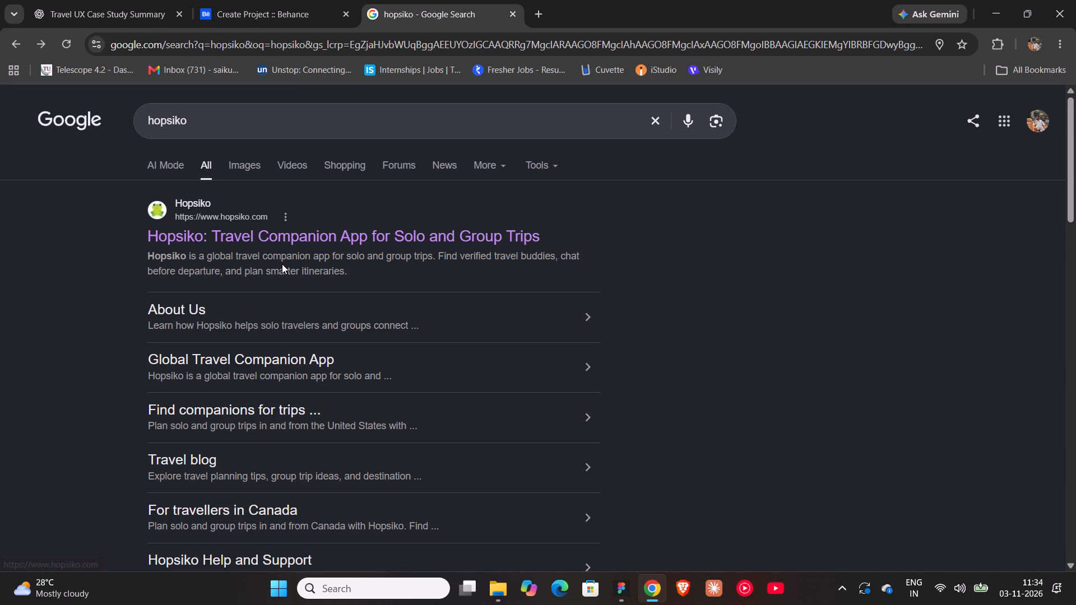
click(275, 27)
key(minus)
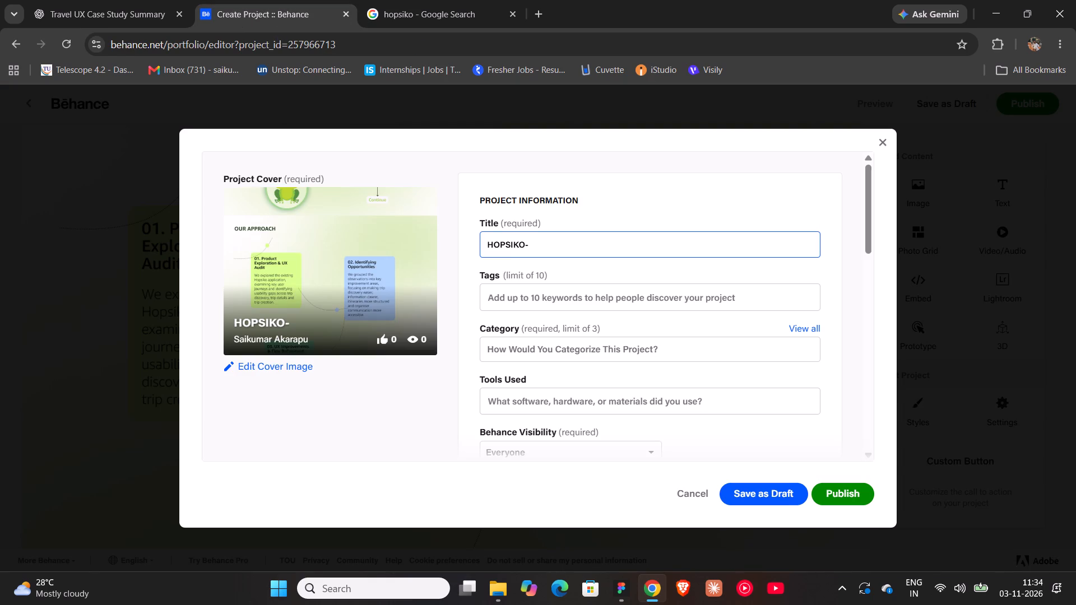
key(BackSpace)
text(-Travek)
key(space)
key(BackSpace)
key(BackSpace)
key(BackSpace)
text(el)
key(space)
text(Cop)
key(BackSpace)
text(mpan)
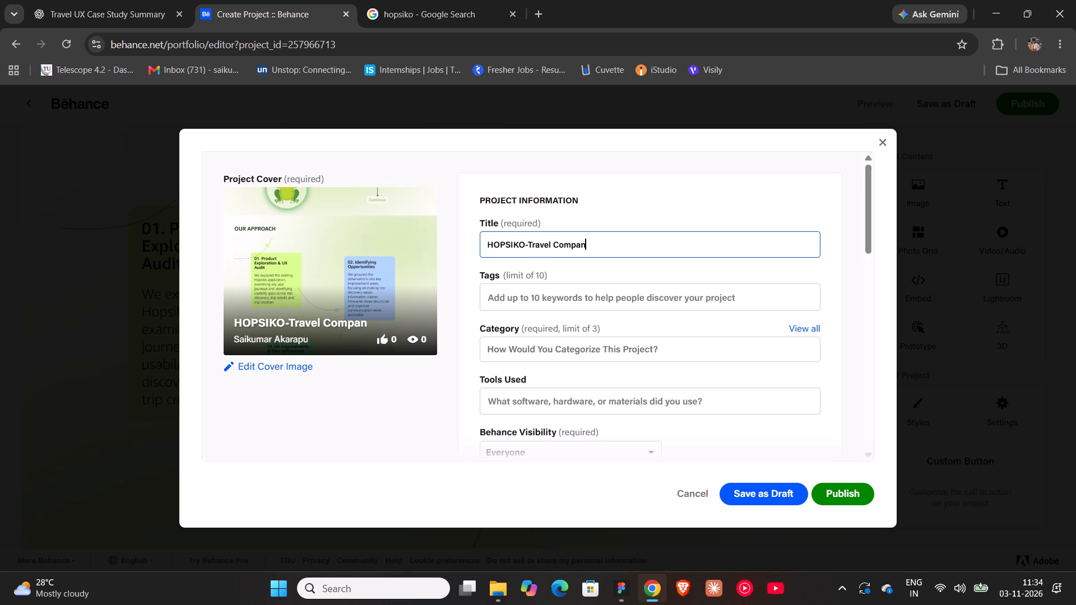
text(ion)
key(space)
text(App)
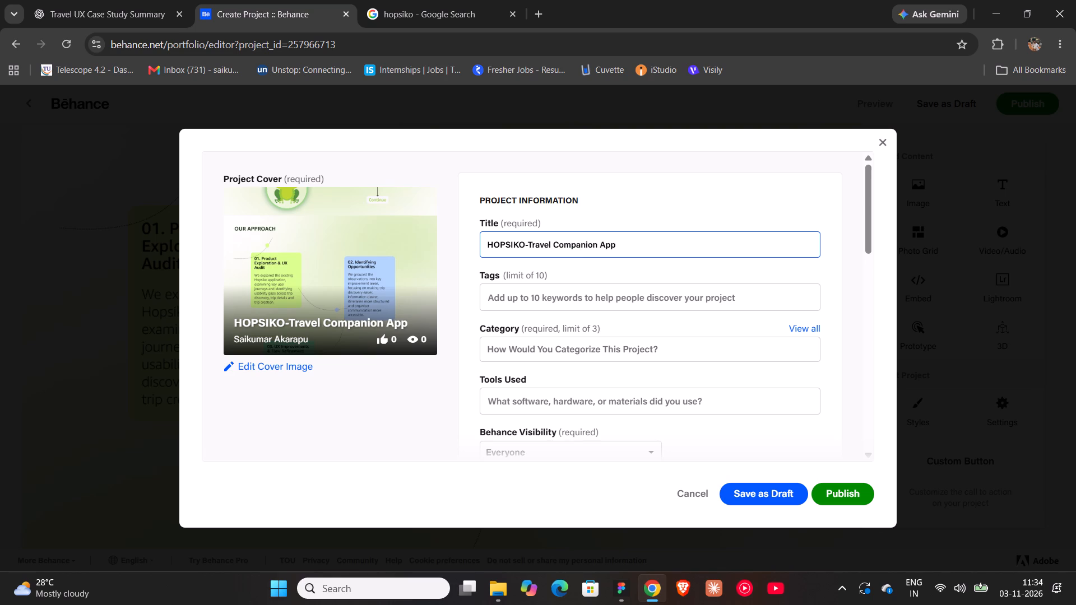
Append "(UX AUIDT & UI IMPROVEMENTS)" to the project title after "HOPSIKO-Travel Companion App".
click(501, 0)
click(234, 0)
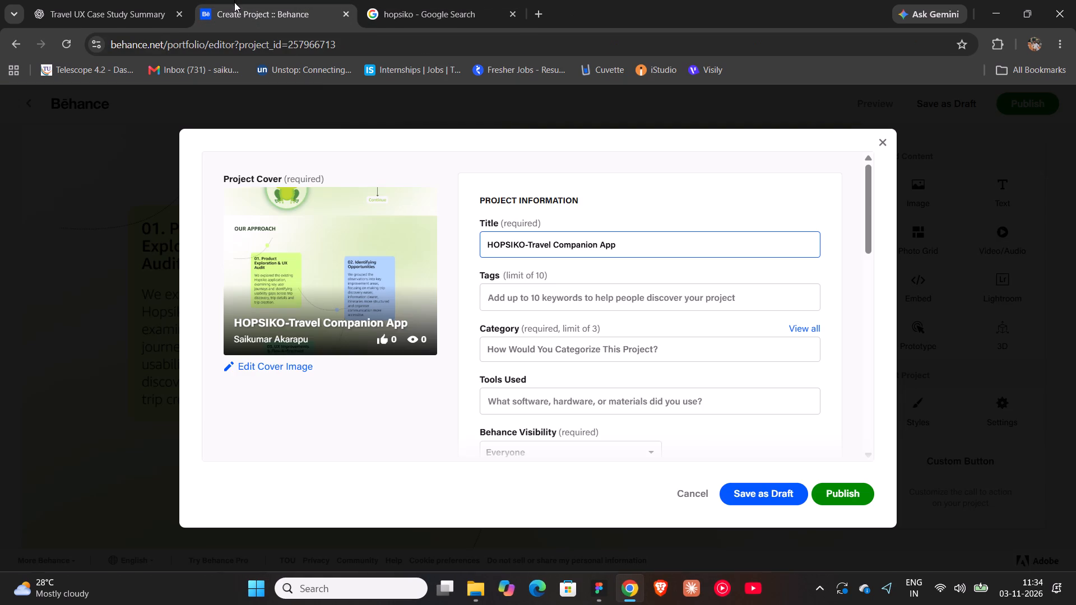
key(space)
text(()
text(UX)
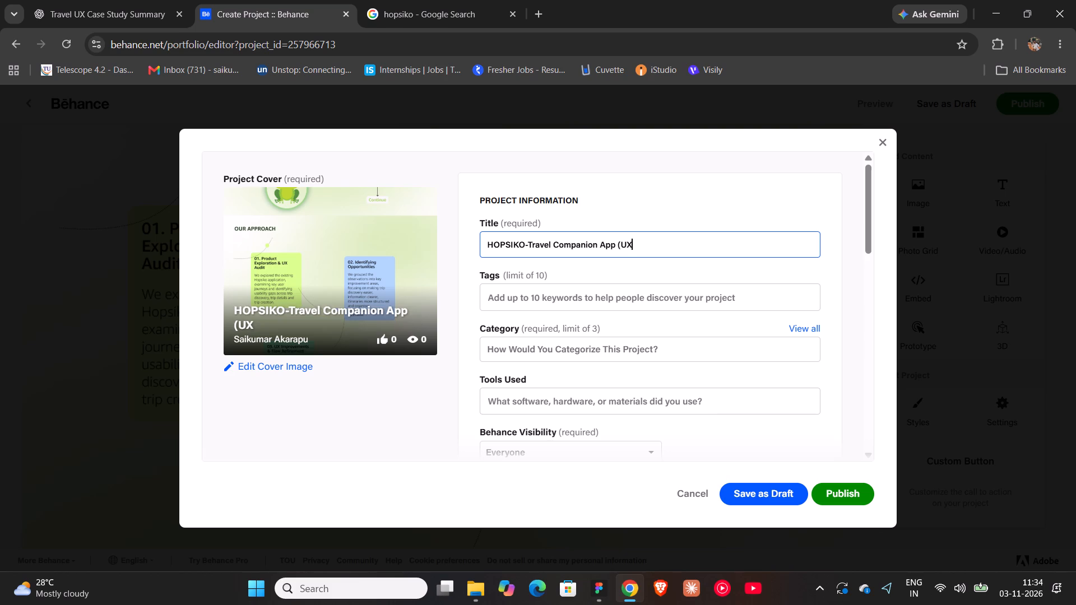
key(minus)
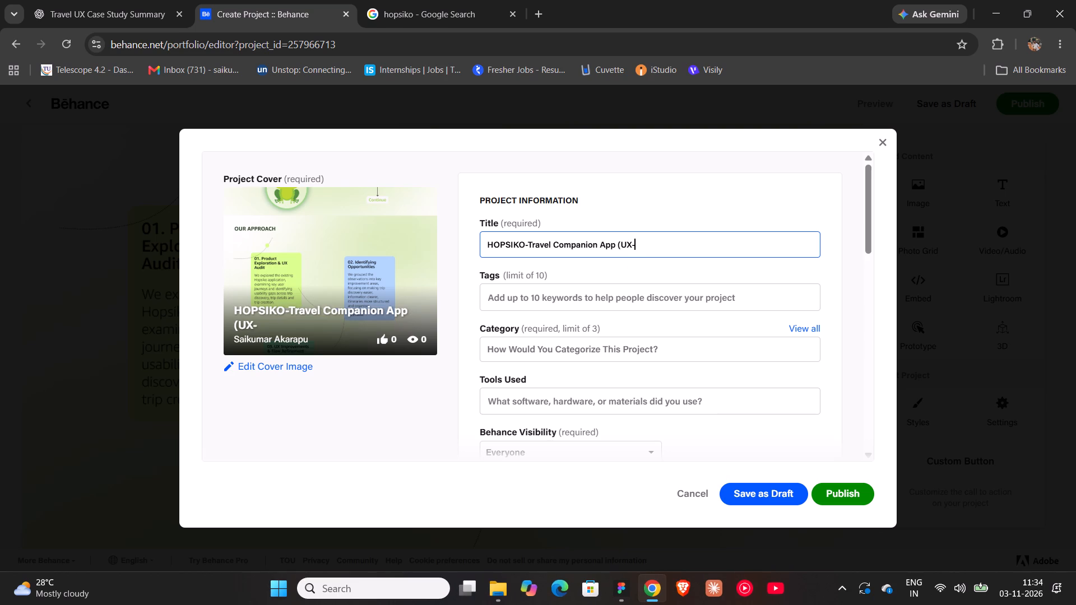
key(BackSpace)
key(space)
text(AUIDT)
key(space)
text(7)
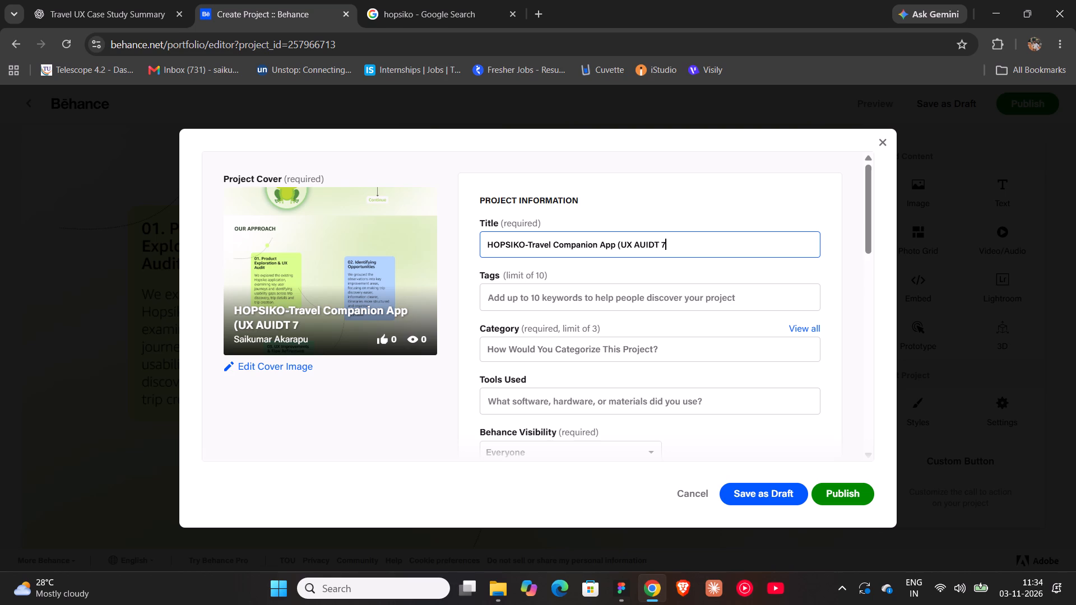
key(BackSpace)
text(& UO)
key(space)
key(shift+BackSpace)
key(shift+BackSpace)
text(I)
key(space)
text(IMPROVEMENTS)
key(shift+parenright)
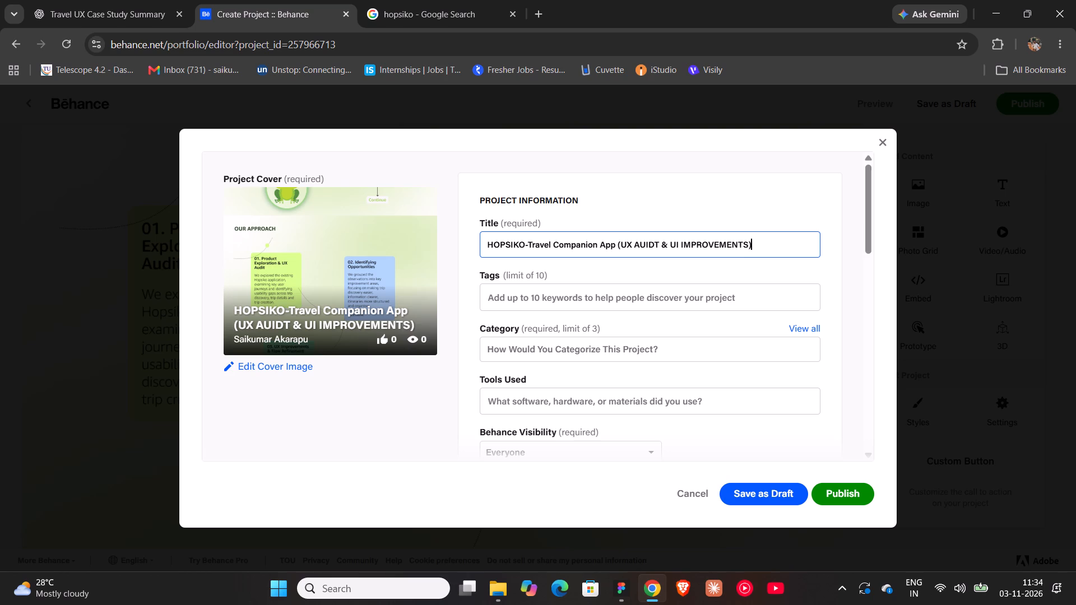
Add the tags HOPSIKO, Travel and case study to the project.
click(597, 301)
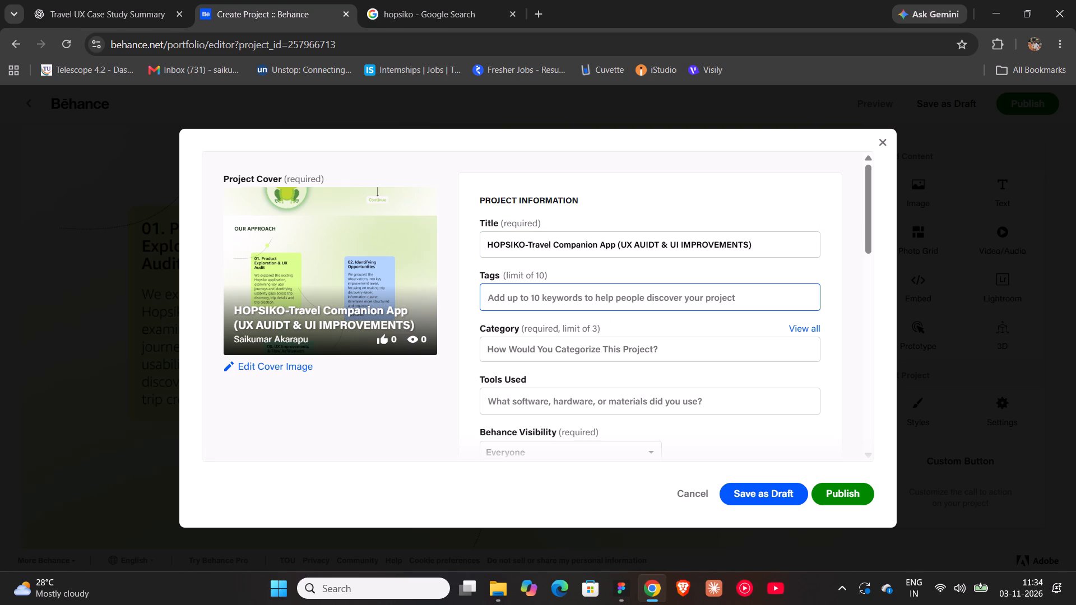
text(HOPSIKO)
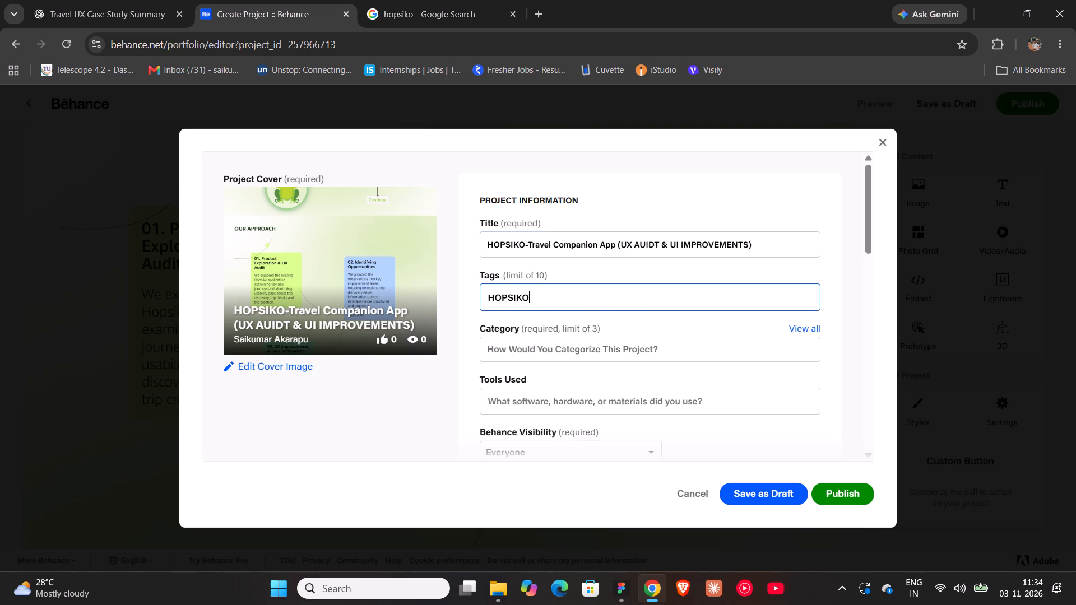
key(Return)
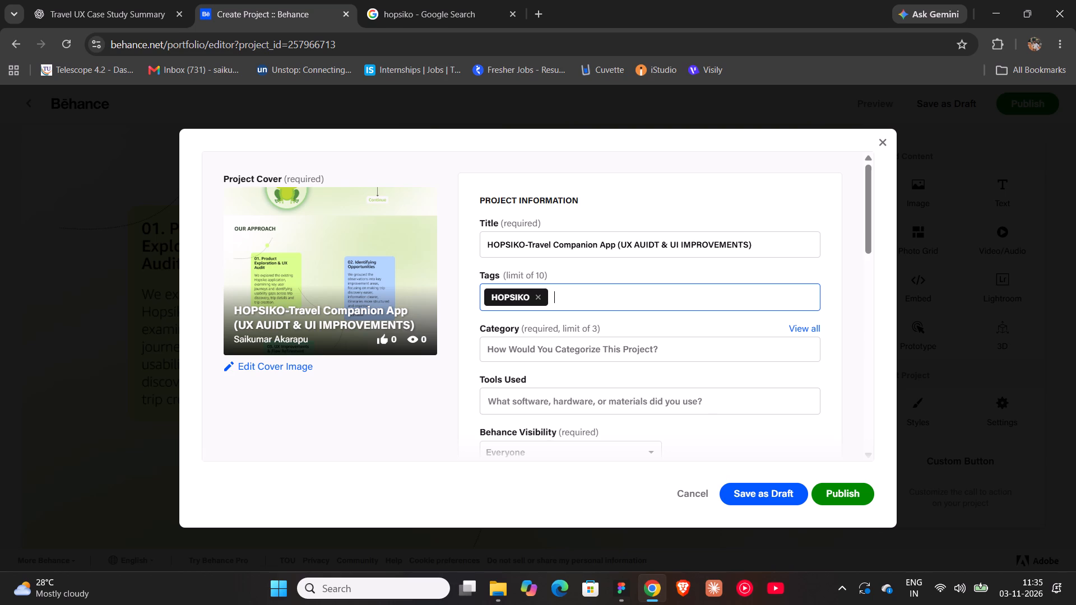
text(Travel)
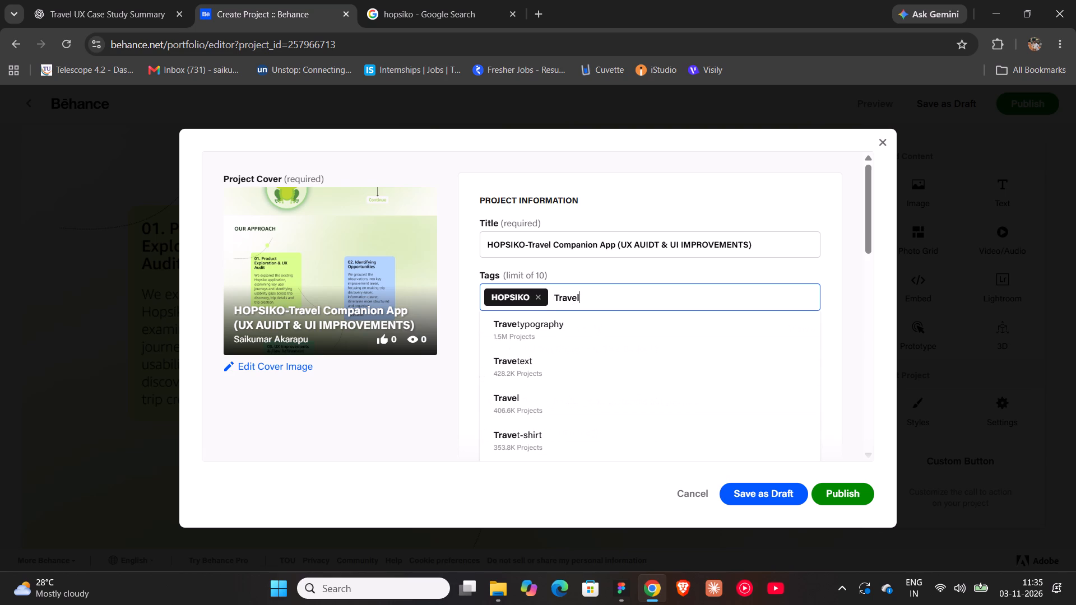
key(Return)
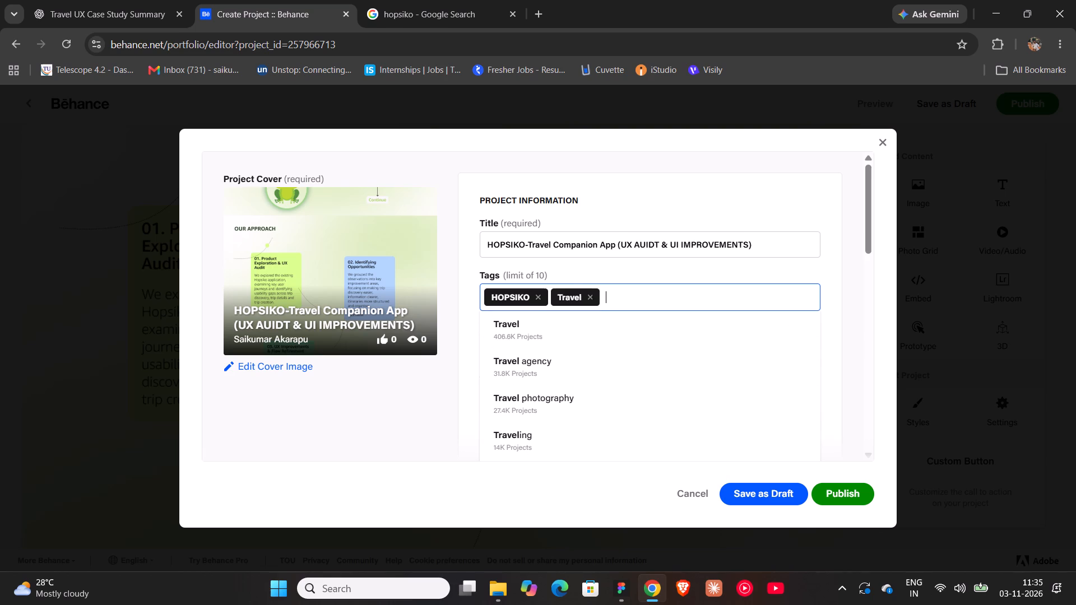
text(hopsiko)
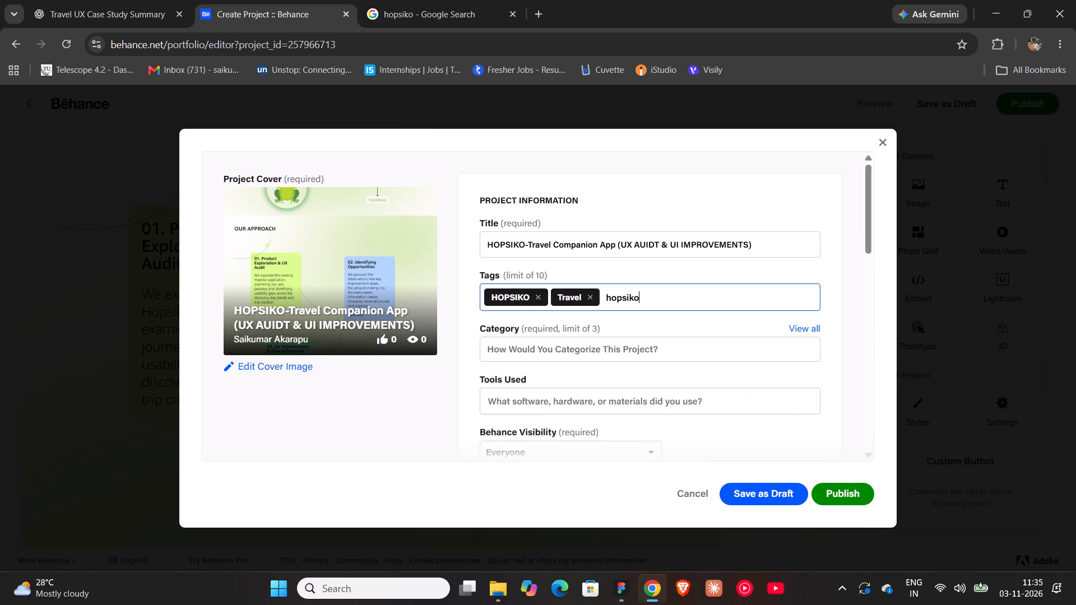
key(BackSpace)
key(BackSpace)
key(BackSpace)
key(BackSpace)
key(BackSpace)
key(BackSpace)
key(BackSpace)
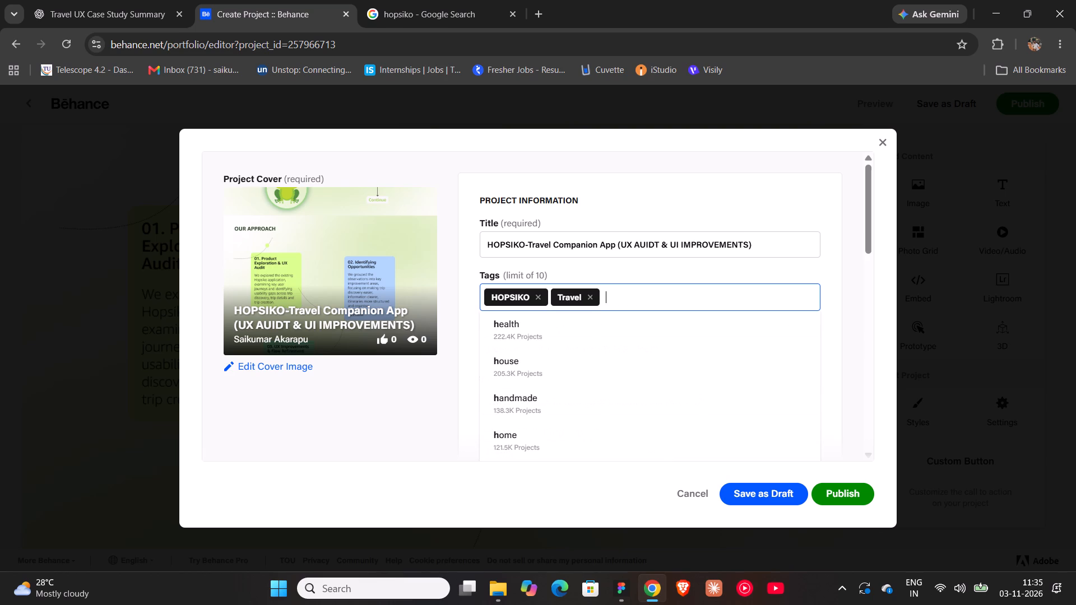
text(case)
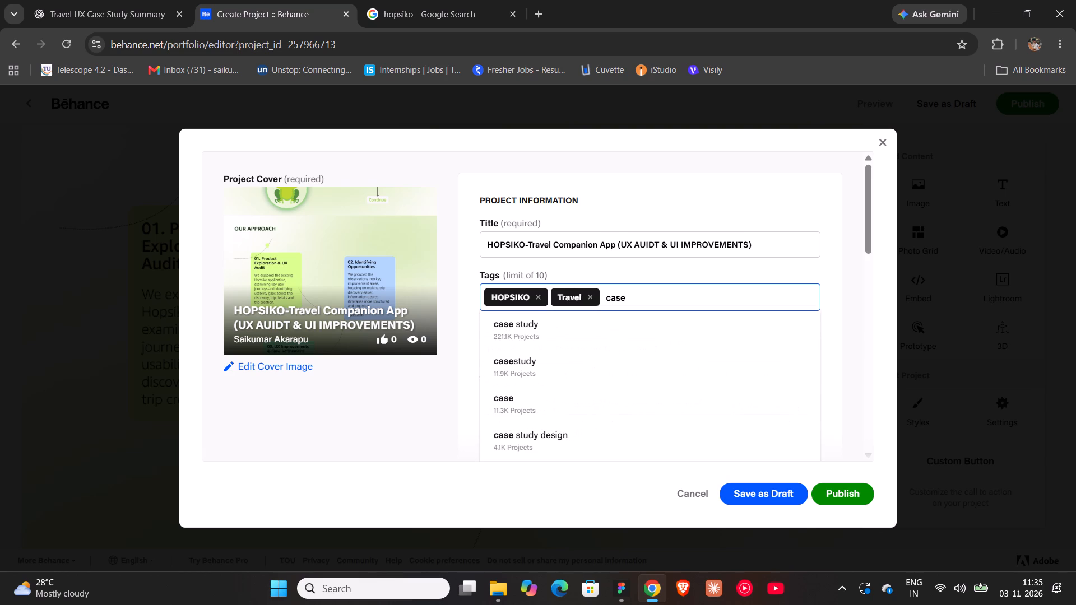
click(532, 332)
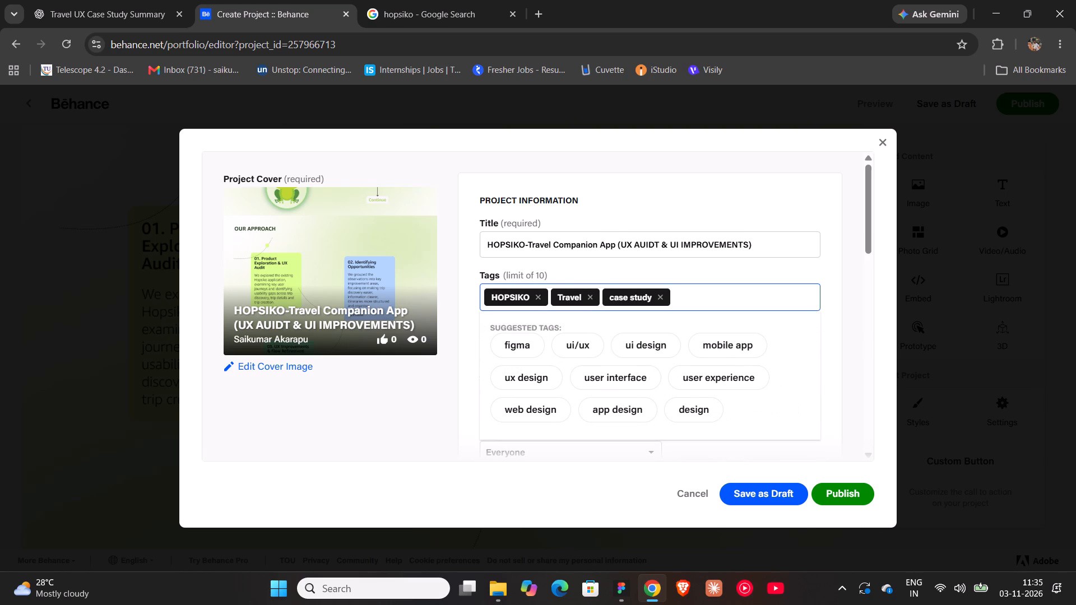
Add the suggested tags ux audit, ui improvements and travel companion to the project.
text(ux au)
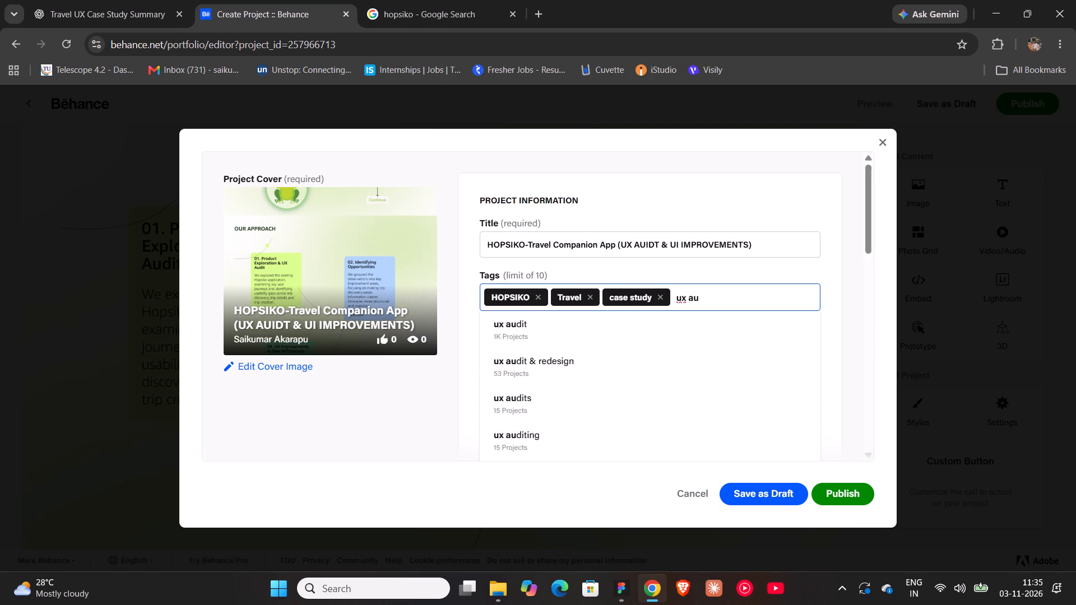
key(Down)
key(Return)
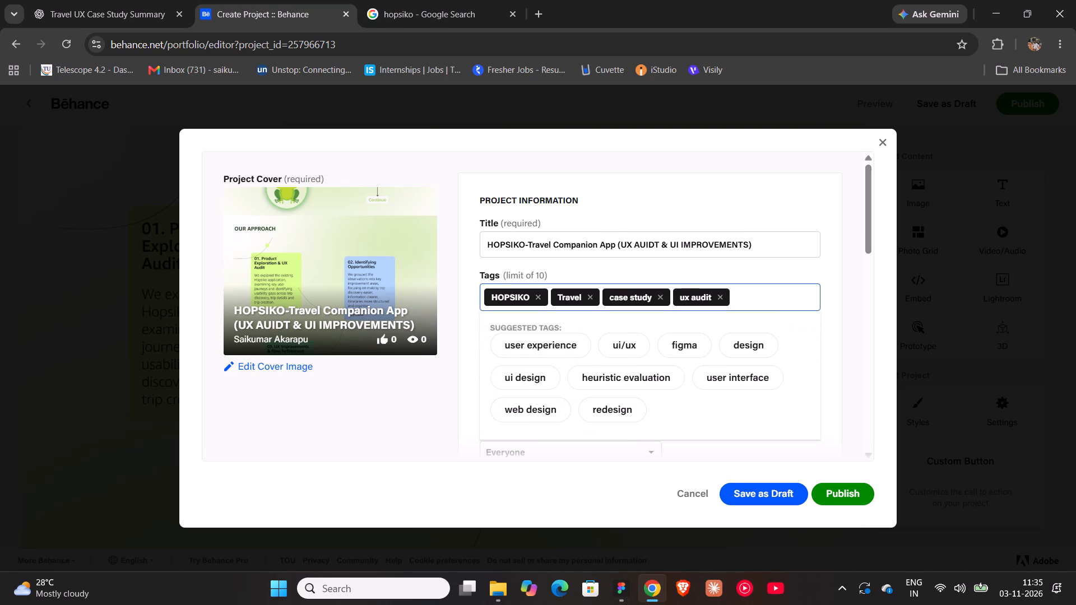
text(ui im)
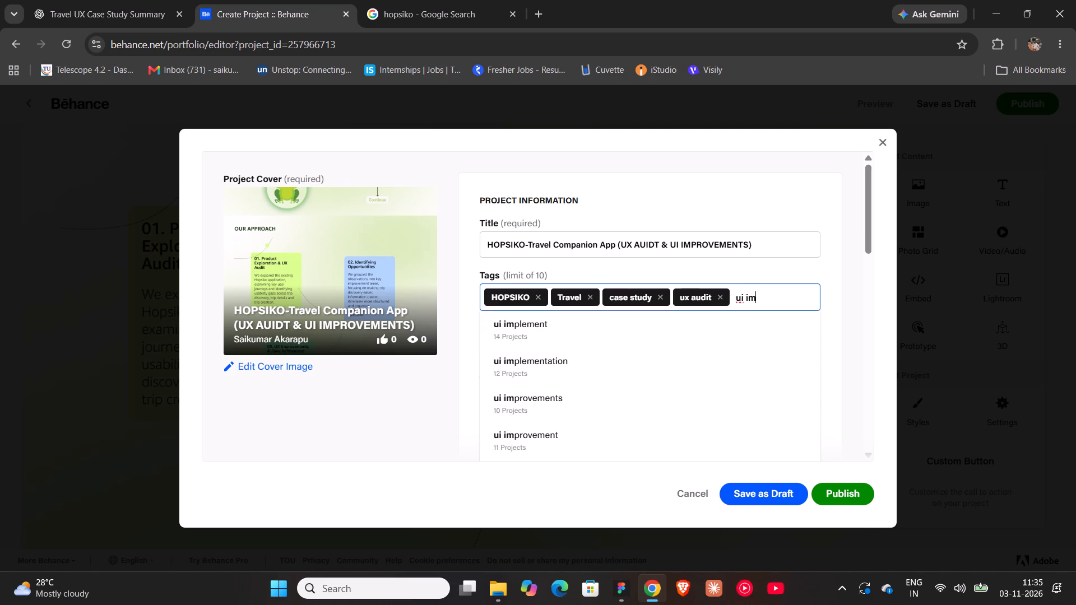
key(Down)
key(Down)
key(Down)
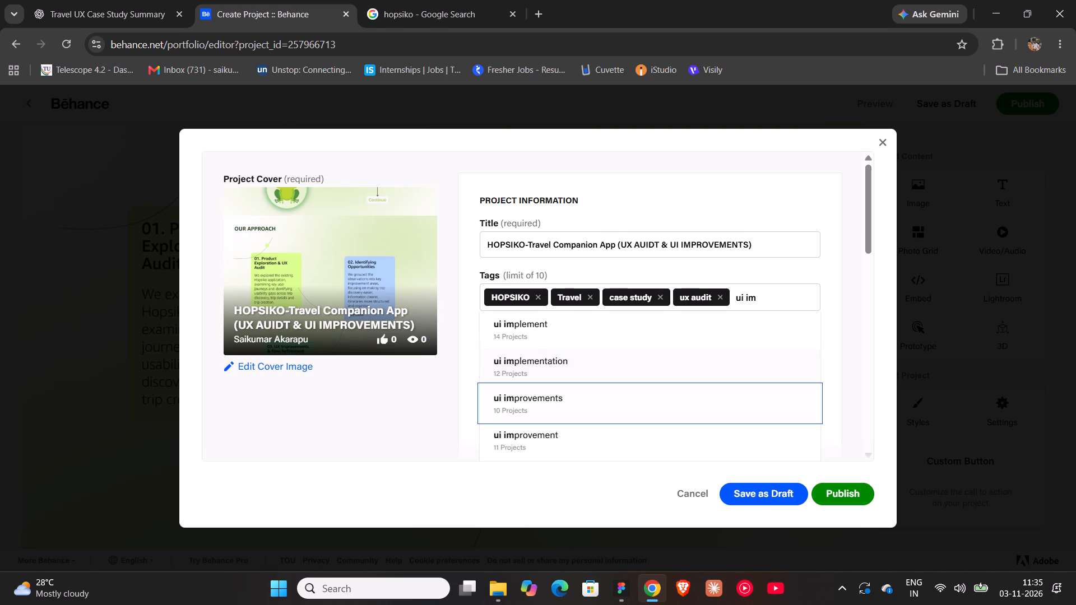
key(Return)
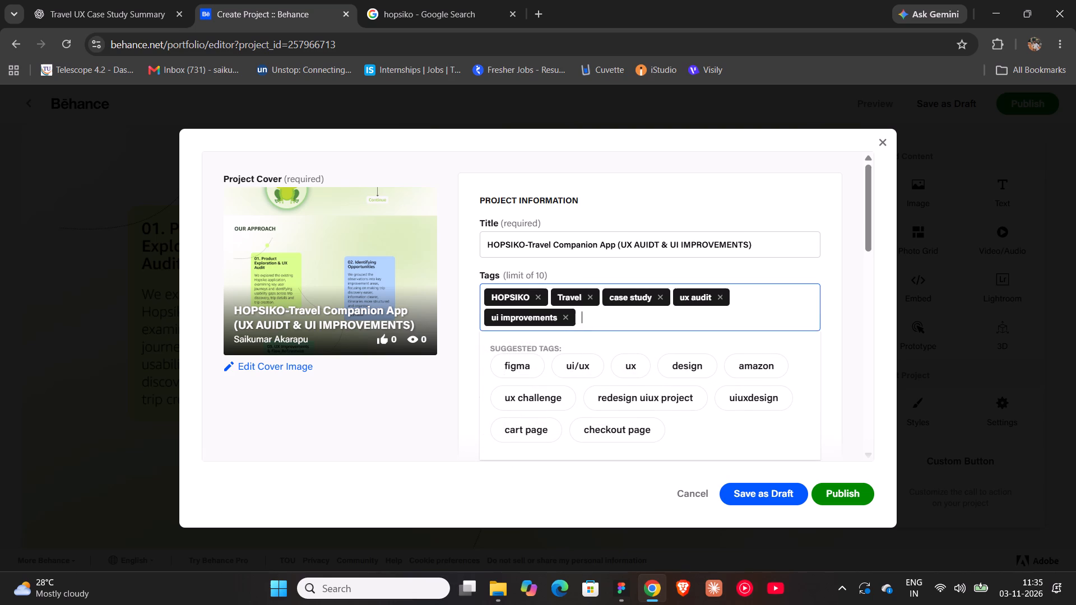
text(Travel compa)
key(Up)
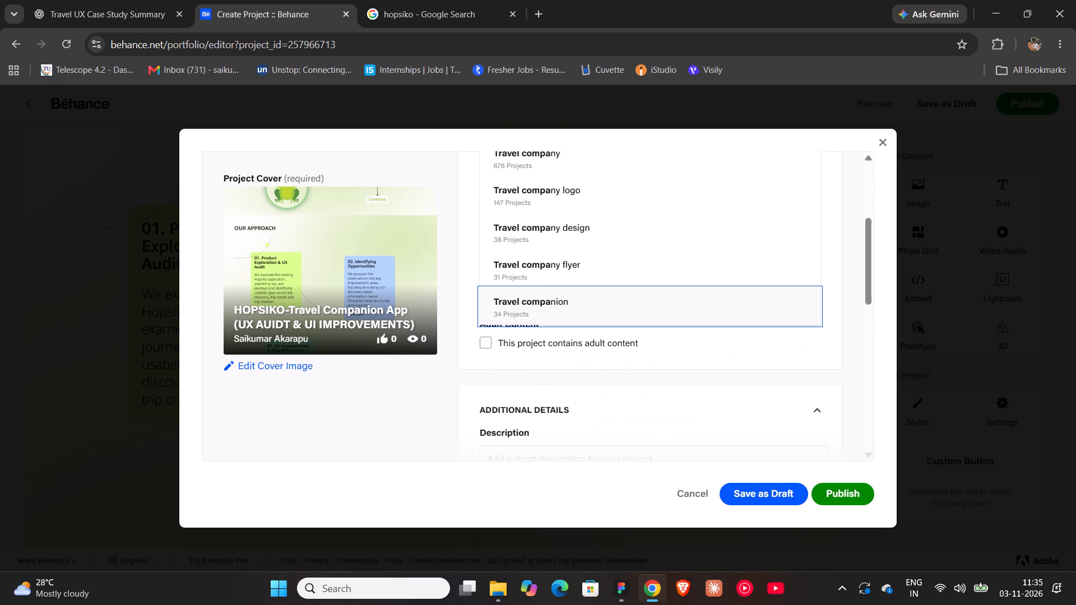
key(Return)
click(852, 409)
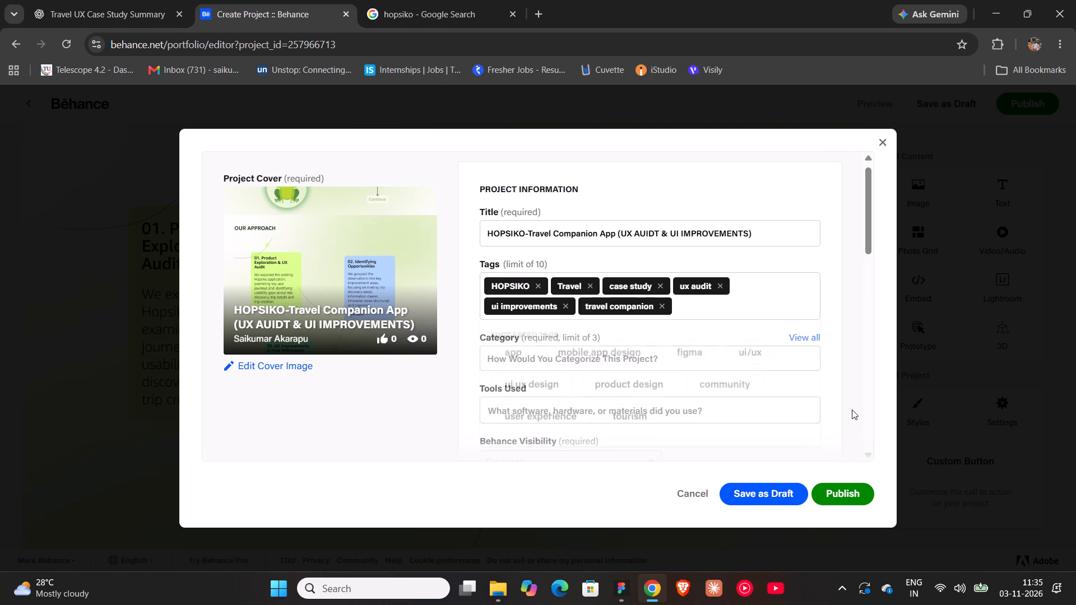
Open the project's category selection and choose Branding and UI/UX.
click(546, 362)
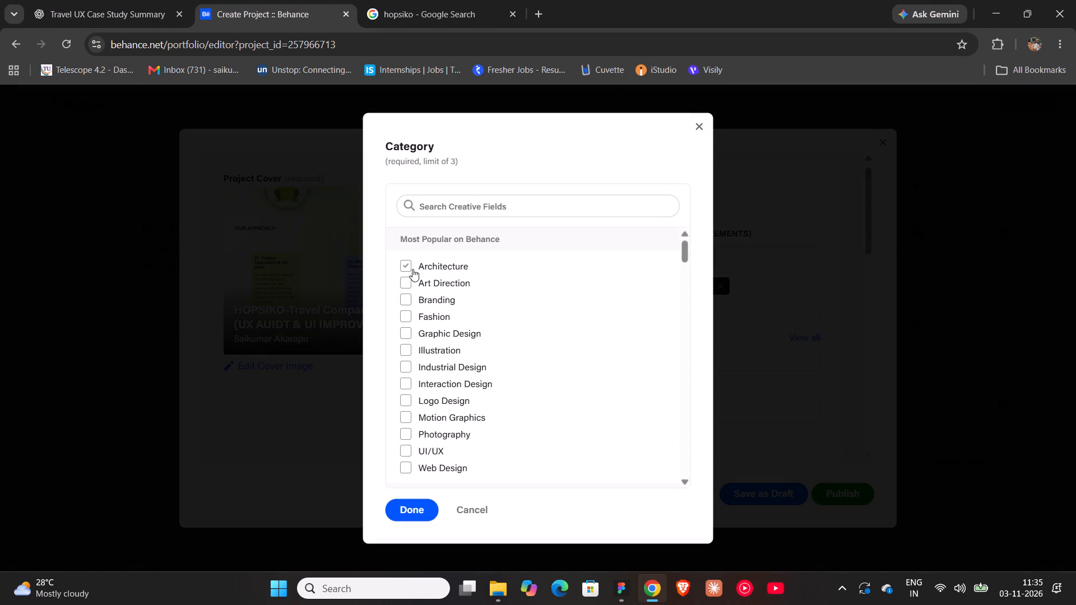
click(413, 301)
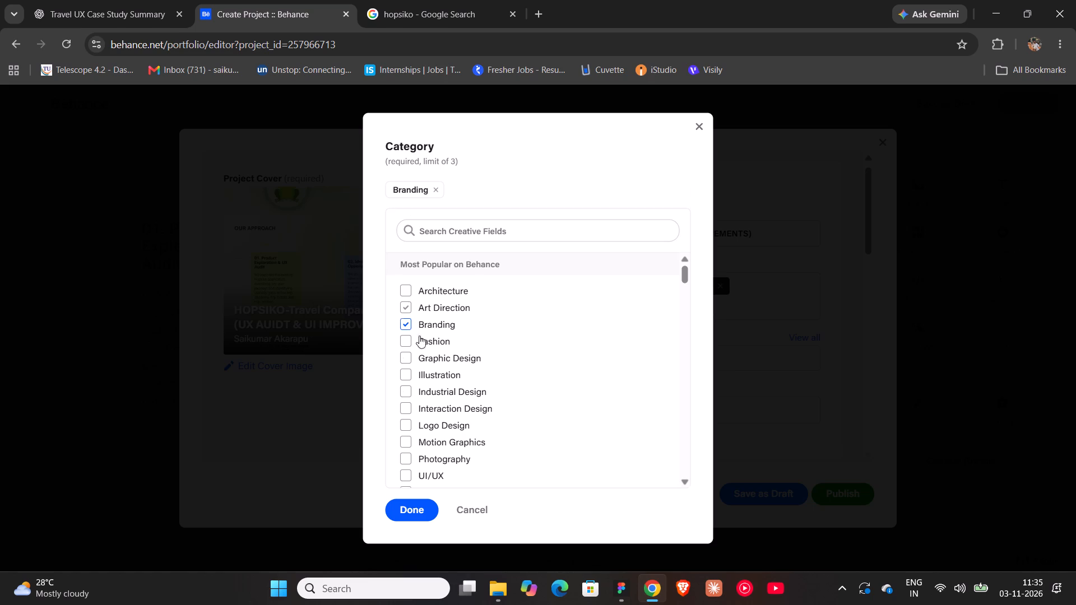
click(409, 480)
Look through the rest of the creative fields for a further category and apply the category selection.
scroll(409, 418, down, 3)
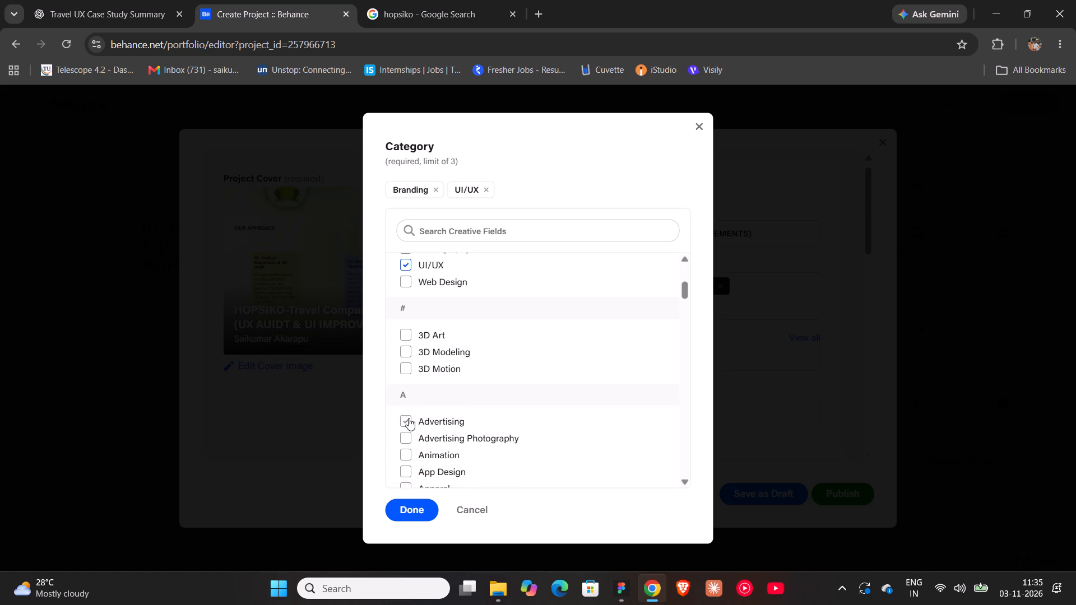
scroll(411, 356, down, 3)
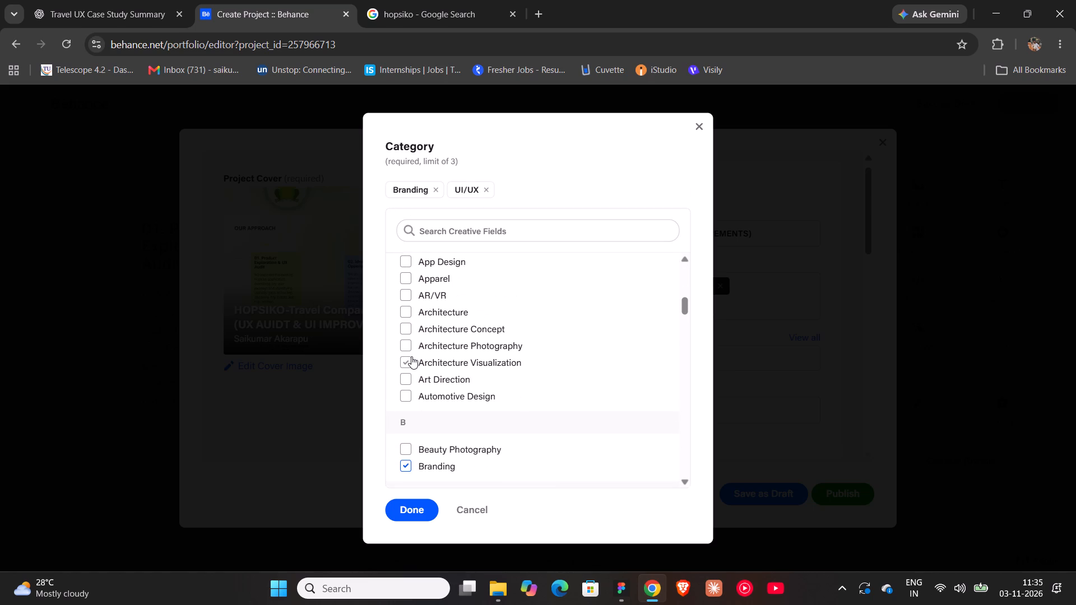
scroll(414, 313, down, 4)
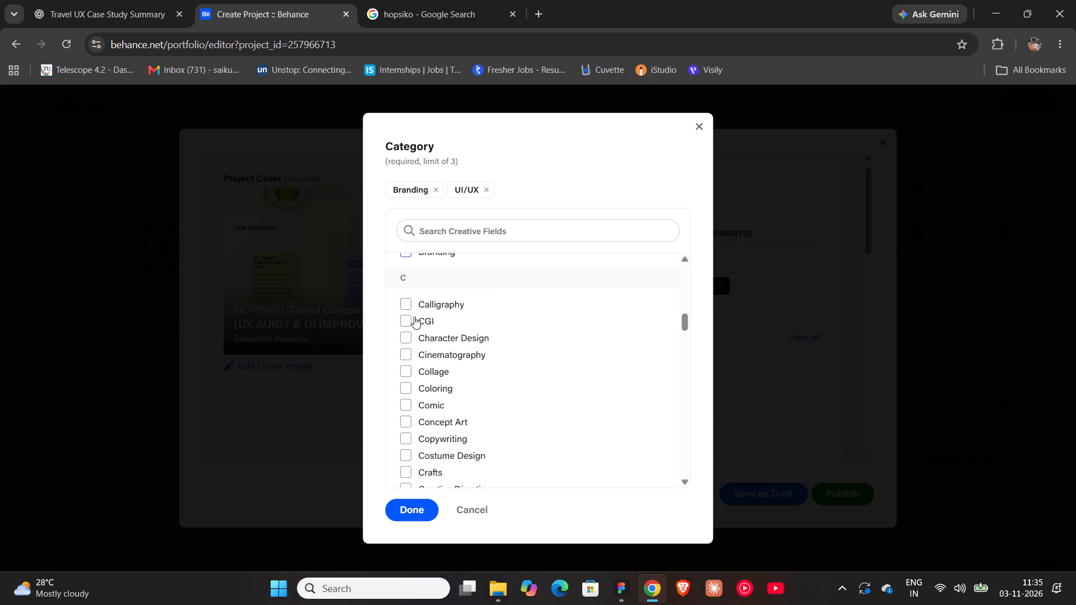
scroll(414, 317, down, 2)
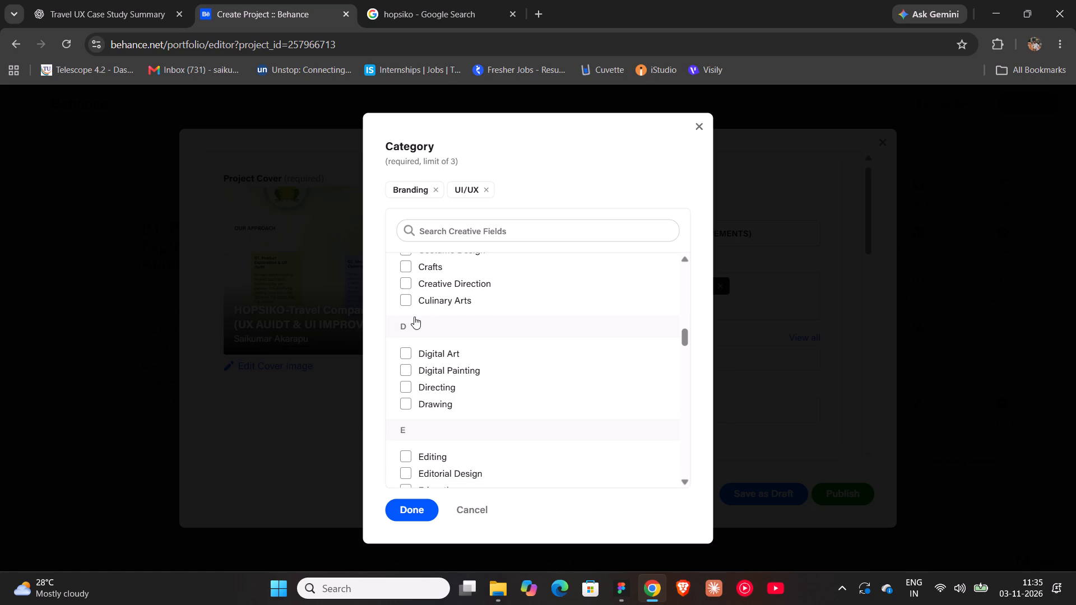
scroll(414, 303, down, 5)
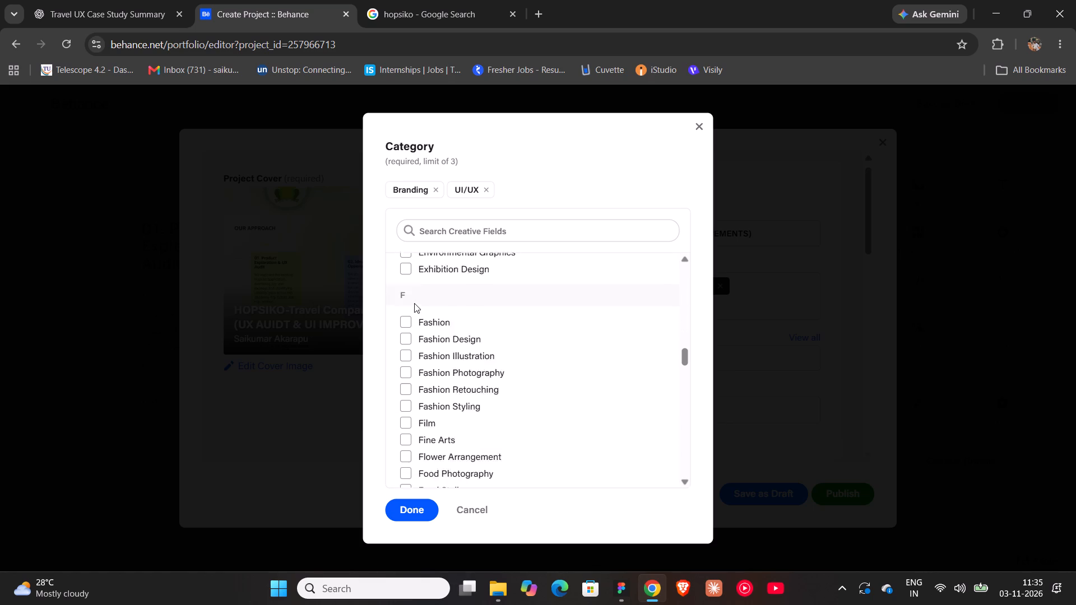
scroll(414, 303, down, 3)
scroll(414, 303, down, 18)
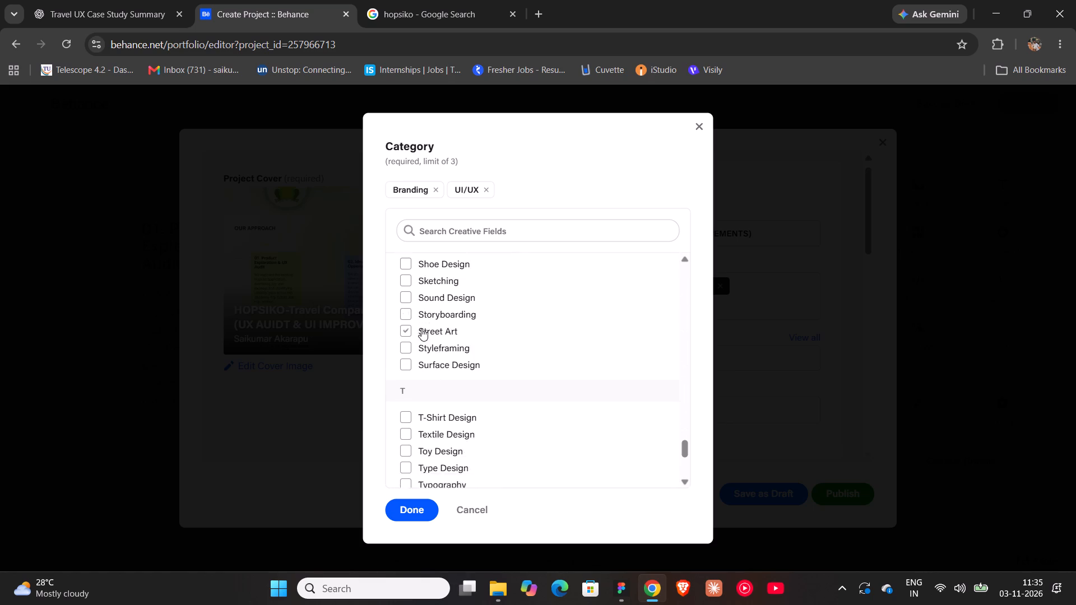
scroll(421, 328, down, 10)
scroll(420, 342, up, 3)
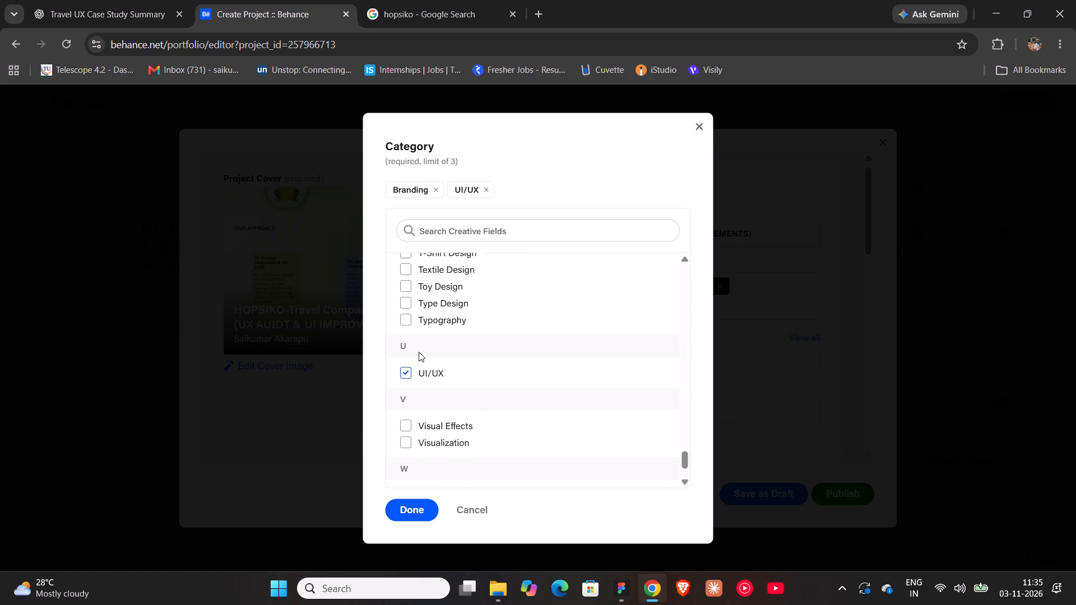
scroll(419, 352, up, 2)
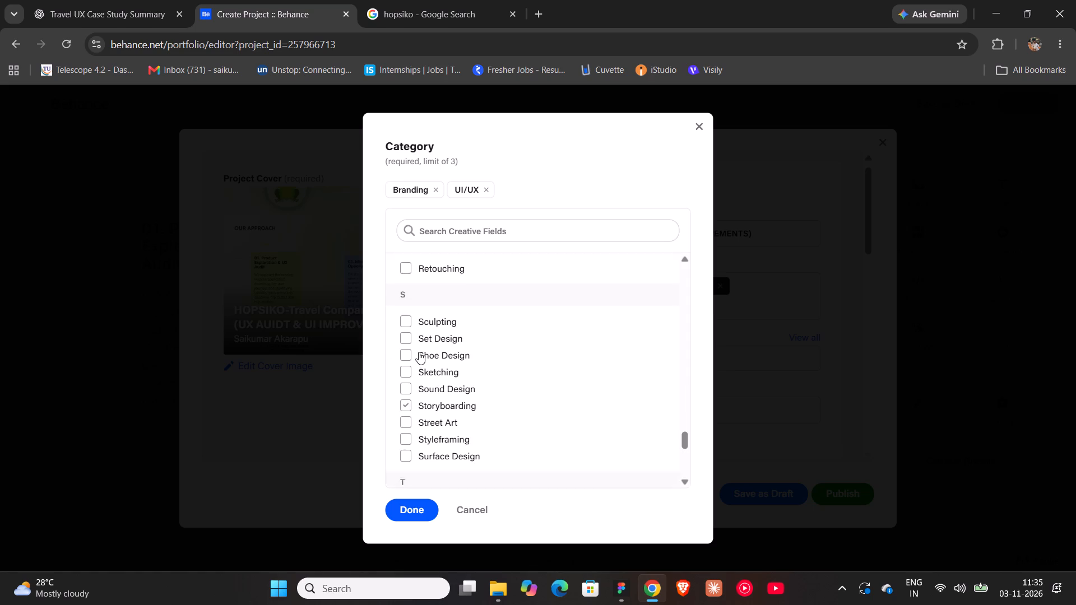
scroll(419, 352, down, 1)
click(397, 508)
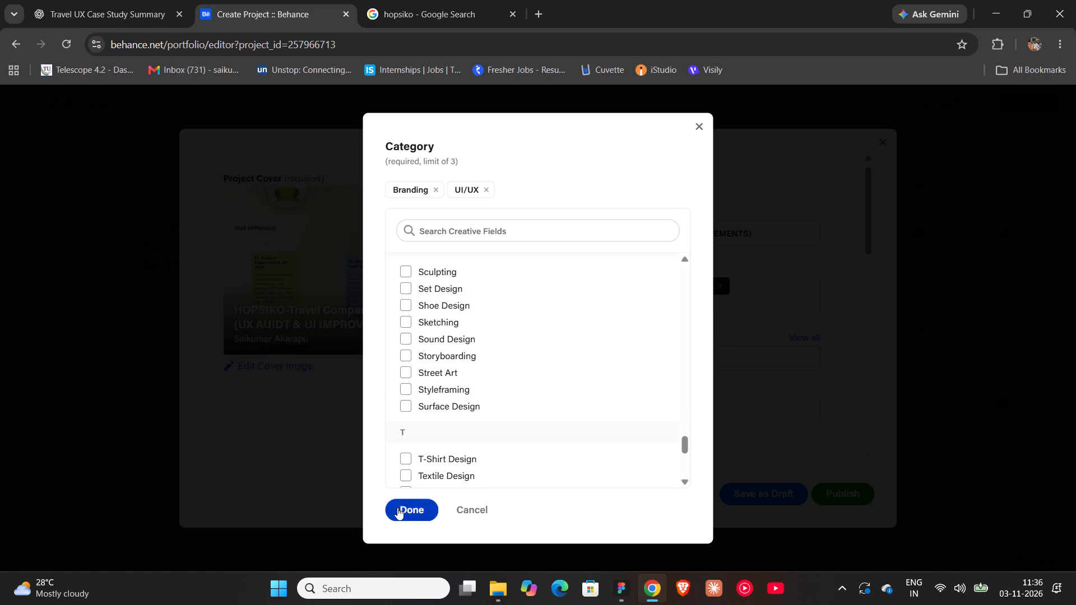
Add Figma and ChatGPT as the tools used for the project.
scroll(555, 378, down, 2)
click(542, 278)
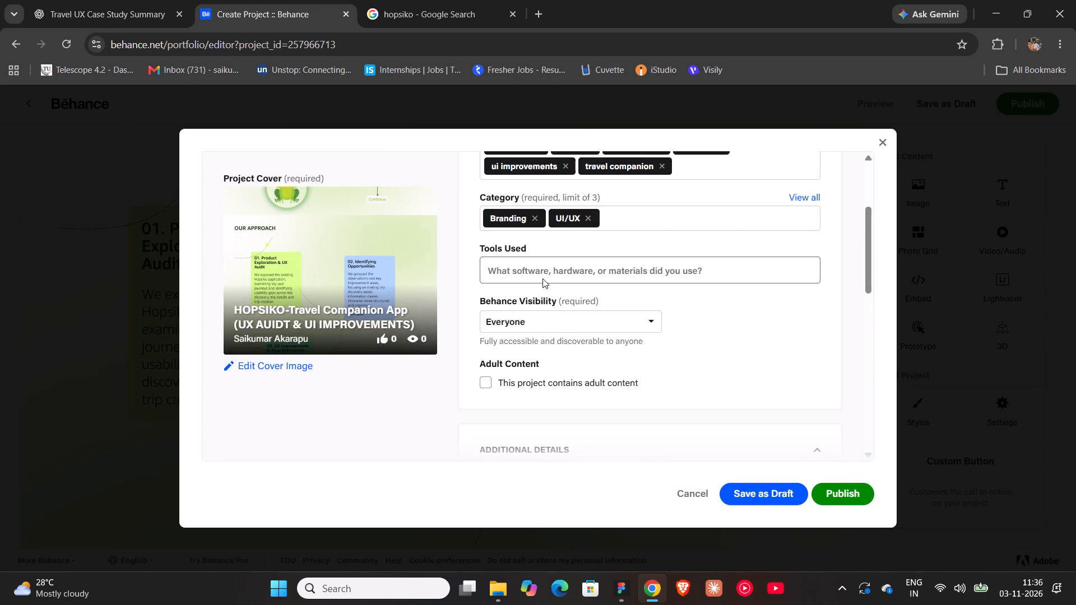
click(540, 276)
text(figma)
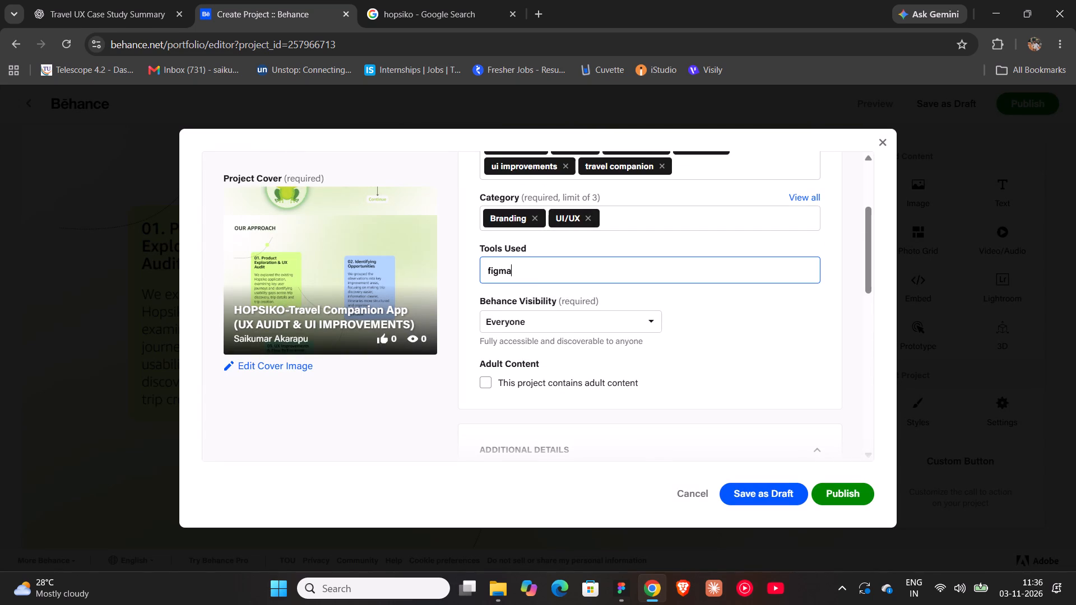
key(Return)
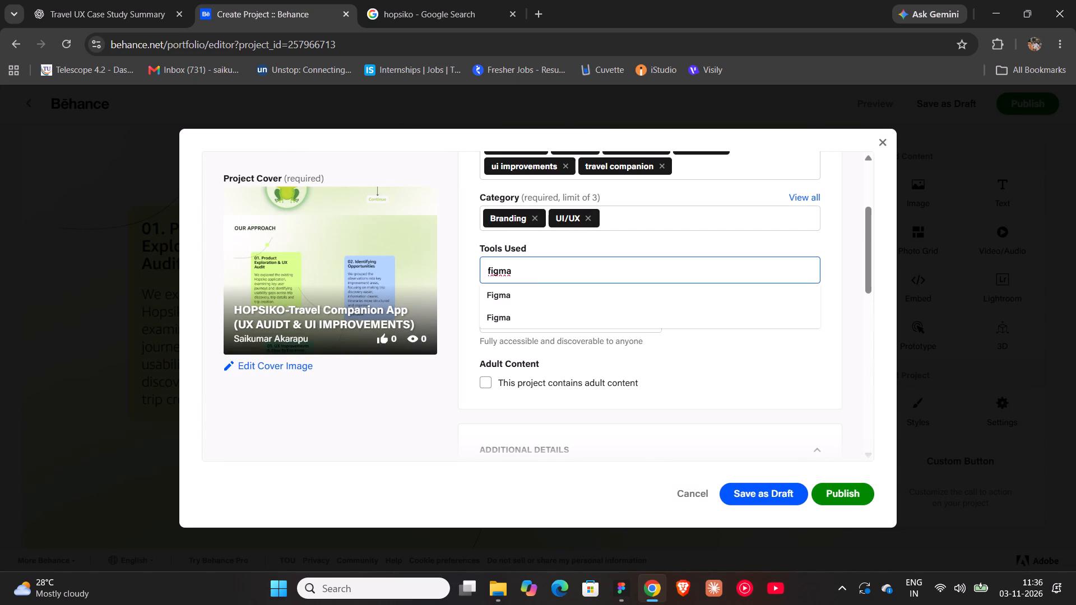
key(Down)
key(Return)
text(chat)
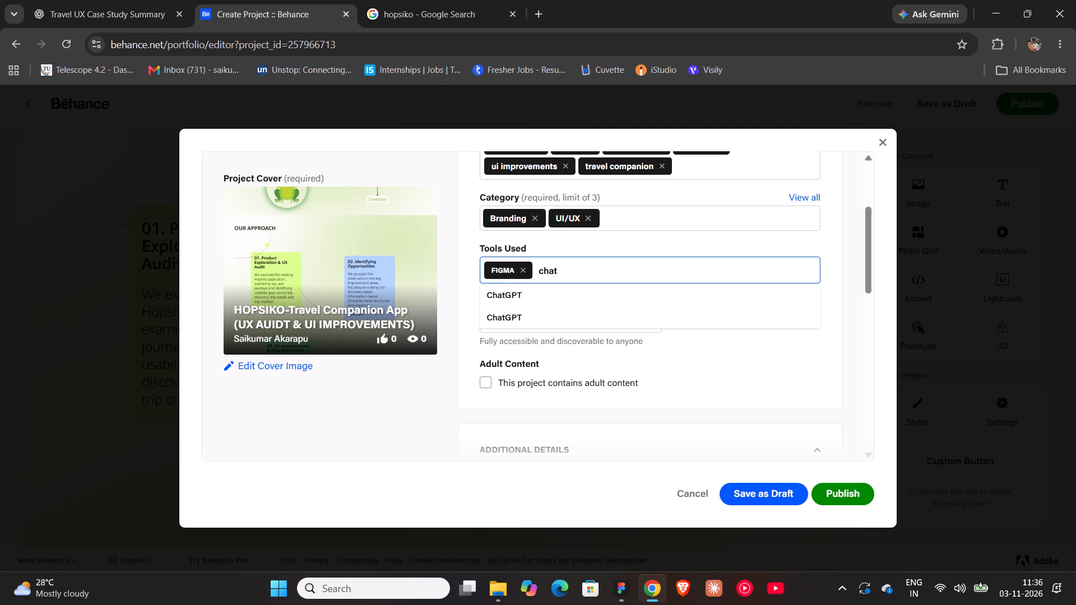
key(Down)
key(Return)
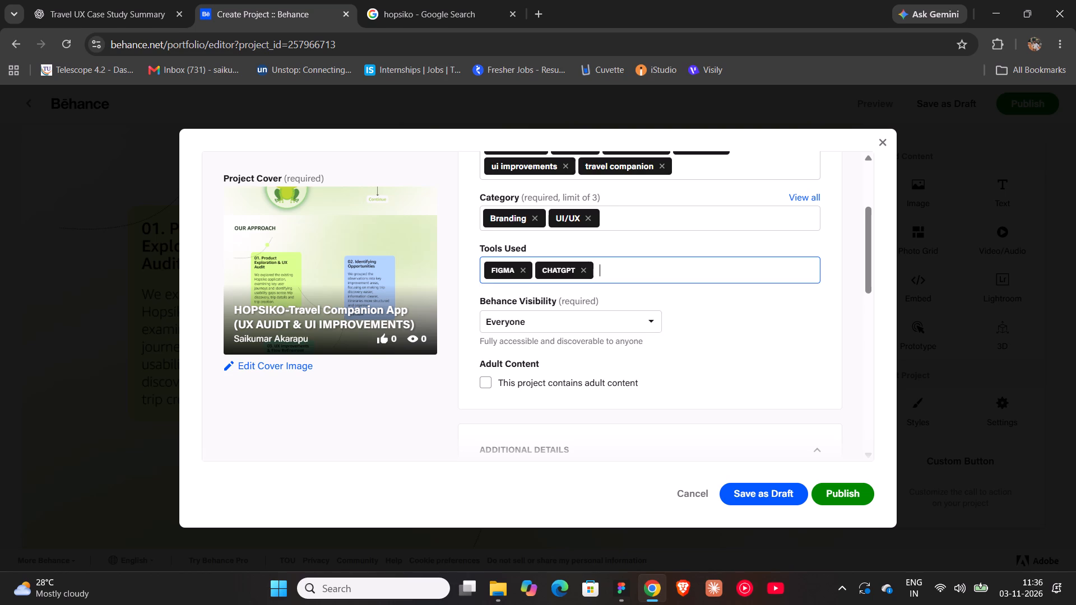